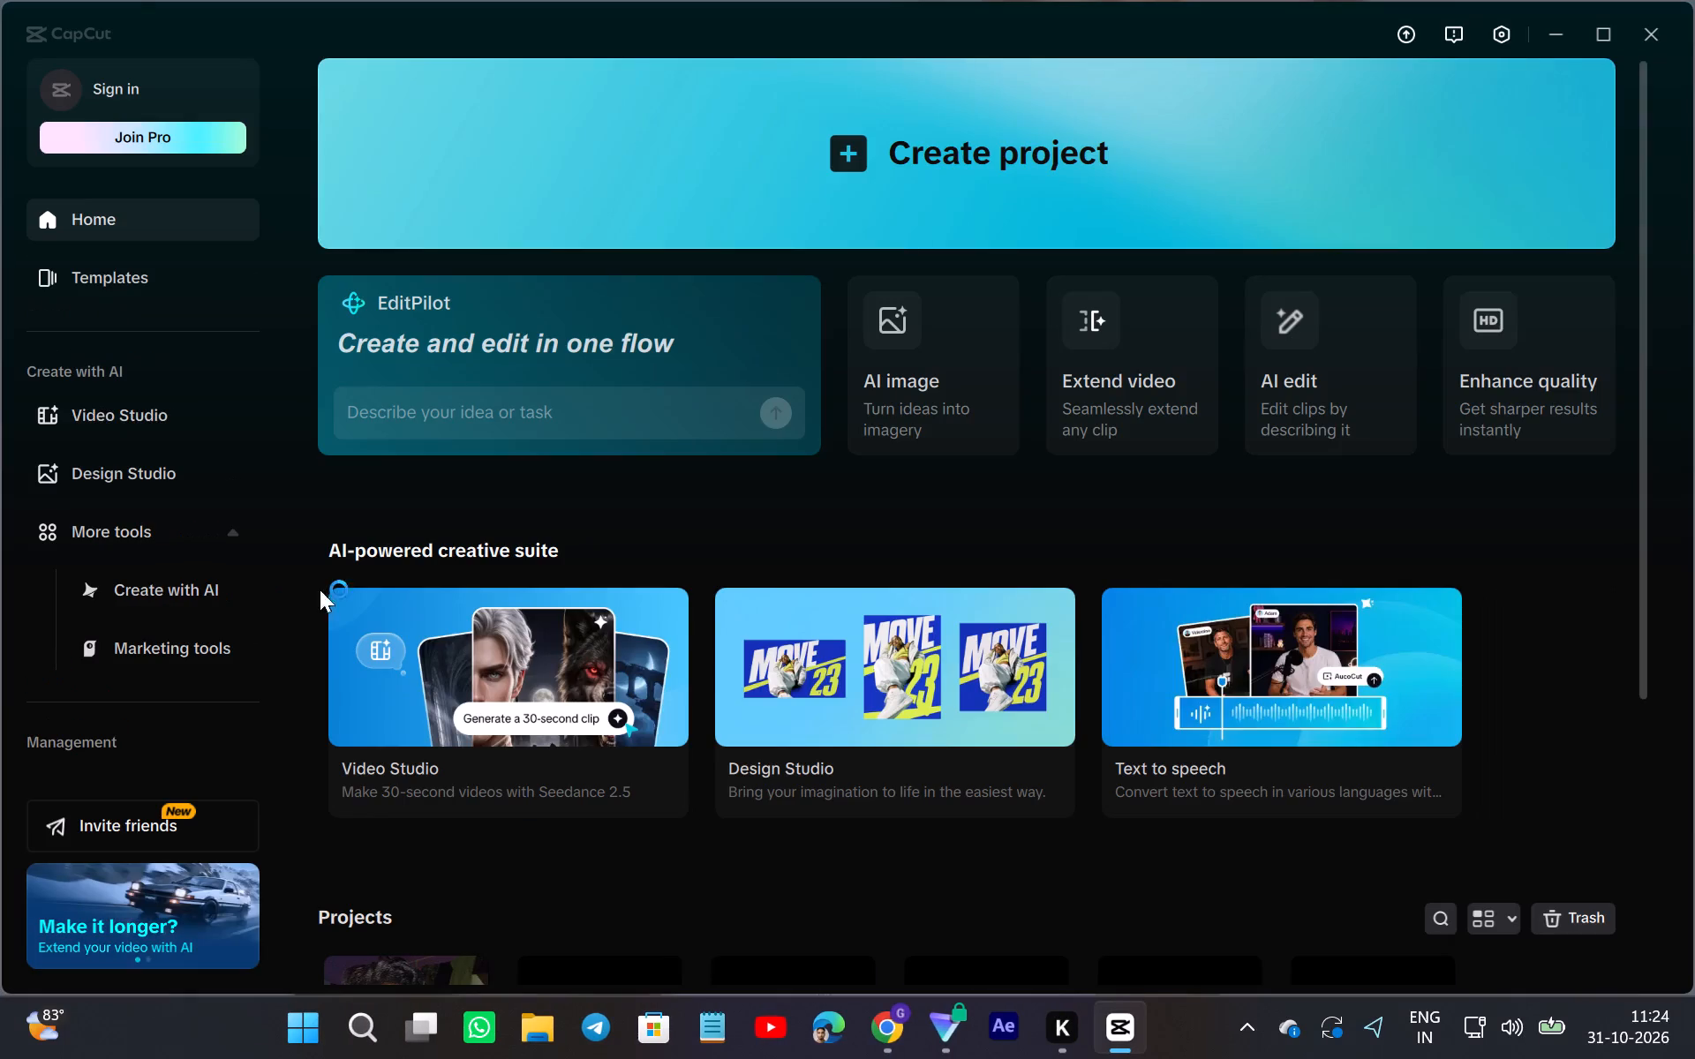
# Duplicate the "Split screen 1" project in the Projects list.
pyautogui.scroll(-3, 858, 779)
pyautogui.scroll(3, 857, 780)
pyautogui.scroll(-2, 857, 780)
pyautogui.scroll(-2, 736, 798)
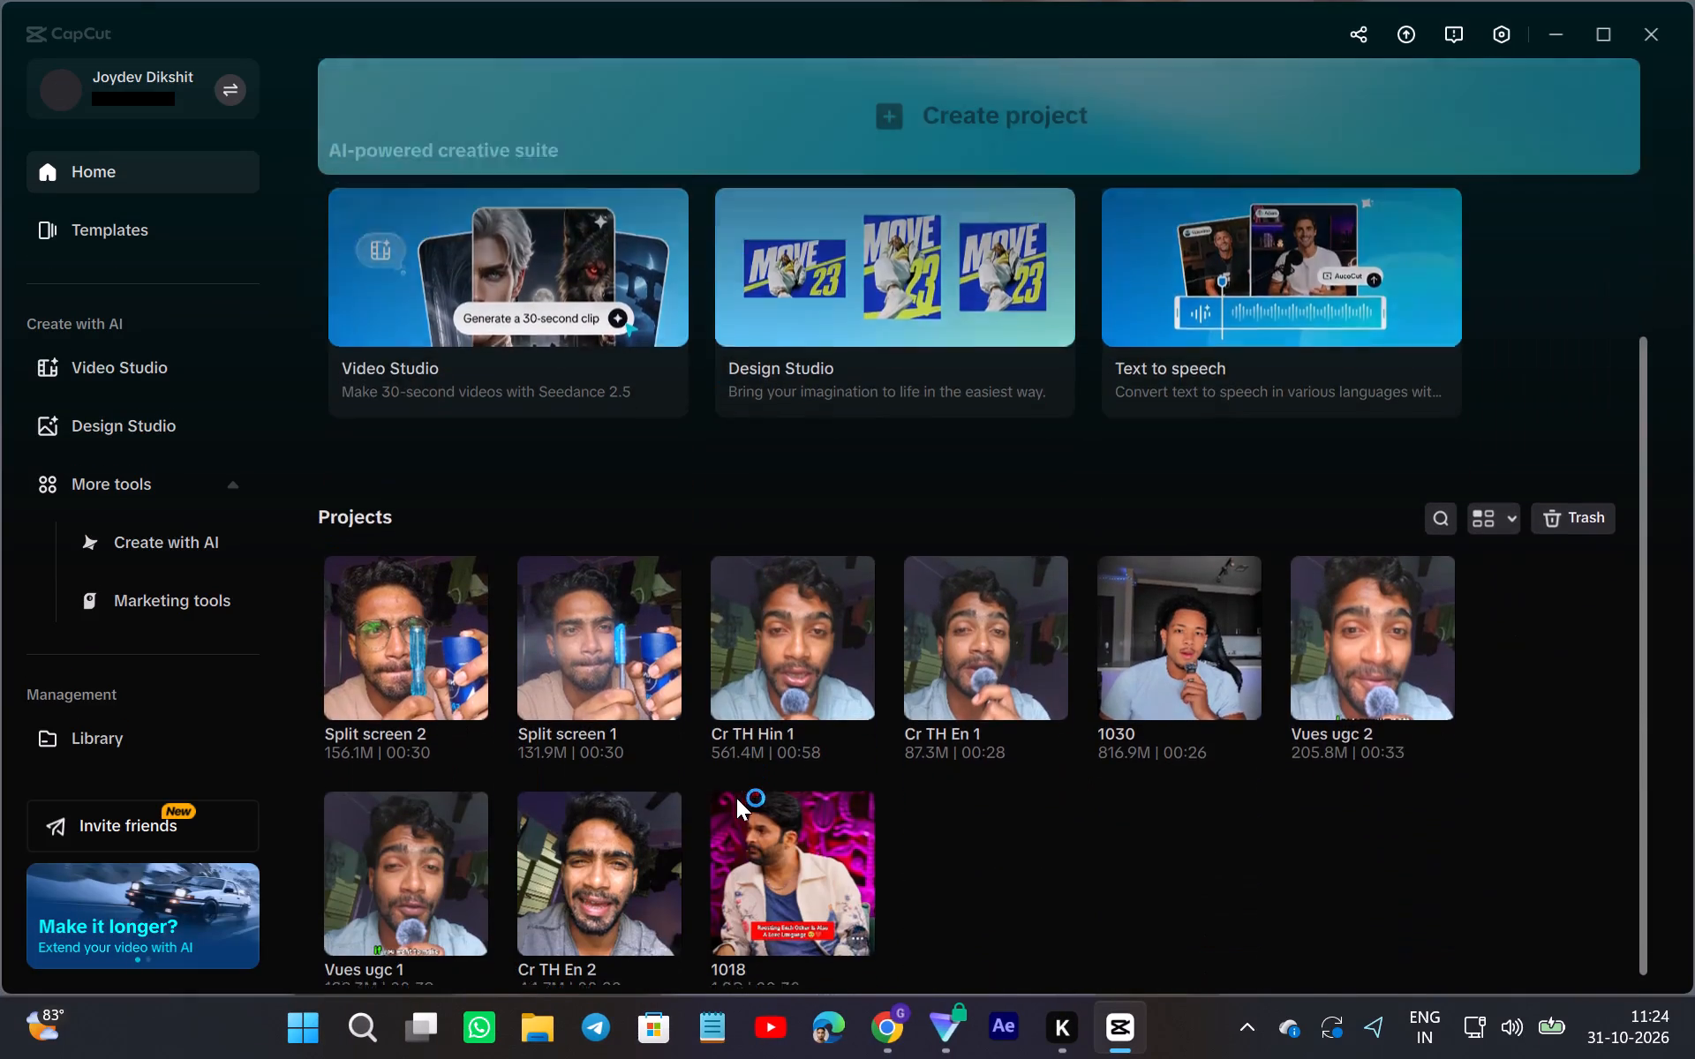
pyautogui.scroll(-1, 736, 798)
pyautogui.rightClick(630, 636)
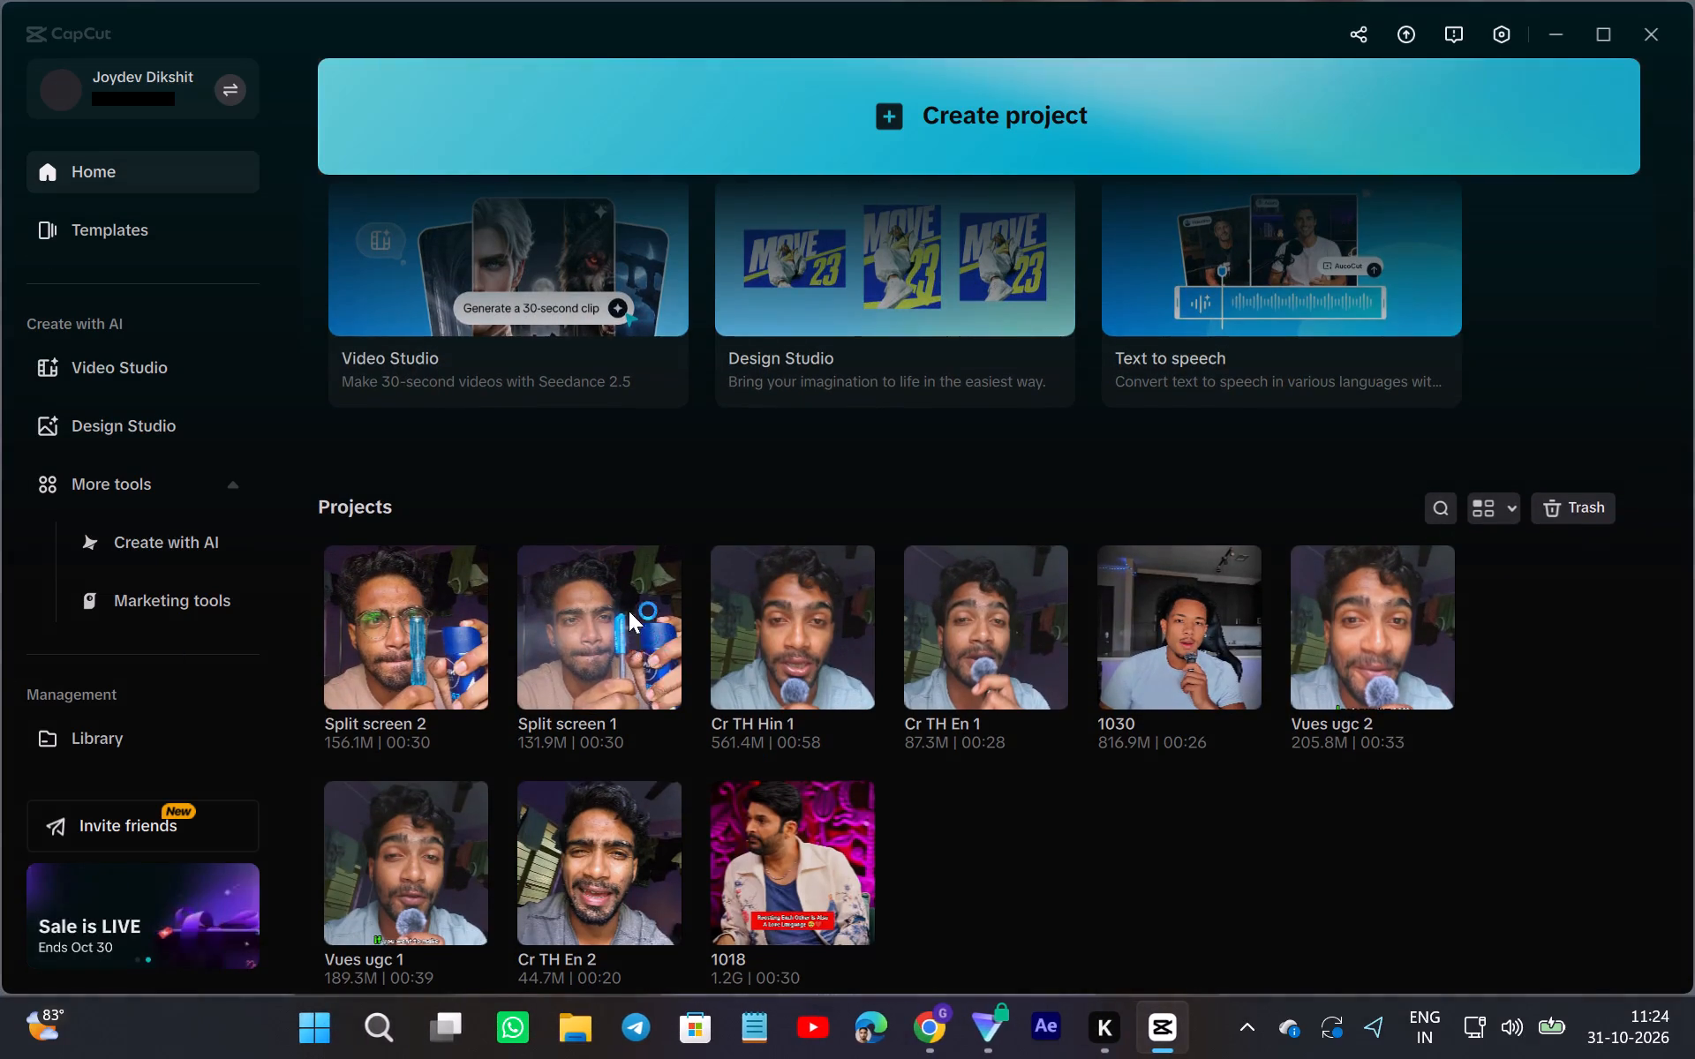
pyautogui.click(713, 750)
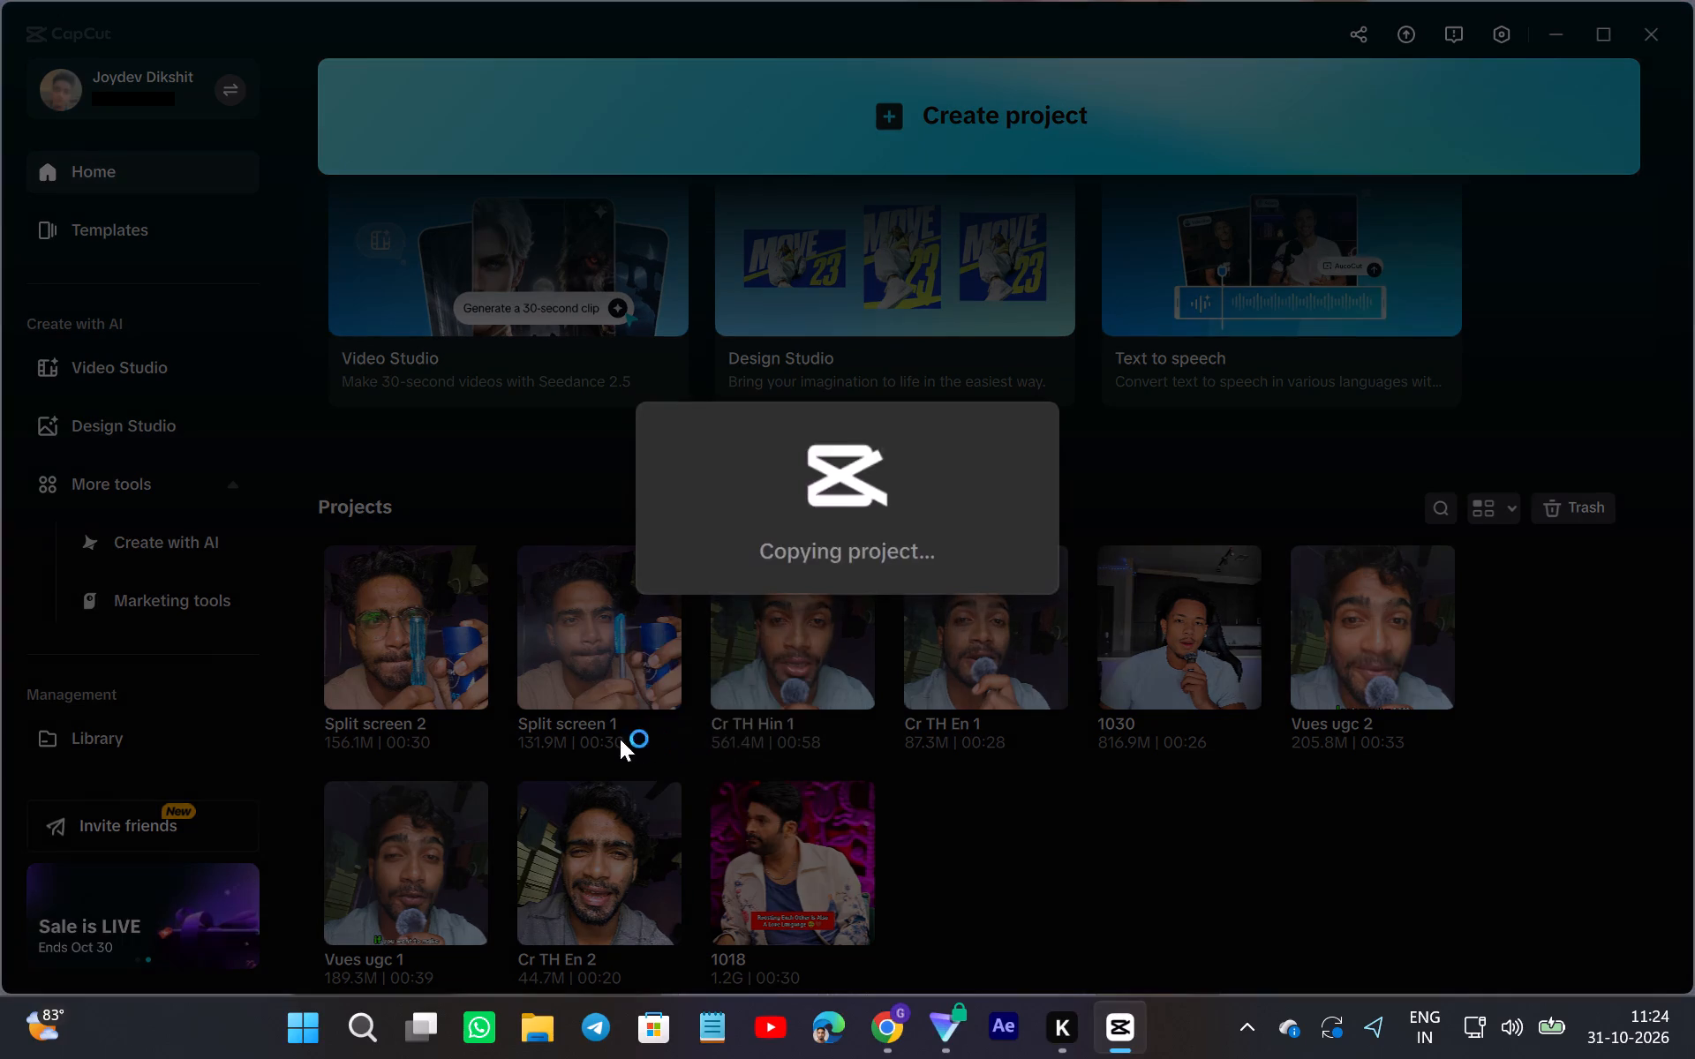
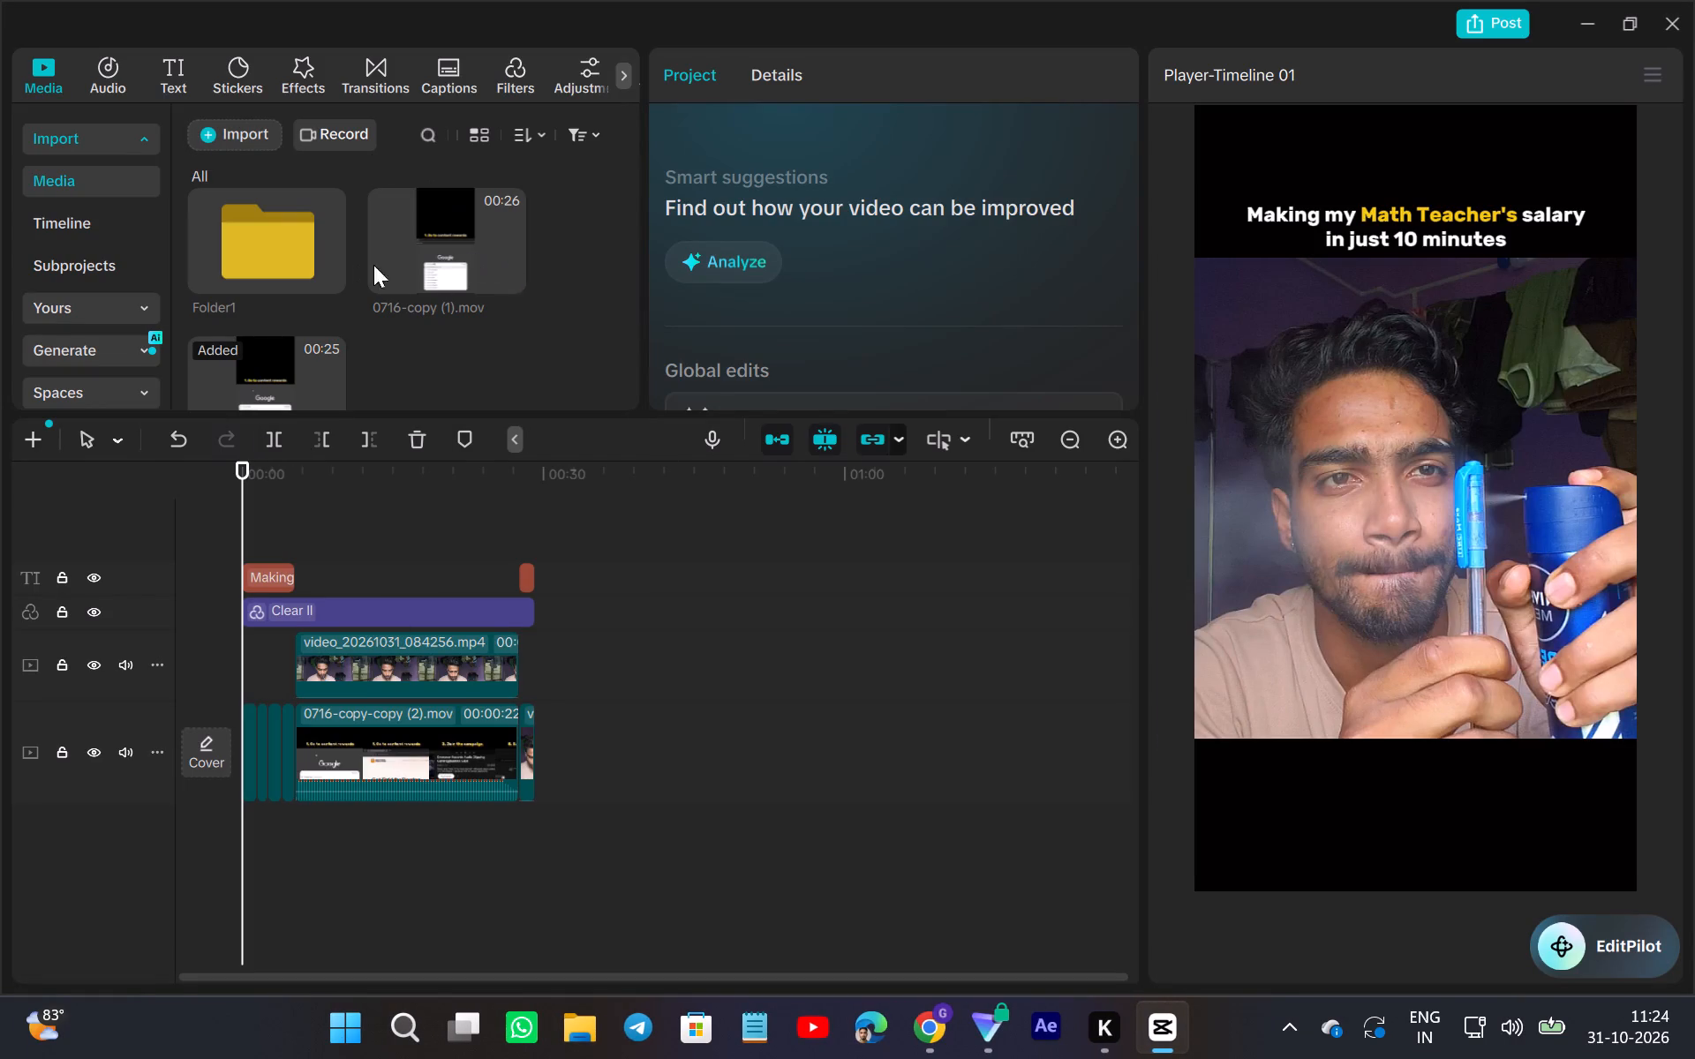
# Import video_20261031_111719.mp4, video_20261031_112021.mp4, video_20261031_111903.mp4 and video_20261031_112113.mp4 from Downloads > Mobile Devices into the project's Folder1.
pyautogui.doubleClick(277, 259)
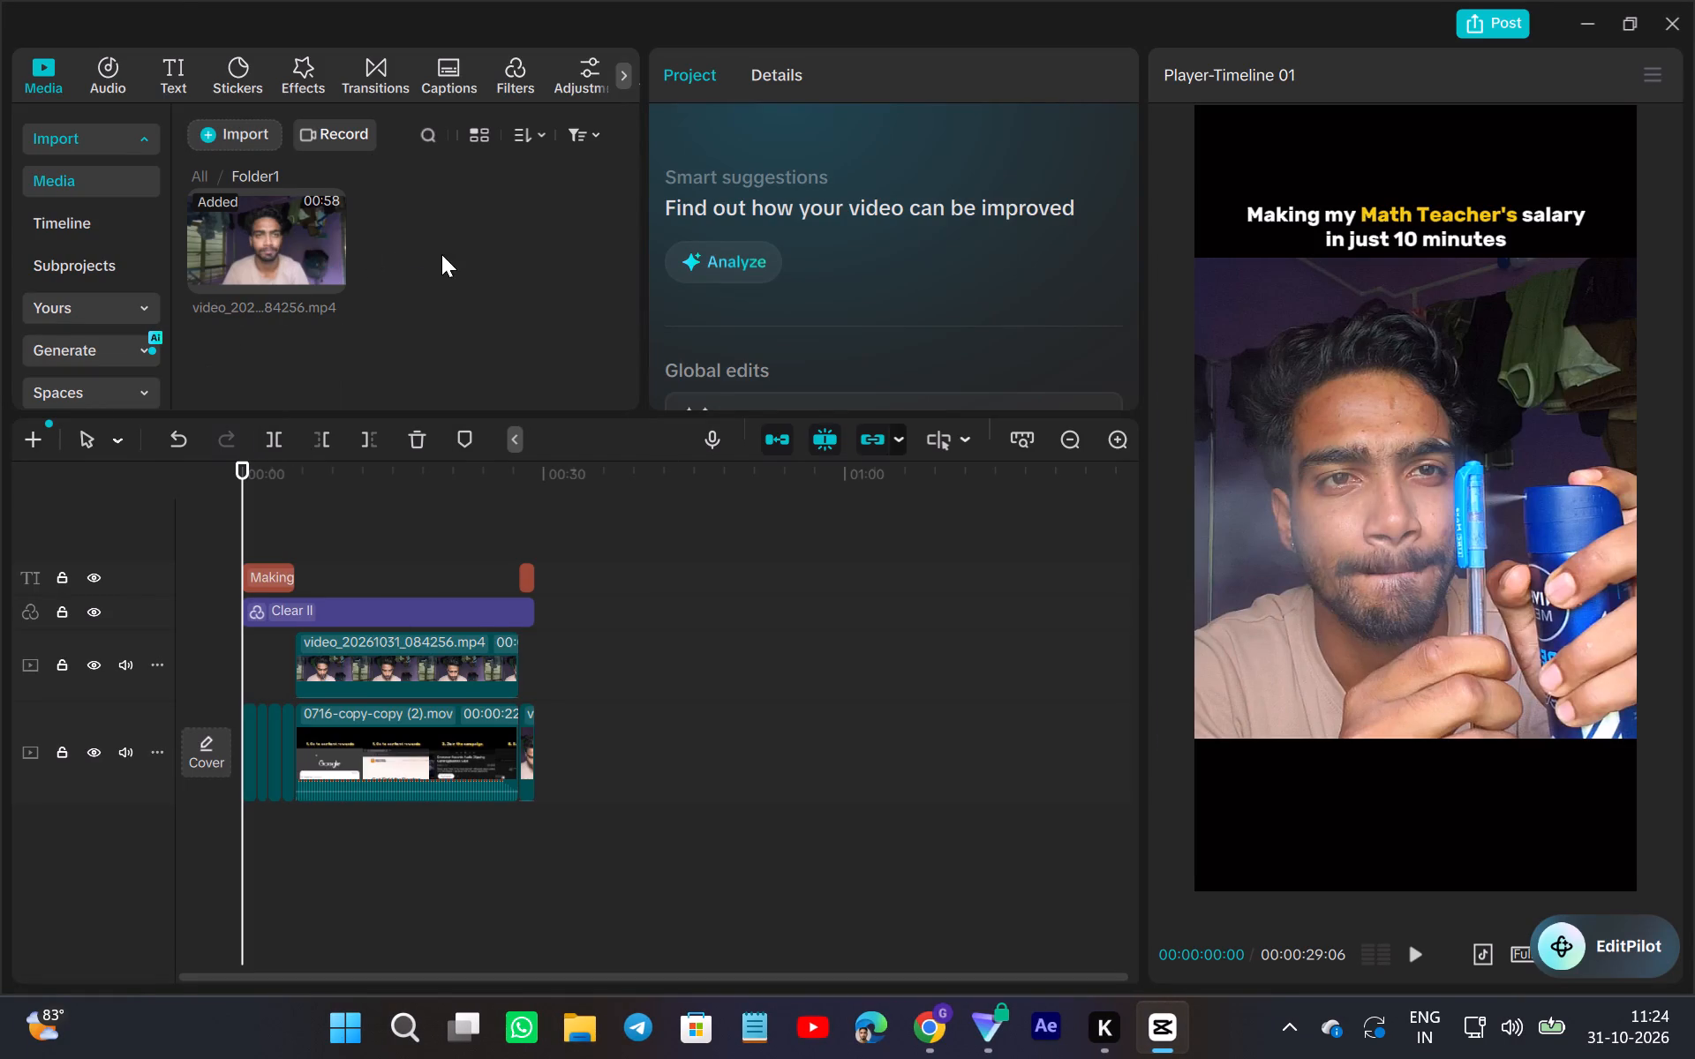
pyautogui.click(223, 135)
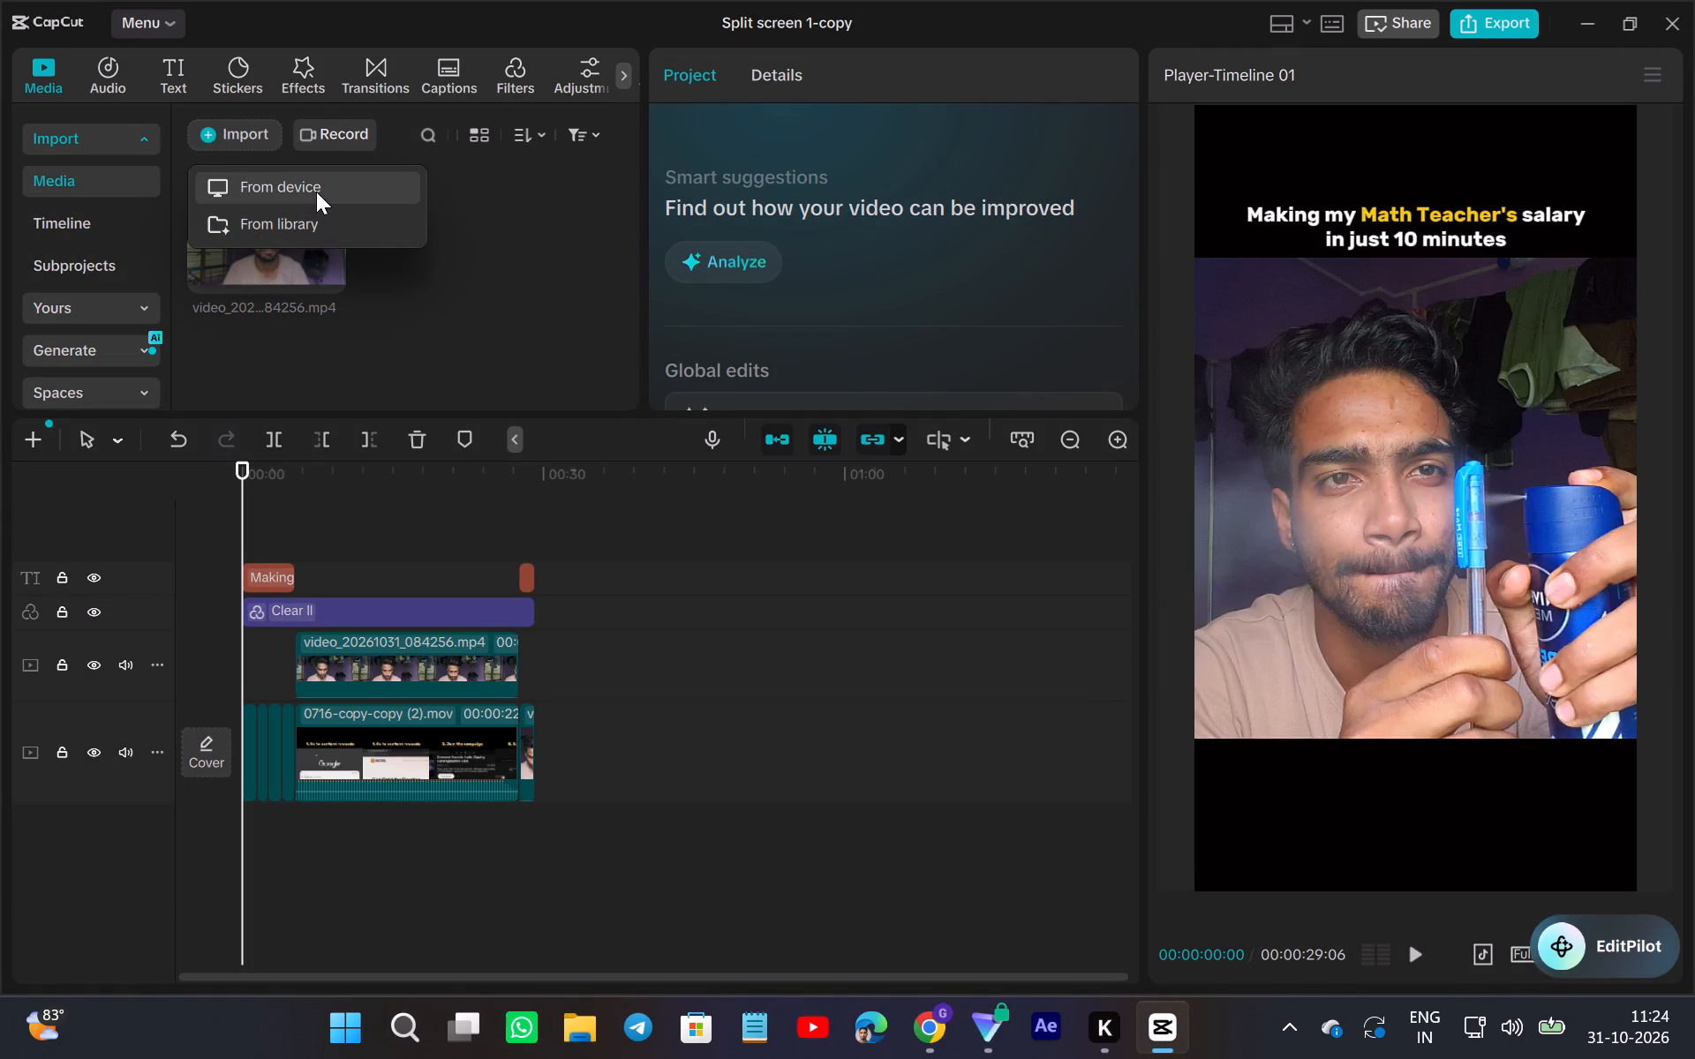
pyautogui.click(316, 191)
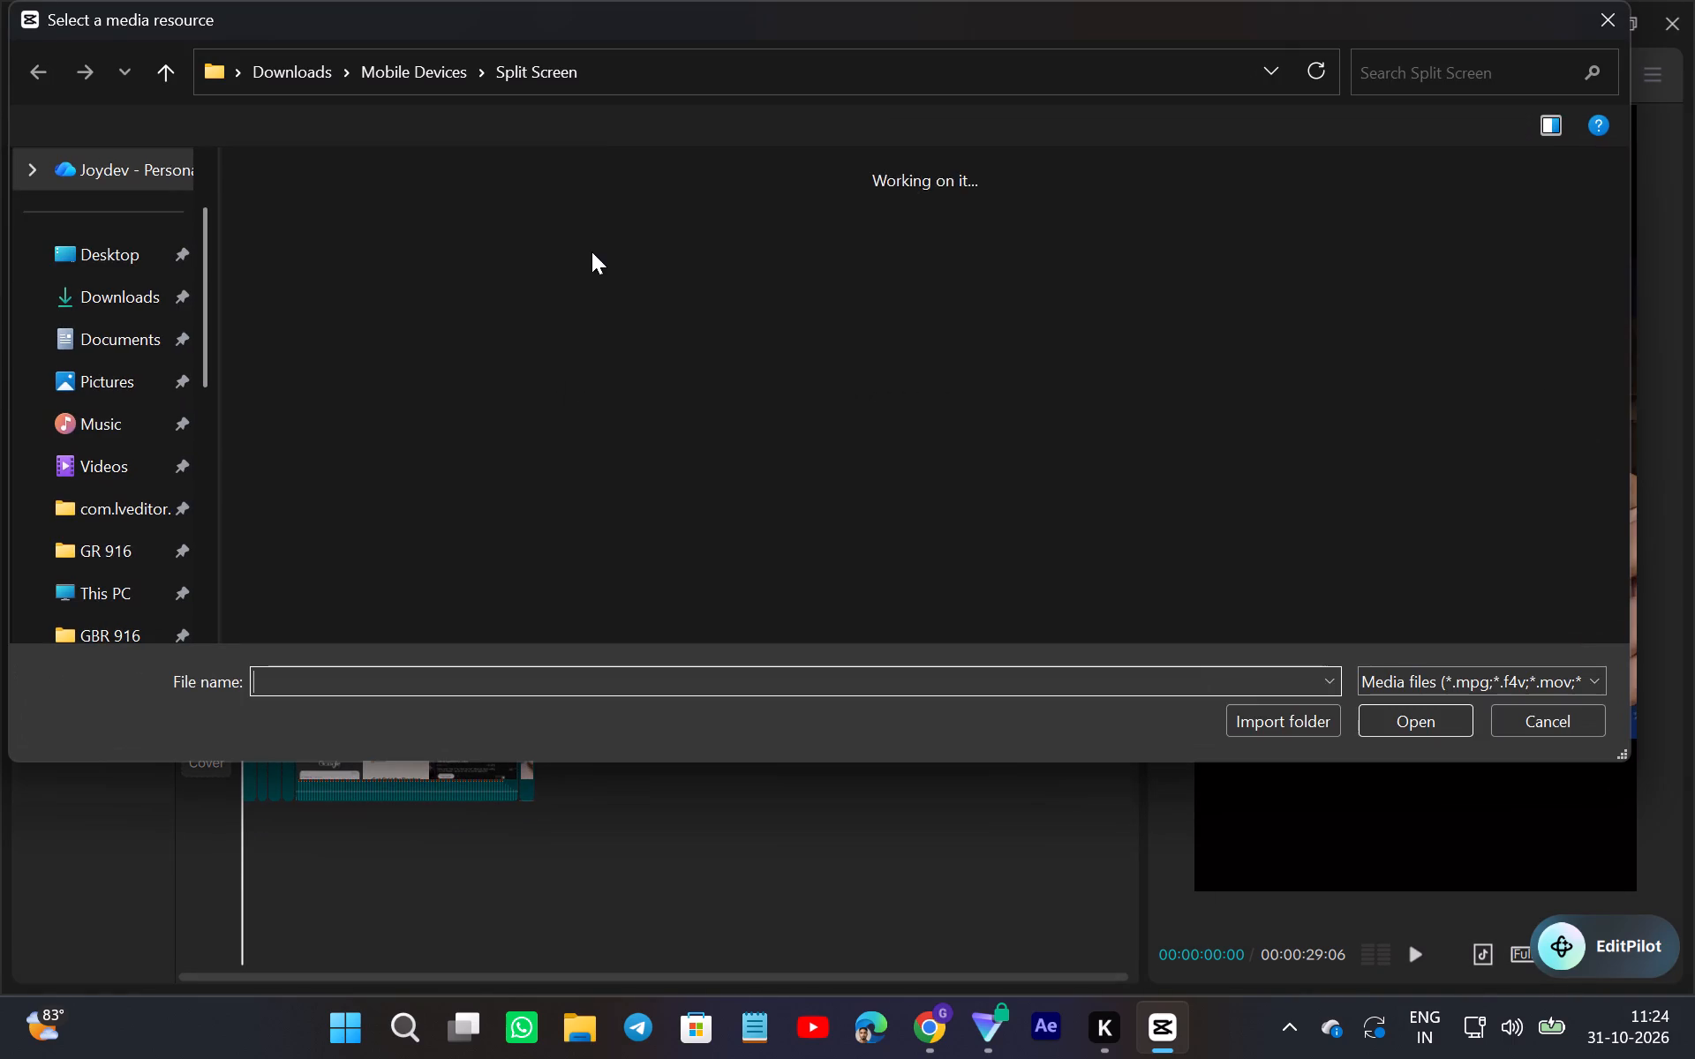
pyautogui.click(87, 306)
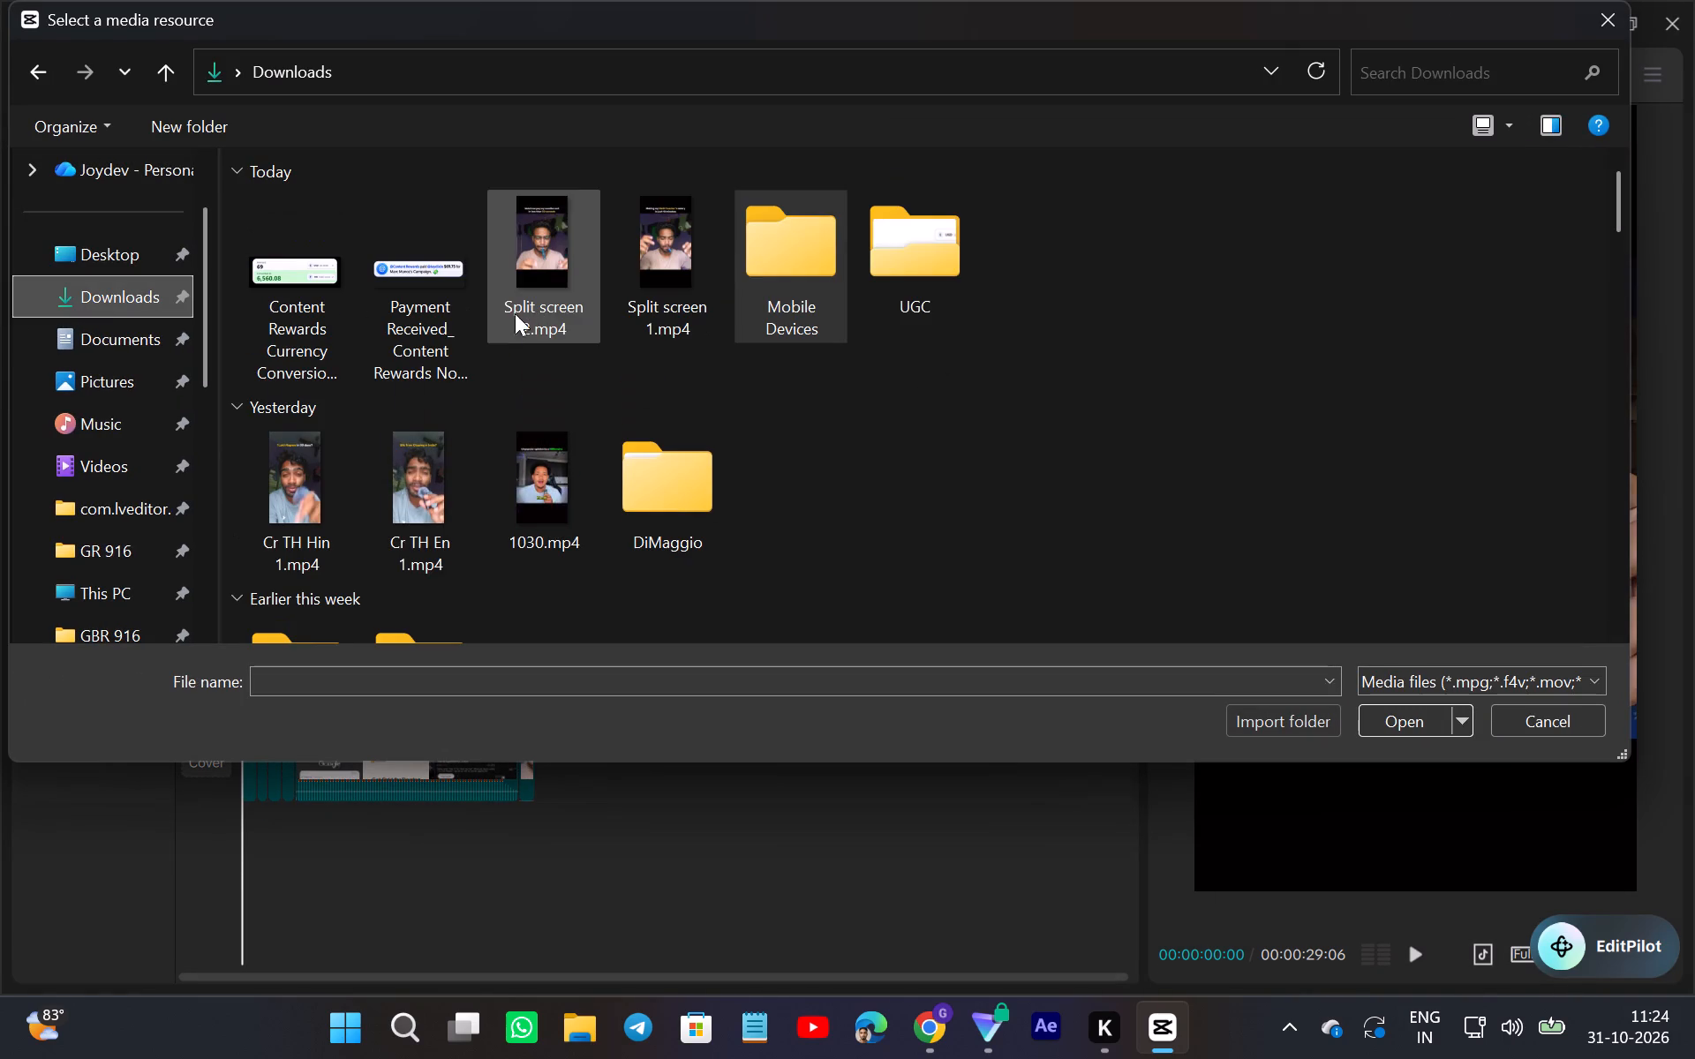
pyautogui.scroll(2, 573, 375)
pyautogui.doubleClick(825, 287)
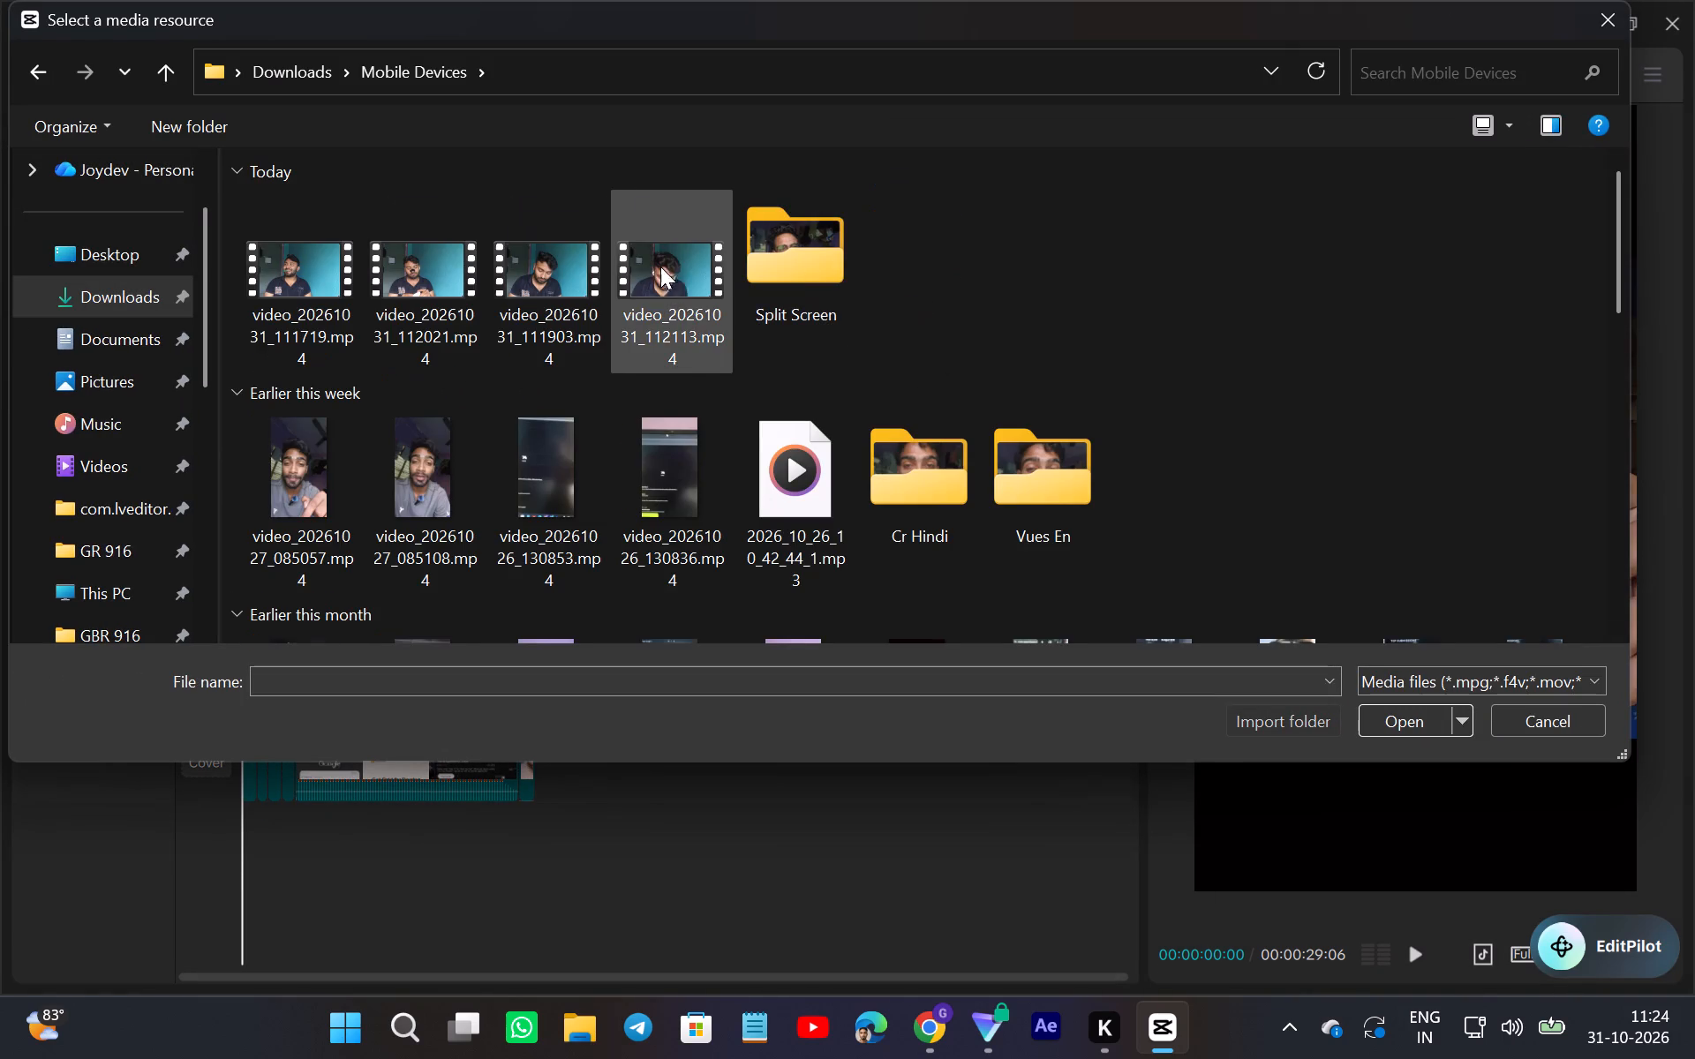
pyautogui.keyDown('ctrl'); pyautogui.click(678, 297); pyautogui.keyUp('ctrl')
pyautogui.keyDown('ctrl'); pyautogui.click(598, 325); pyautogui.keyUp('ctrl')
pyautogui.keyDown('ctrl'); pyautogui.click(360, 304); pyautogui.keyUp('ctrl')
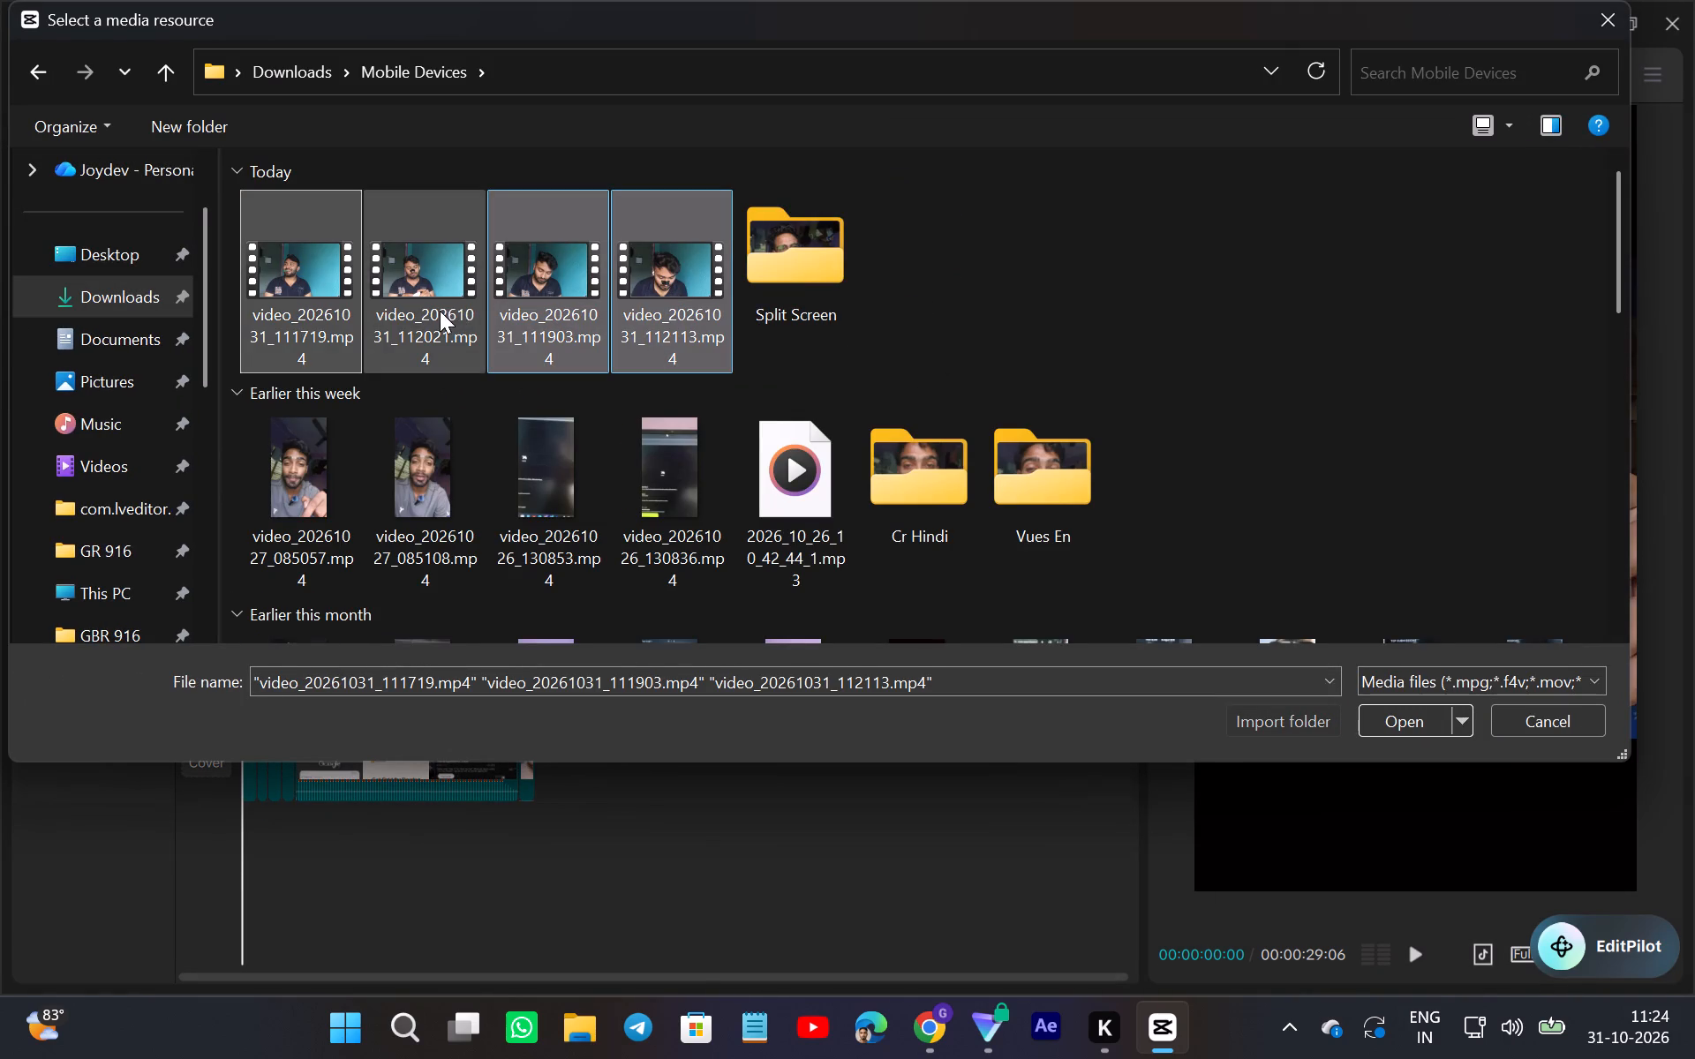
pyautogui.keyDown('ctrl'); pyautogui.click(441, 308); pyautogui.keyUp('ctrl')
pyautogui.click(1417, 729)
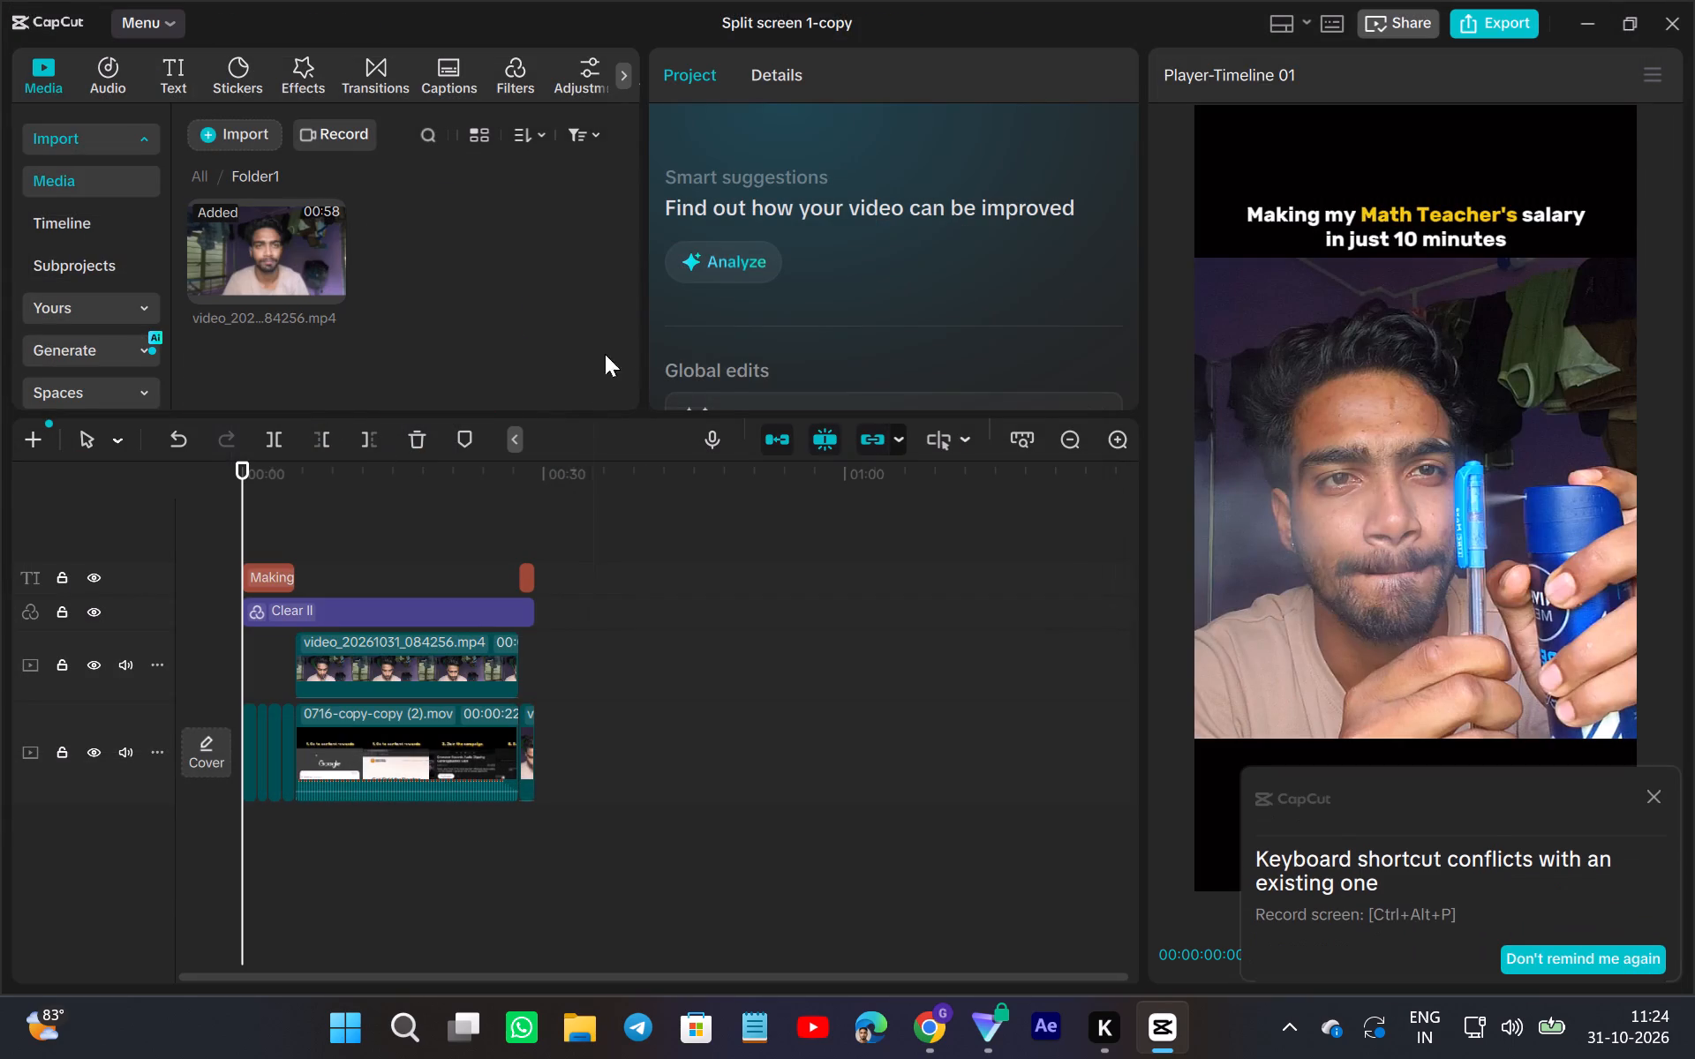
# Preview the four newly imported videos in Folder1, examining the footage of video_20261031_111719.mp4 the longest.
pyautogui.click(633, 315)
pyautogui.click(448, 355)
pyautogui.scroll(-1, 380, 365)
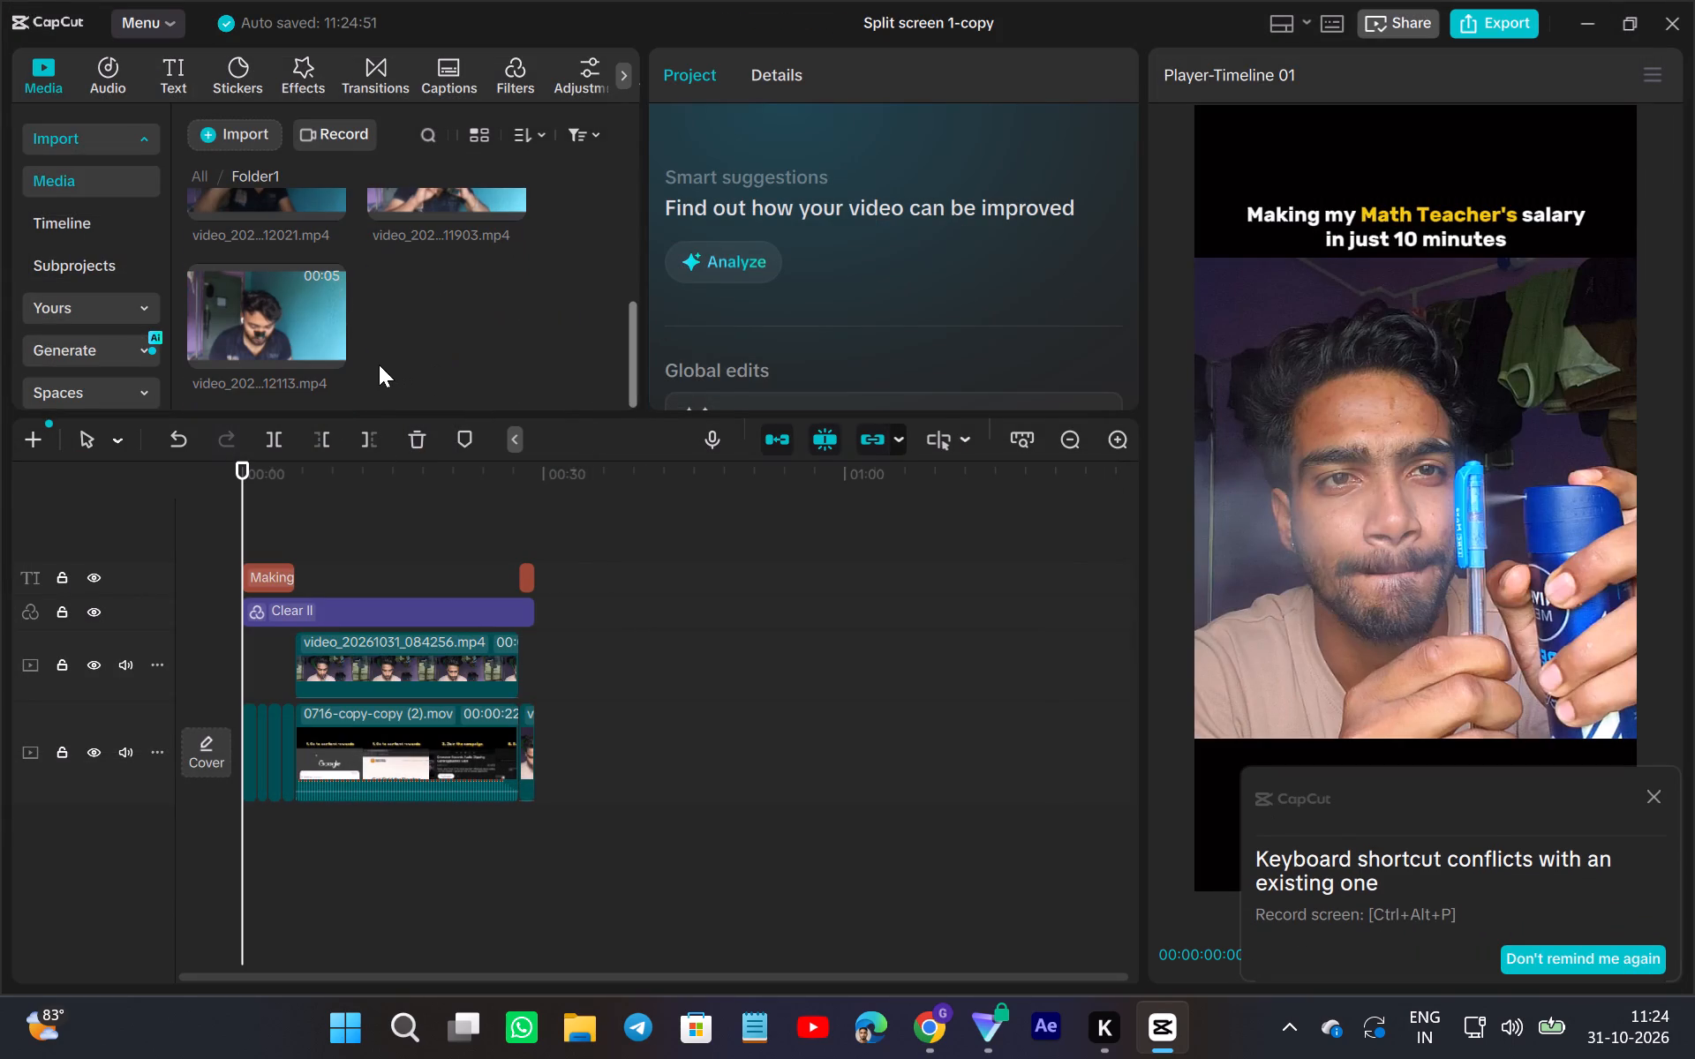
pyautogui.scroll(-1, 379, 364)
pyautogui.click(278, 306)
pyautogui.scroll(1, 478, 360)
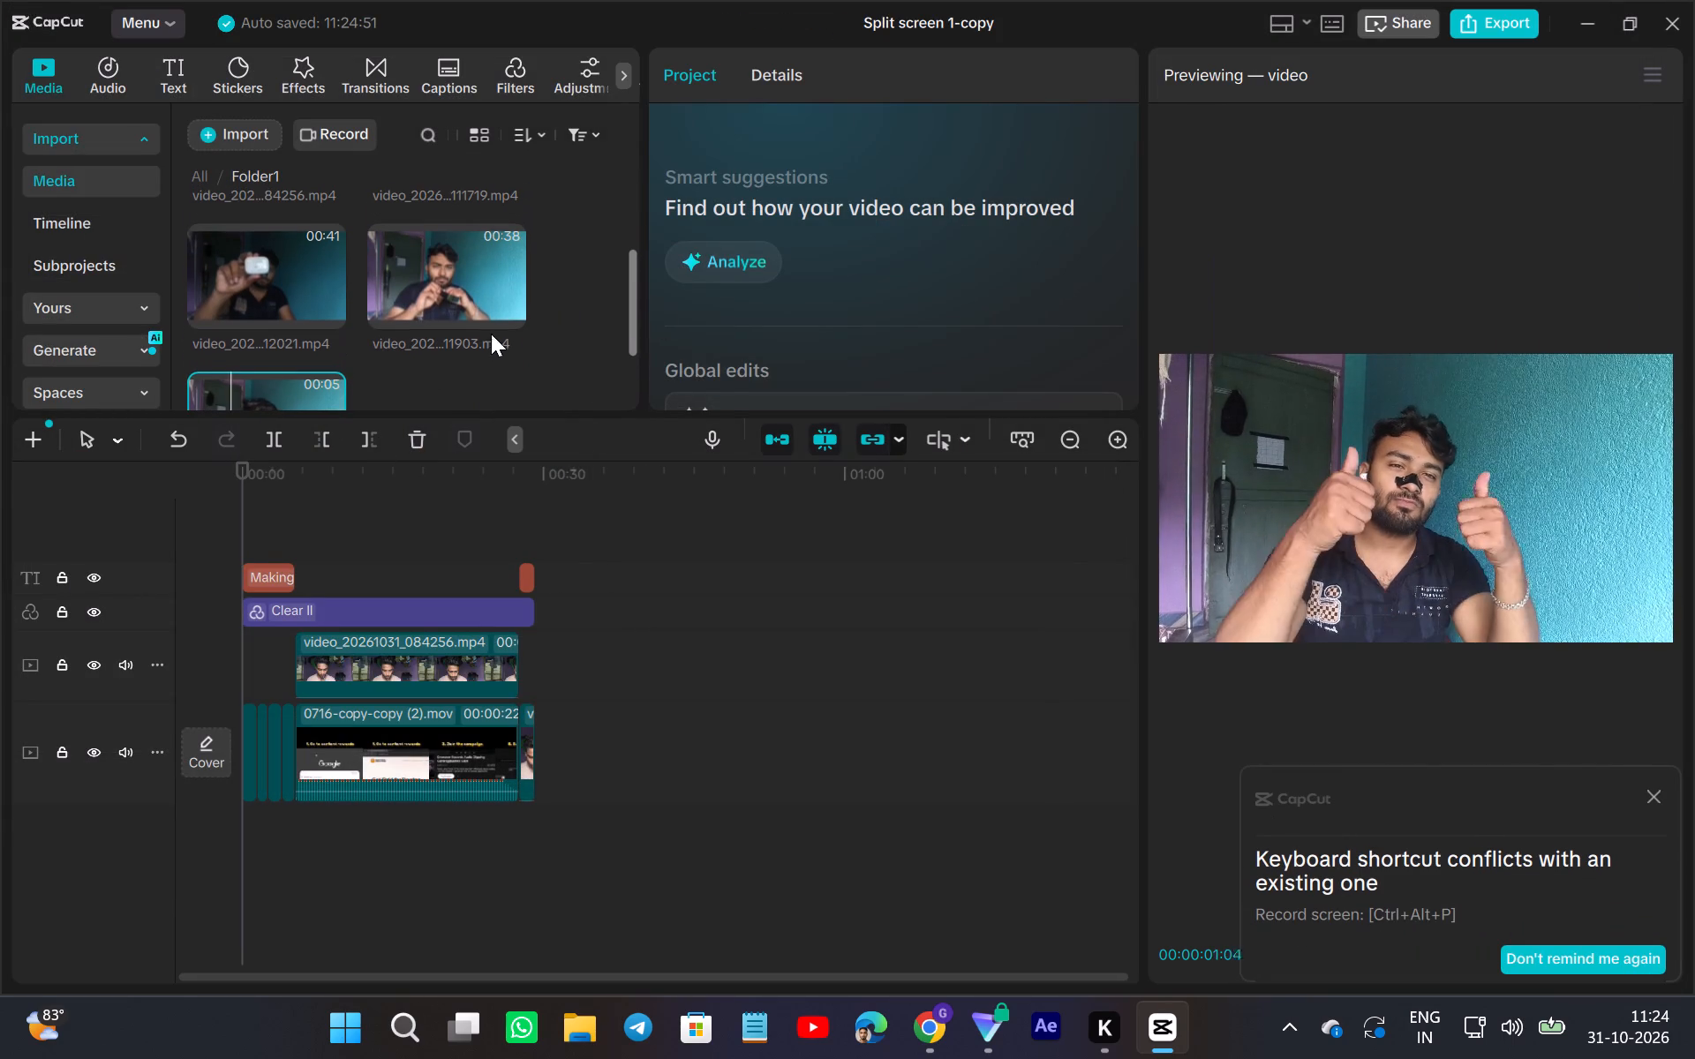
pyautogui.click(439, 283)
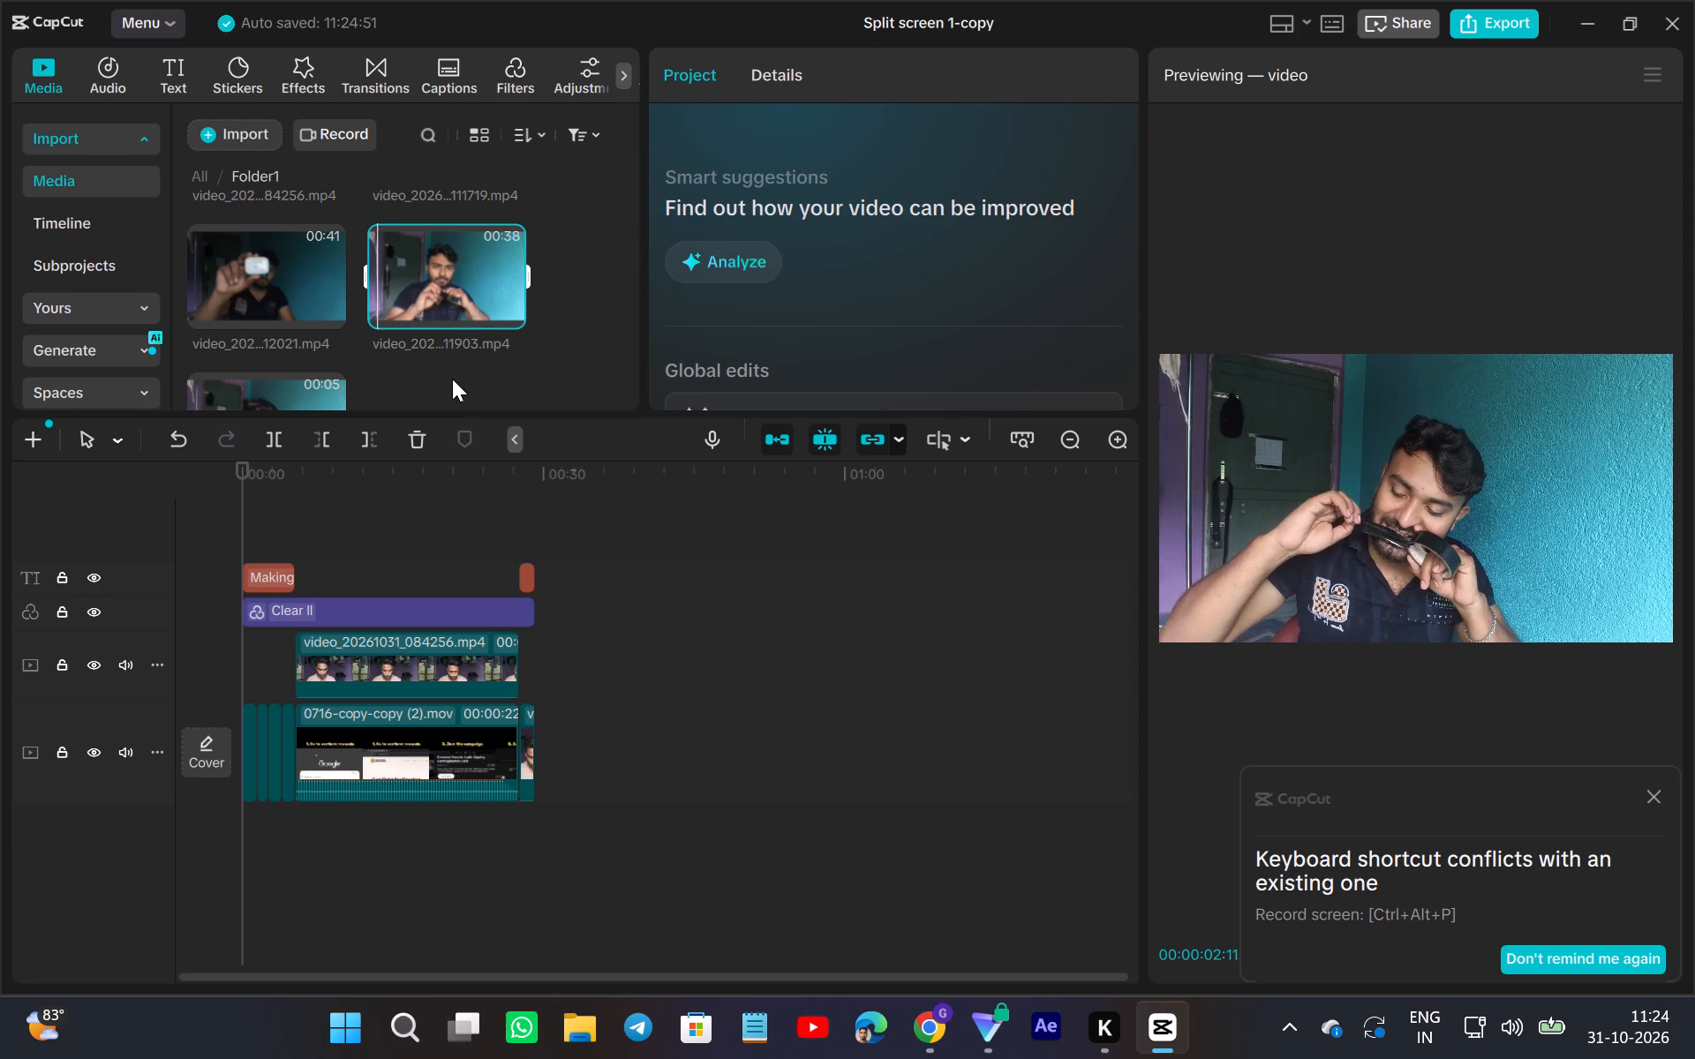
pyautogui.scroll(1, 463, 389)
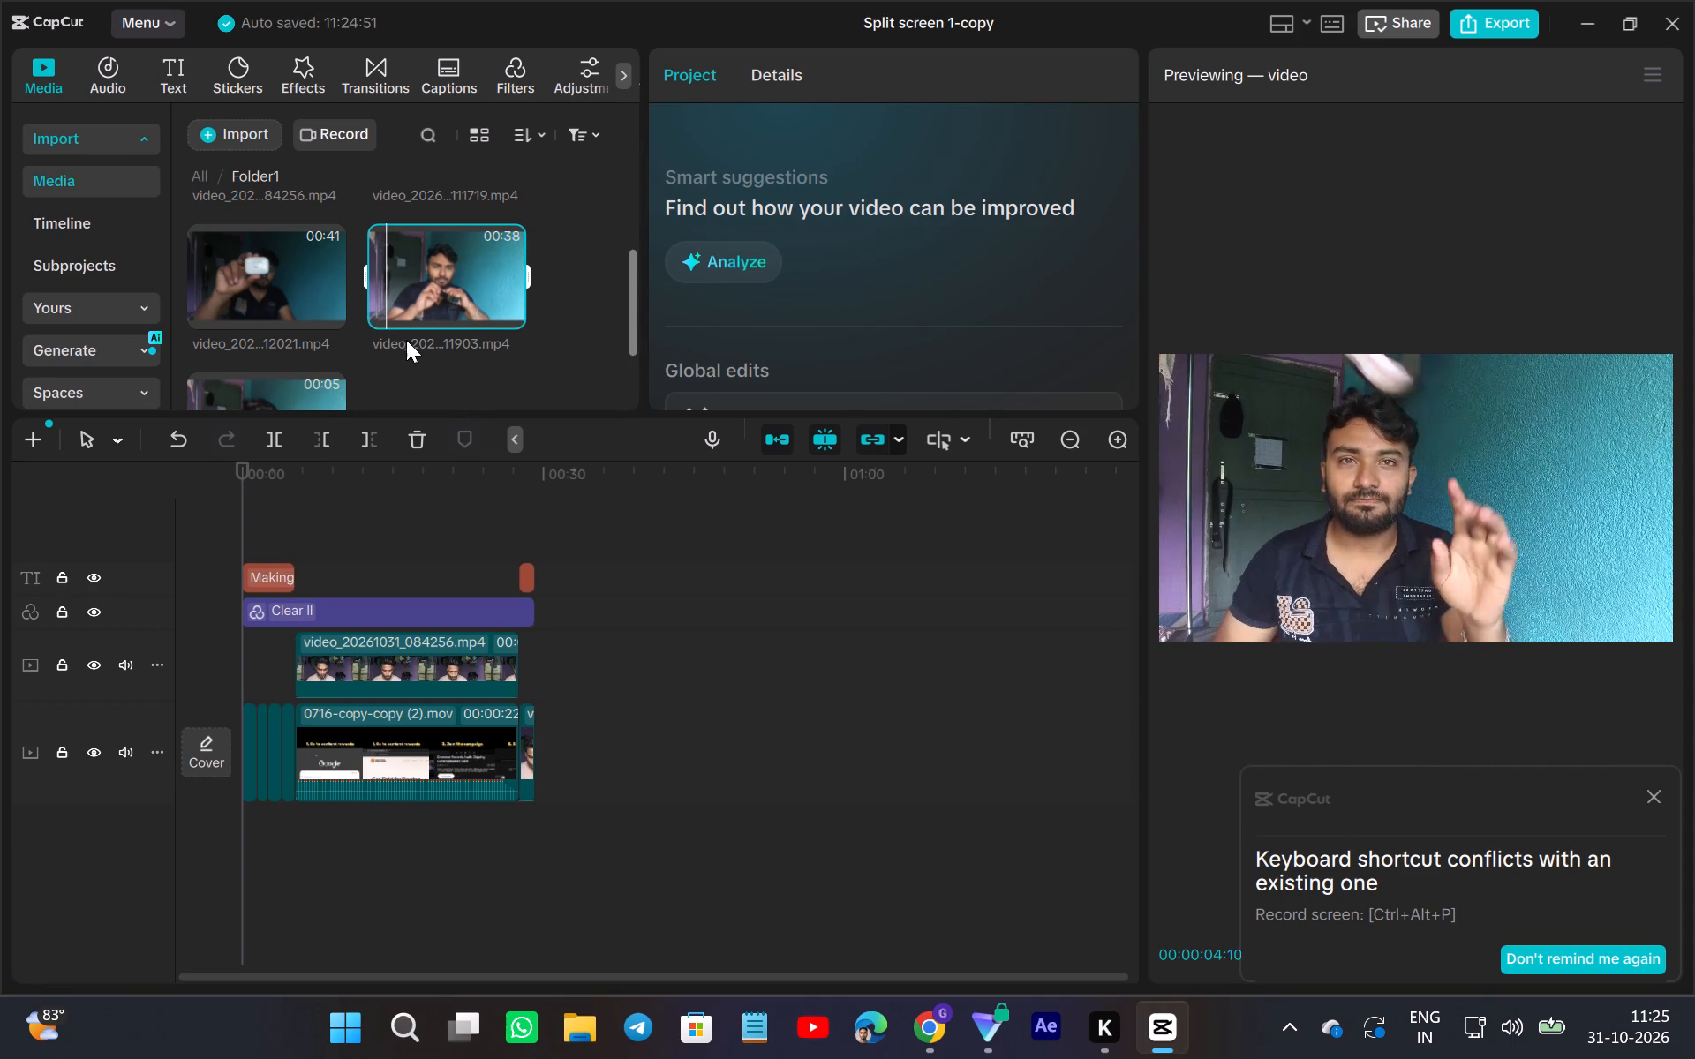
pyautogui.scroll(1, 406, 340)
pyautogui.click(250, 289)
pyautogui.scroll(1, 466, 334)
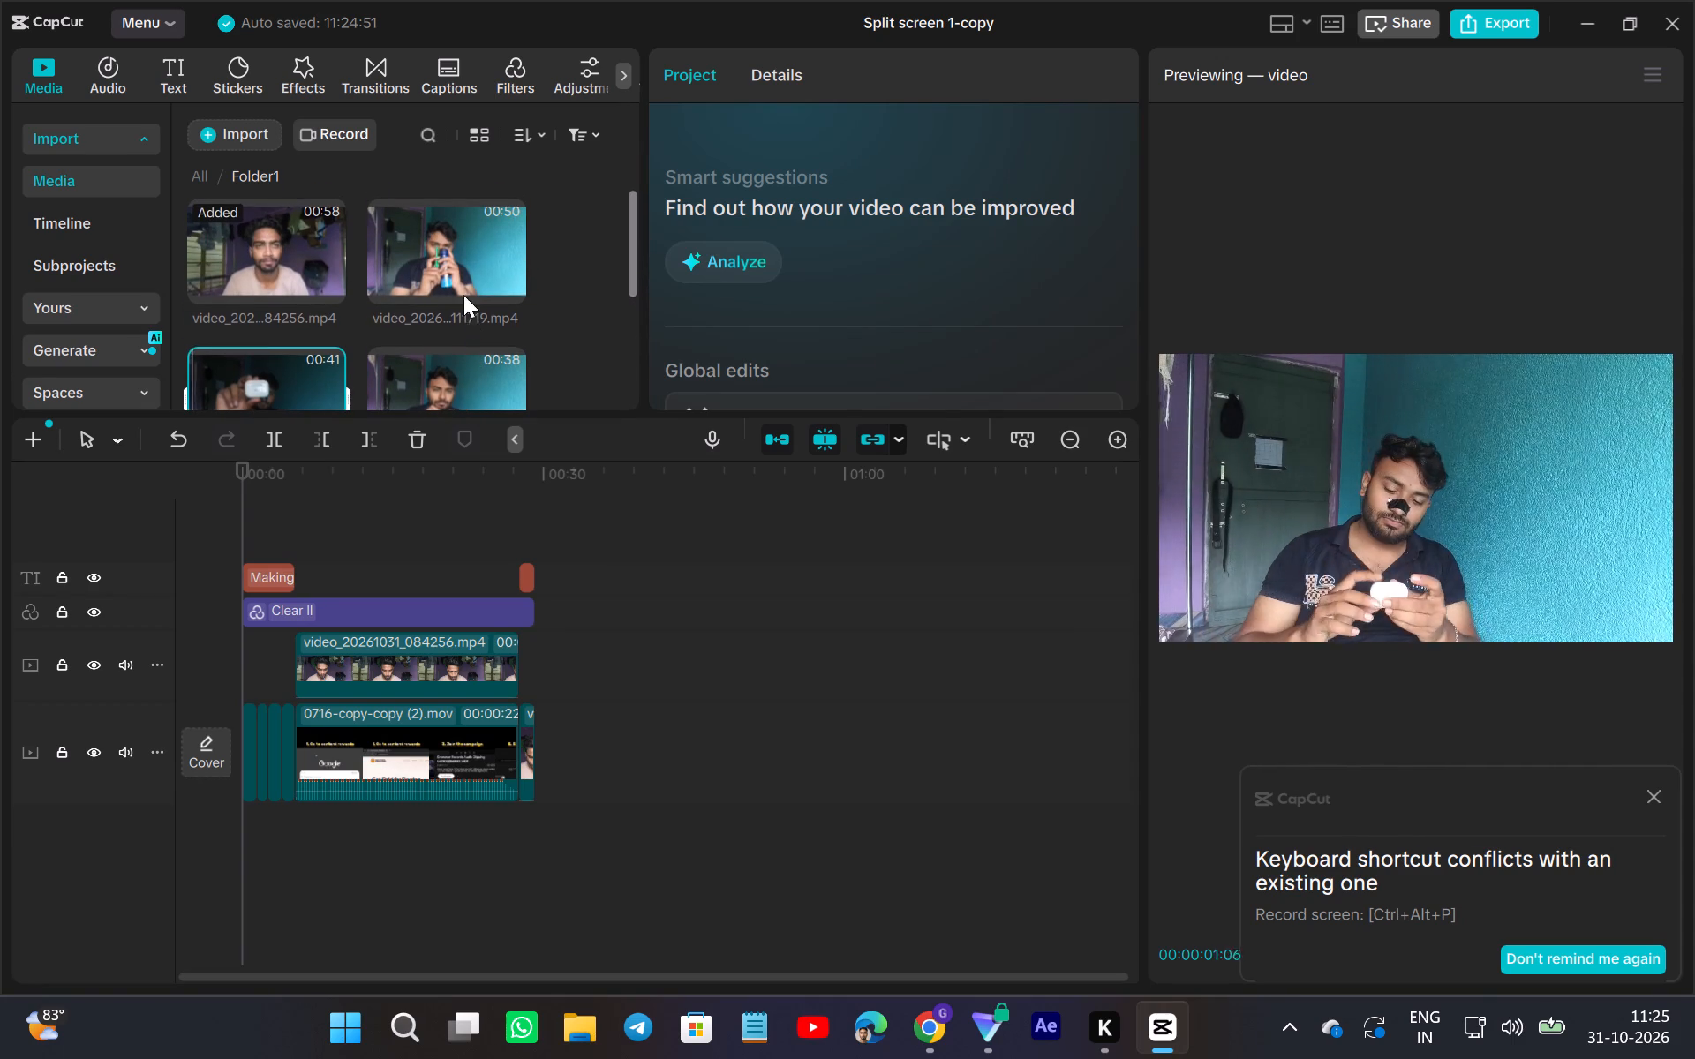
pyautogui.scroll(1, 463, 295)
pyautogui.click(455, 284)
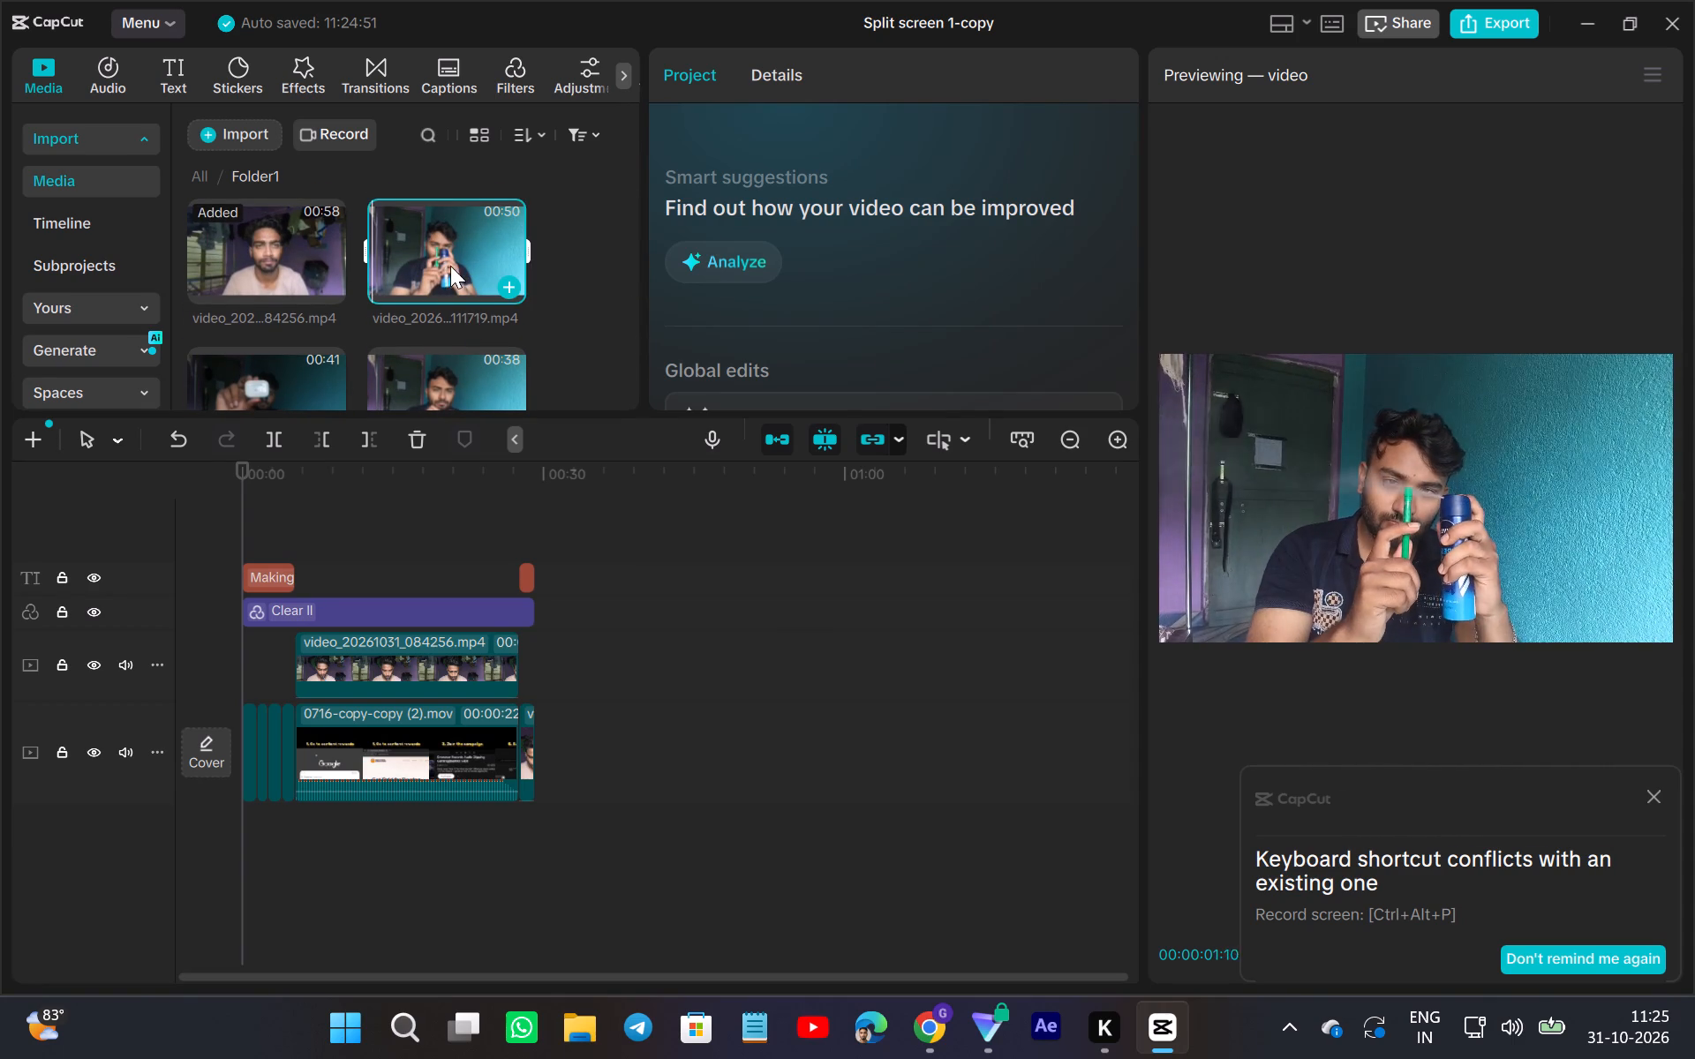
pyautogui.click(565, 319)
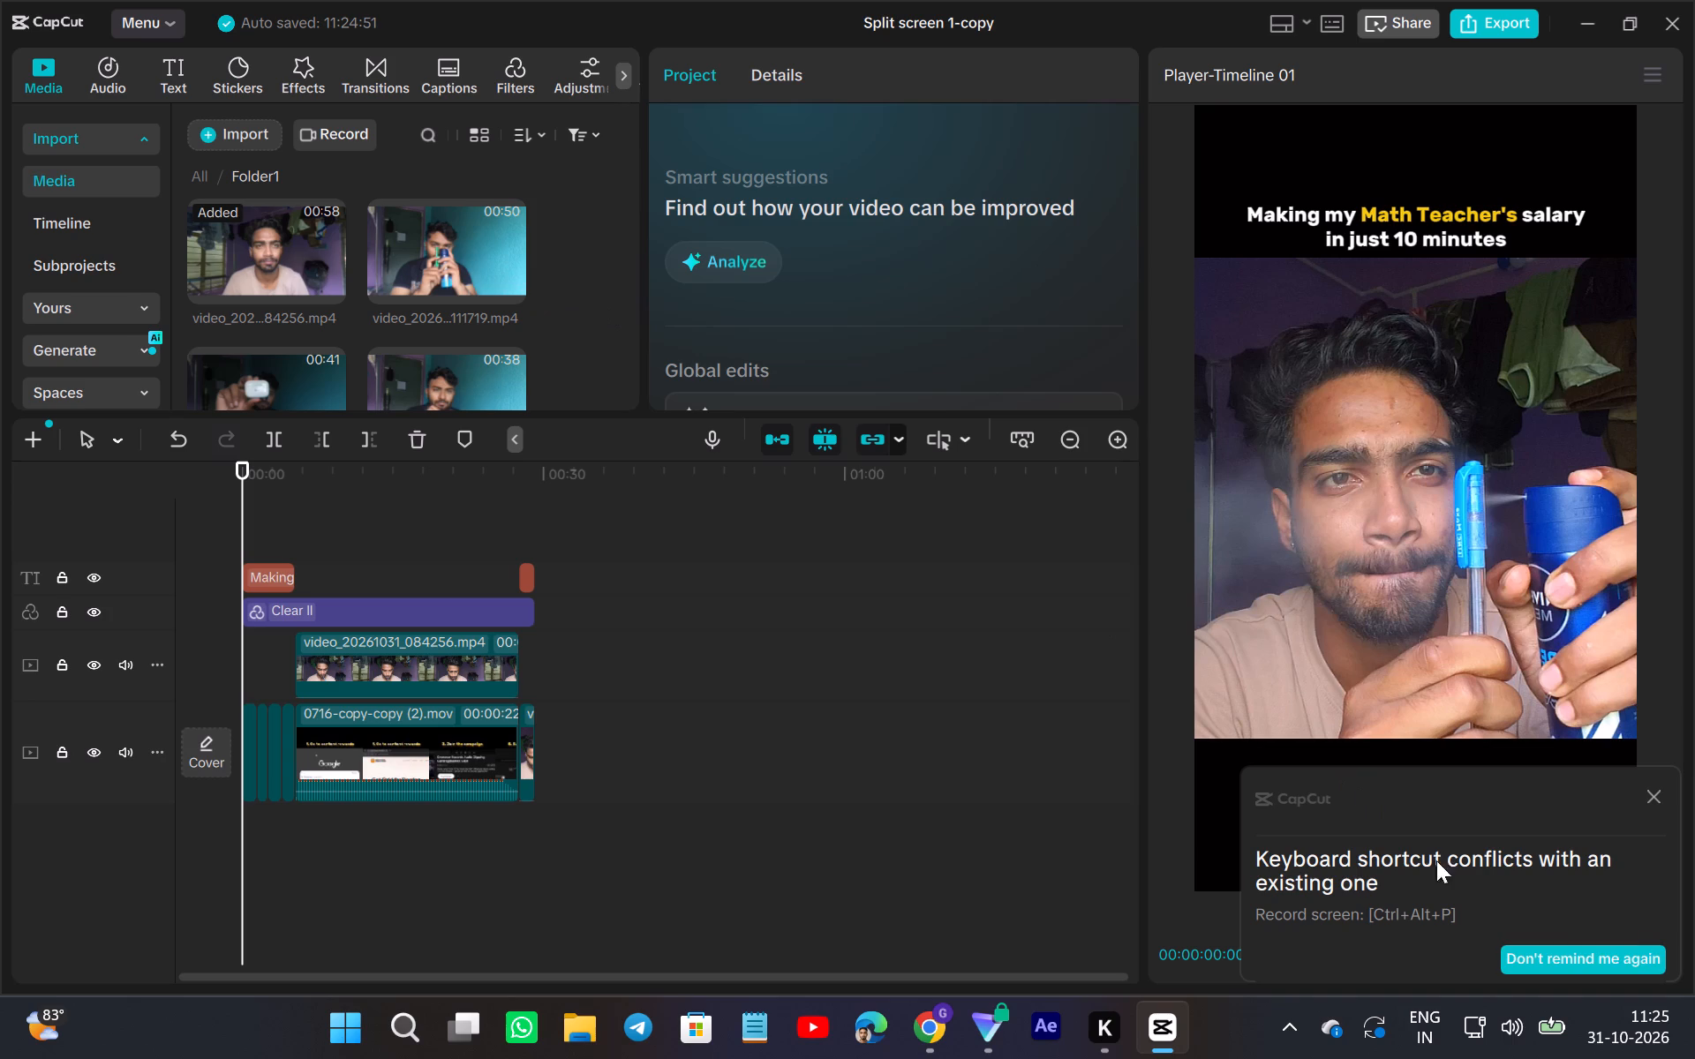
pyautogui.click(1648, 799)
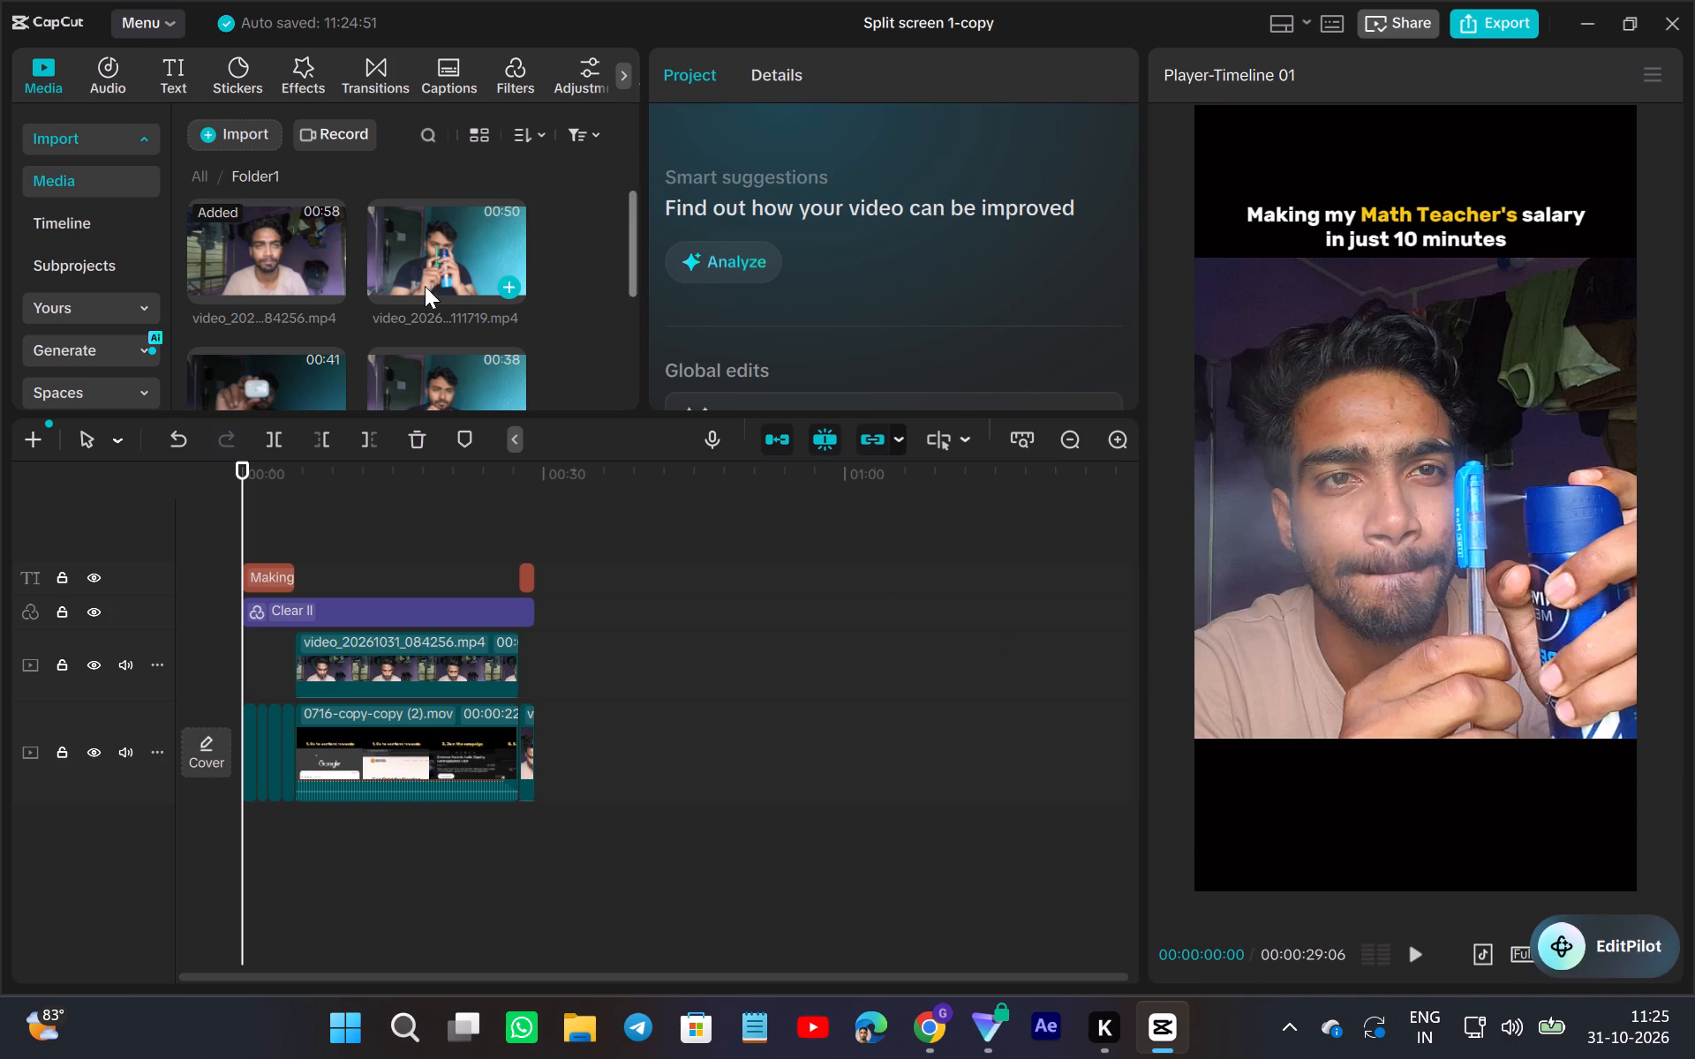
pyautogui.click(426, 274)
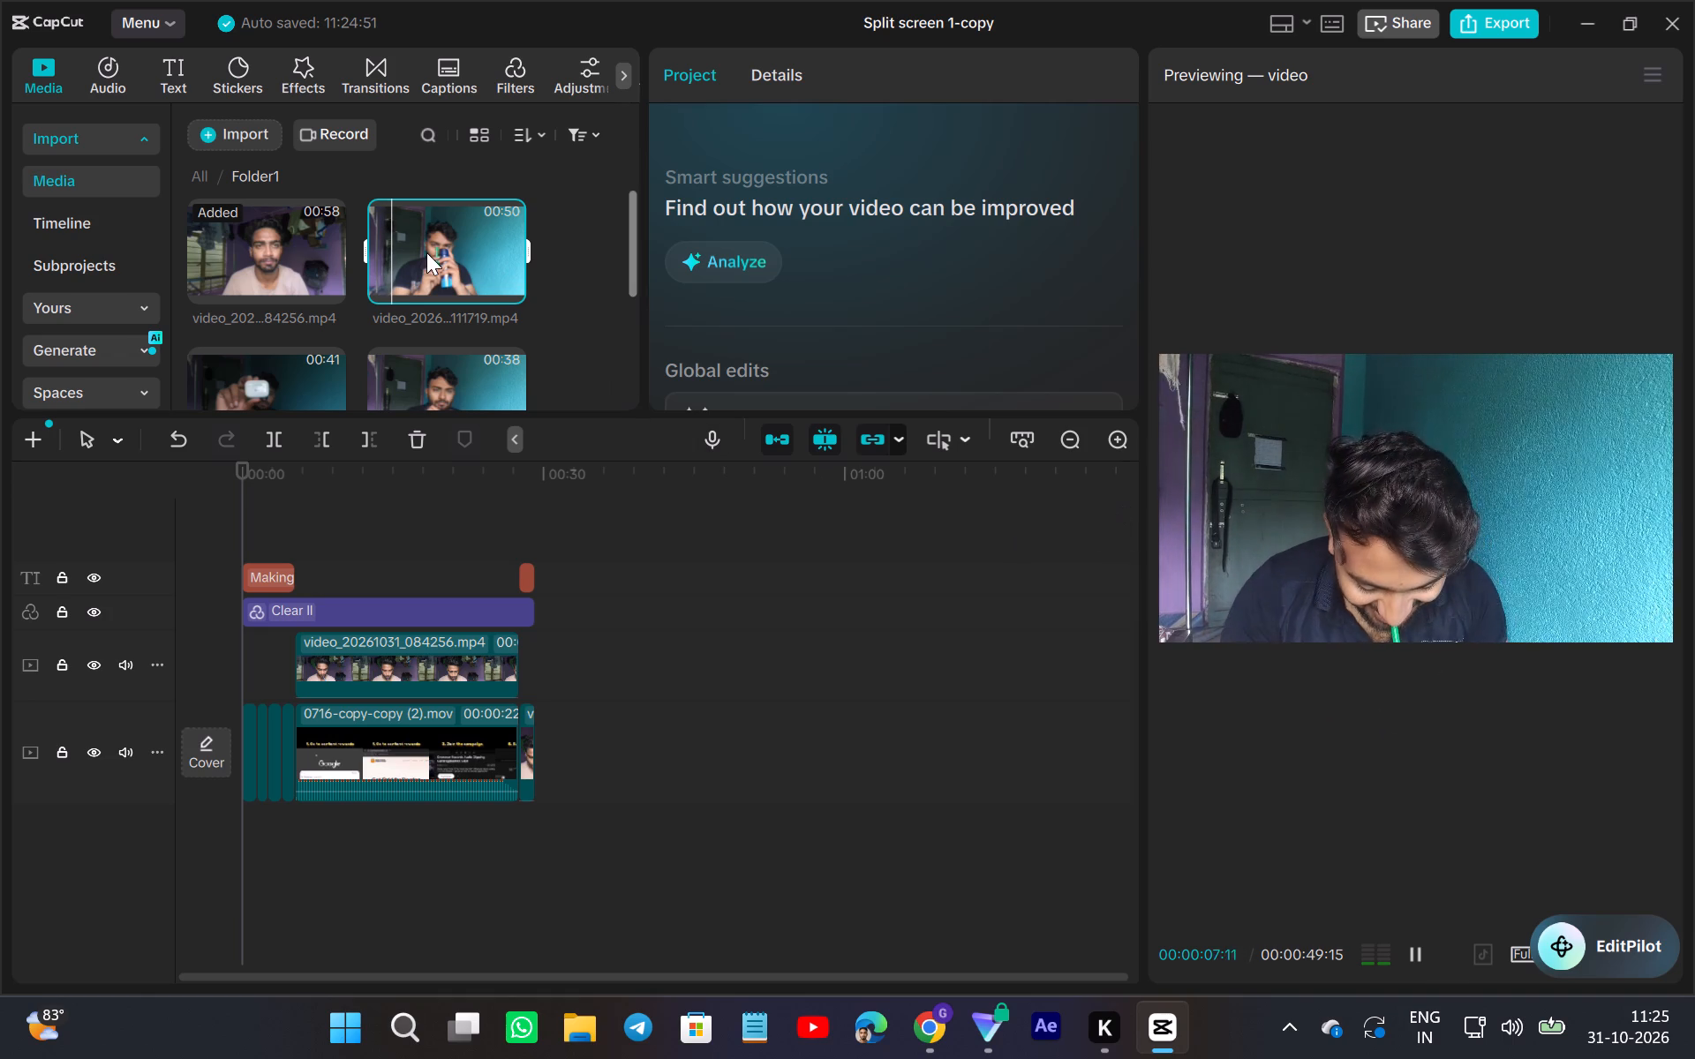
# Combine the first four short video clips at the start of the main track into one compound clip.
pyautogui.tripleClick(1118, 431)
pyautogui.click(433, 916)
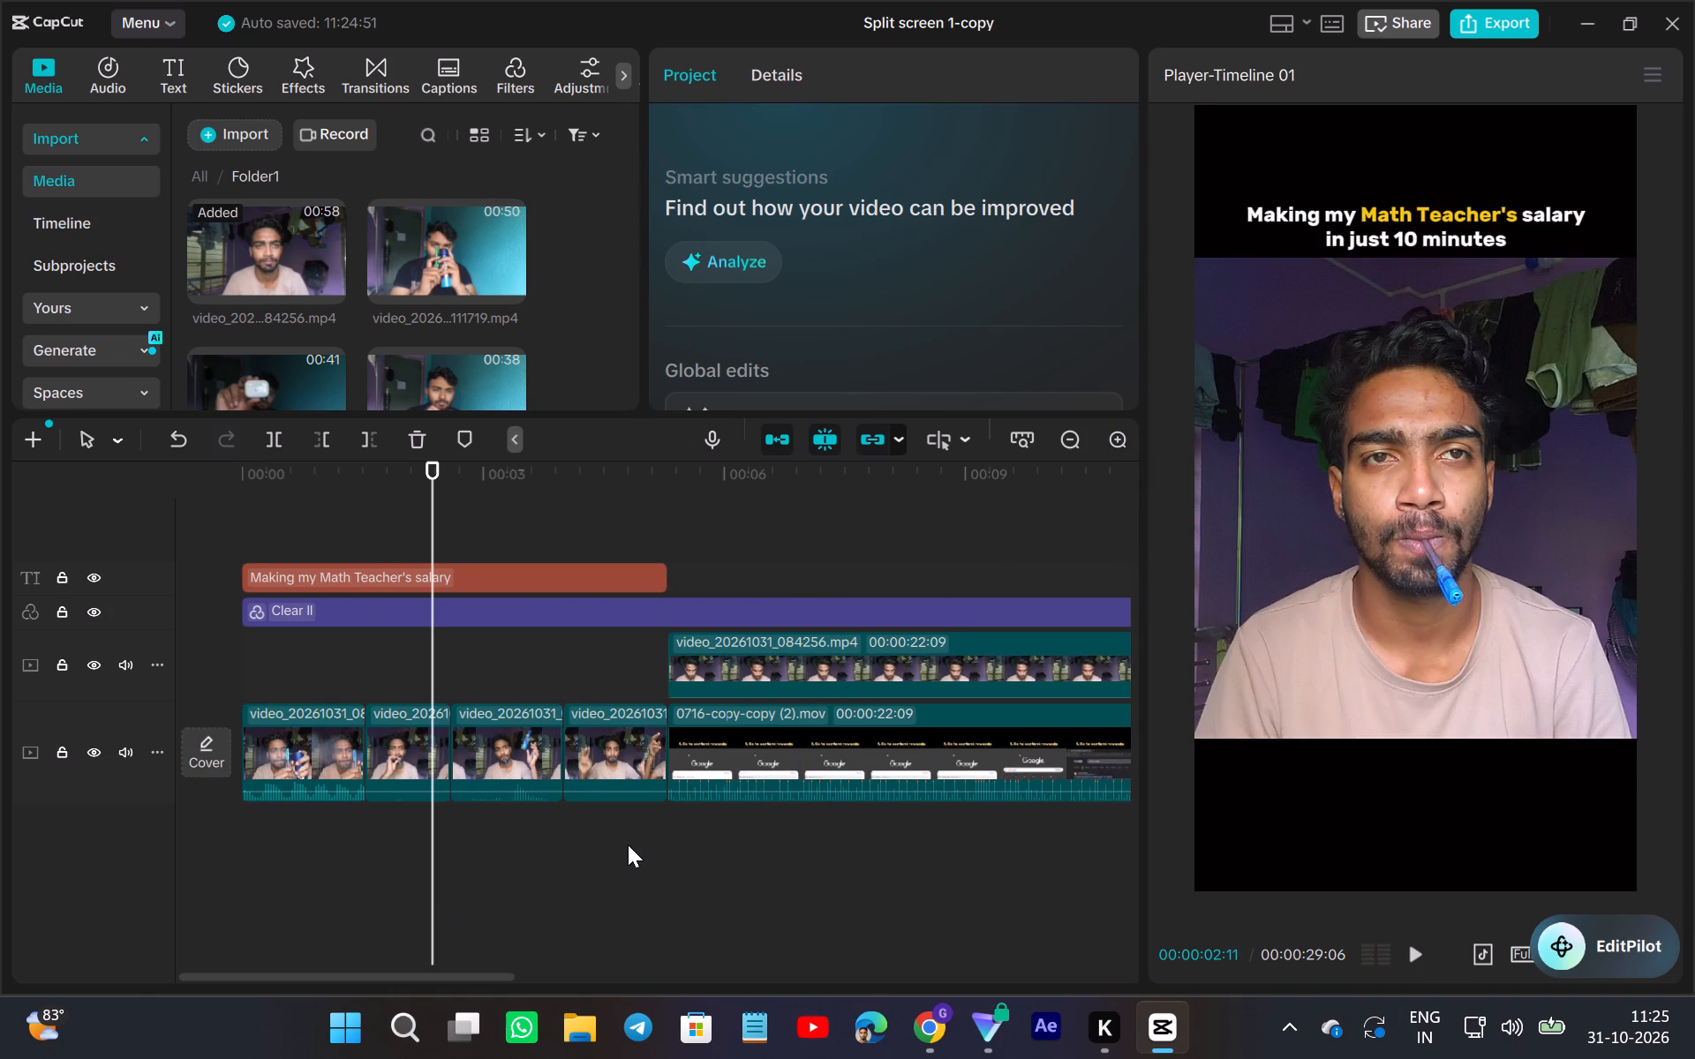
pyautogui.moveTo(628, 845); pyautogui.dragTo(290, 745)
pyautogui.rightClick(322, 764)
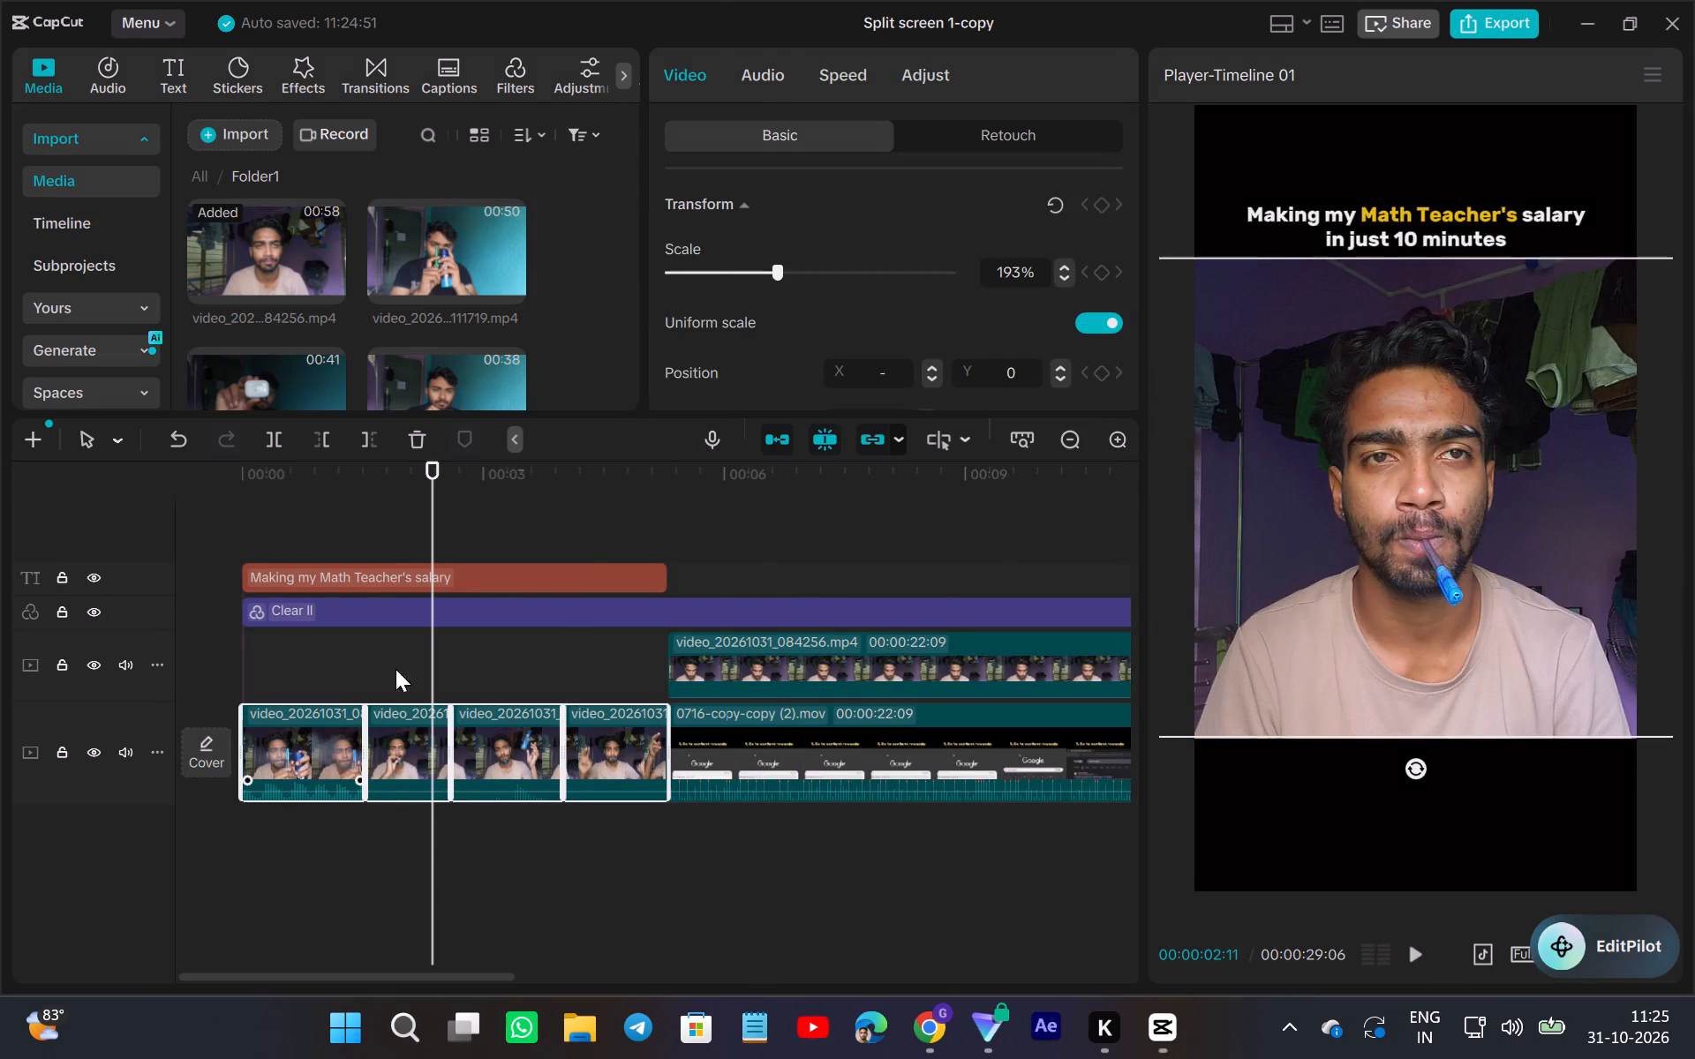
pyautogui.click(458, 597)
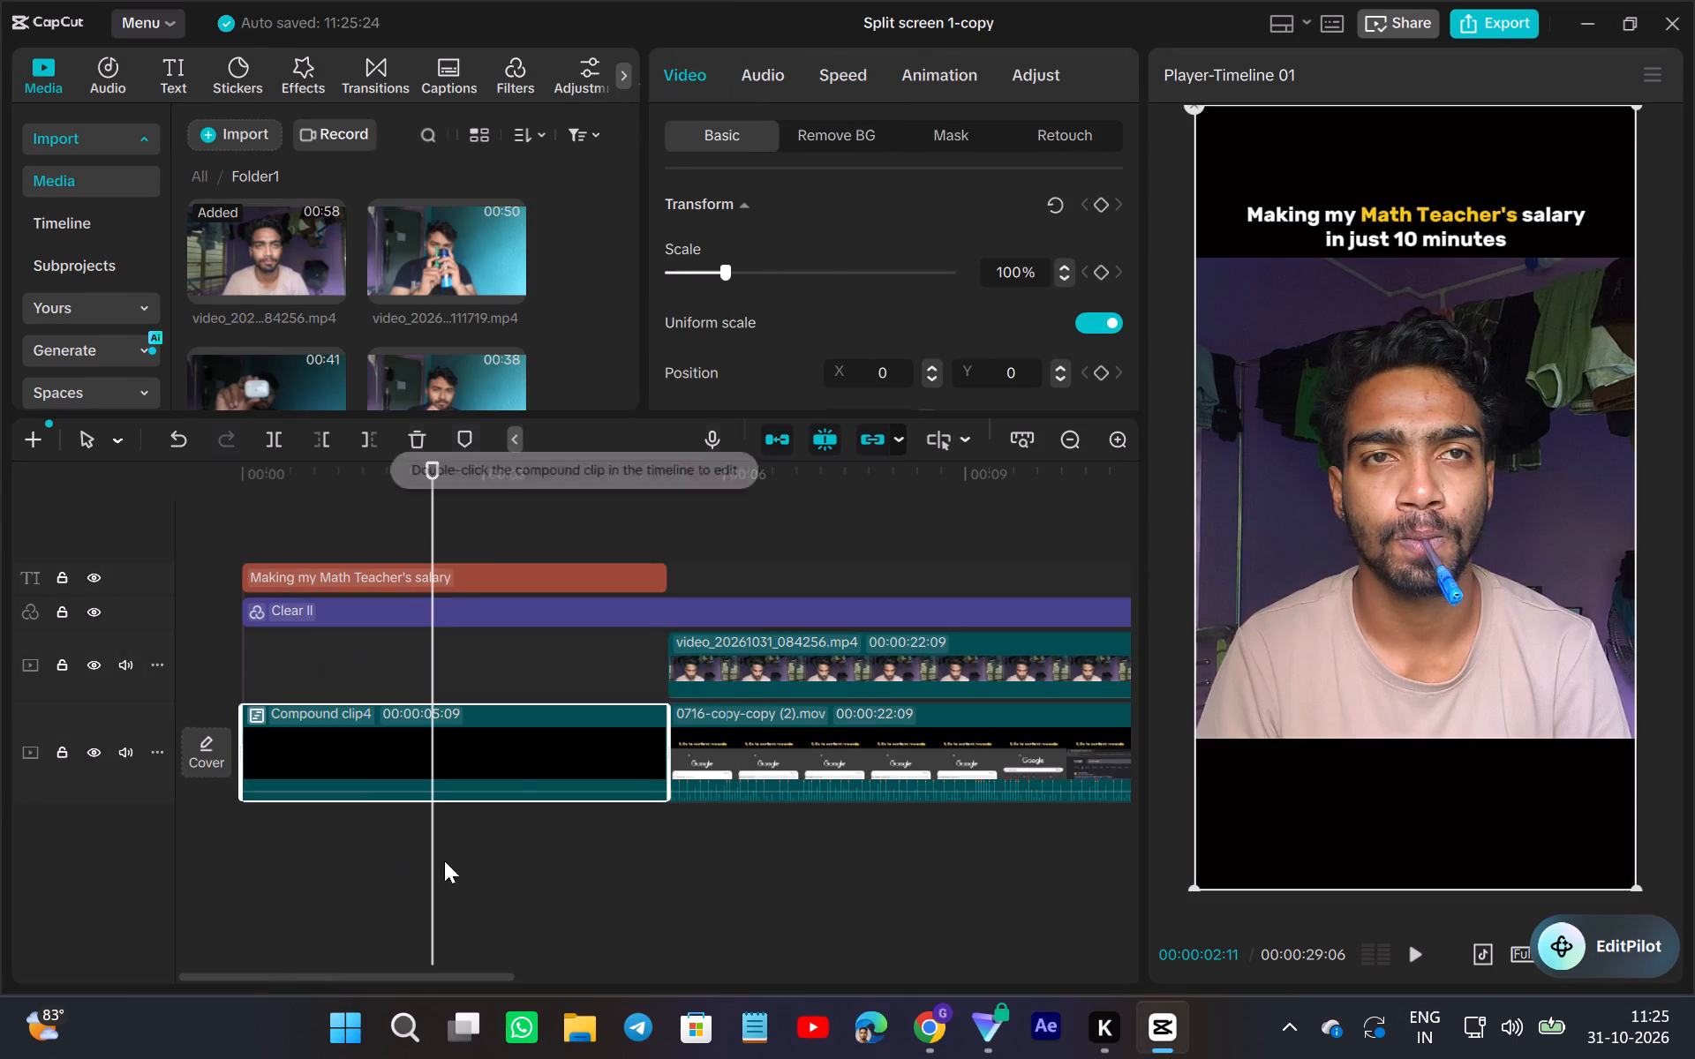
pyautogui.click(367, 874)
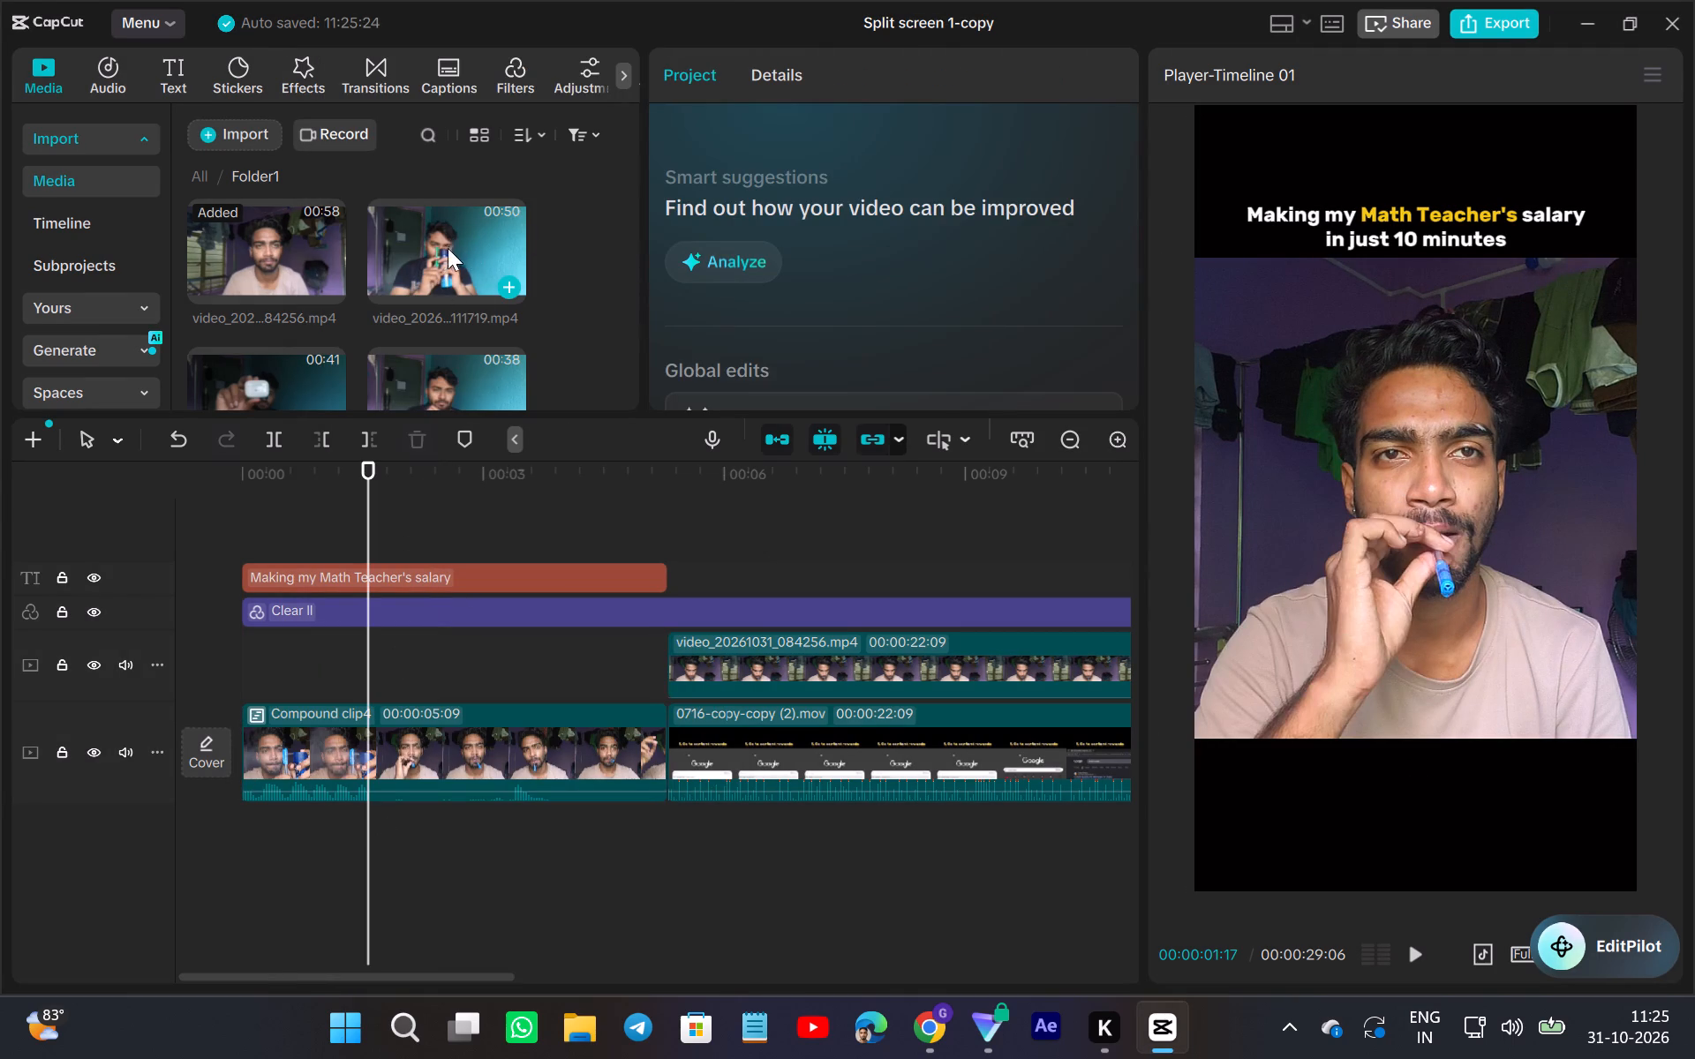
# Replace the opening compound clip with video_20261031_111719.mp4 from its beginning, using the original video effect.
pyautogui.moveTo(442, 236); pyautogui.dragTo(427, 731)
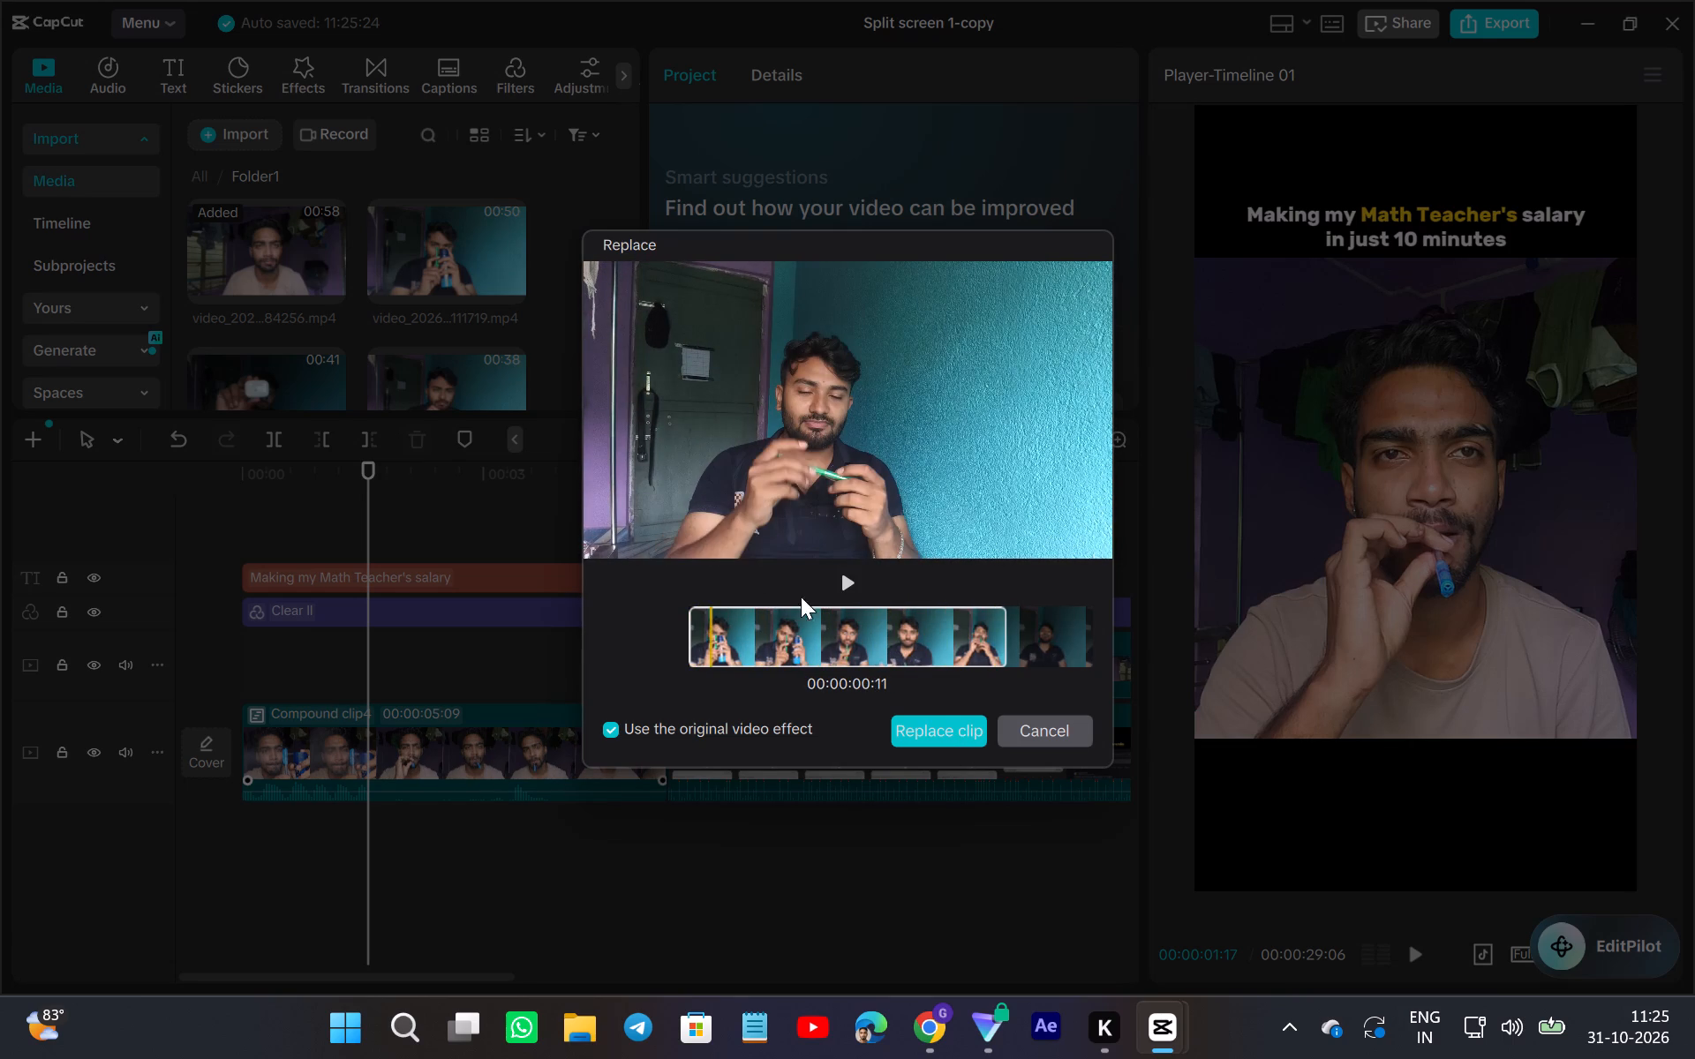
pyautogui.click(845, 572)
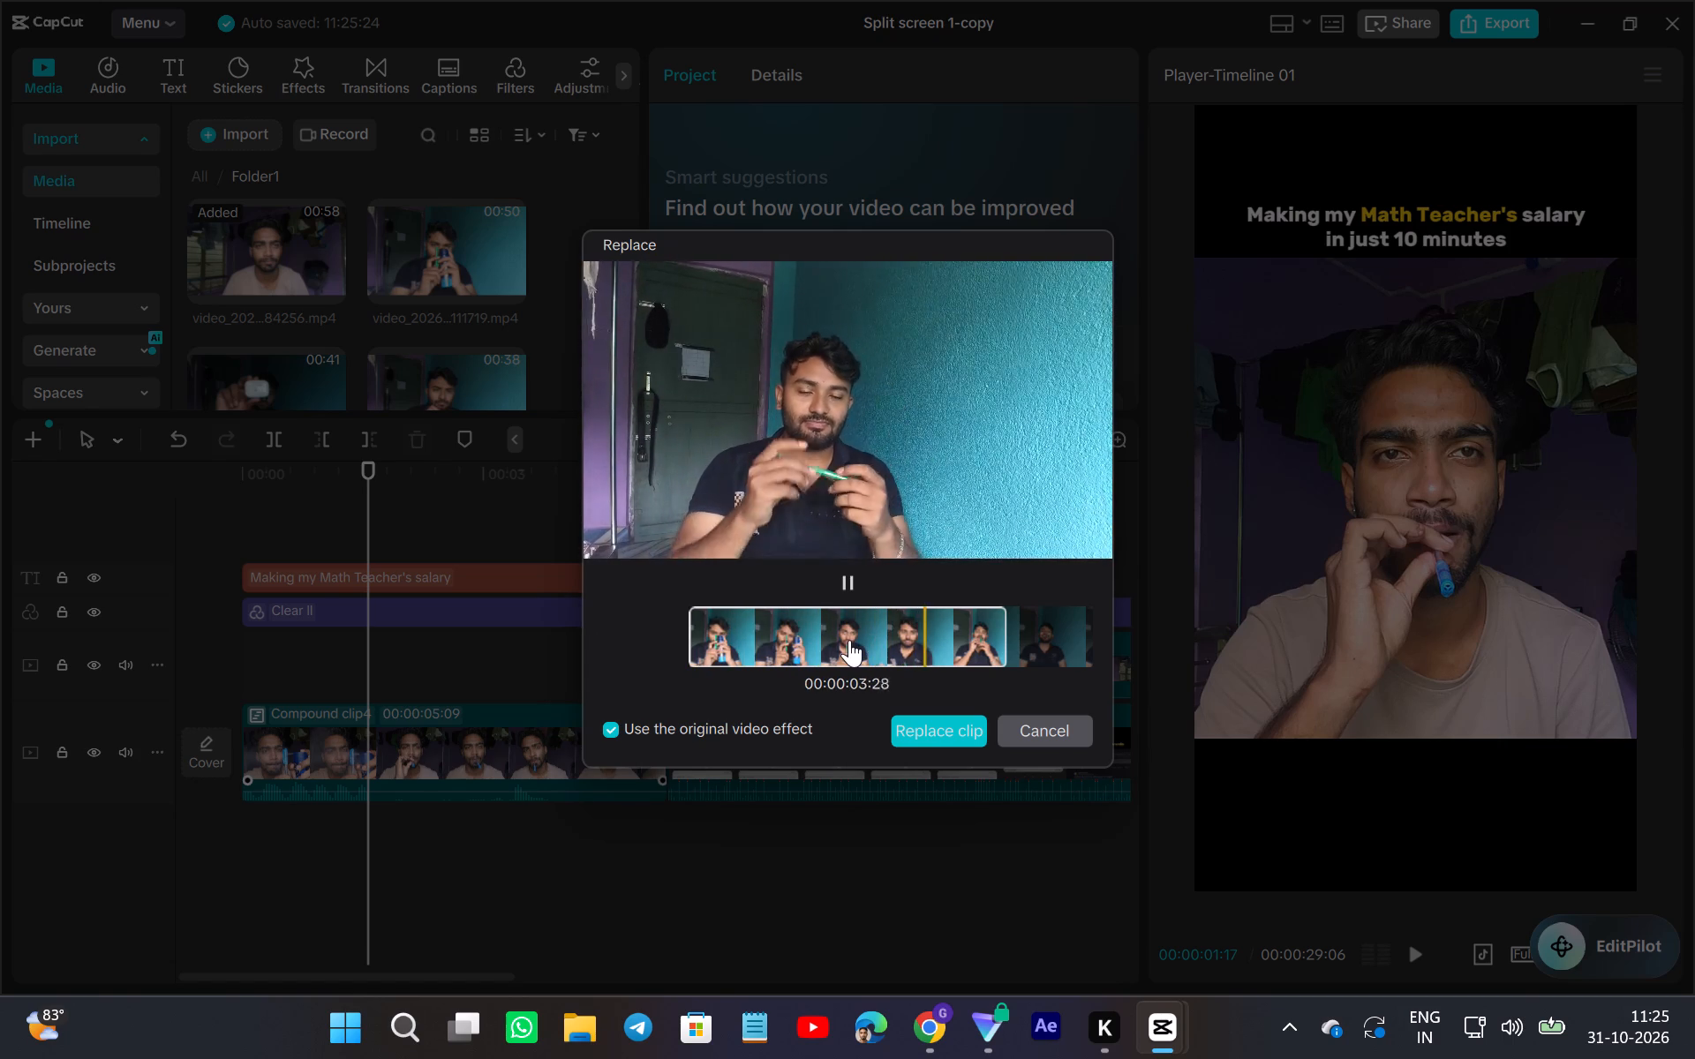
pyautogui.click(952, 742)
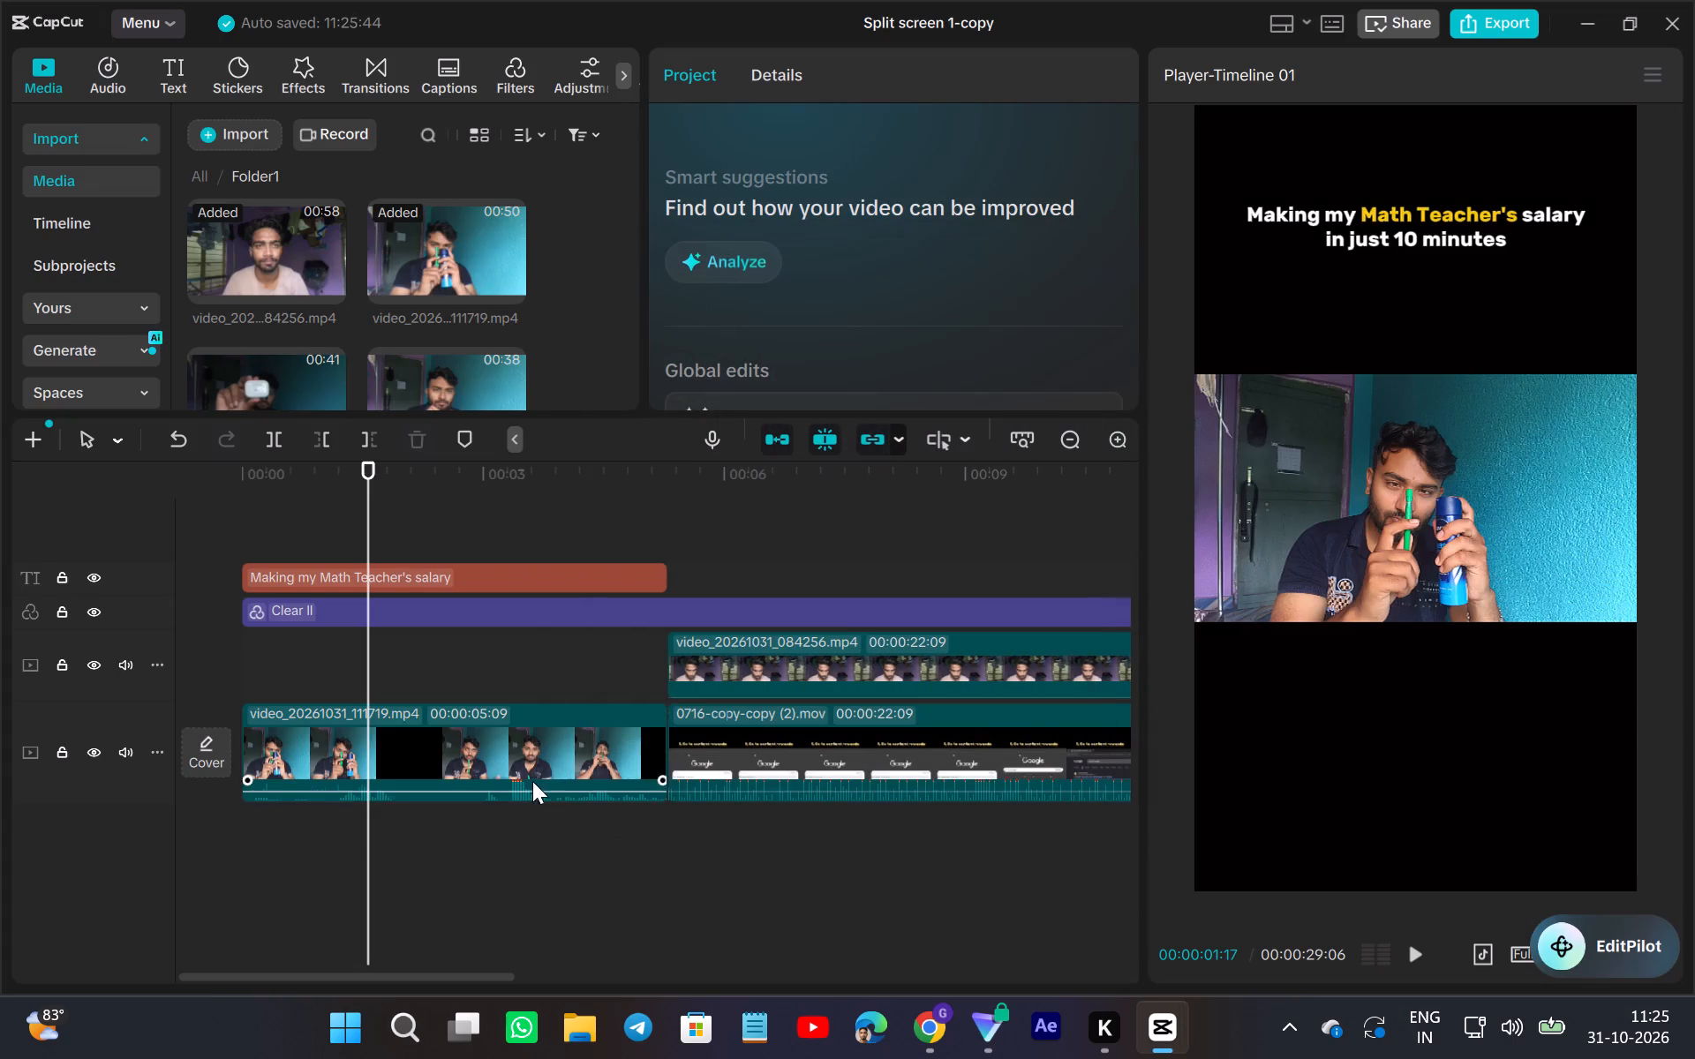
# Trim the start of the opening video_20261031_111719.mp4 clip so that it lasts 00:00:04:02.
pyautogui.click(233, 822)
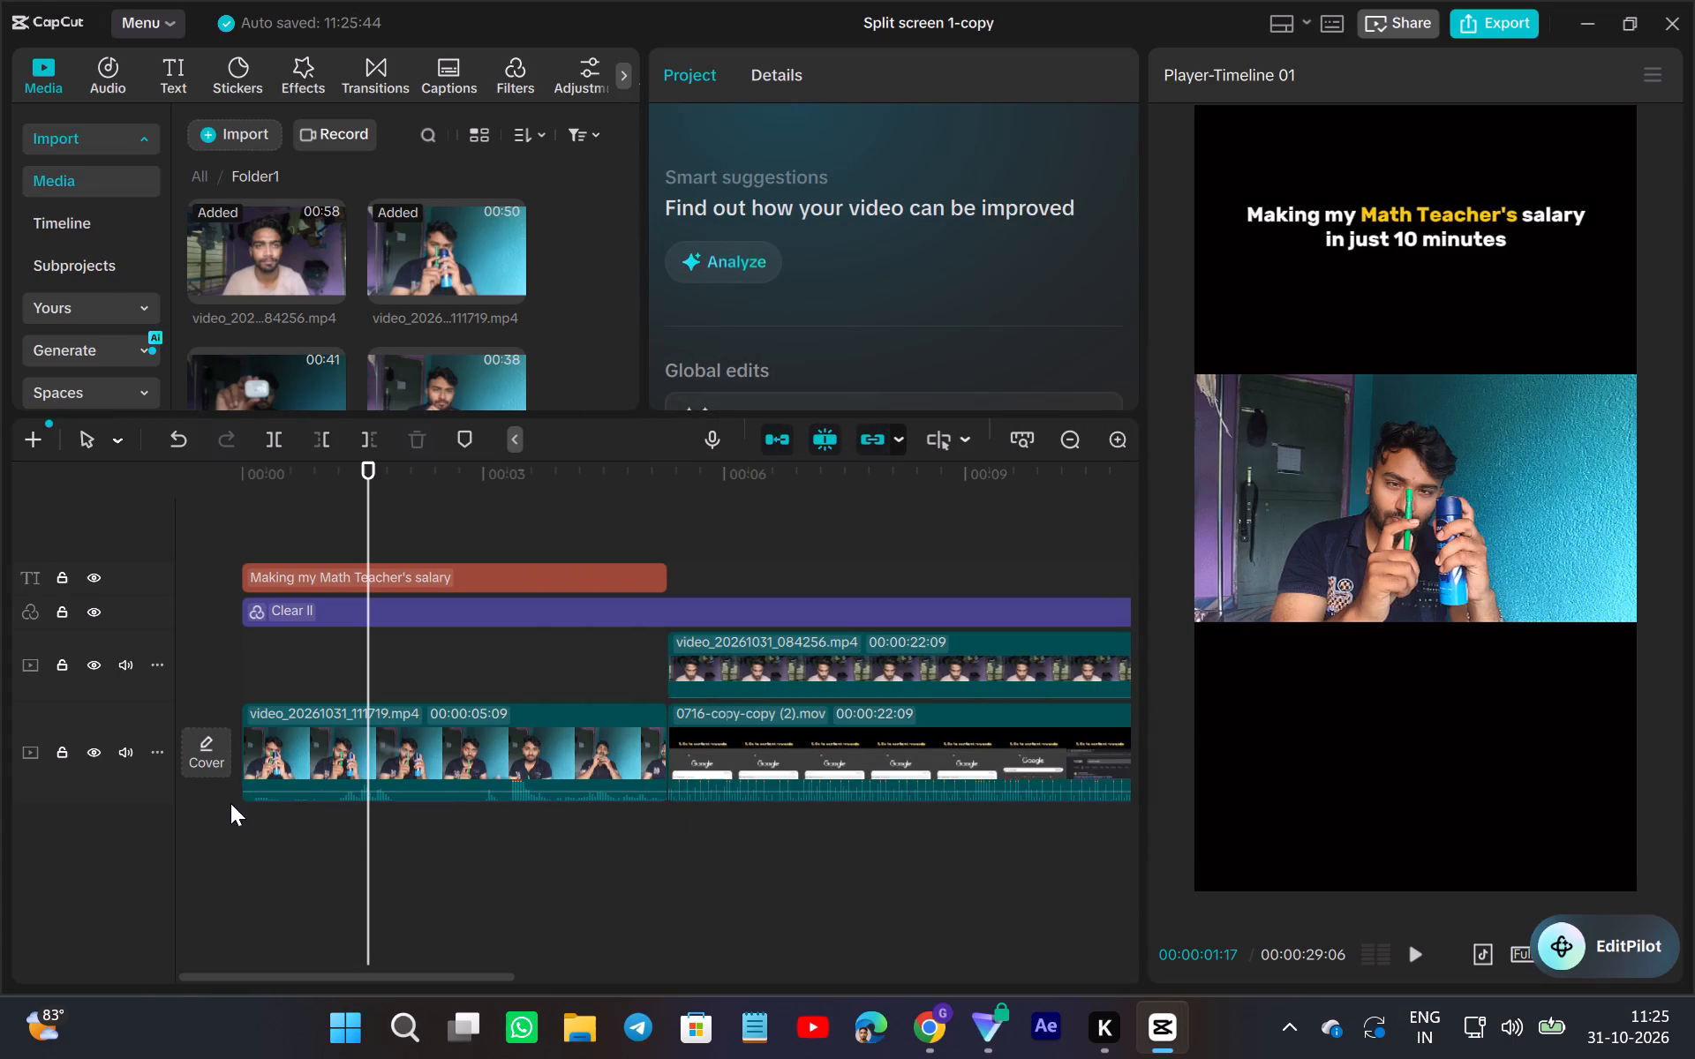
pyautogui.click(243, 807)
pyautogui.click(317, 810)
pyautogui.click(328, 780)
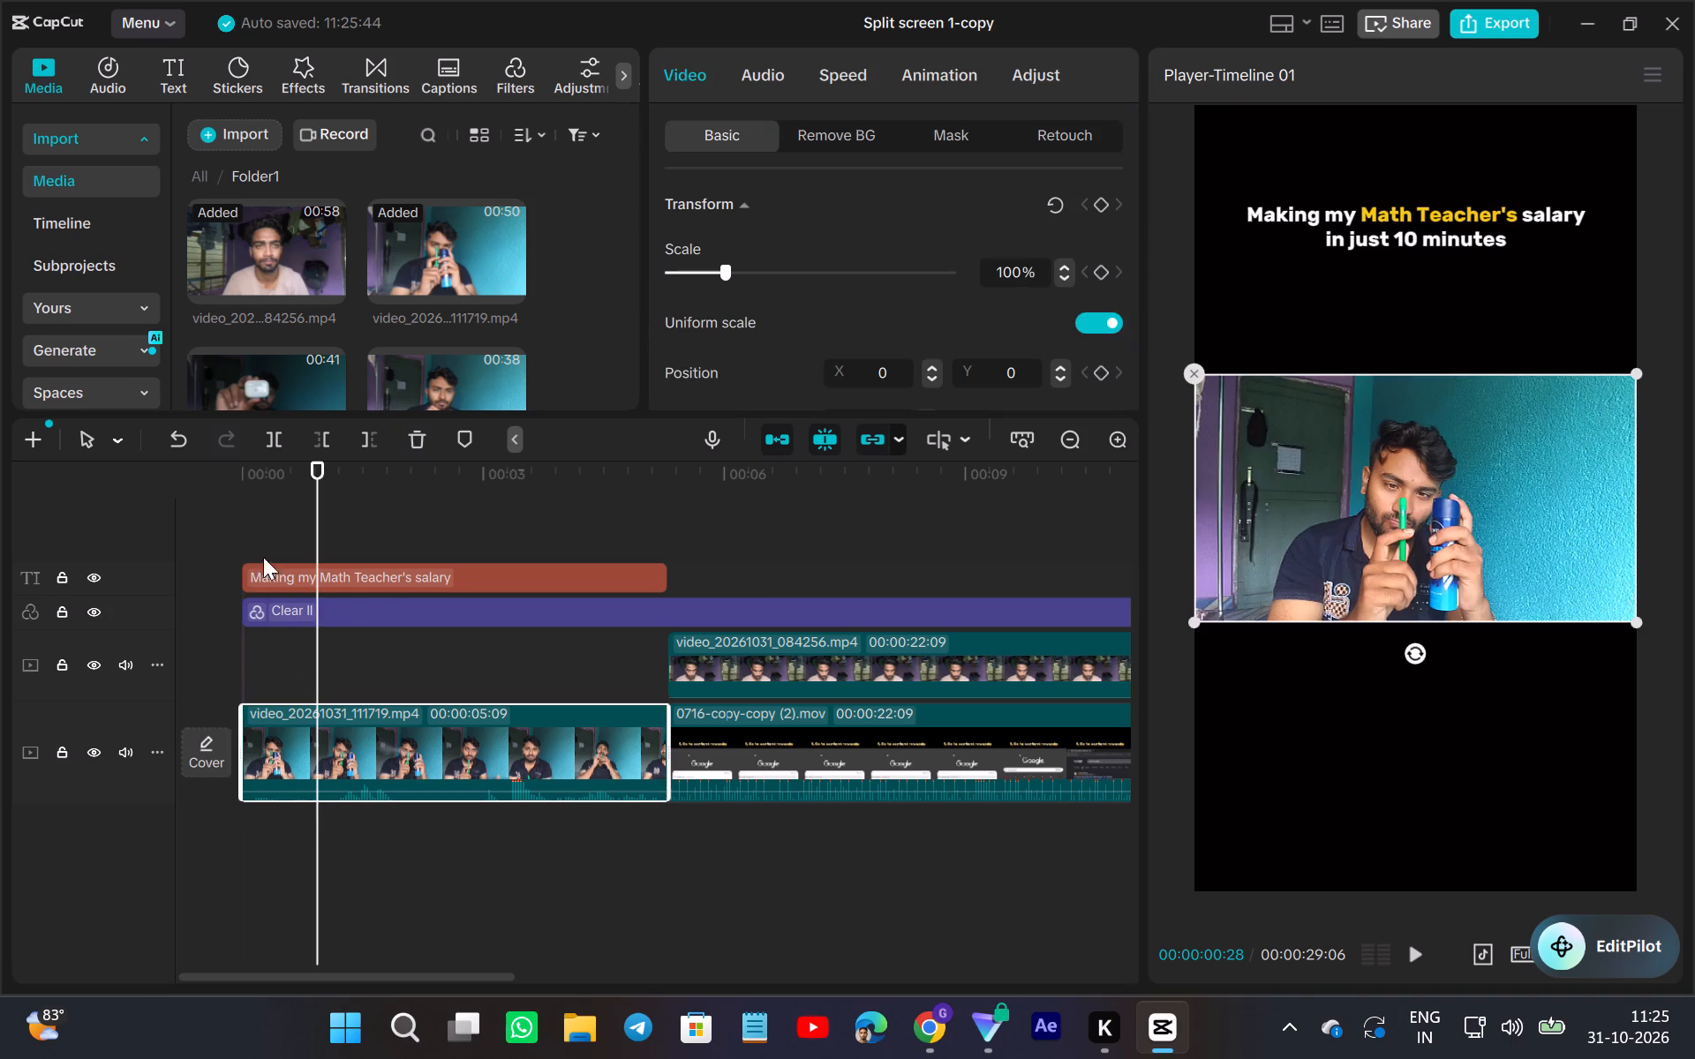
pyautogui.click(329, 439)
pyautogui.moveTo(246, 718); pyautogui.dragTo(254, 730)
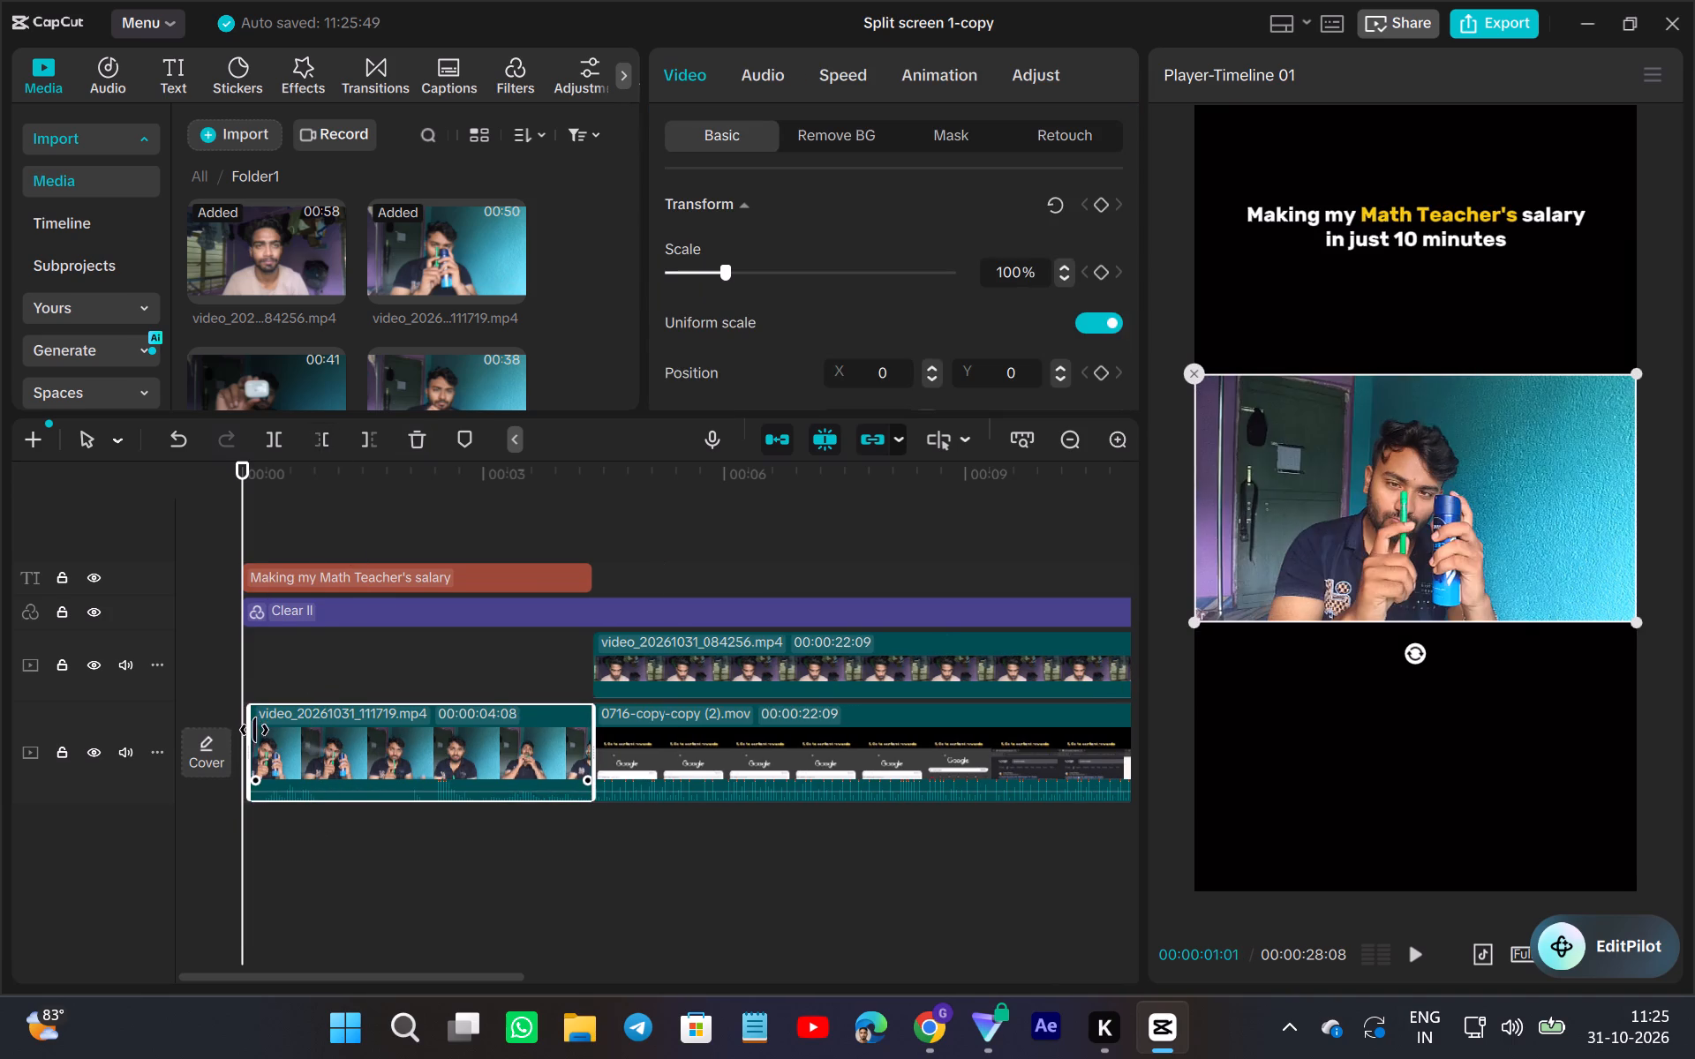
pyautogui.moveTo(254, 730); pyautogui.dragTo(271, 756)
# Play the trimmed opening clip from the start of the timeline to check its footage.
pyautogui.click(230, 822)
pyautogui.click(221, 824)
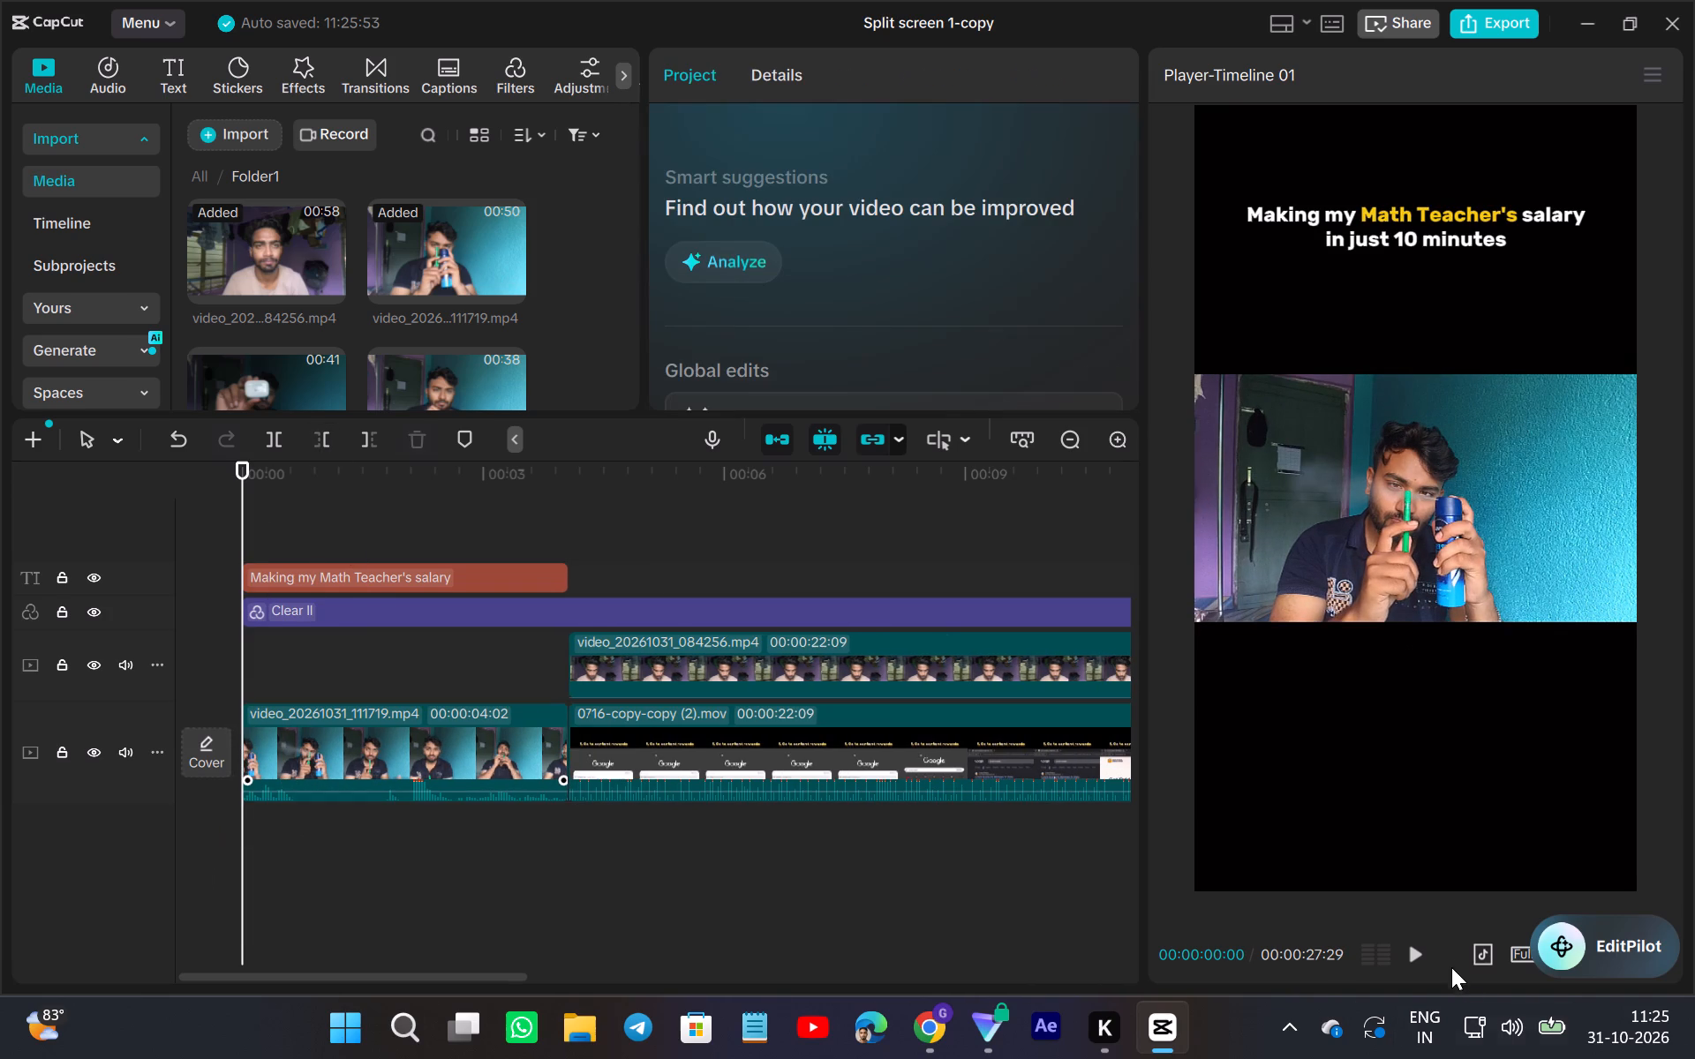
pyautogui.click(1419, 950)
pyautogui.click(1419, 950)
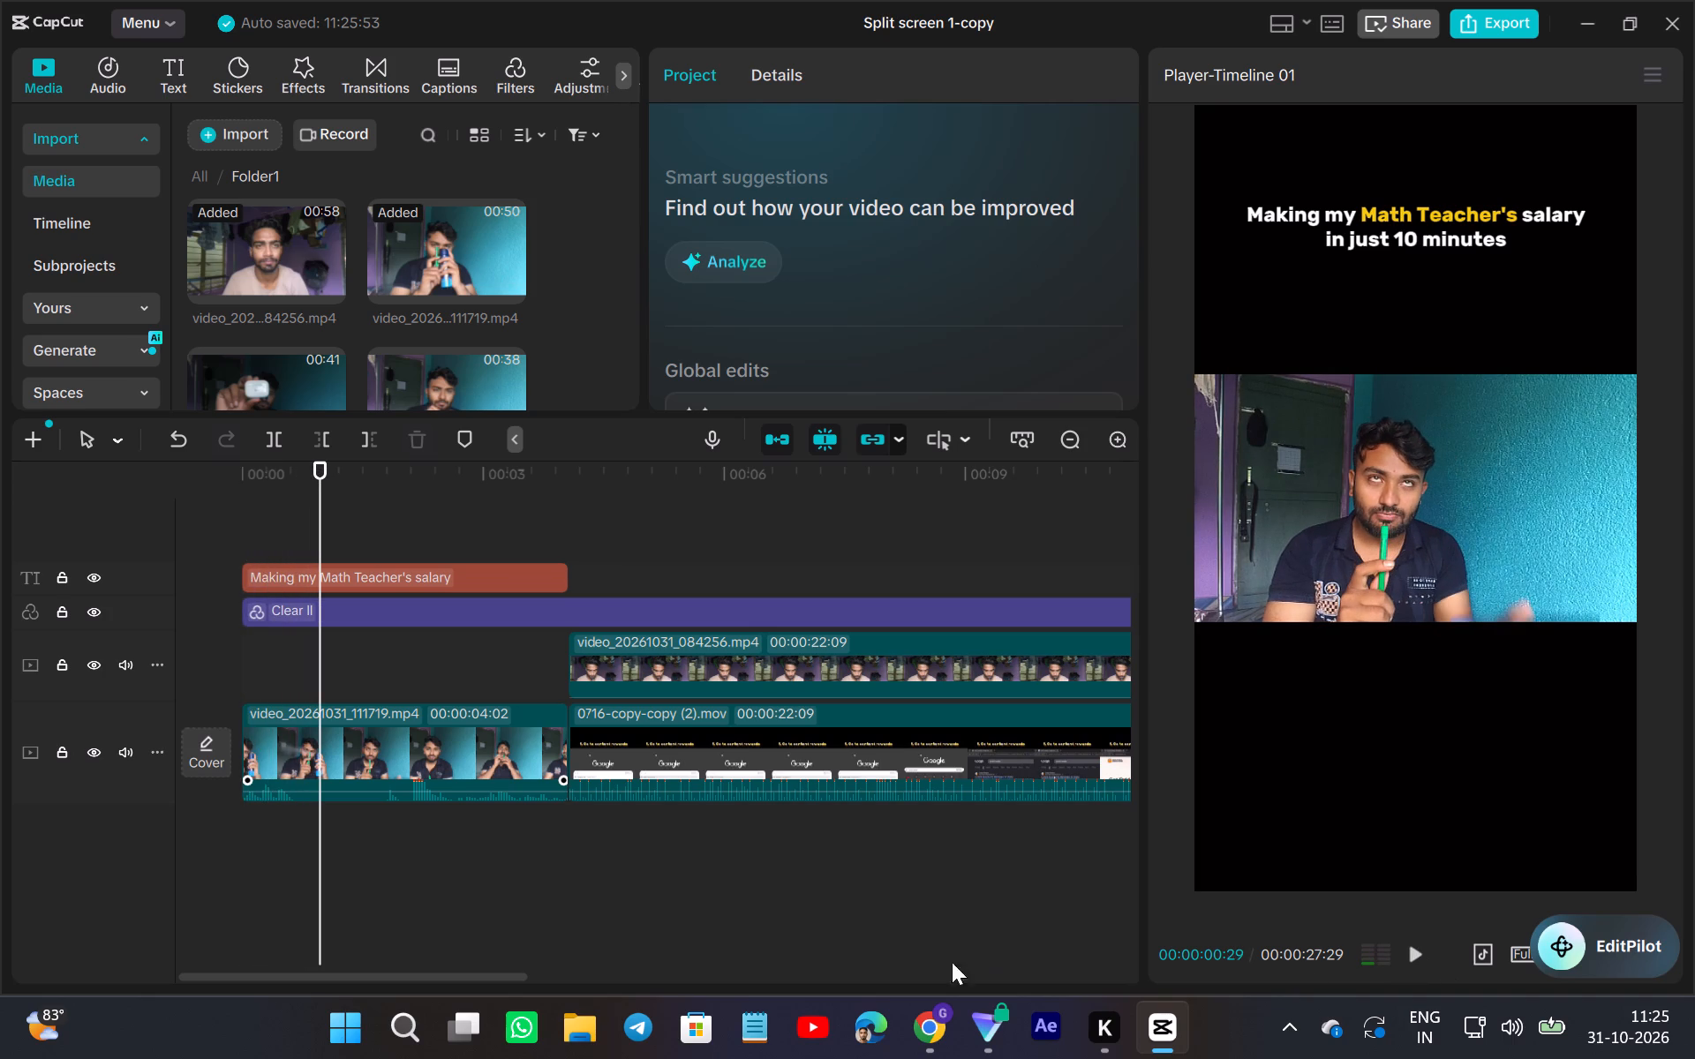
pyautogui.click(1415, 954)
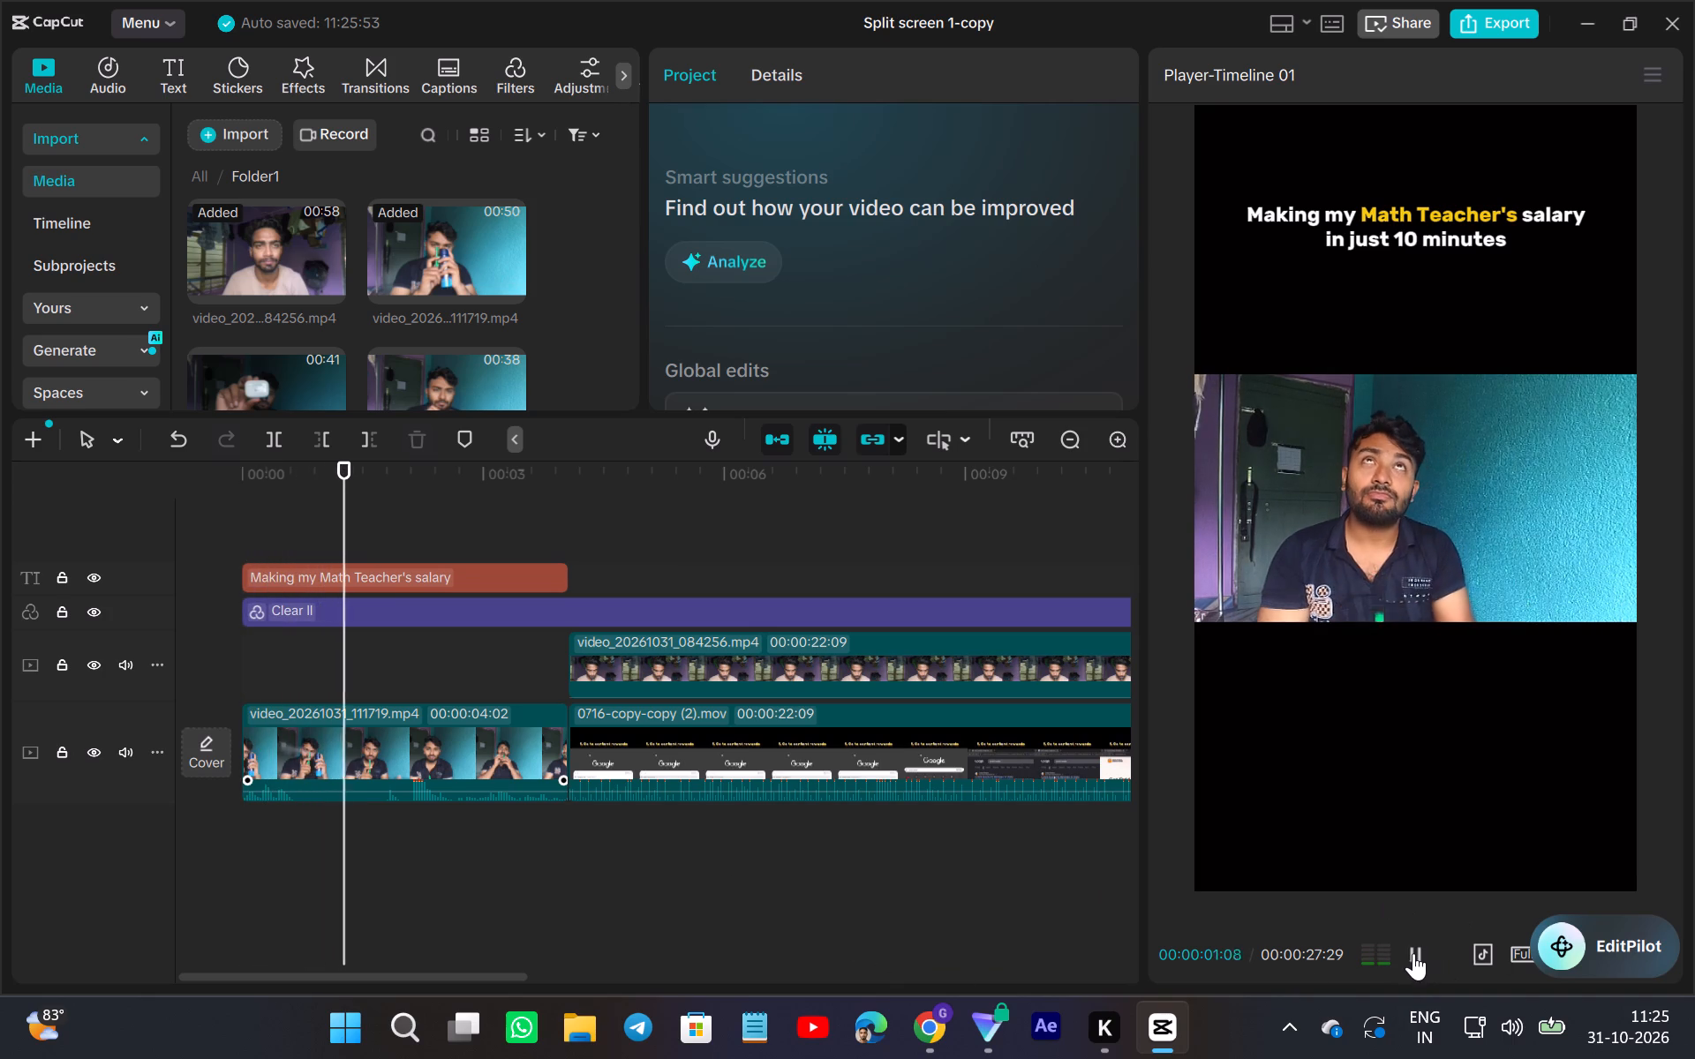
pyautogui.click(1413, 952)
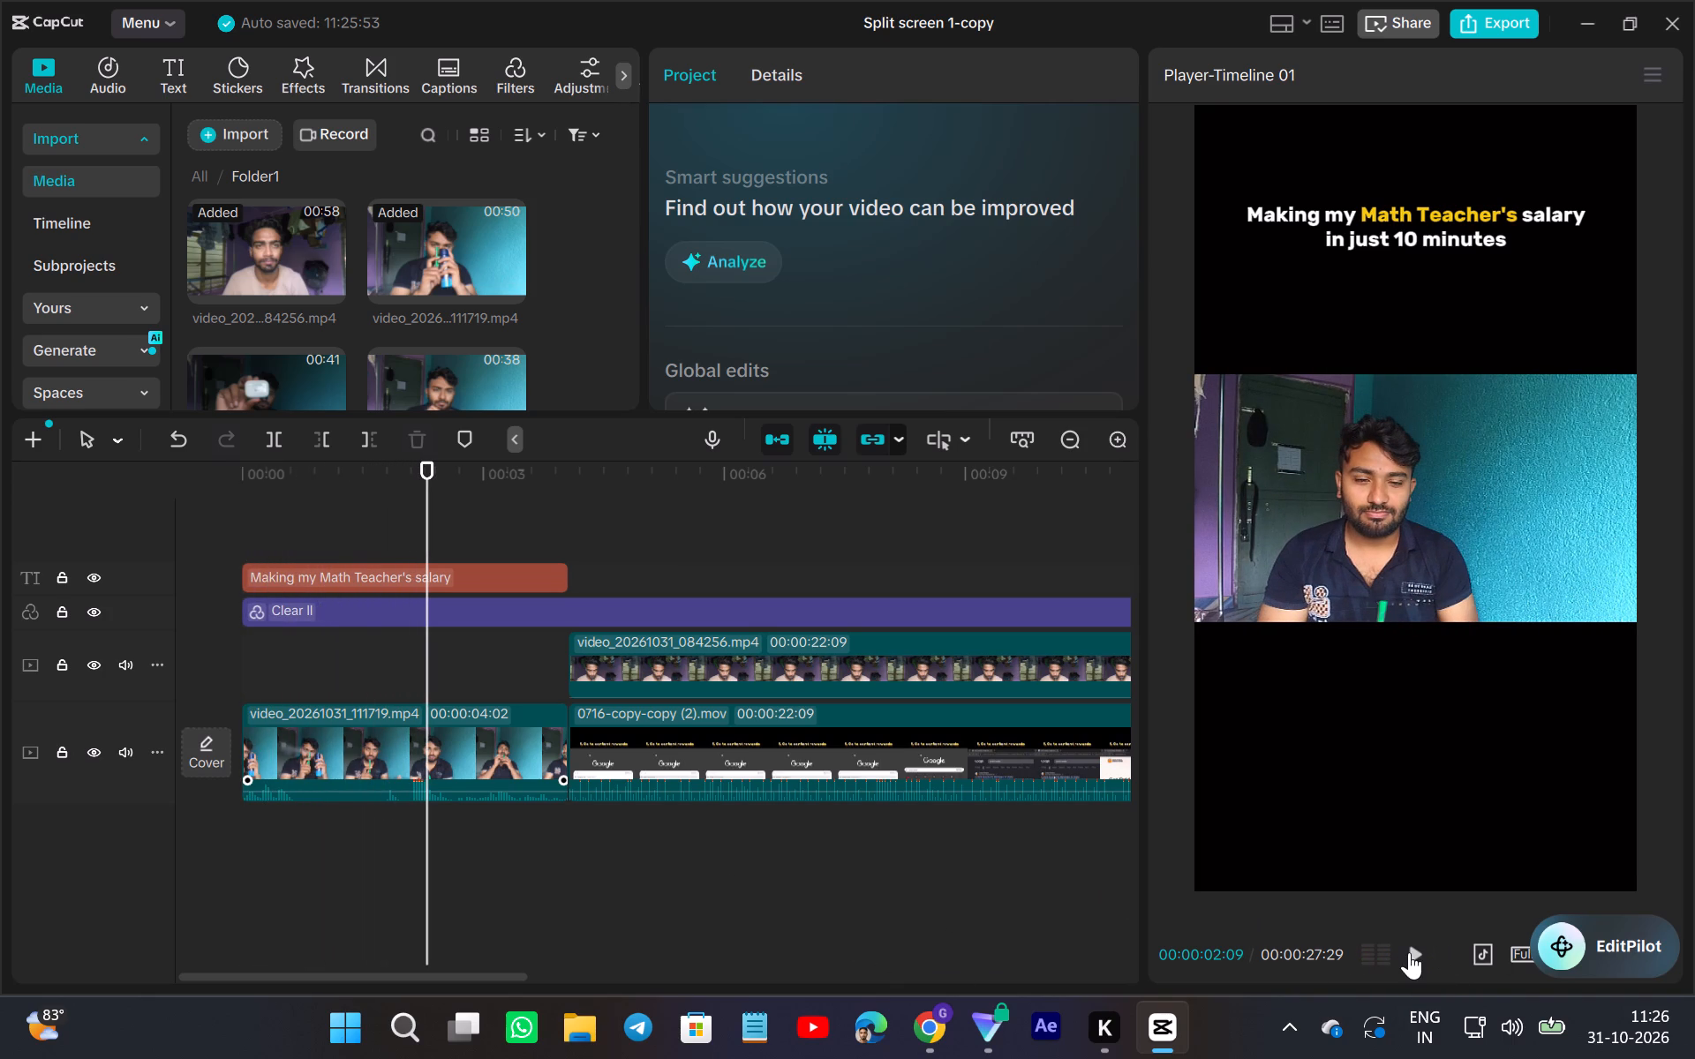
pyautogui.click(1420, 959)
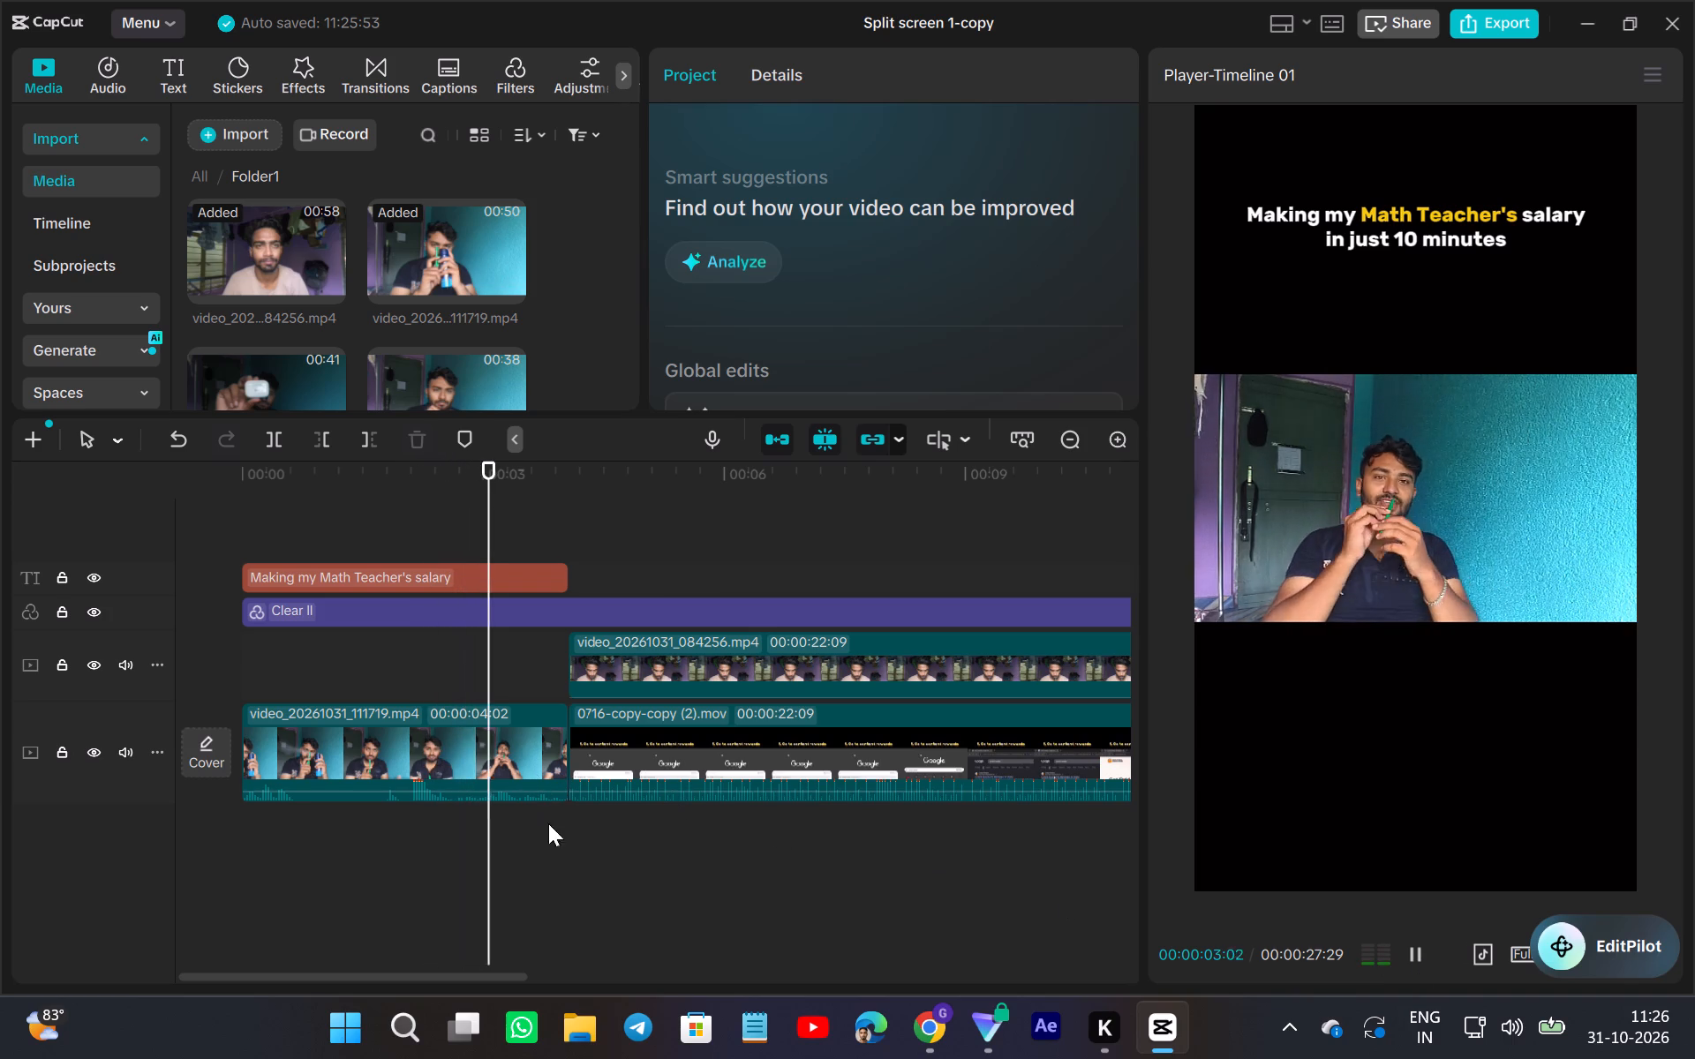
pyautogui.click(447, 834)
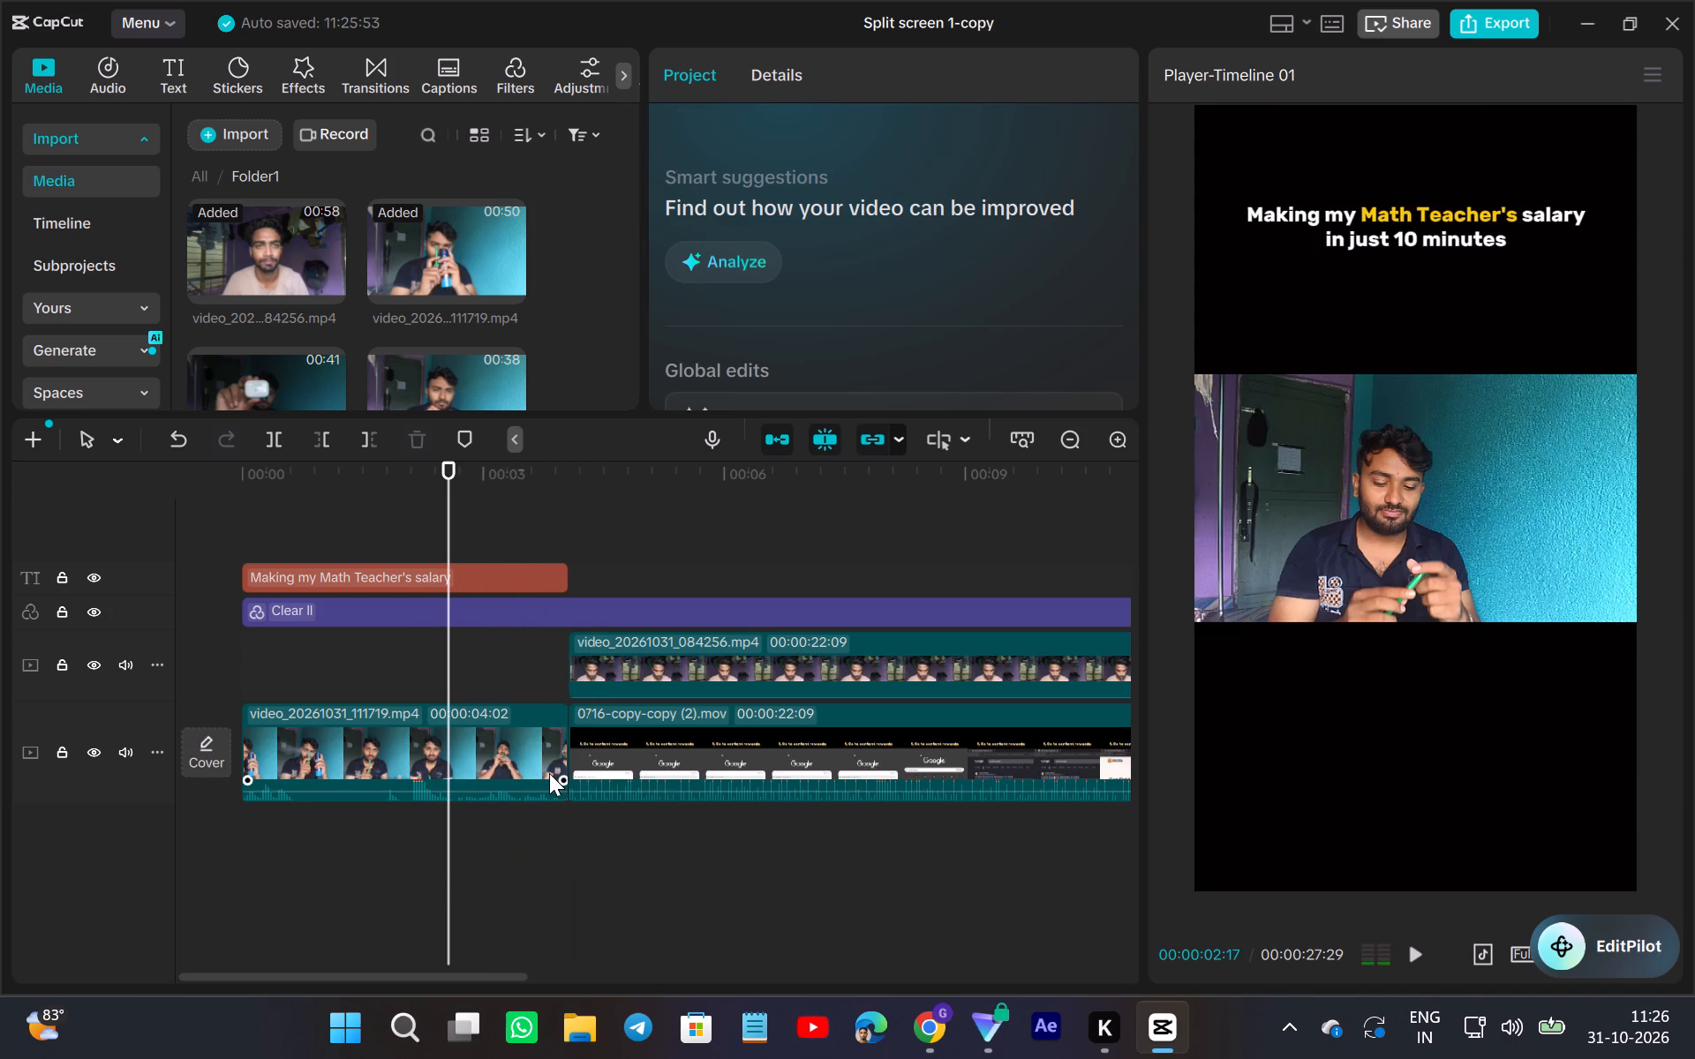
# Extend the end of the opening video_20261031_111719.mp4 clip so that it lasts 00:00:09:02.
pyautogui.click(549, 773)
pyautogui.moveTo(569, 756); pyautogui.dragTo(965, 805)
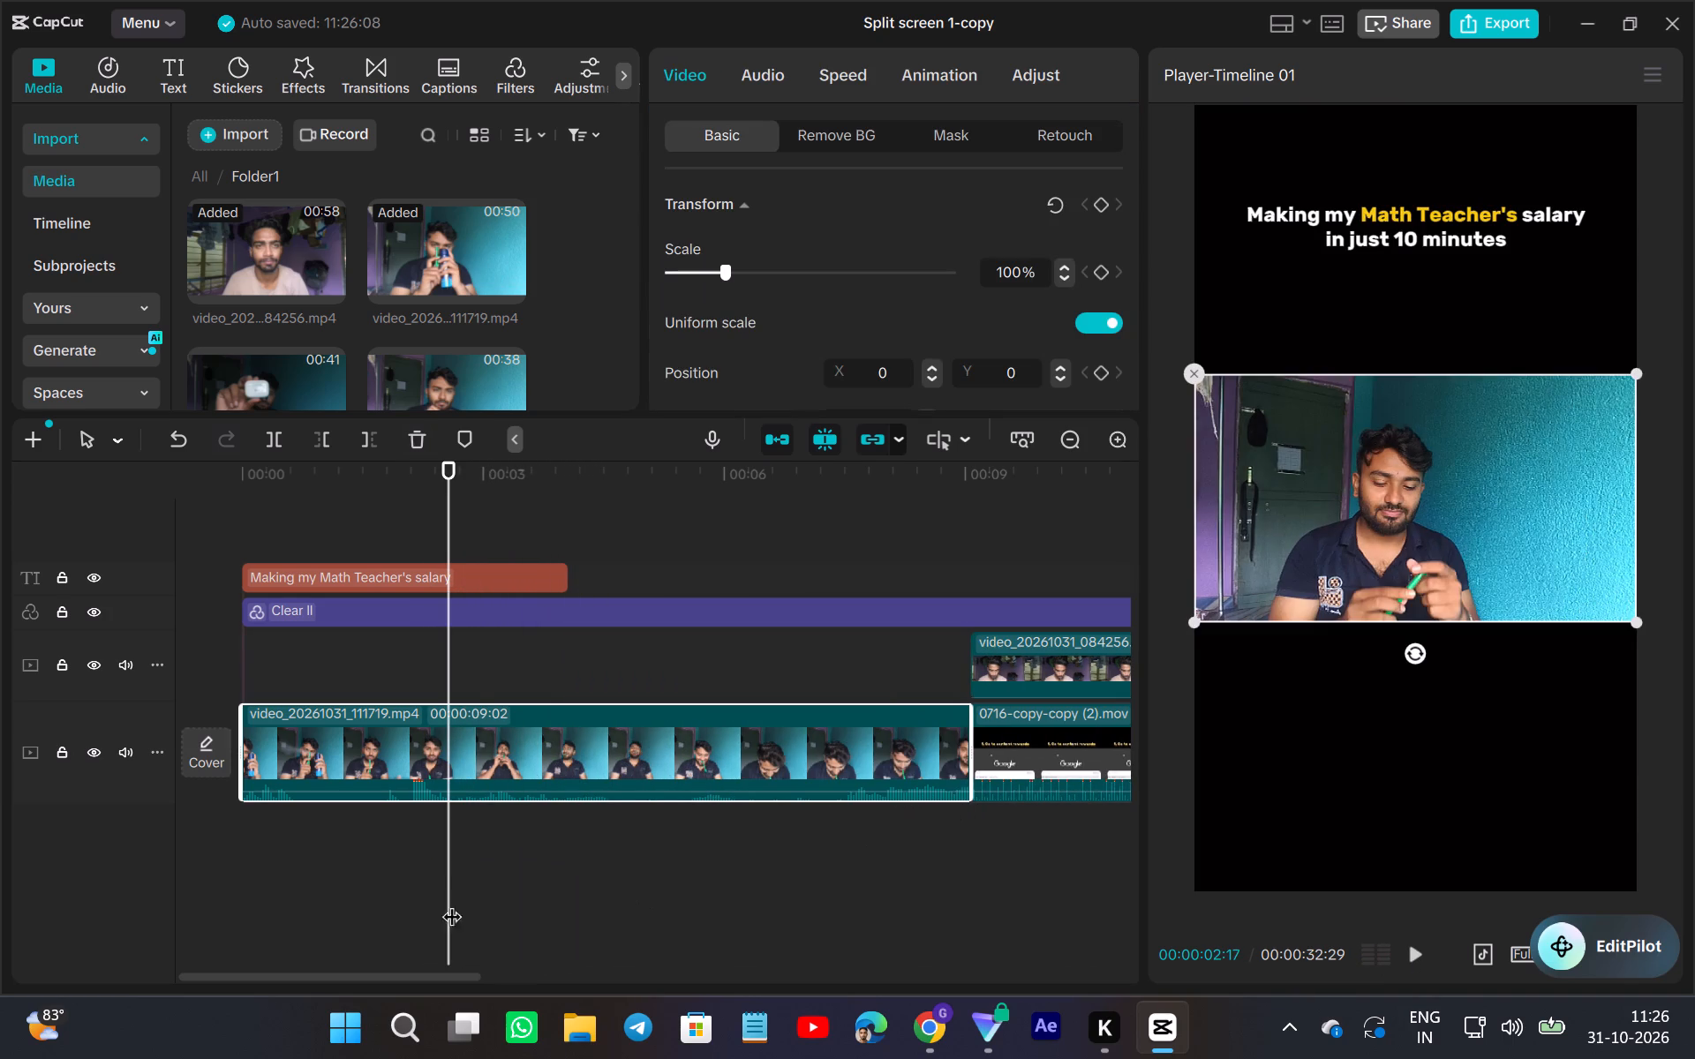
# Play through the opening video_20261031_111719.mp4 clip and extend its end so that it lasts 00:00:14:07.
pyautogui.click(339, 869)
pyautogui.click(1419, 938)
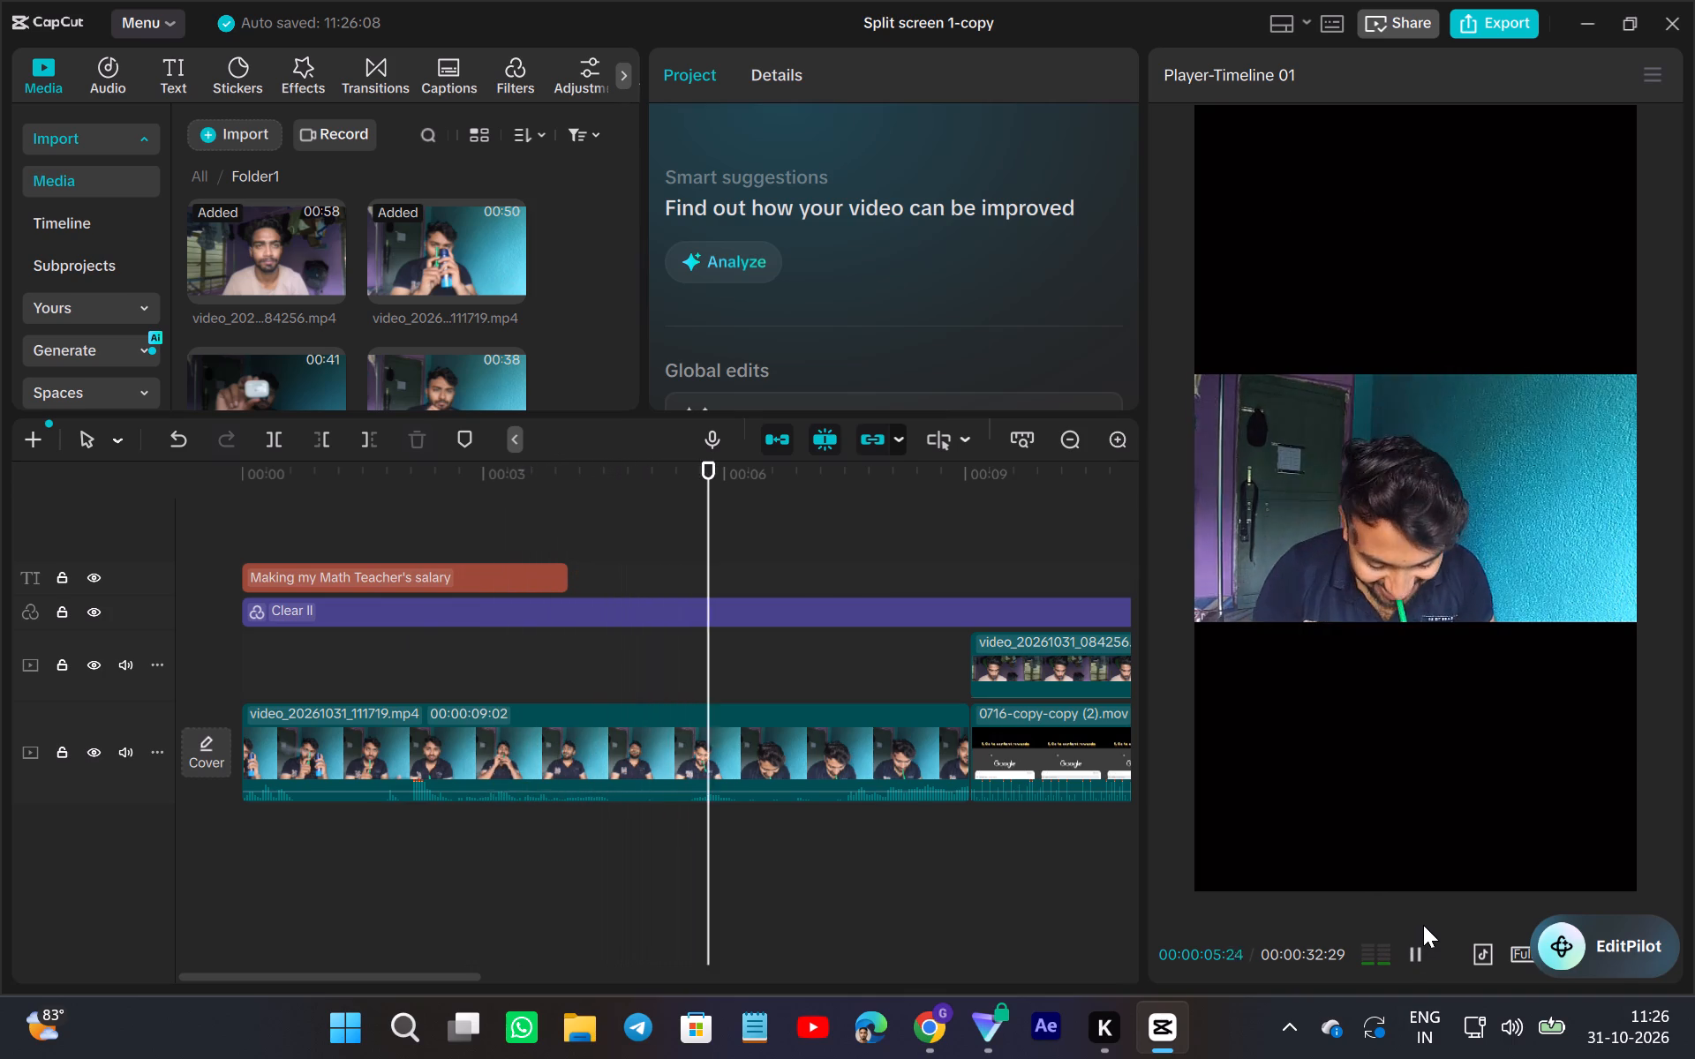
pyautogui.click(464, 849)
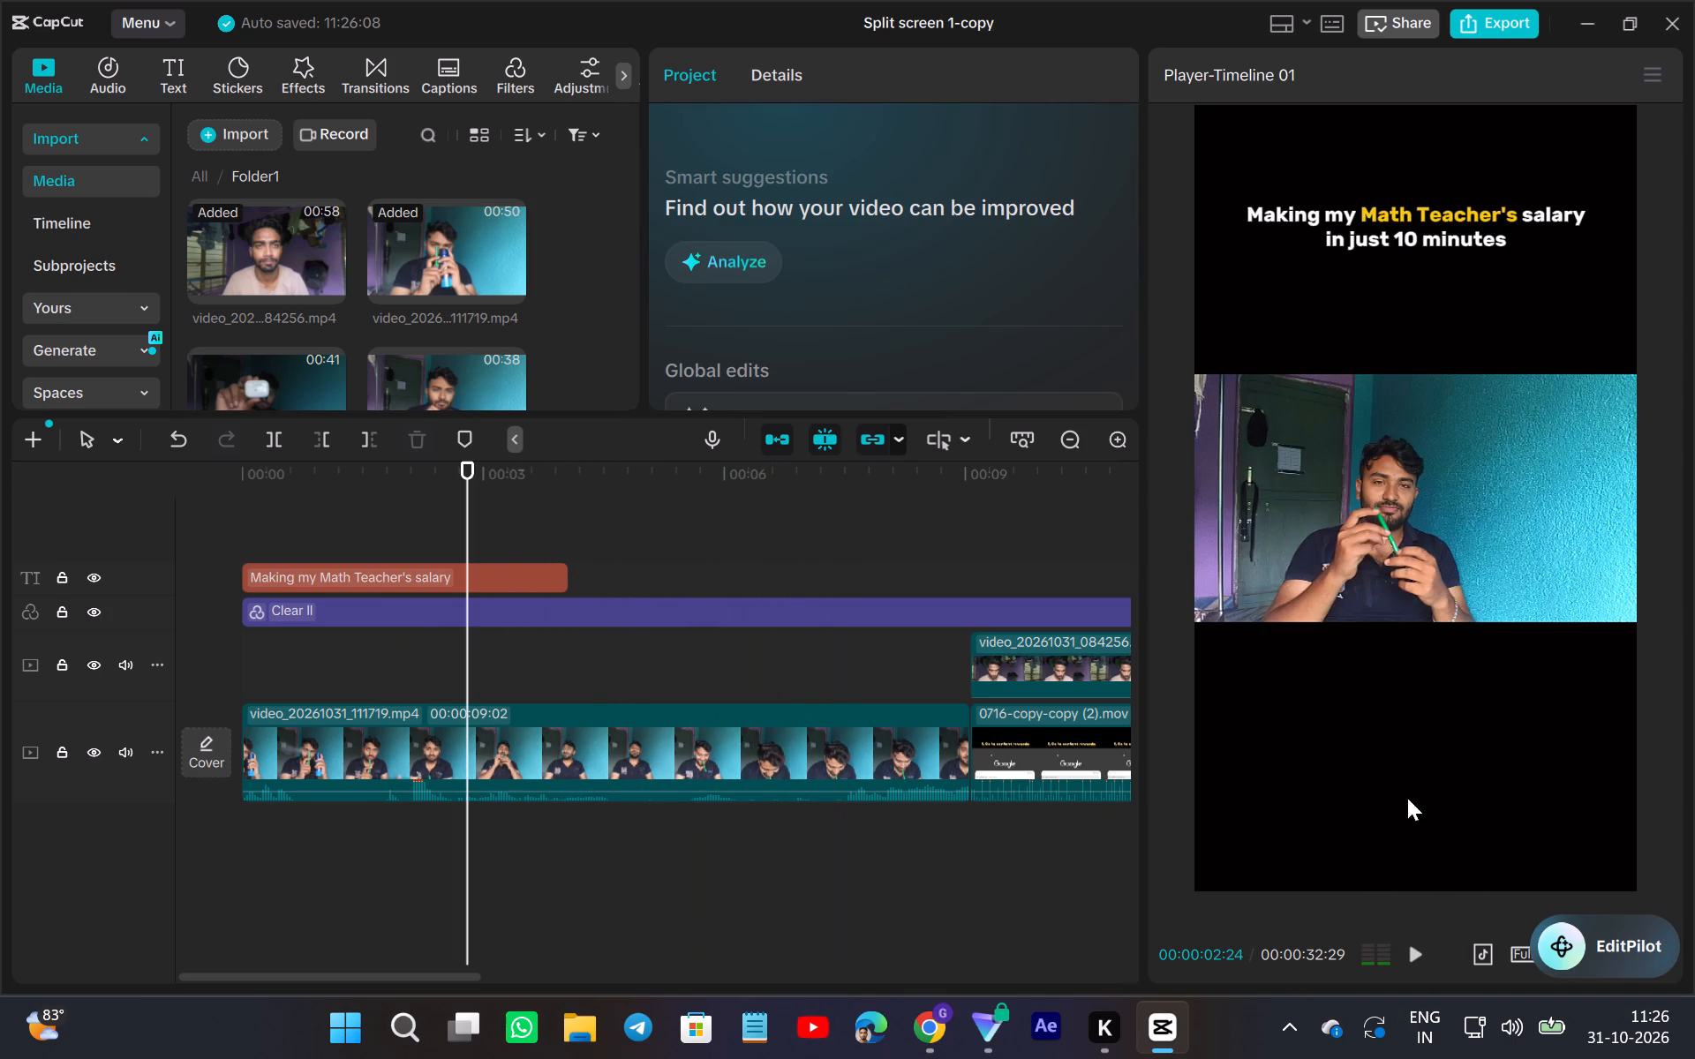
pyautogui.click(1412, 958)
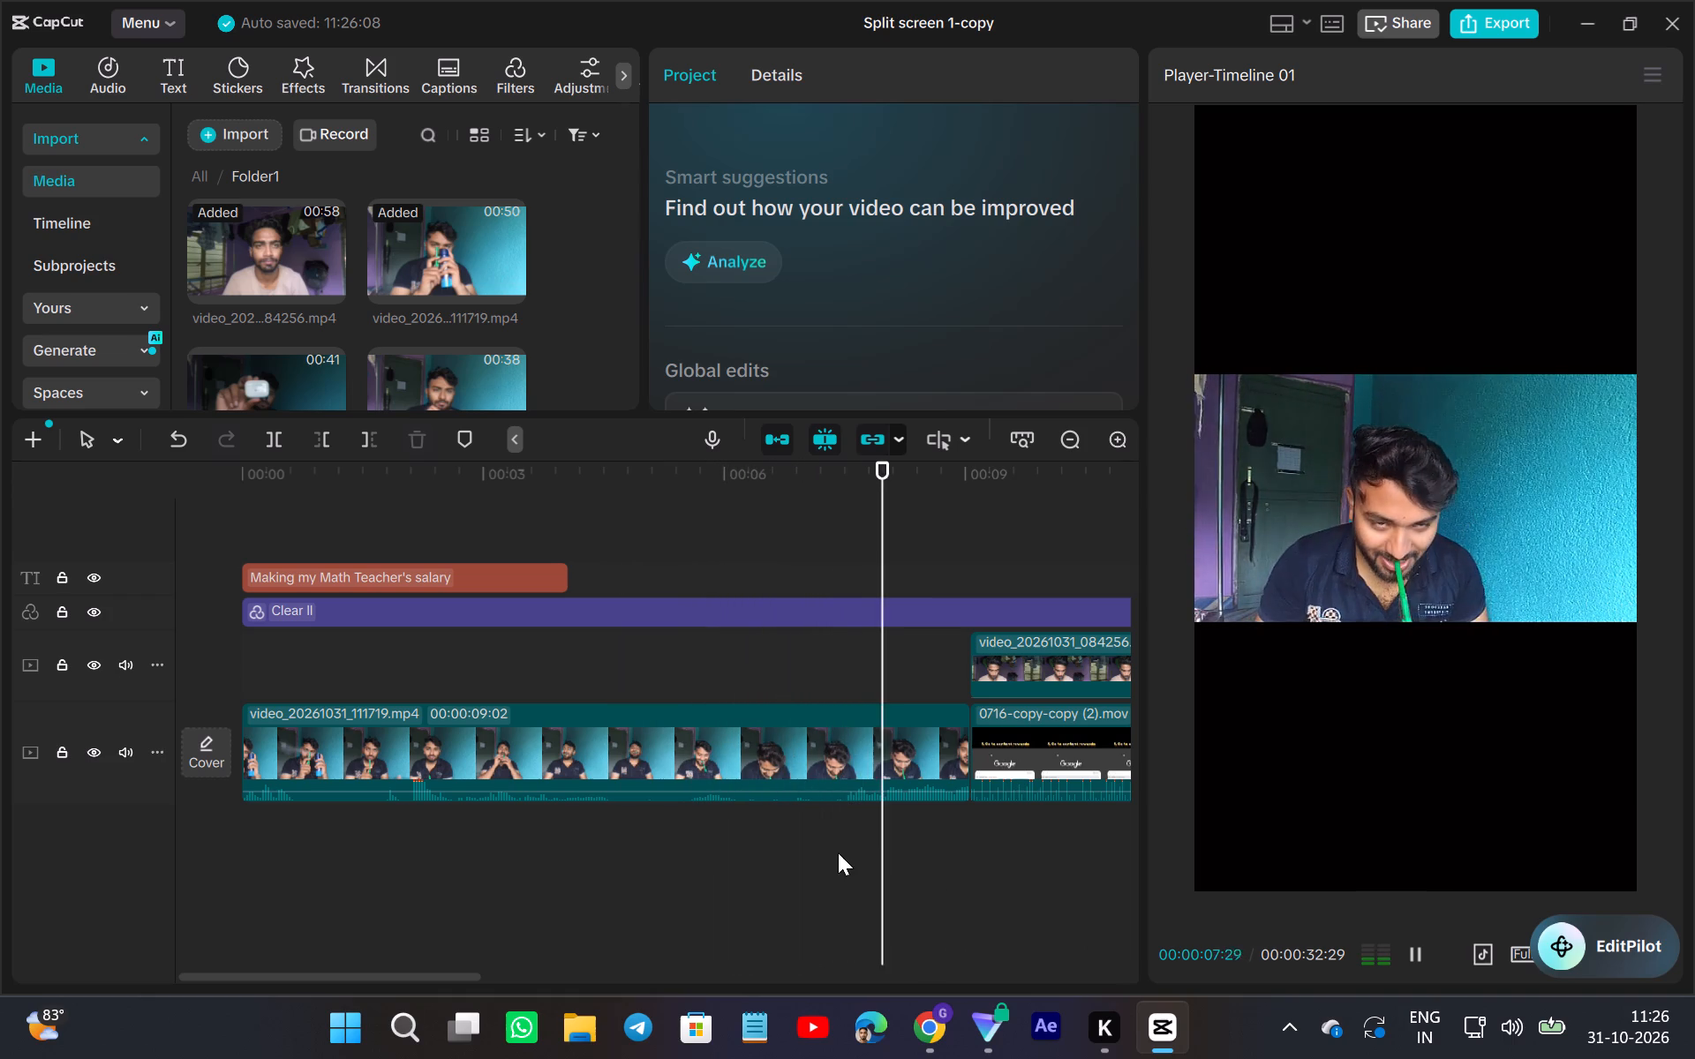
pyautogui.click(854, 826)
pyautogui.click(925, 770)
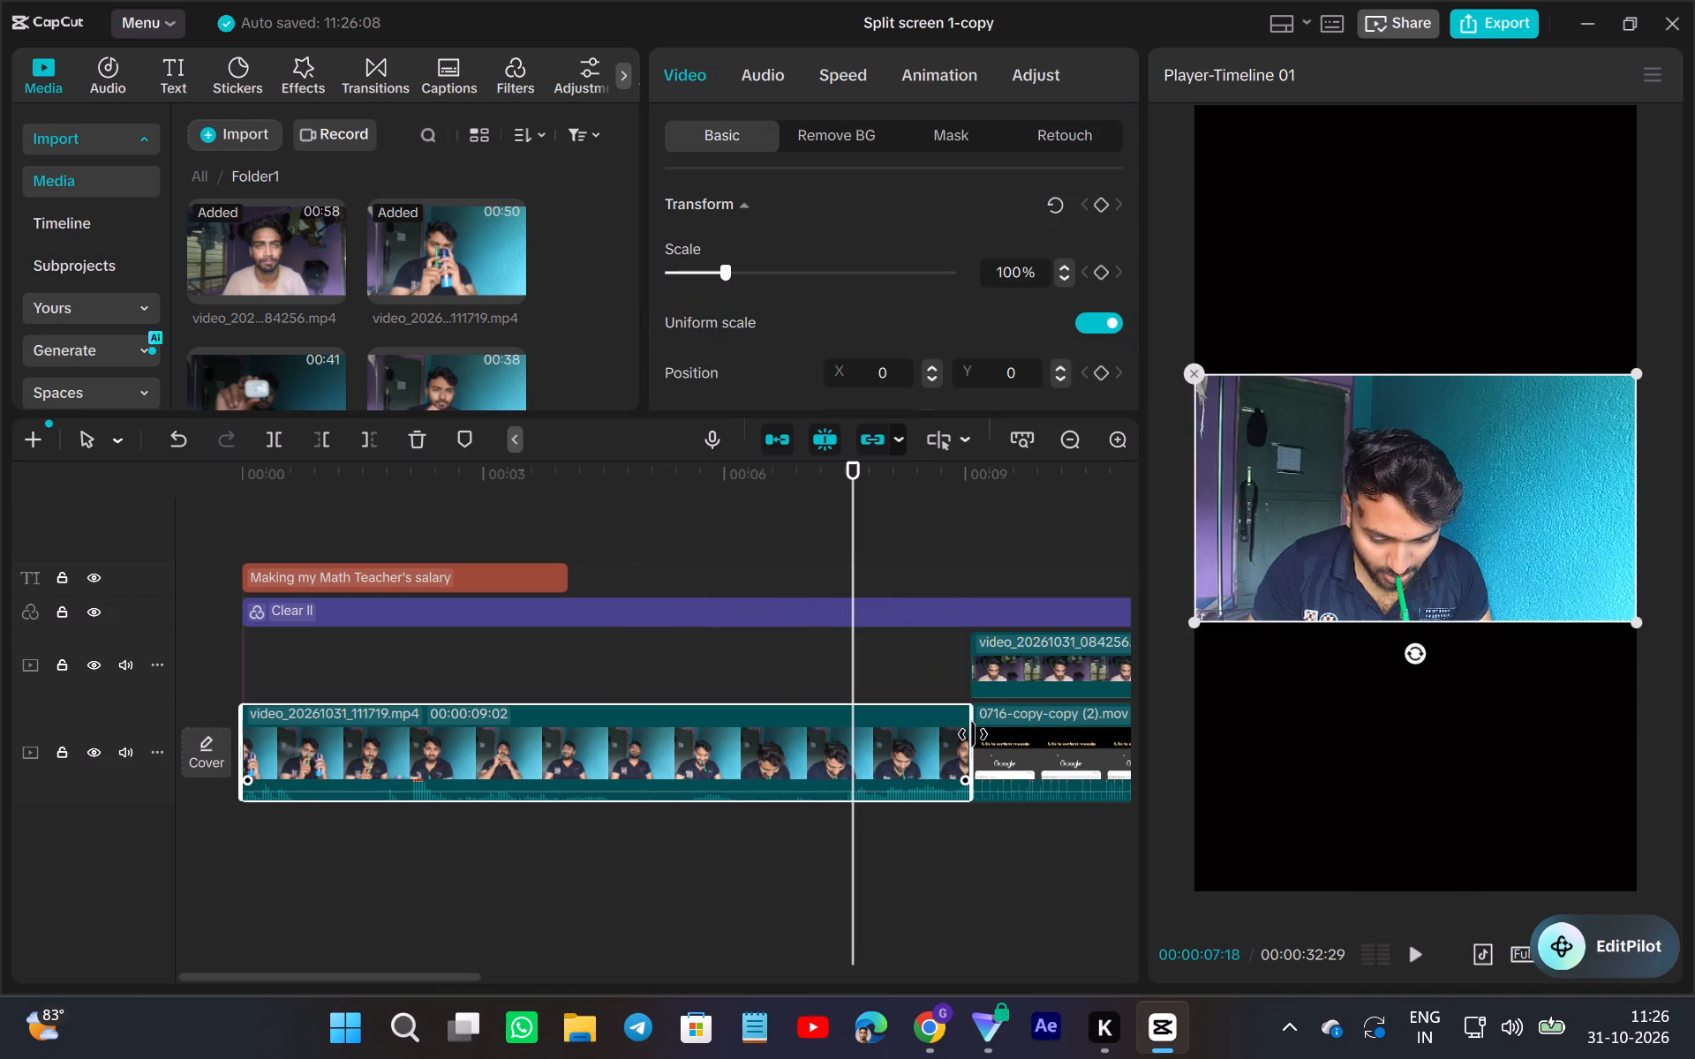
pyautogui.moveTo(973, 734); pyautogui.dragTo(1142, 862)
# Preview the added footage from about 10 seconds and extend the opening clip's end to about the 18.6-second mark.
pyautogui.click(826, 852)
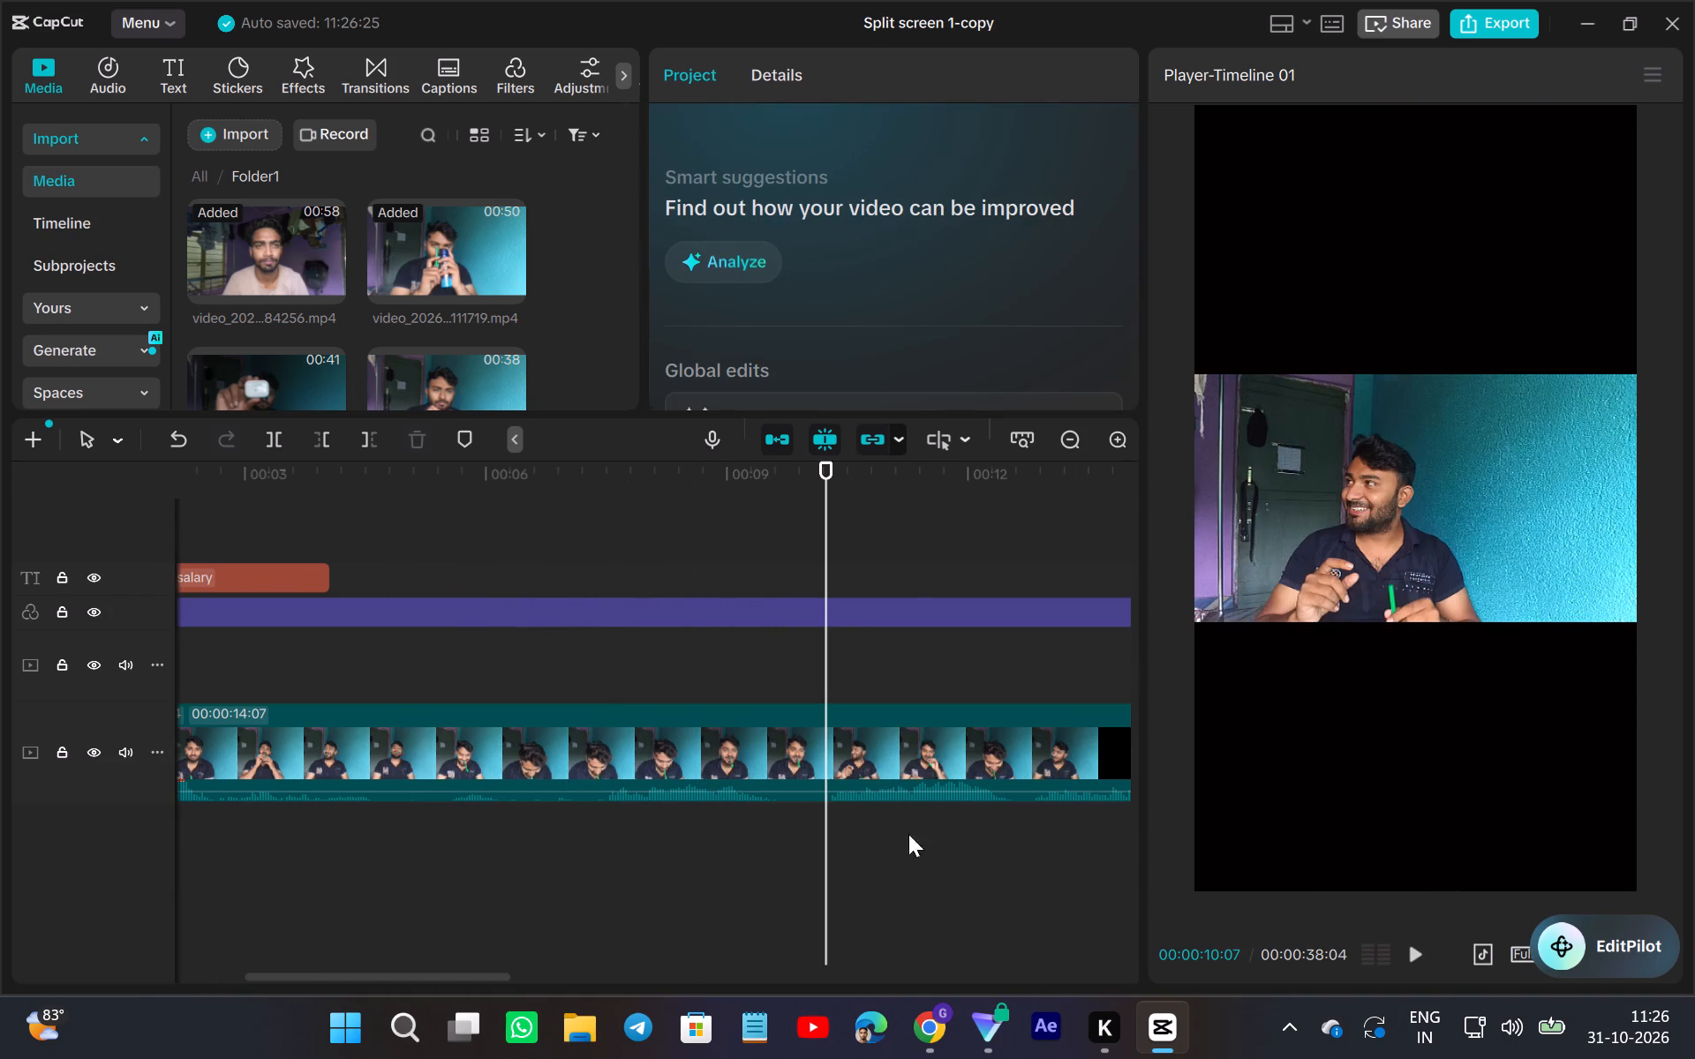
pyautogui.click(1417, 951)
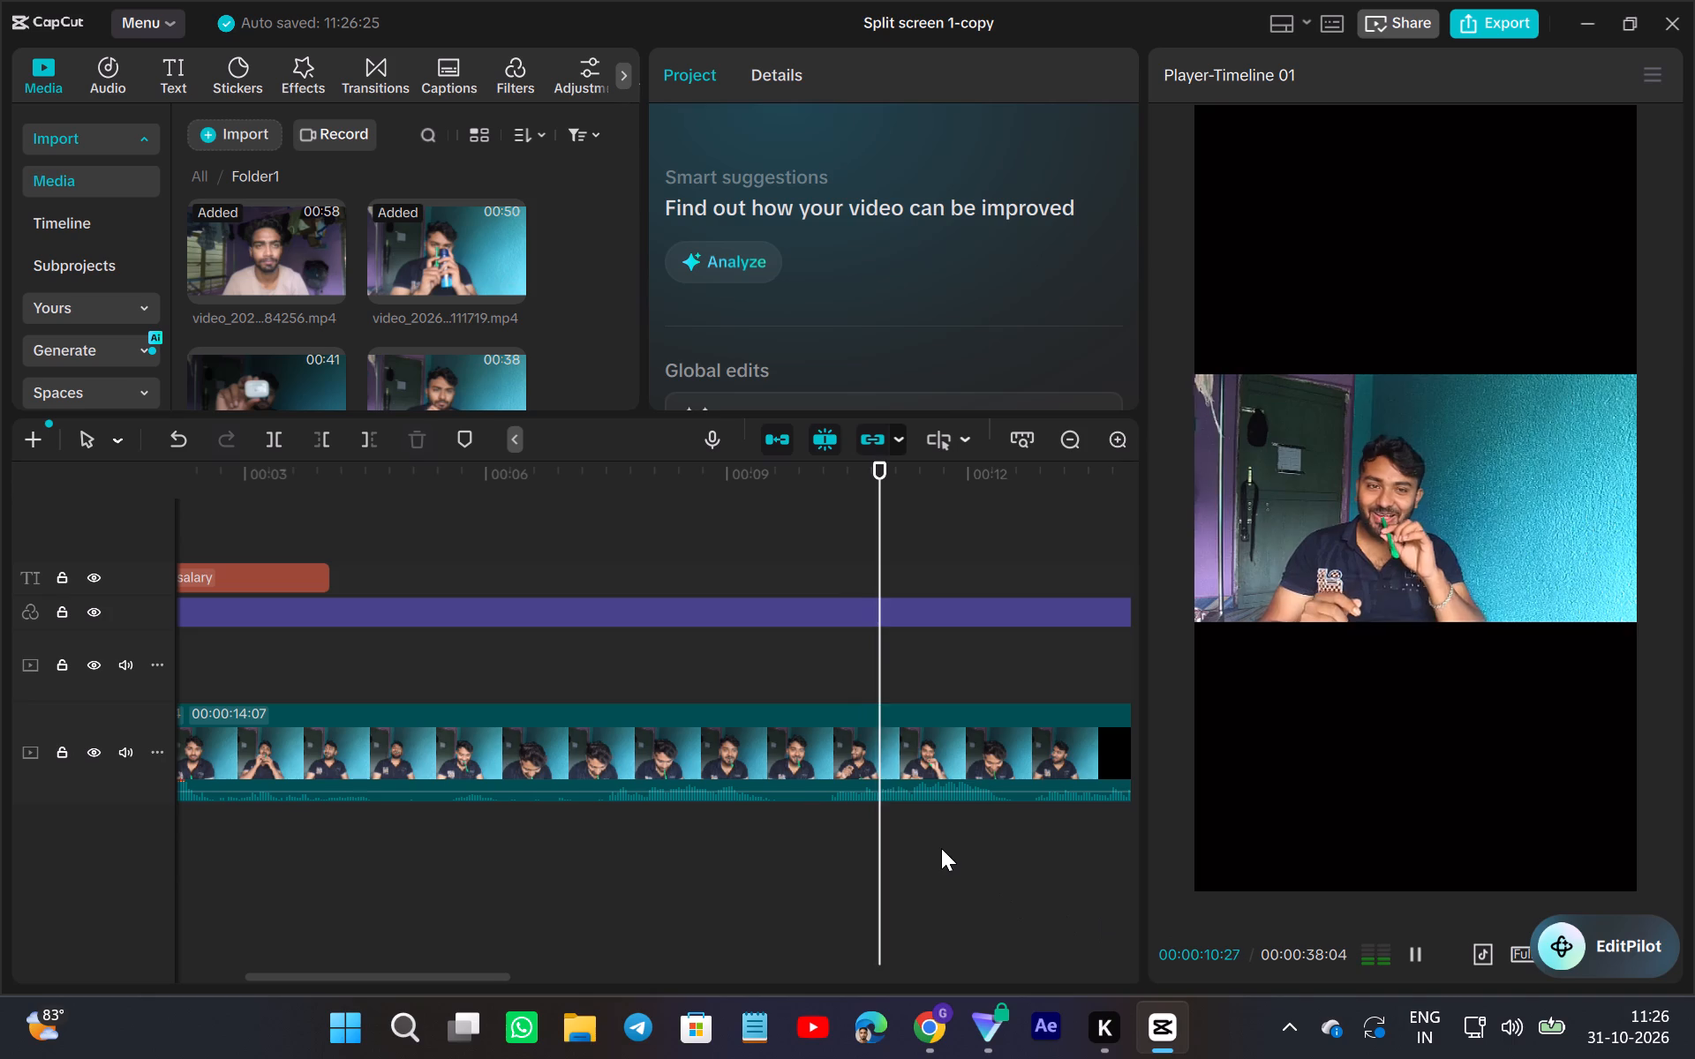
pyautogui.click(941, 848)
pyautogui.hscroll(-1, 997, 777)
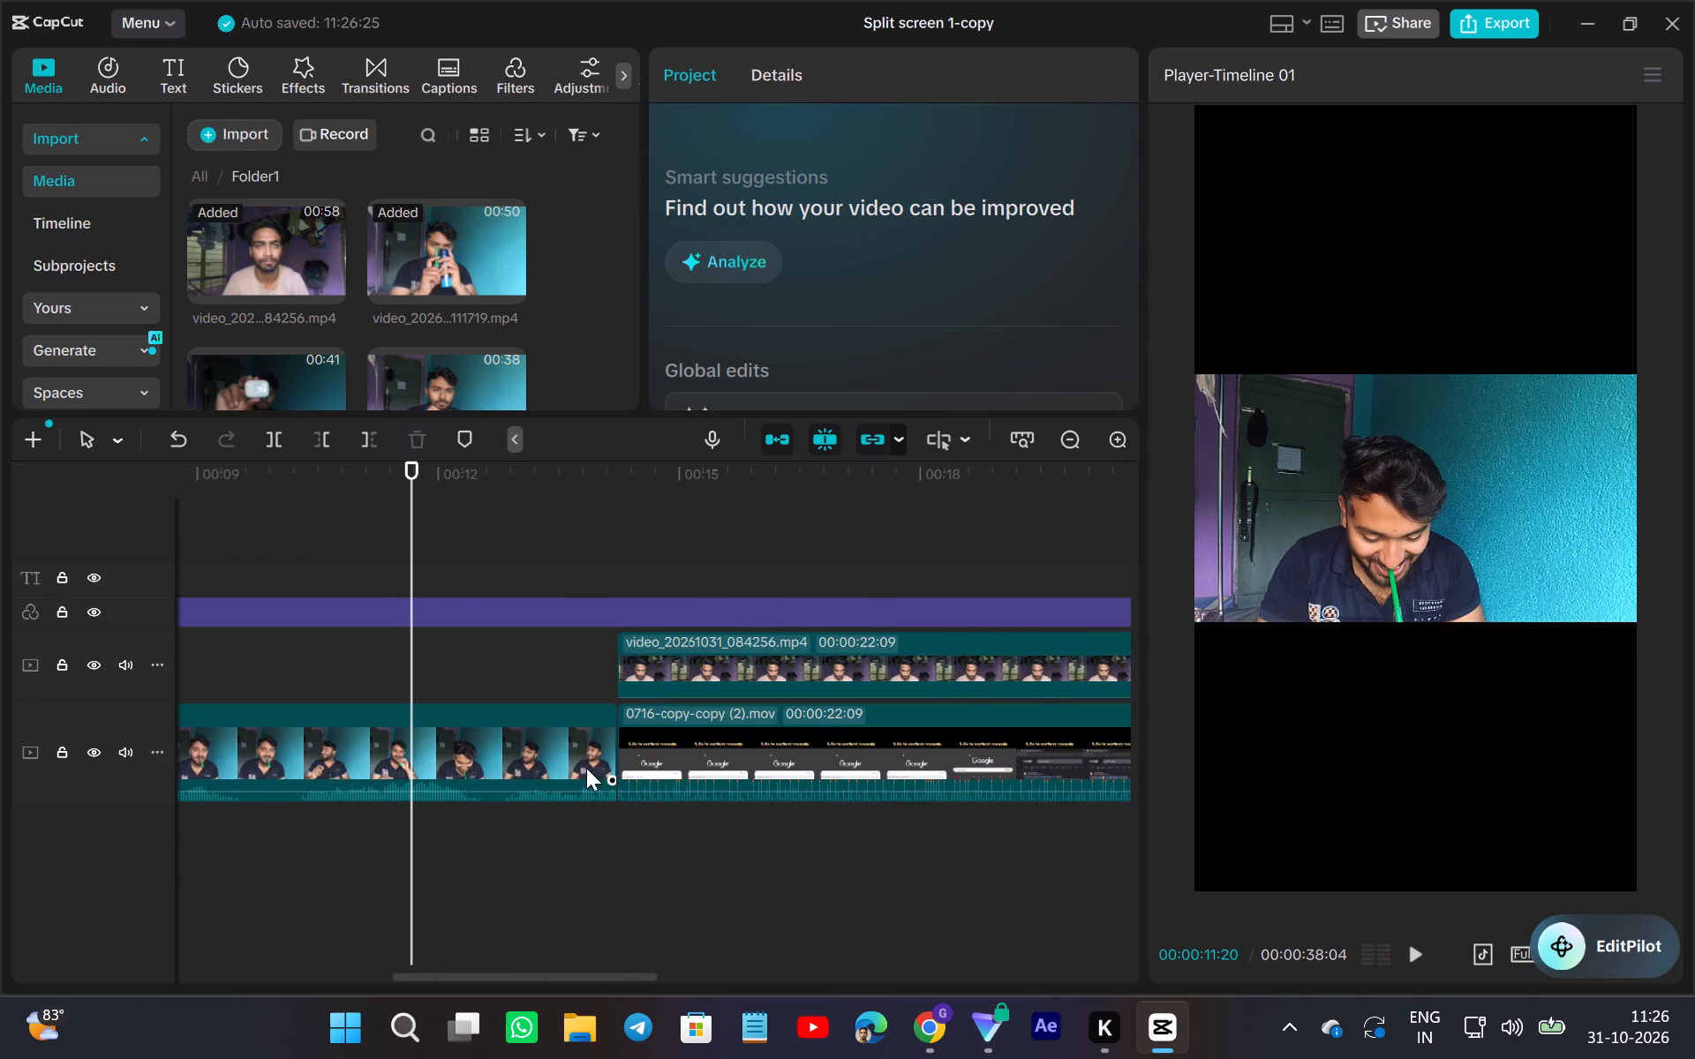
pyautogui.click(586, 768)
pyautogui.moveTo(615, 742); pyautogui.dragTo(968, 856)
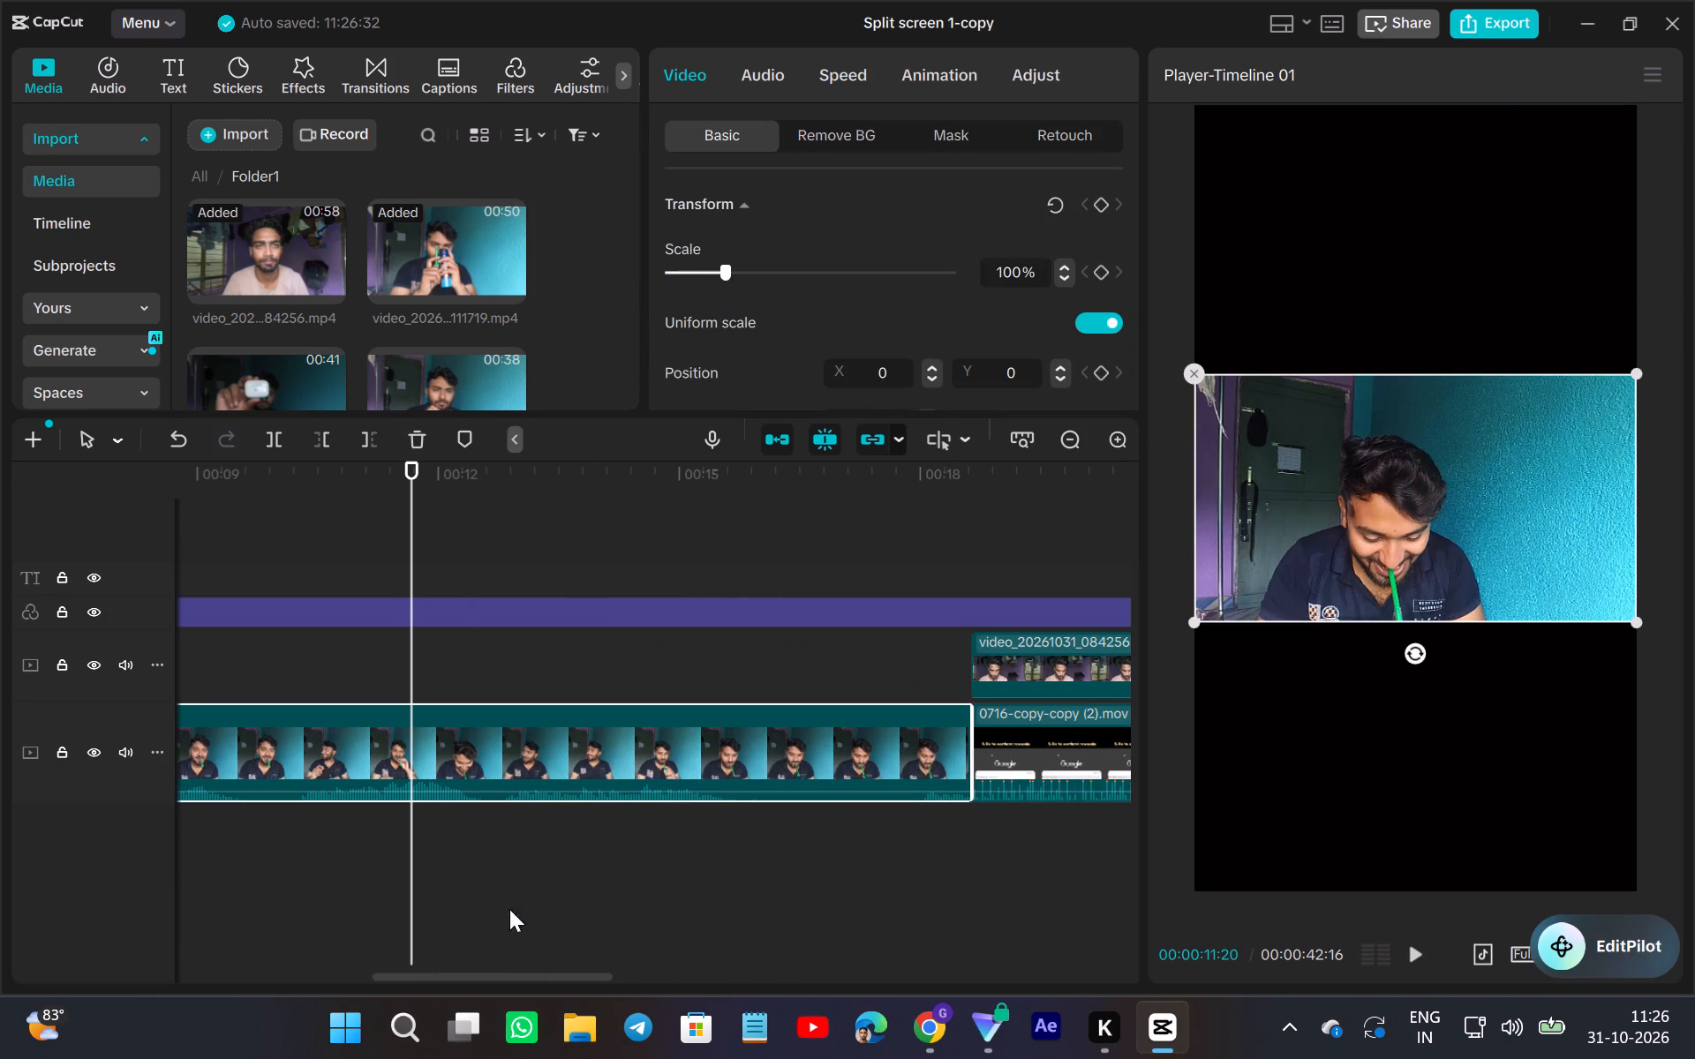
# Play the extended opening clip from about 10 seconds onward to look for a suitable cut point.
pyautogui.hscroll(1, 478, 853)
pyautogui.click(614, 838)
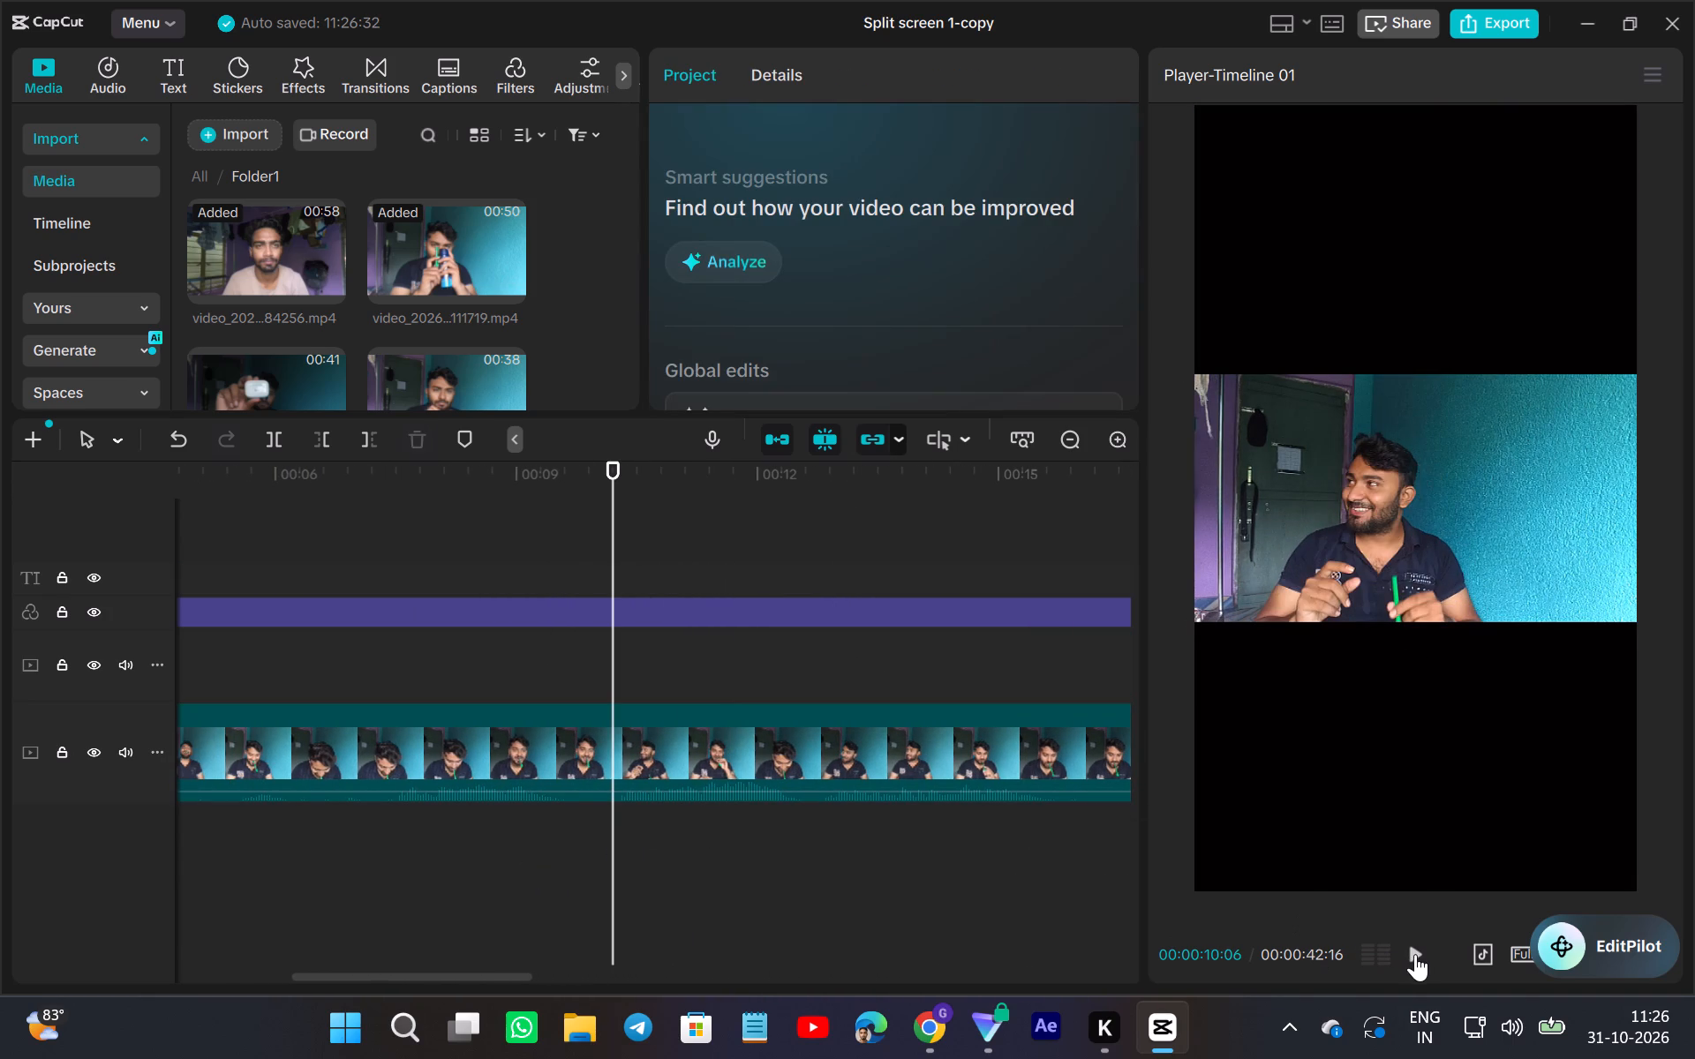
pyautogui.click(1415, 954)
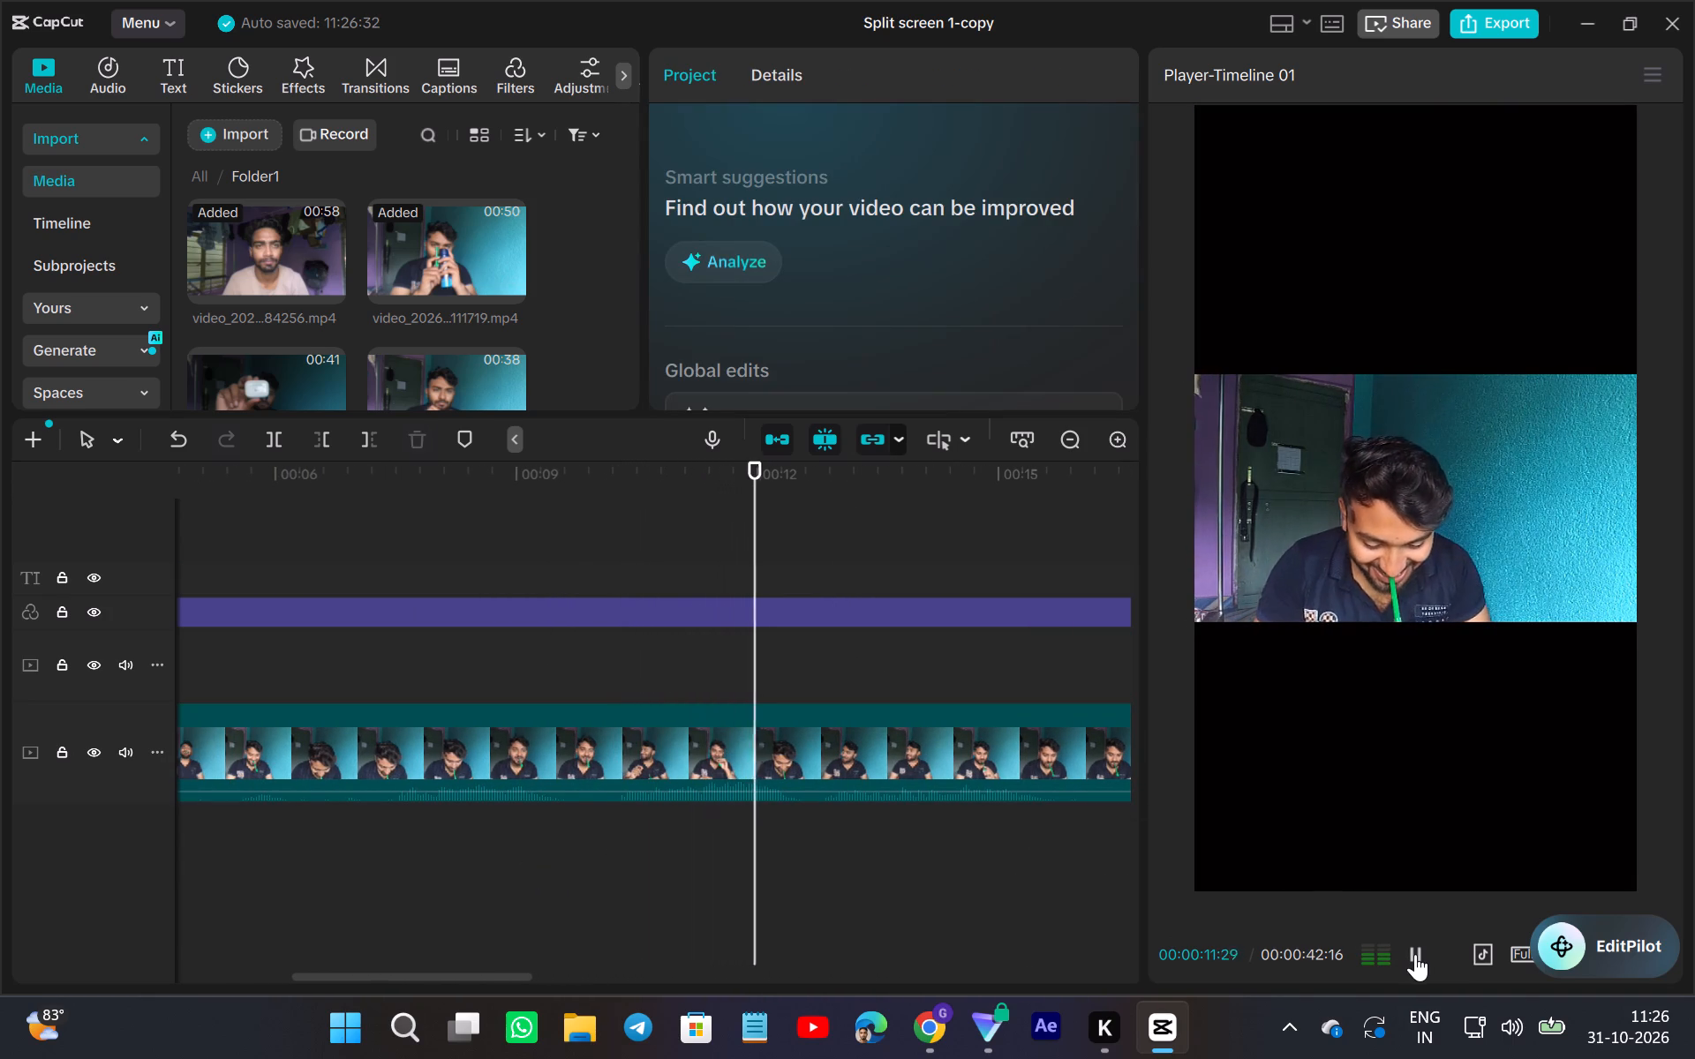
pyautogui.hscroll(-1, 943, 874)
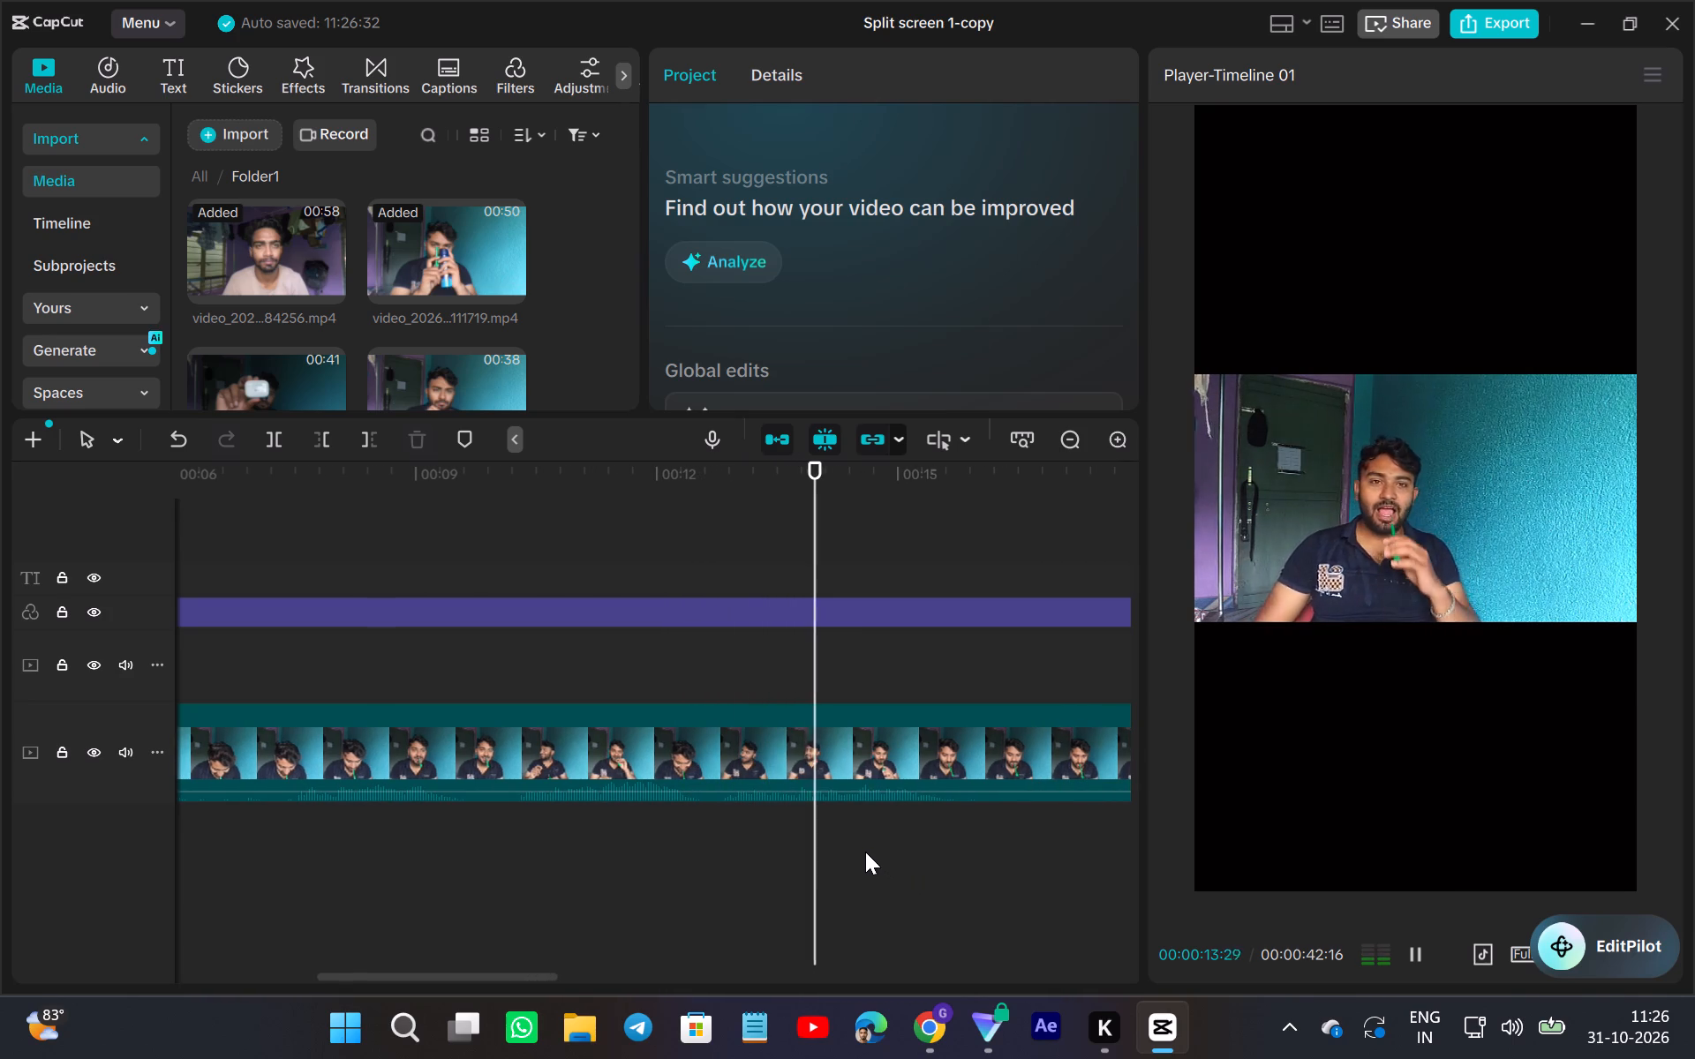
pyautogui.hscroll(-1, 865, 850)
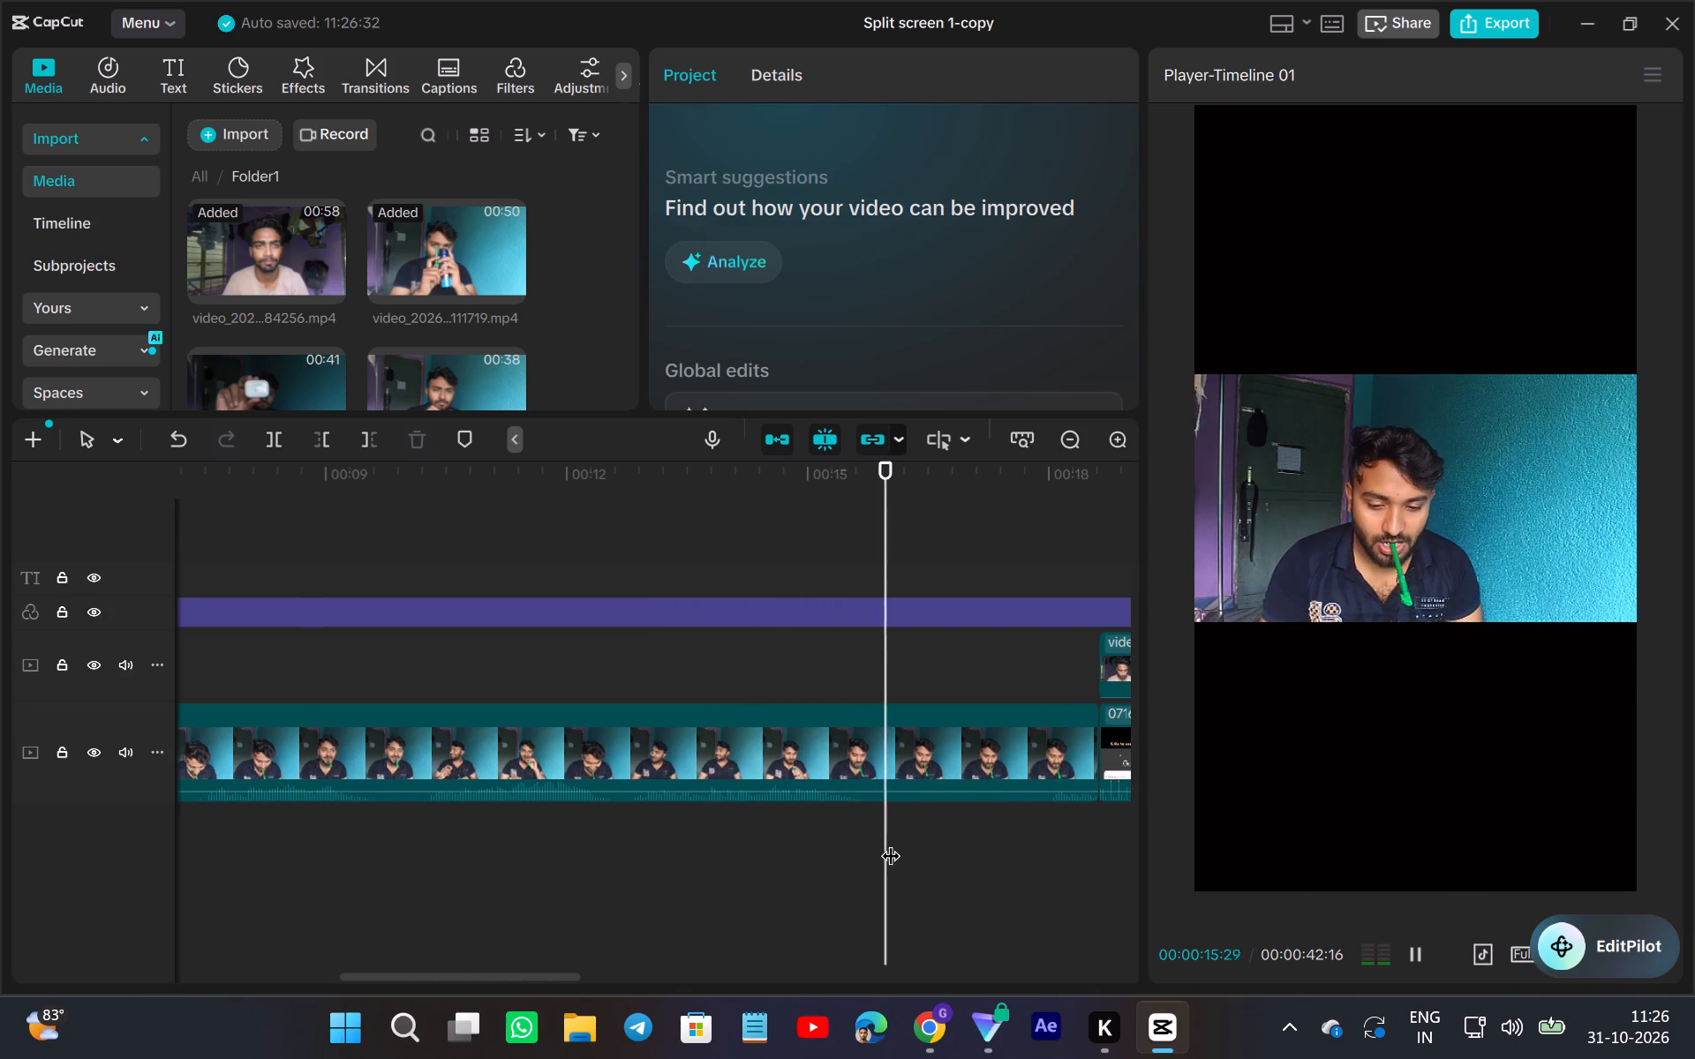
pyautogui.click(533, 857)
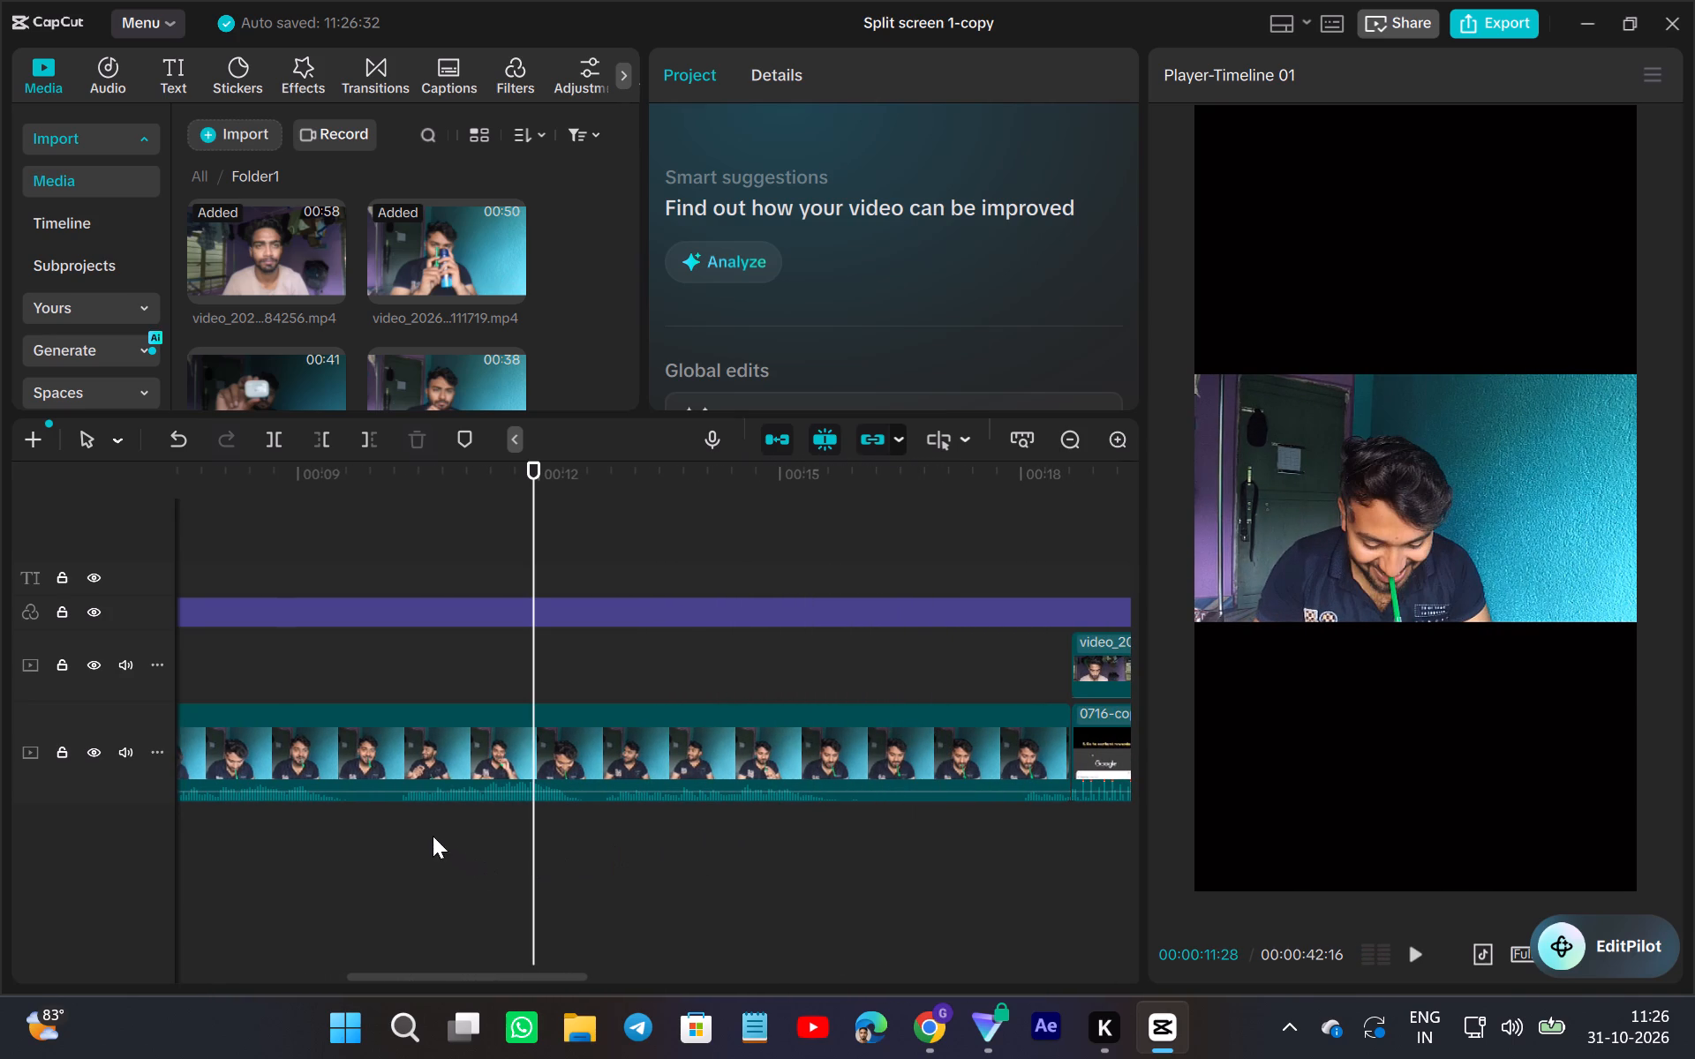
pyautogui.click(433, 836)
pyautogui.click(1414, 948)
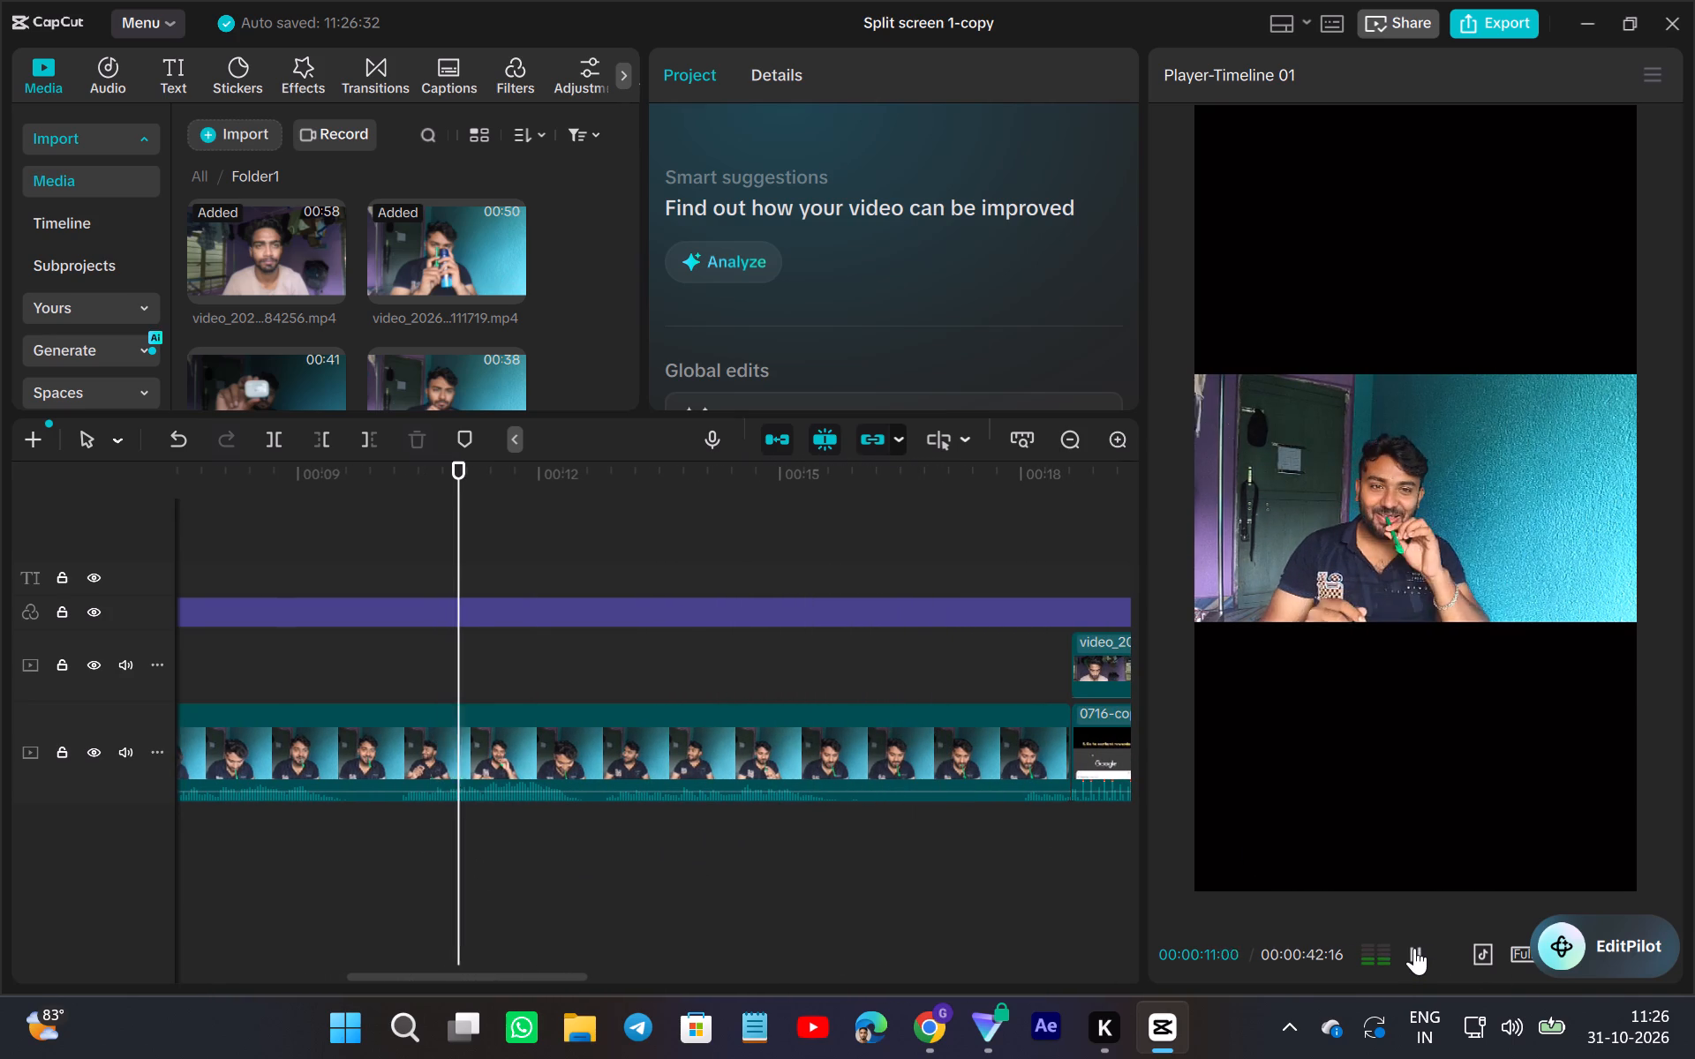
pyautogui.scroll(-1, 915, 922)
pyautogui.hscroll(-1, 912, 920)
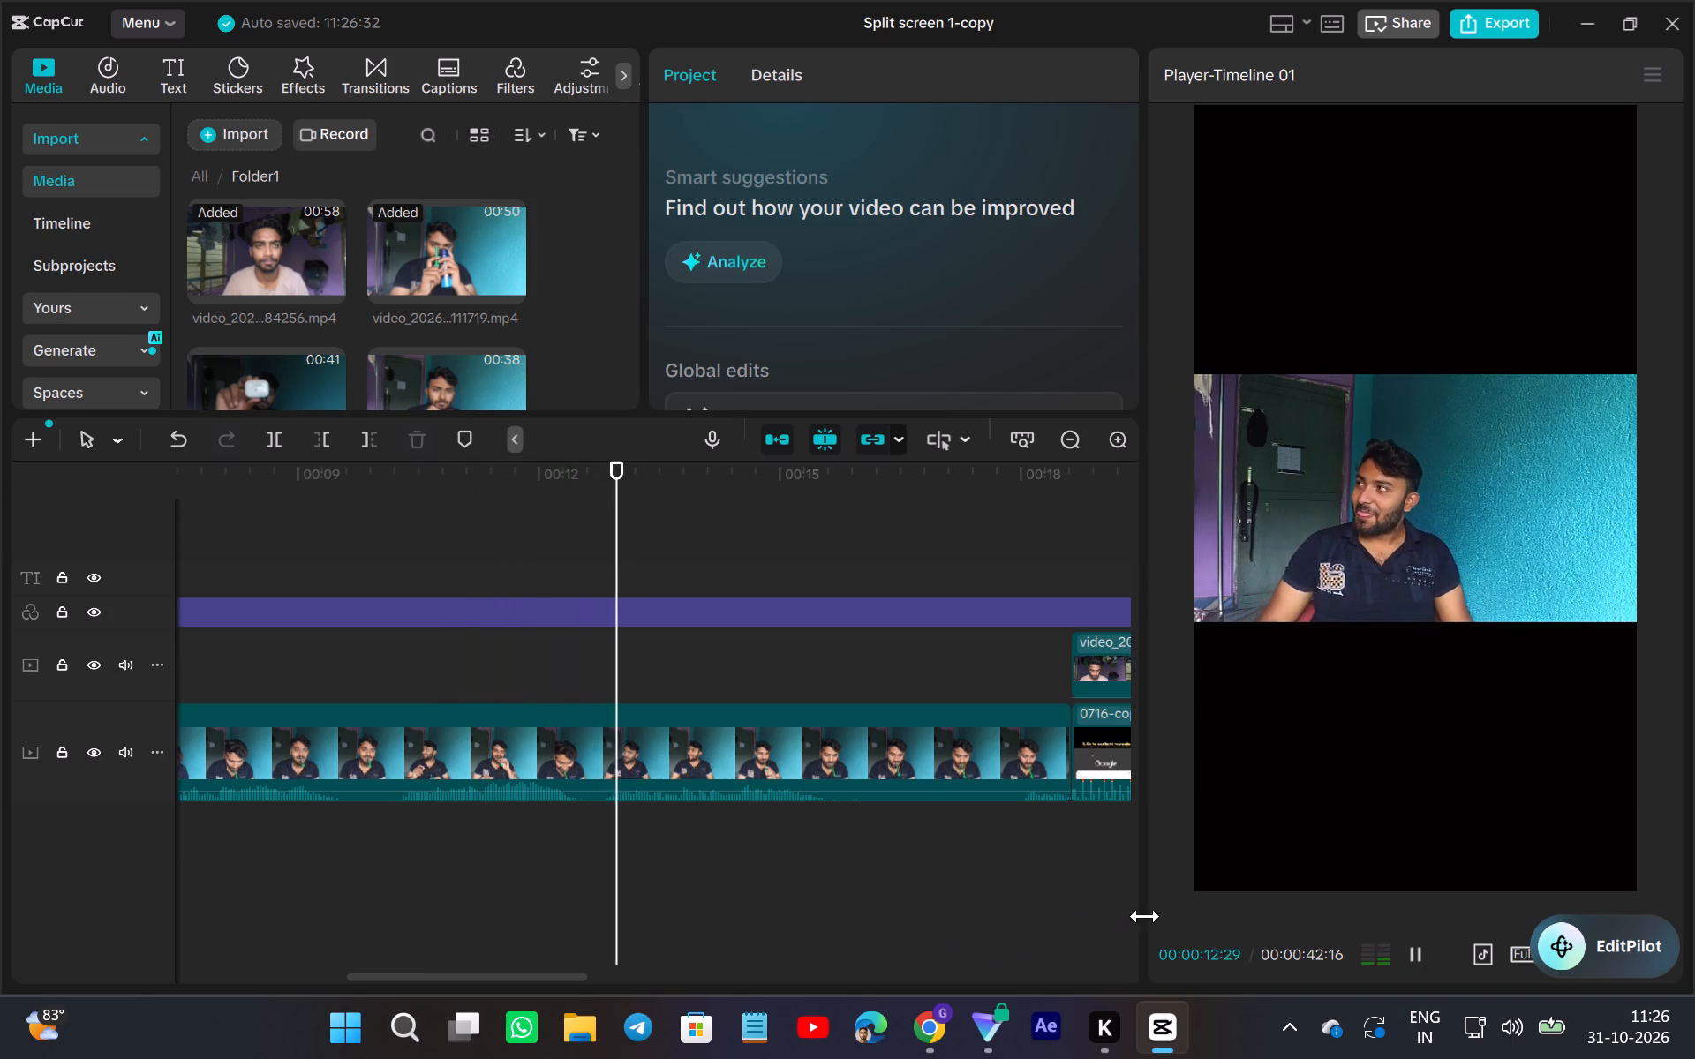
pyautogui.hscroll(-1, 1239, 932)
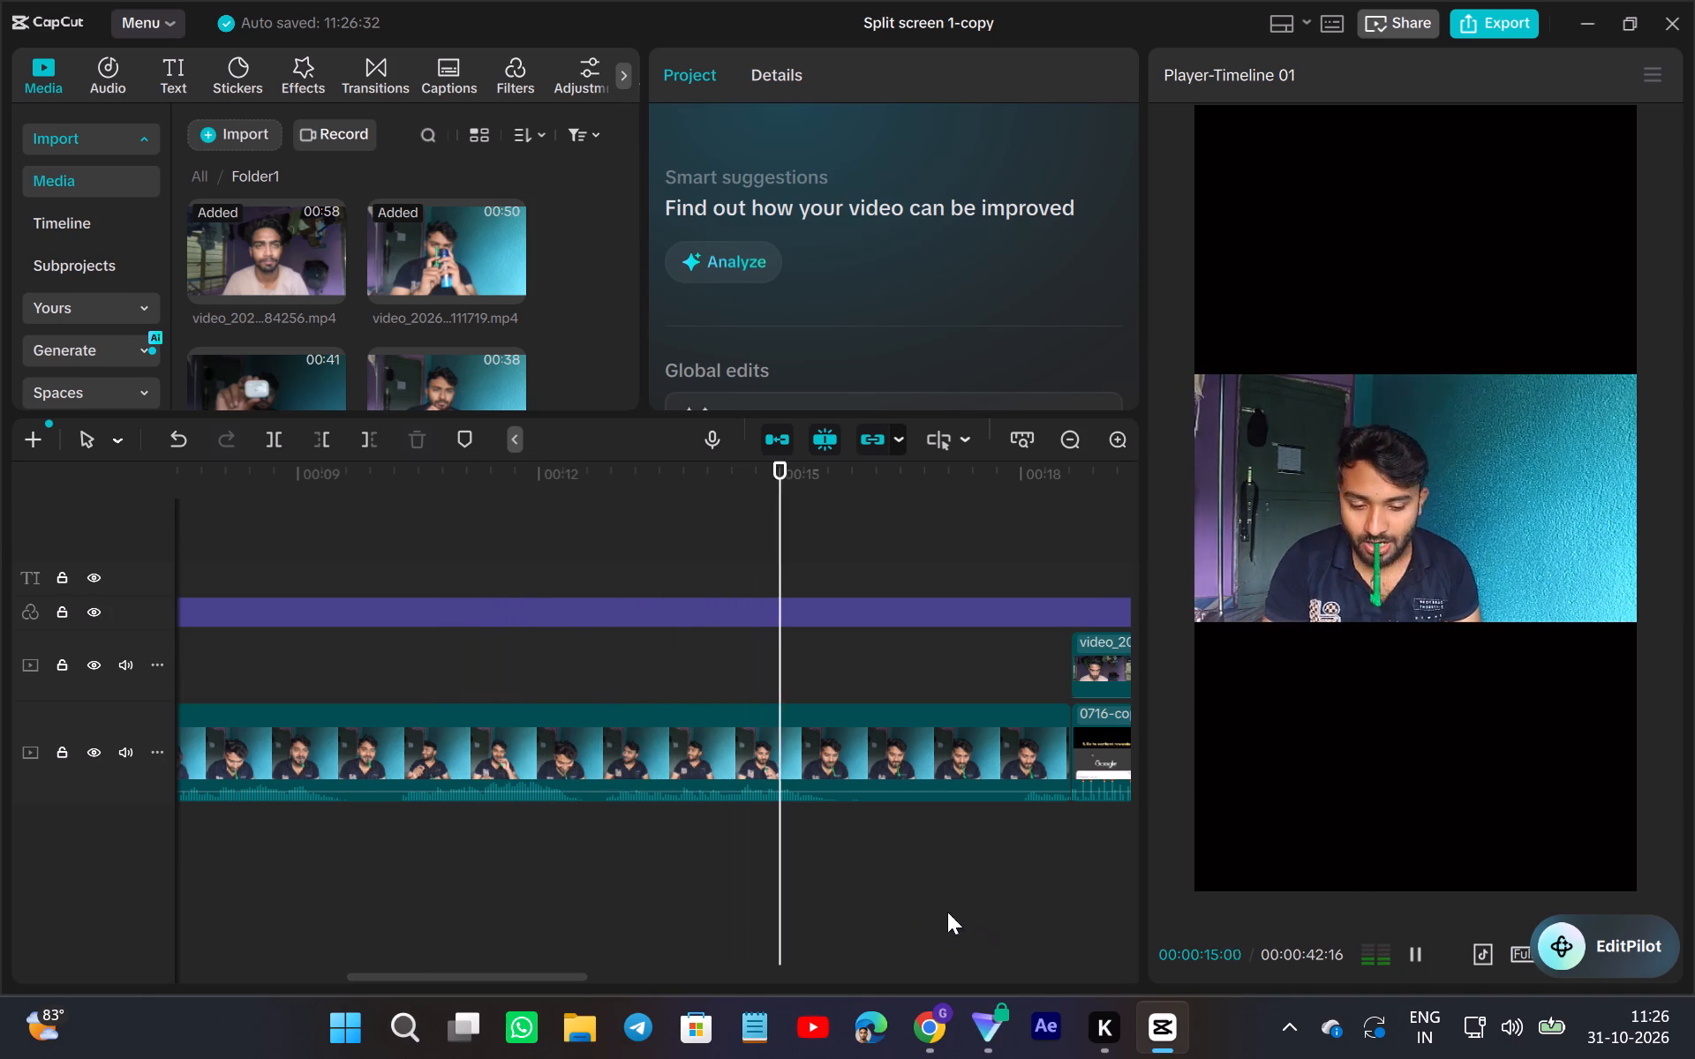
# Split the opening video_20261031_111719.mp4 clip at 00:00:13:26.
pyautogui.click(727, 880)
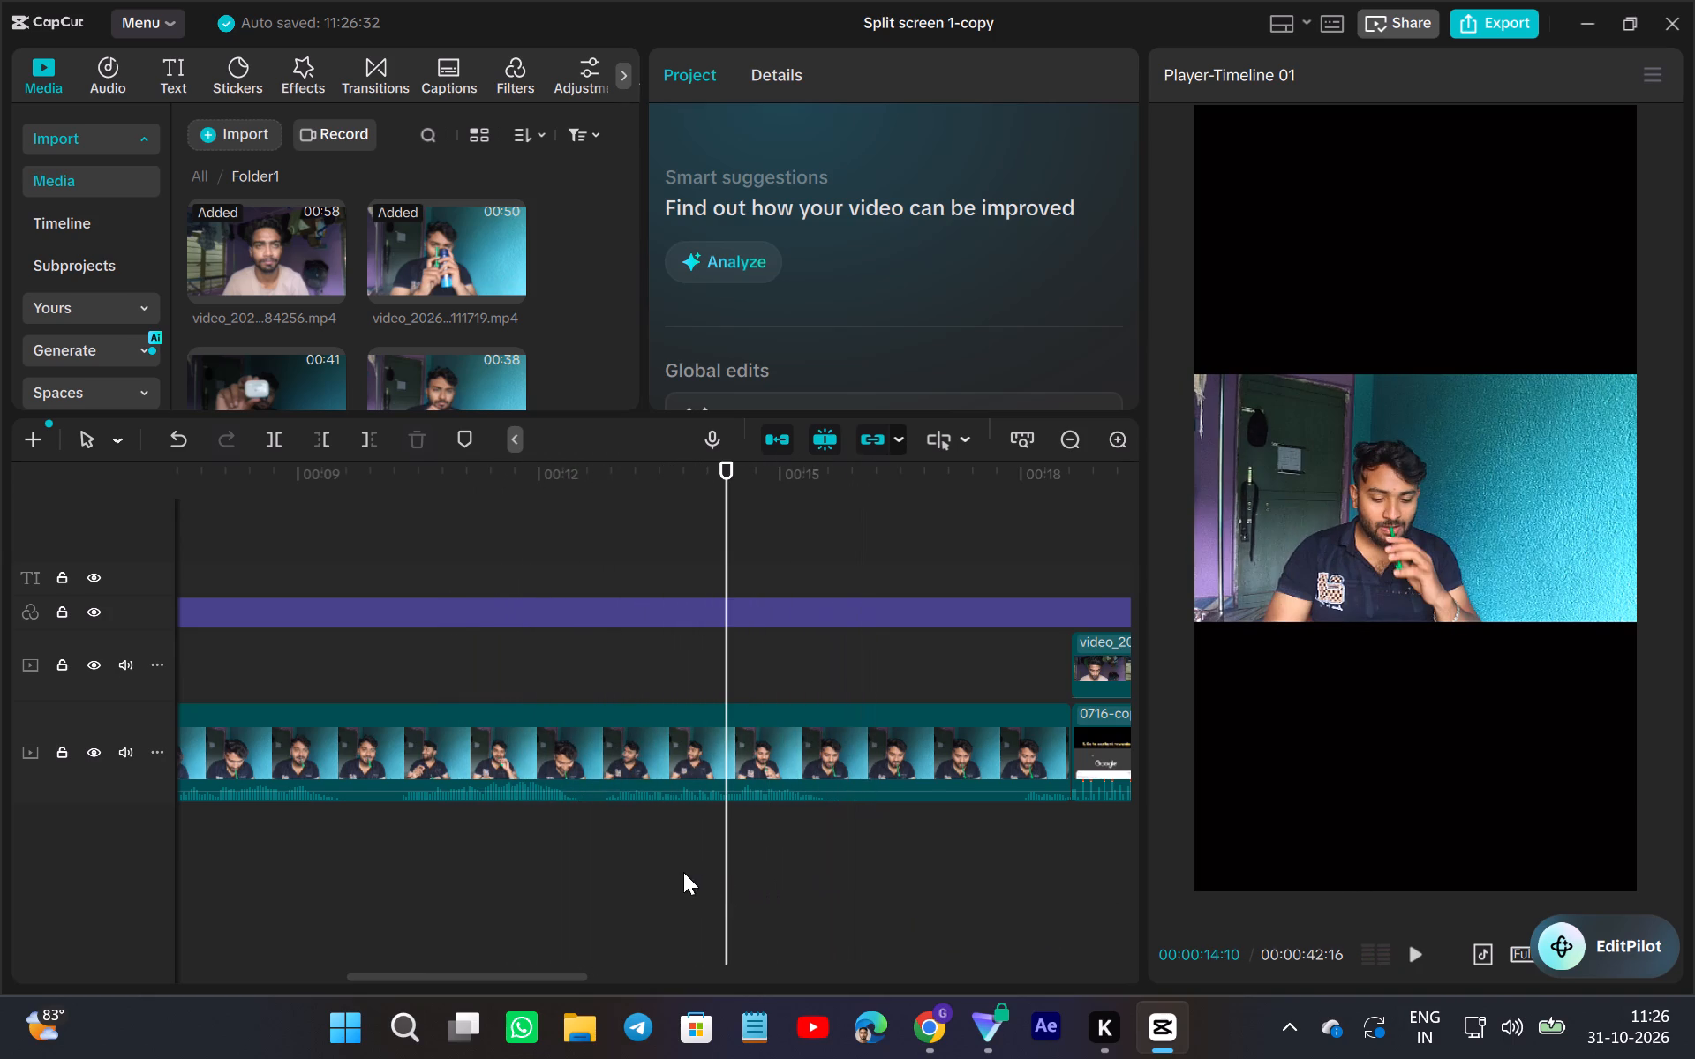
pyautogui.click(683, 872)
pyautogui.click(1420, 950)
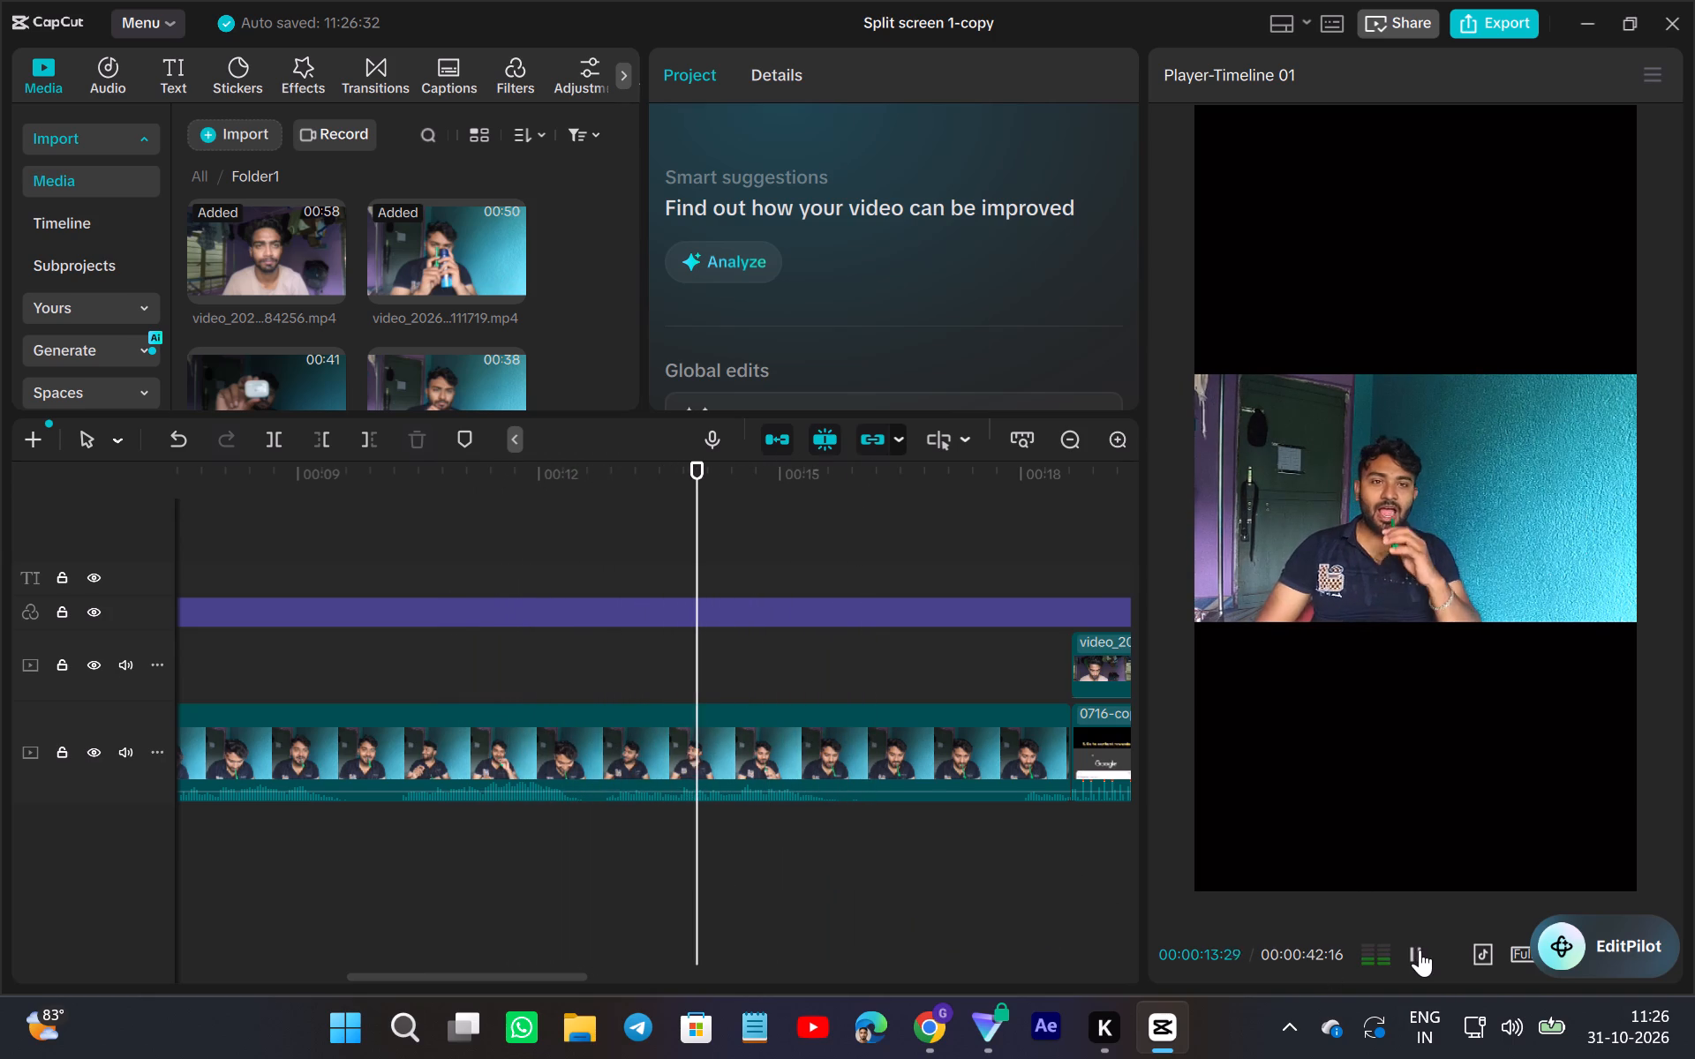
pyautogui.click(1420, 950)
pyautogui.click(674, 822)
pyautogui.moveTo(674, 822); pyautogui.dragTo(650, 847)
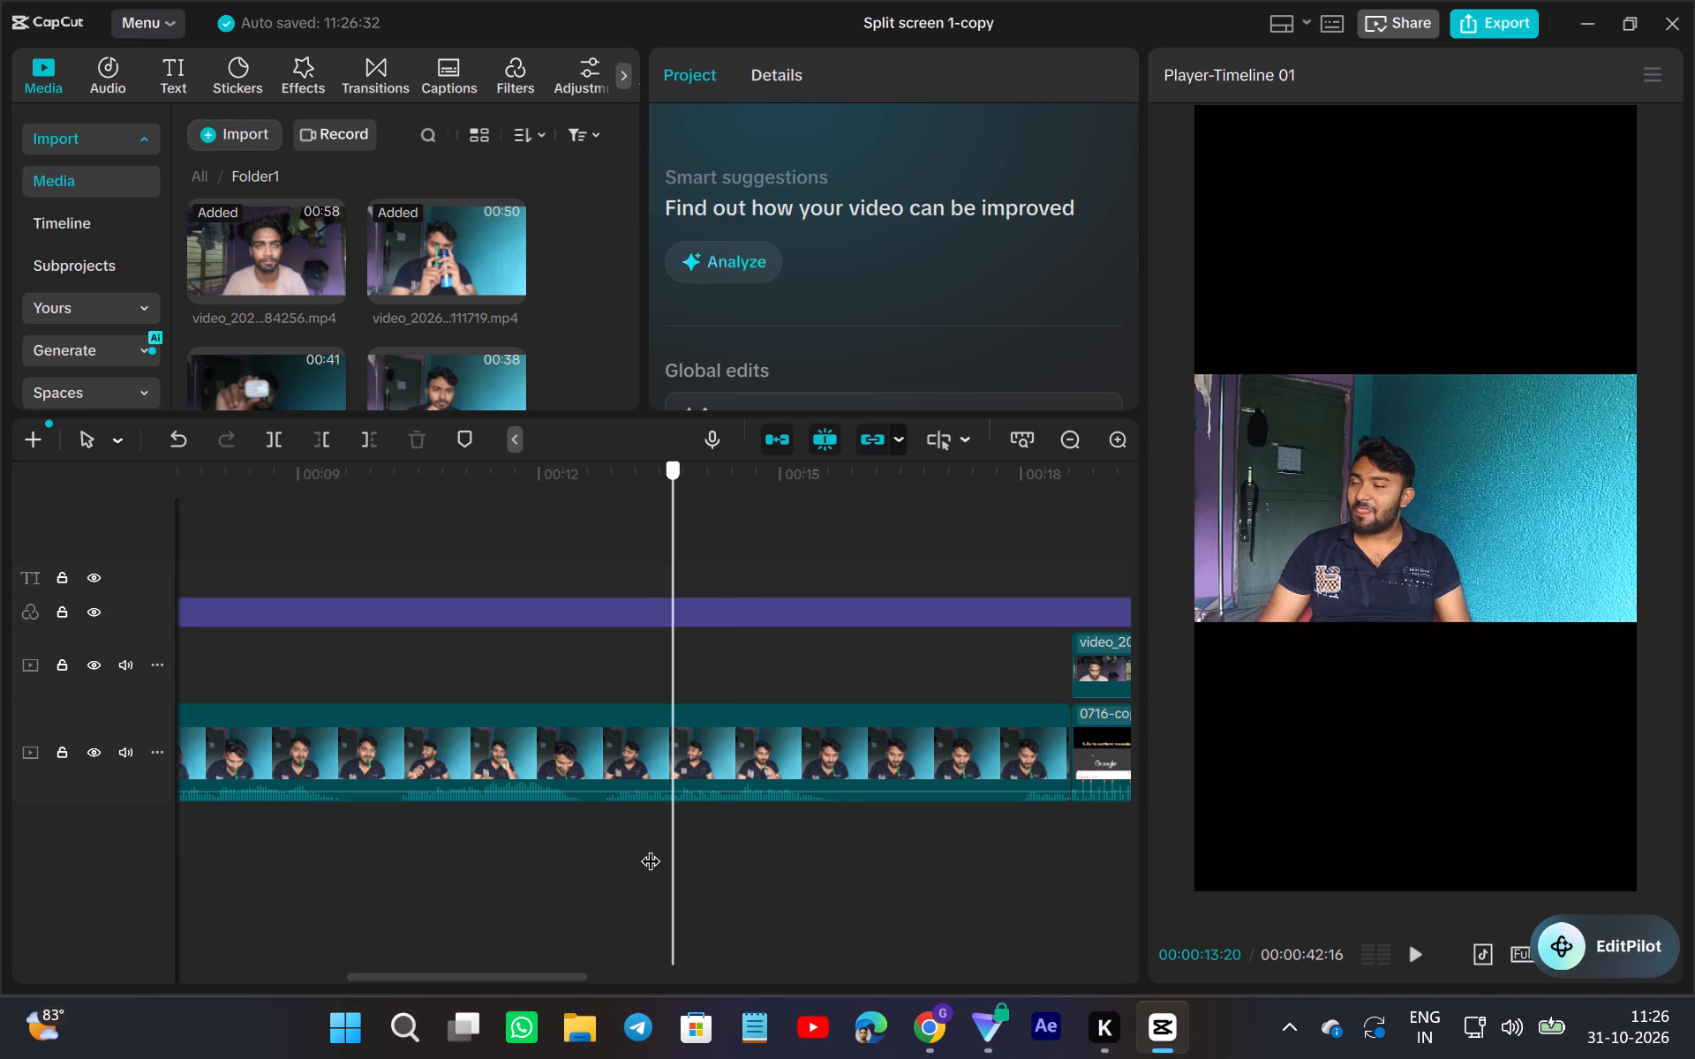
pyautogui.moveTo(650, 847); pyautogui.dragTo(689, 878)
pyautogui.click(644, 769)
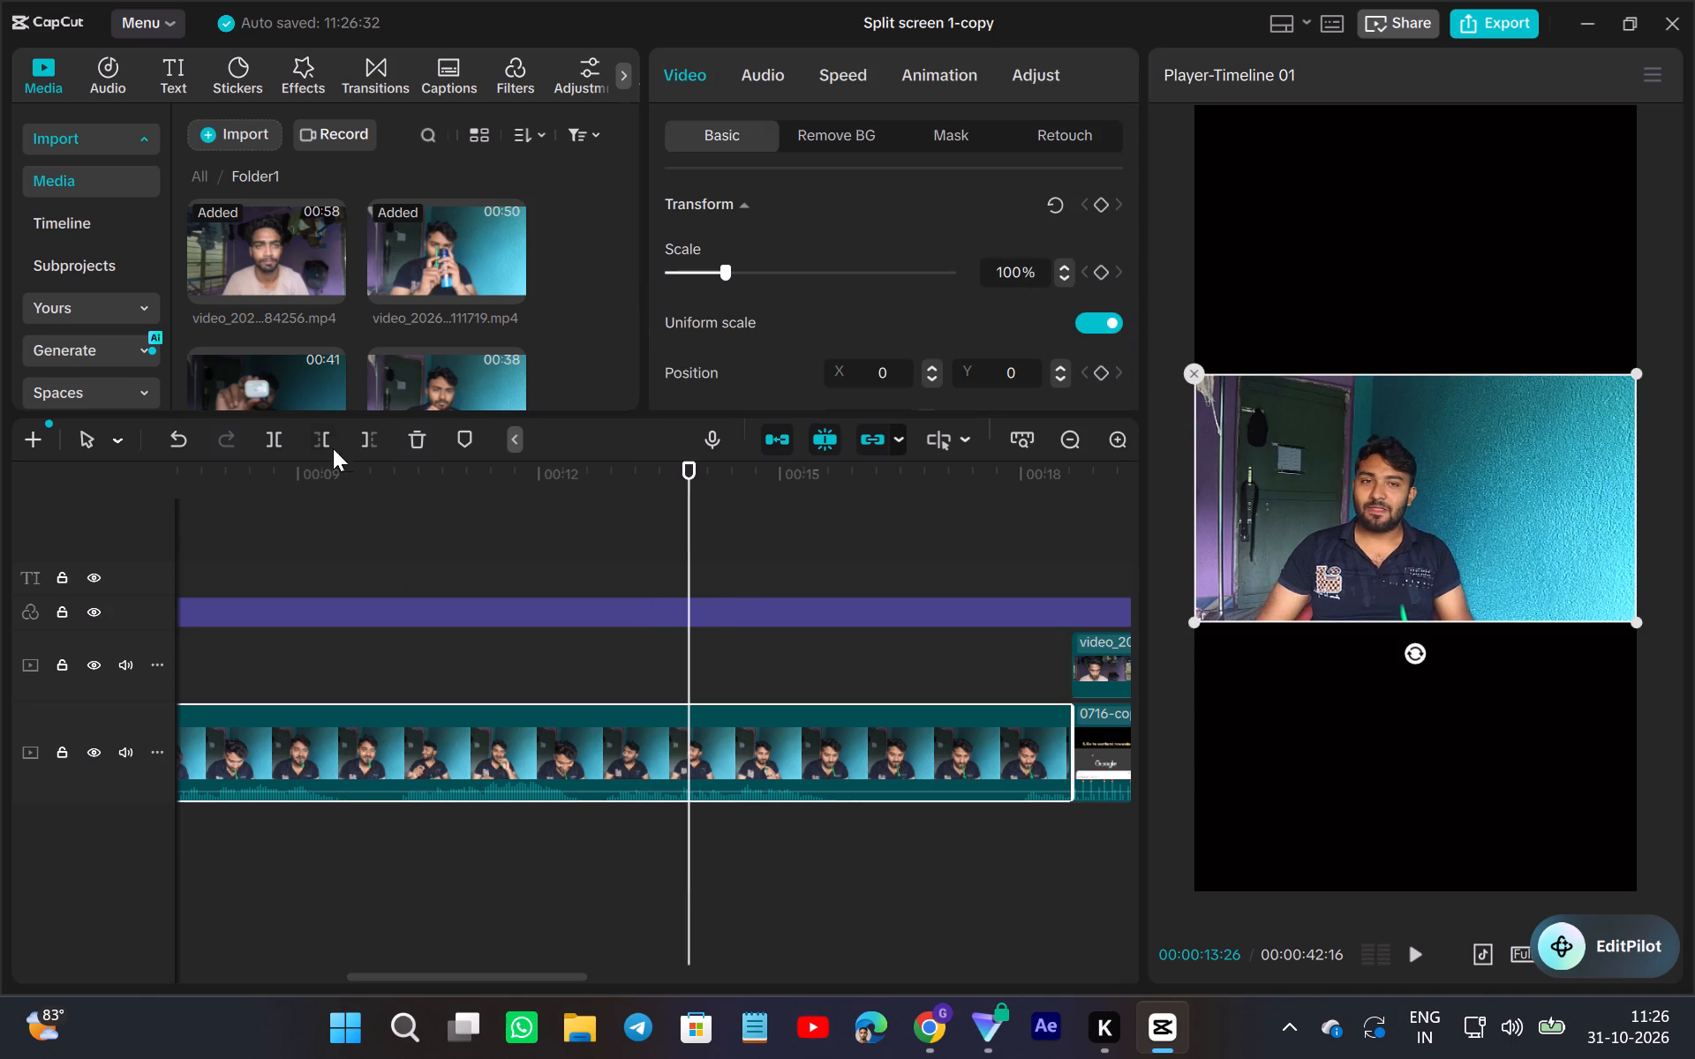
pyautogui.click(267, 447)
# Play the first seconds of the opening clip in short bursts to look for where the first take should end.
pyautogui.keyDown('ctrl'); pyautogui.scroll(-4, 782, 725); pyautogui.keyUp('ctrl')
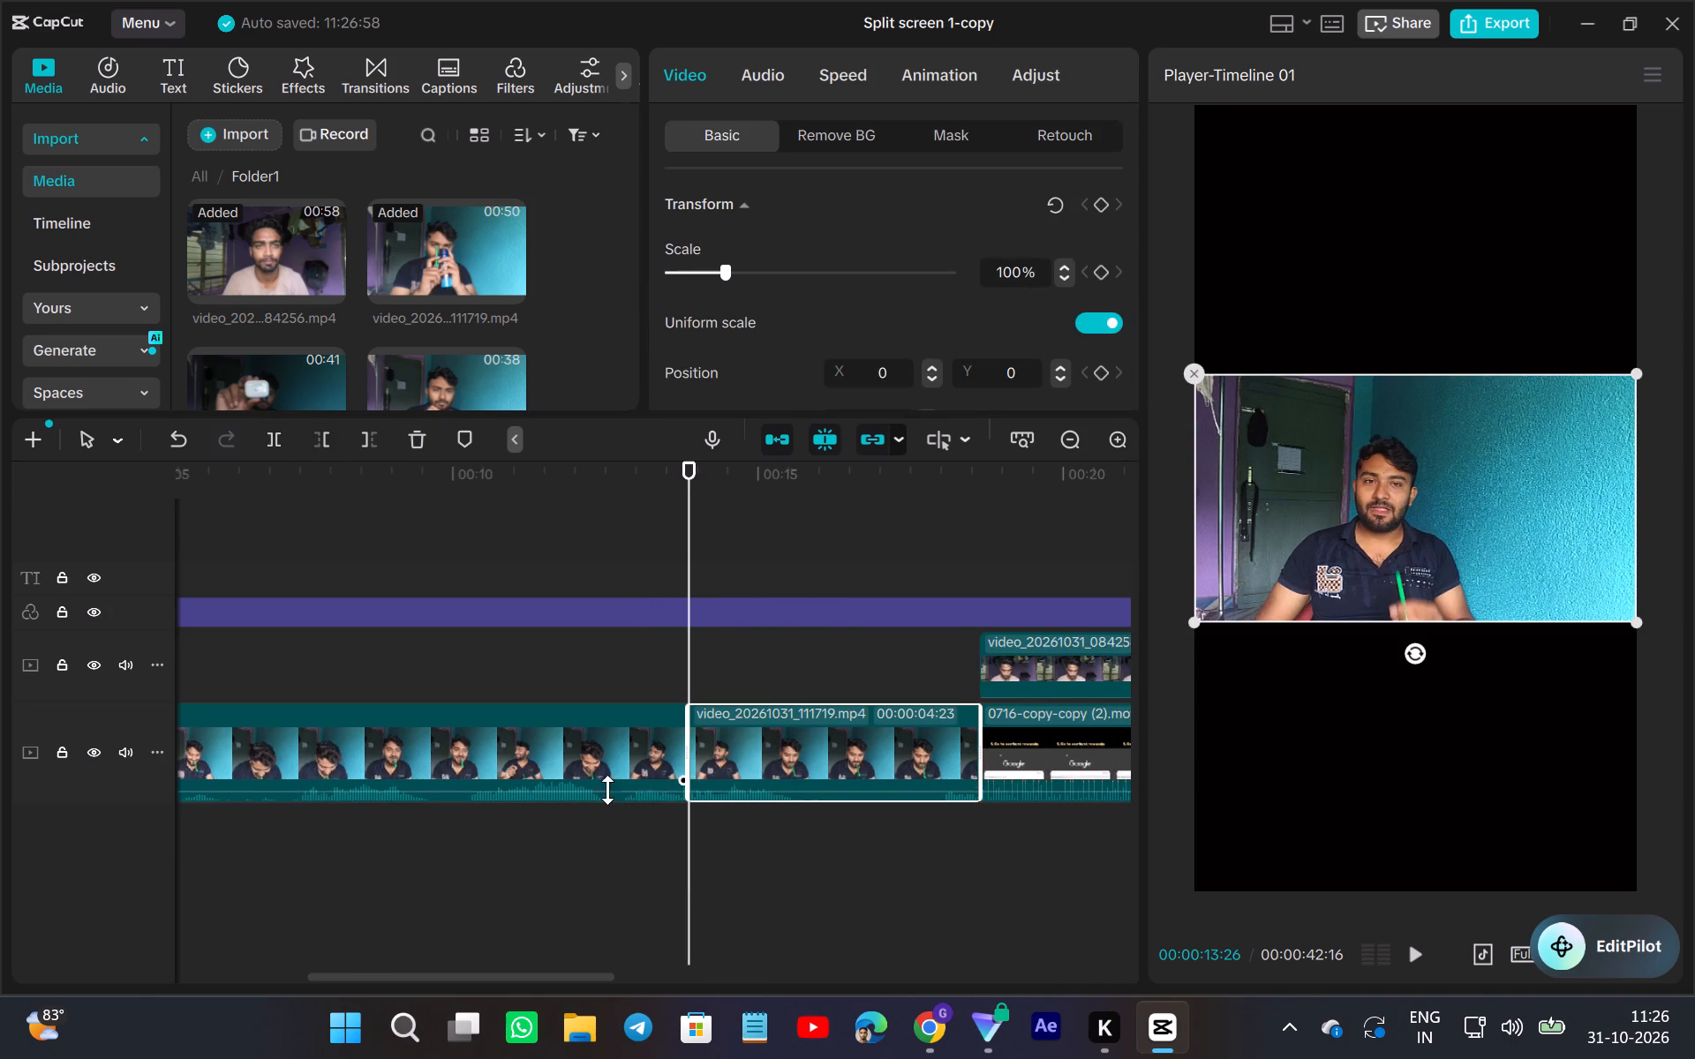
pyautogui.hscroll(1, 599, 792)
pyautogui.click(389, 872)
pyautogui.click(1424, 953)
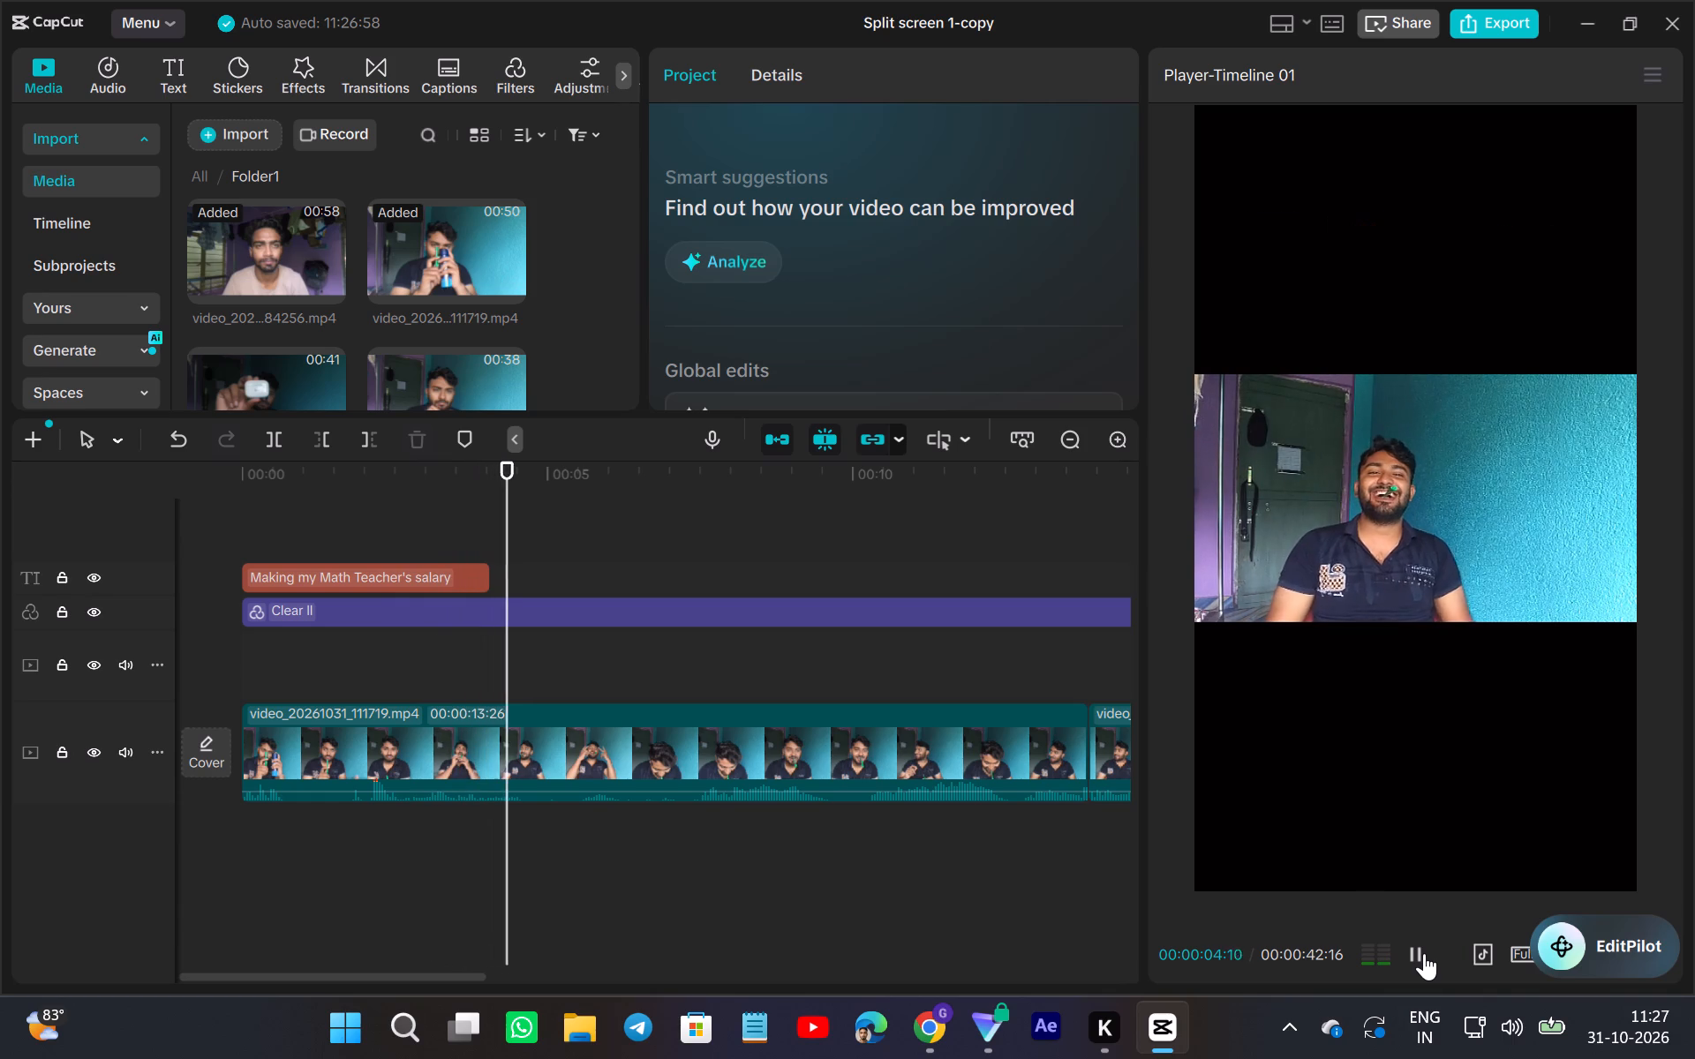
pyautogui.click(324, 828)
pyautogui.click(1421, 951)
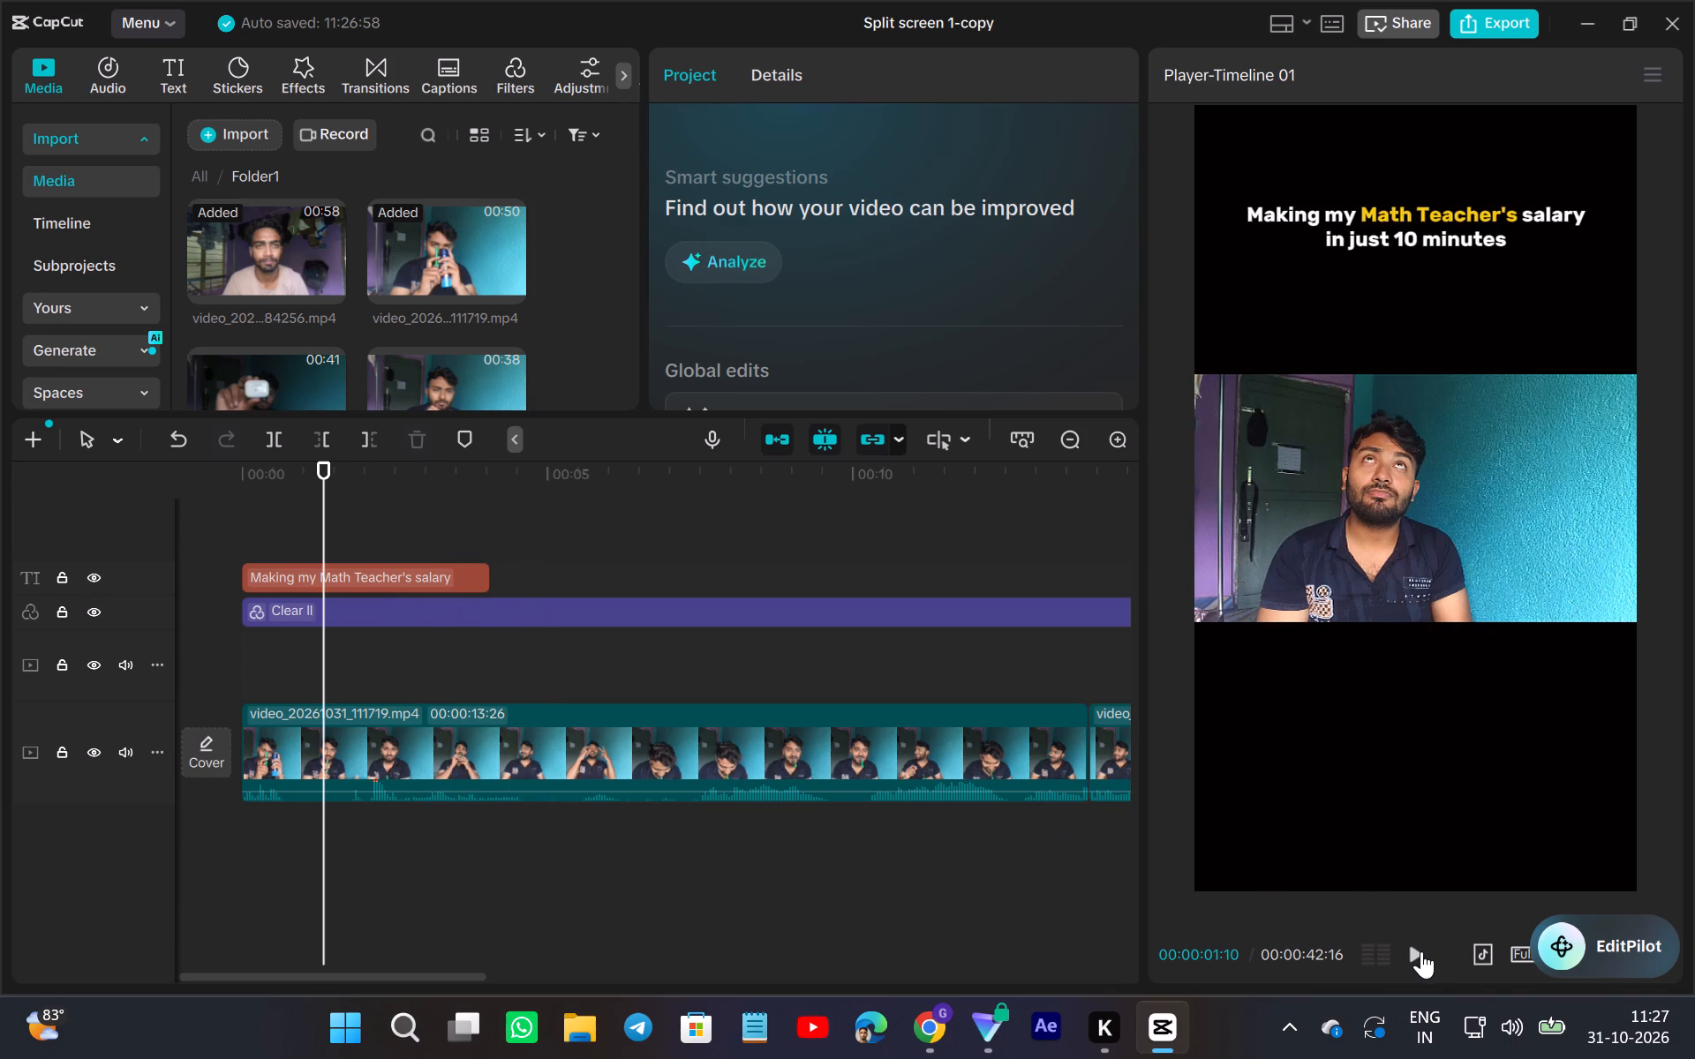
pyautogui.click(1421, 951)
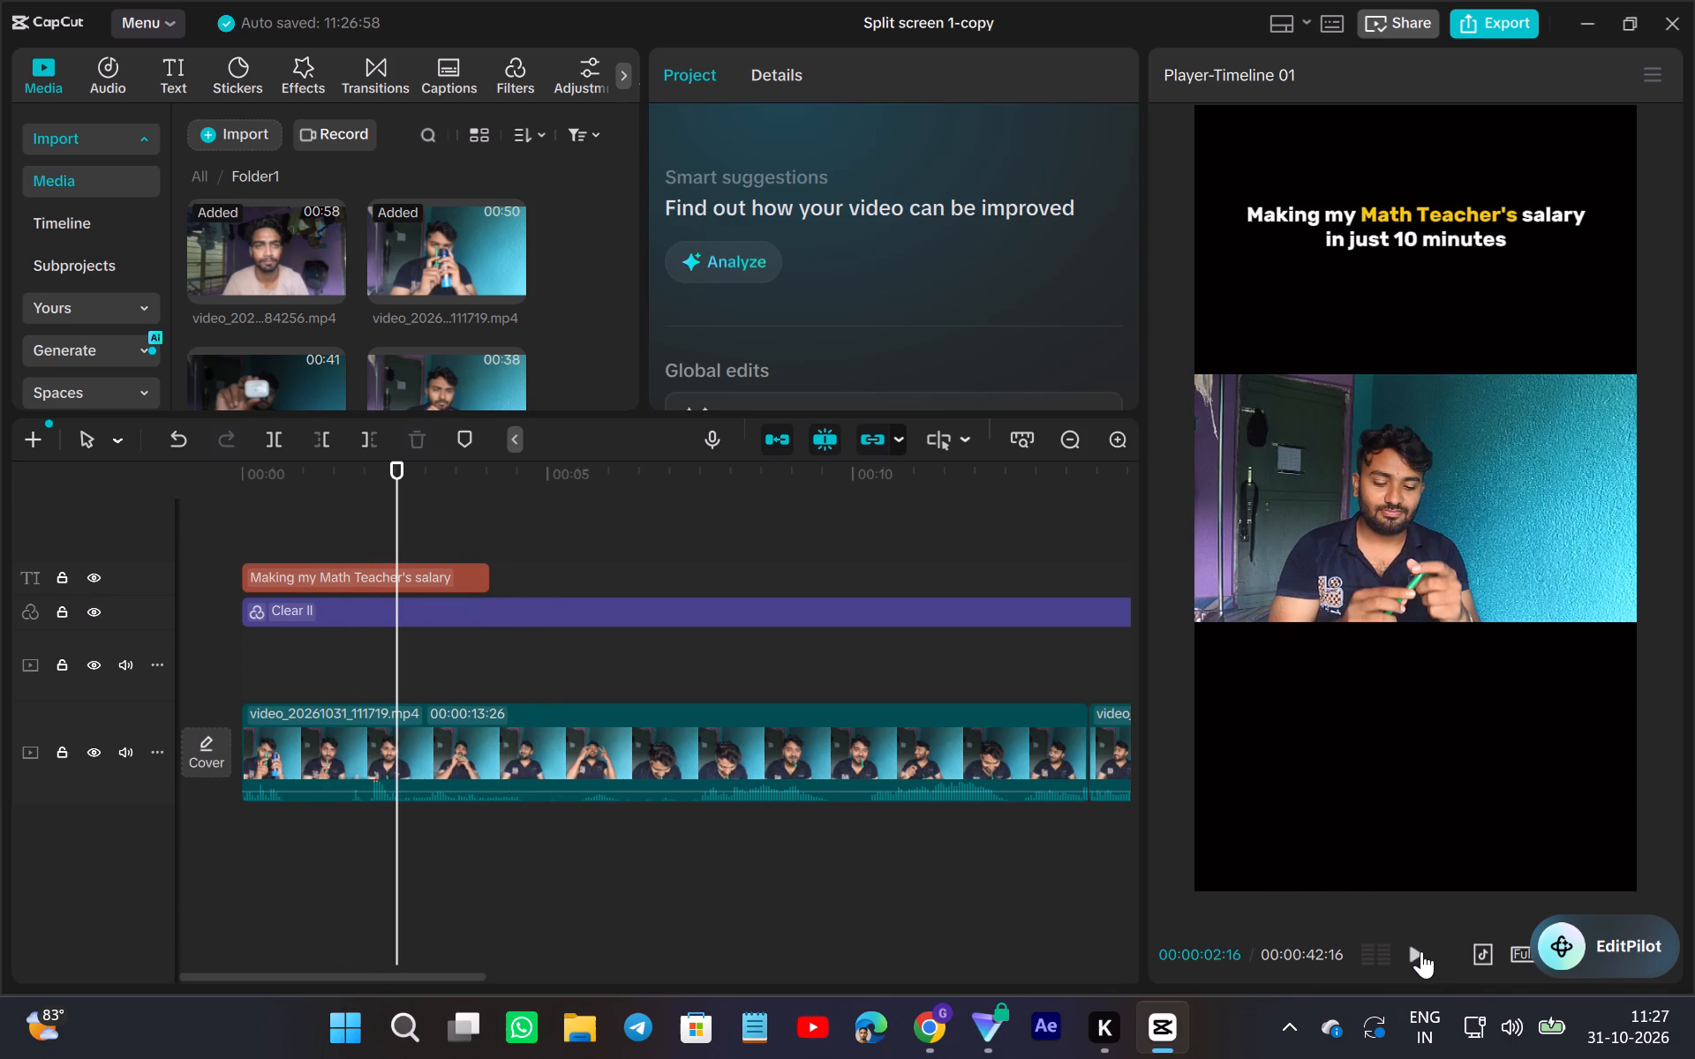
pyautogui.click(1421, 951)
pyautogui.click(1421, 951)
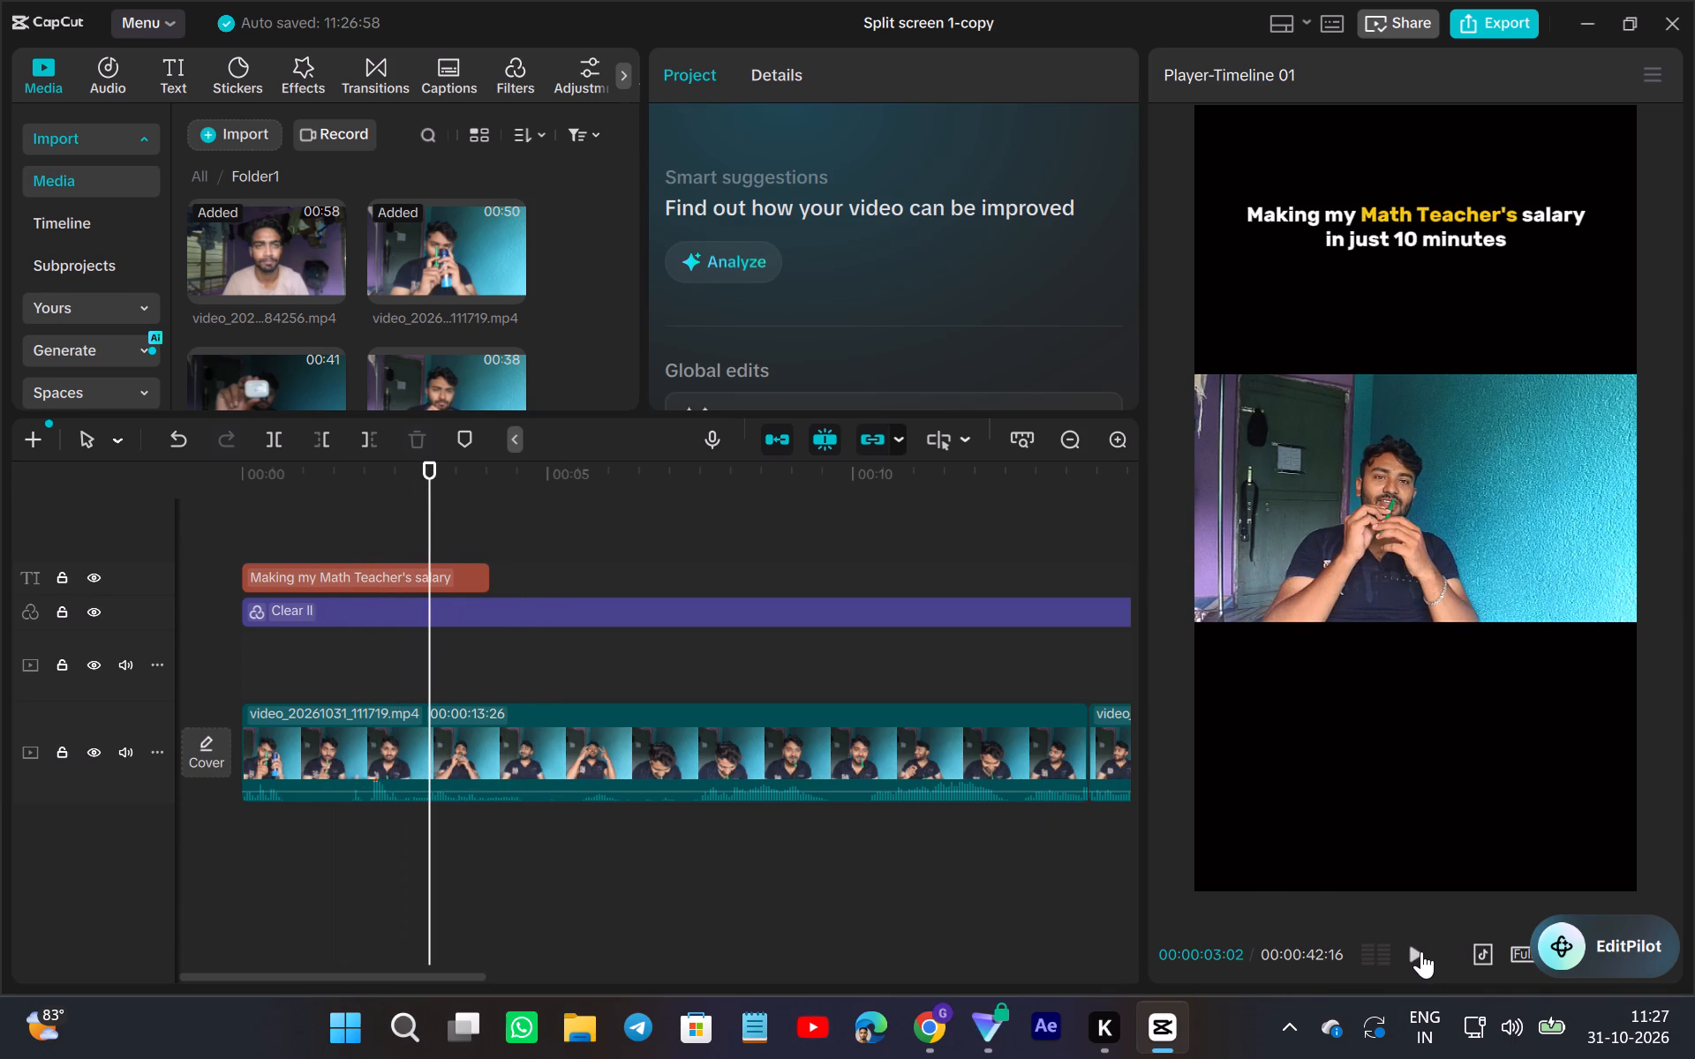
# Split the first opening clip at 00:00:02:18 and delete the section between that cut and the 00:00:13:26 split.
pyautogui.moveTo(436, 849); pyautogui.dragTo(403, 892)
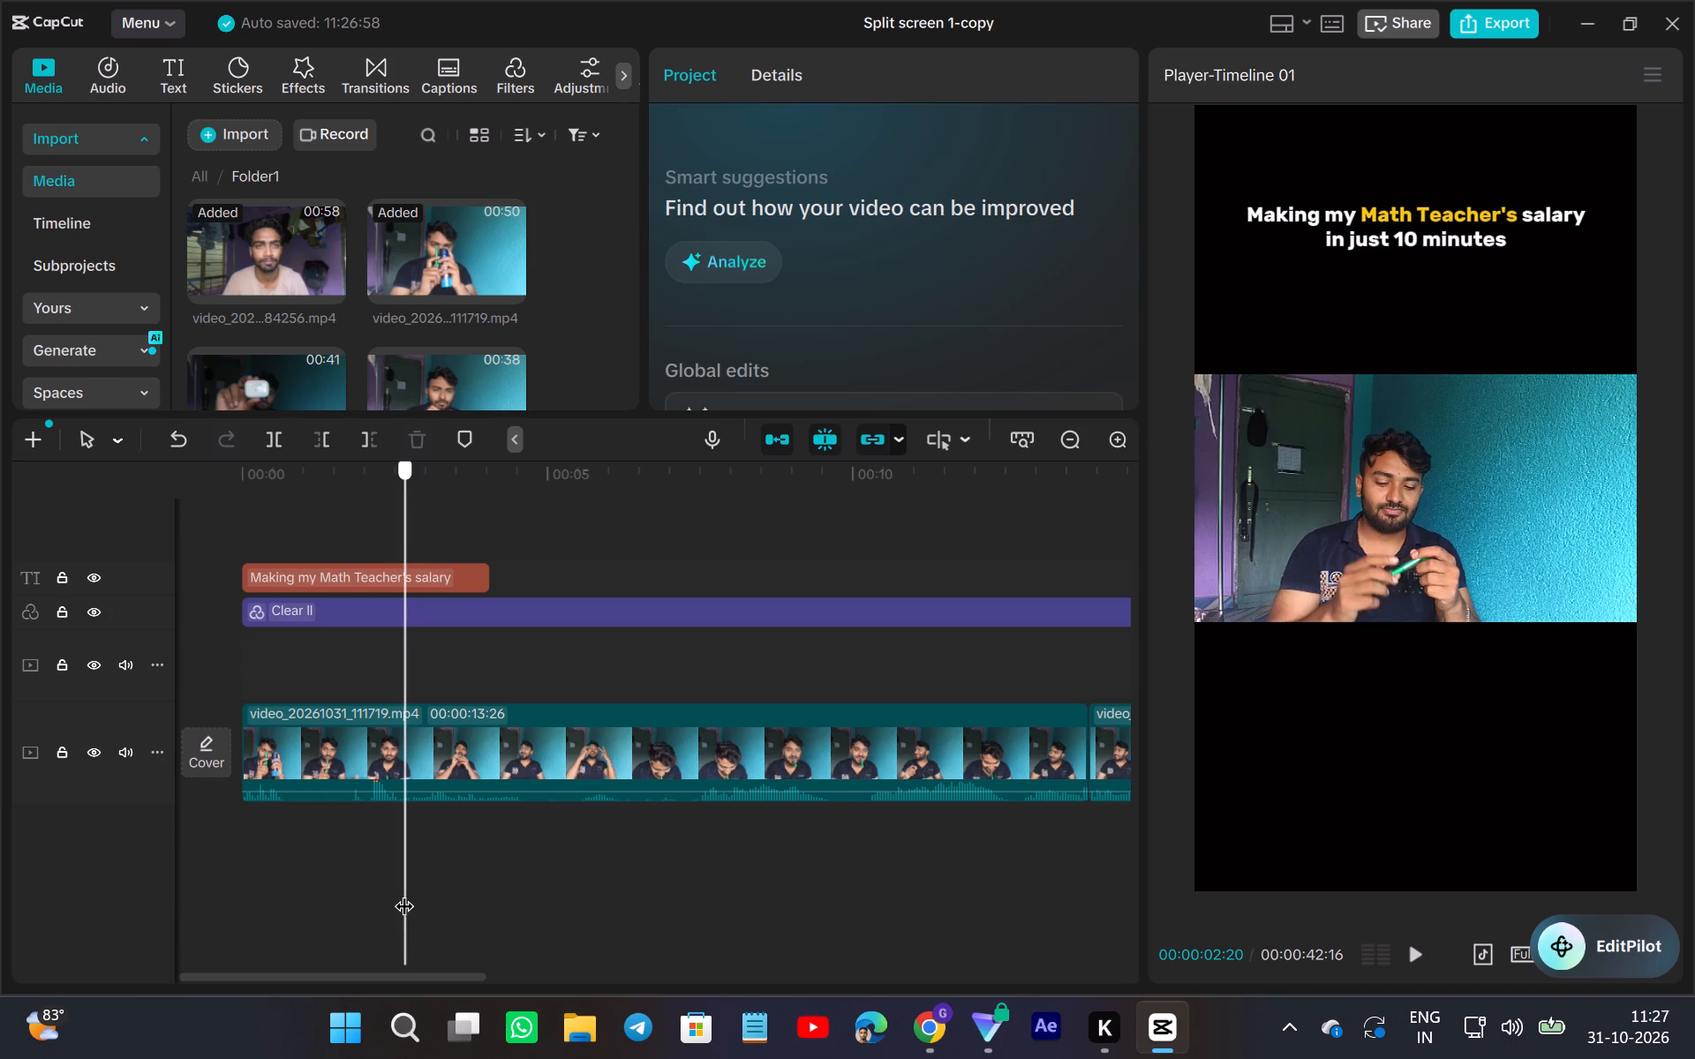
pyautogui.moveTo(403, 892); pyautogui.dragTo(302, 964)
pyautogui.click(1407, 959)
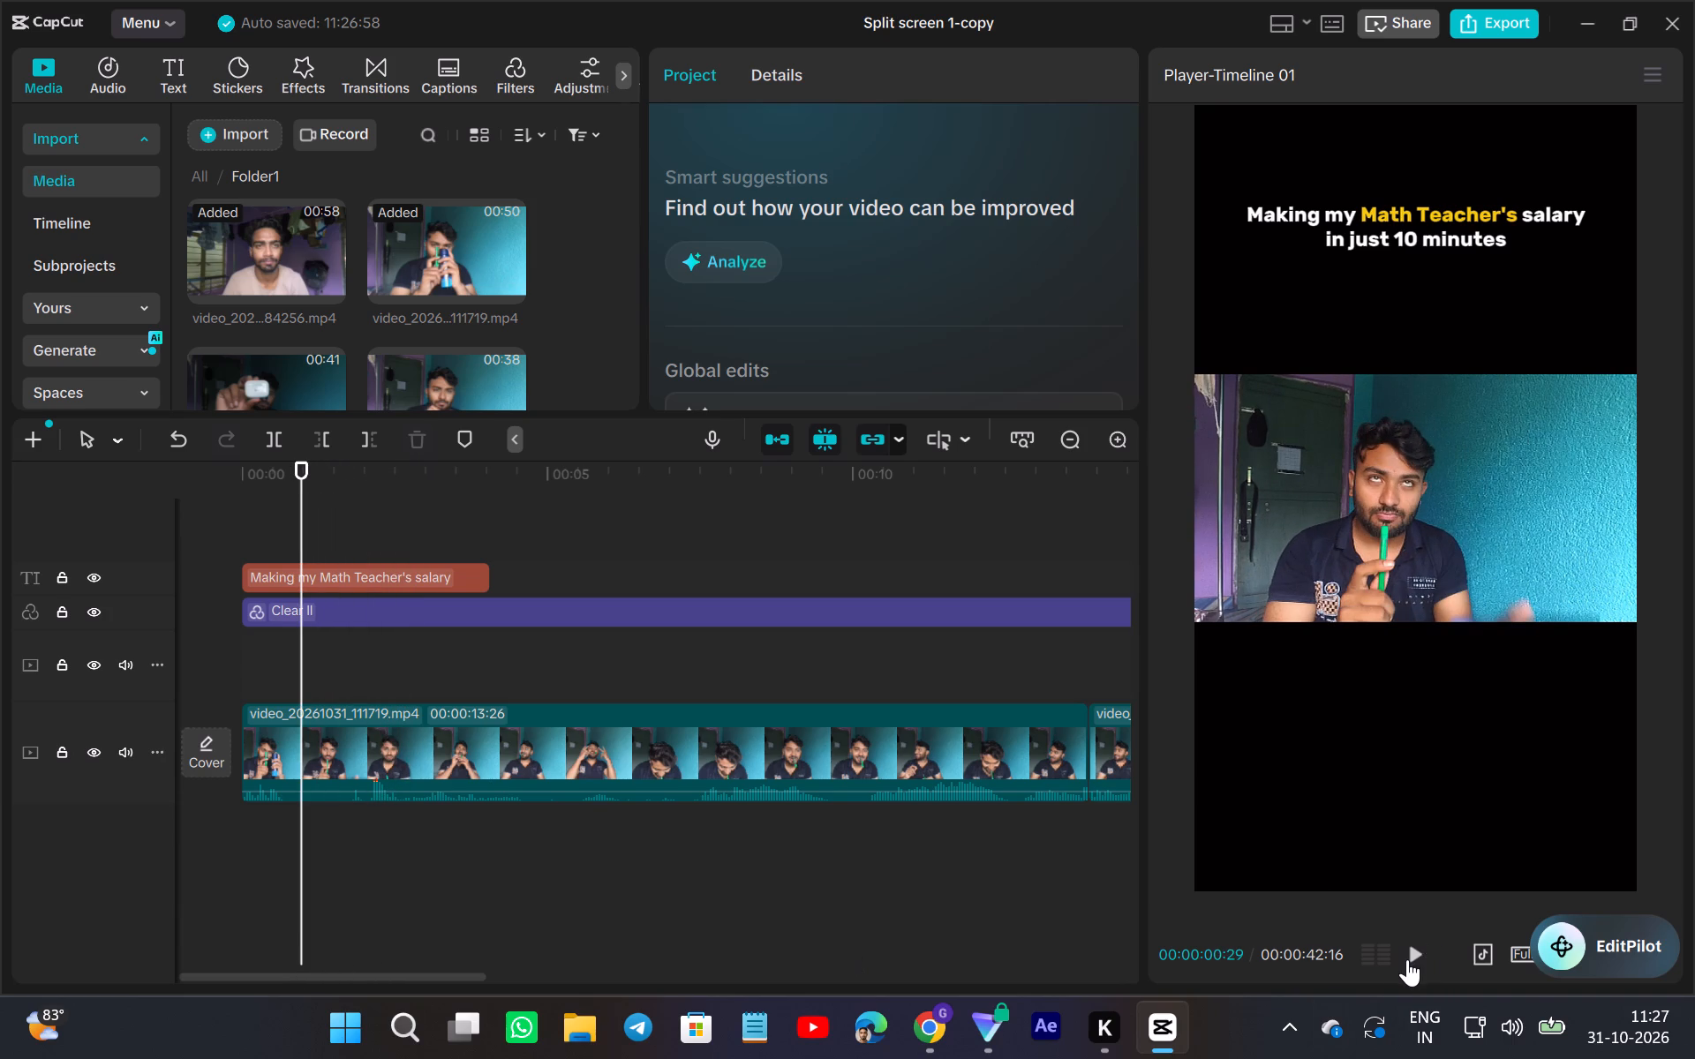
pyautogui.click(1408, 955)
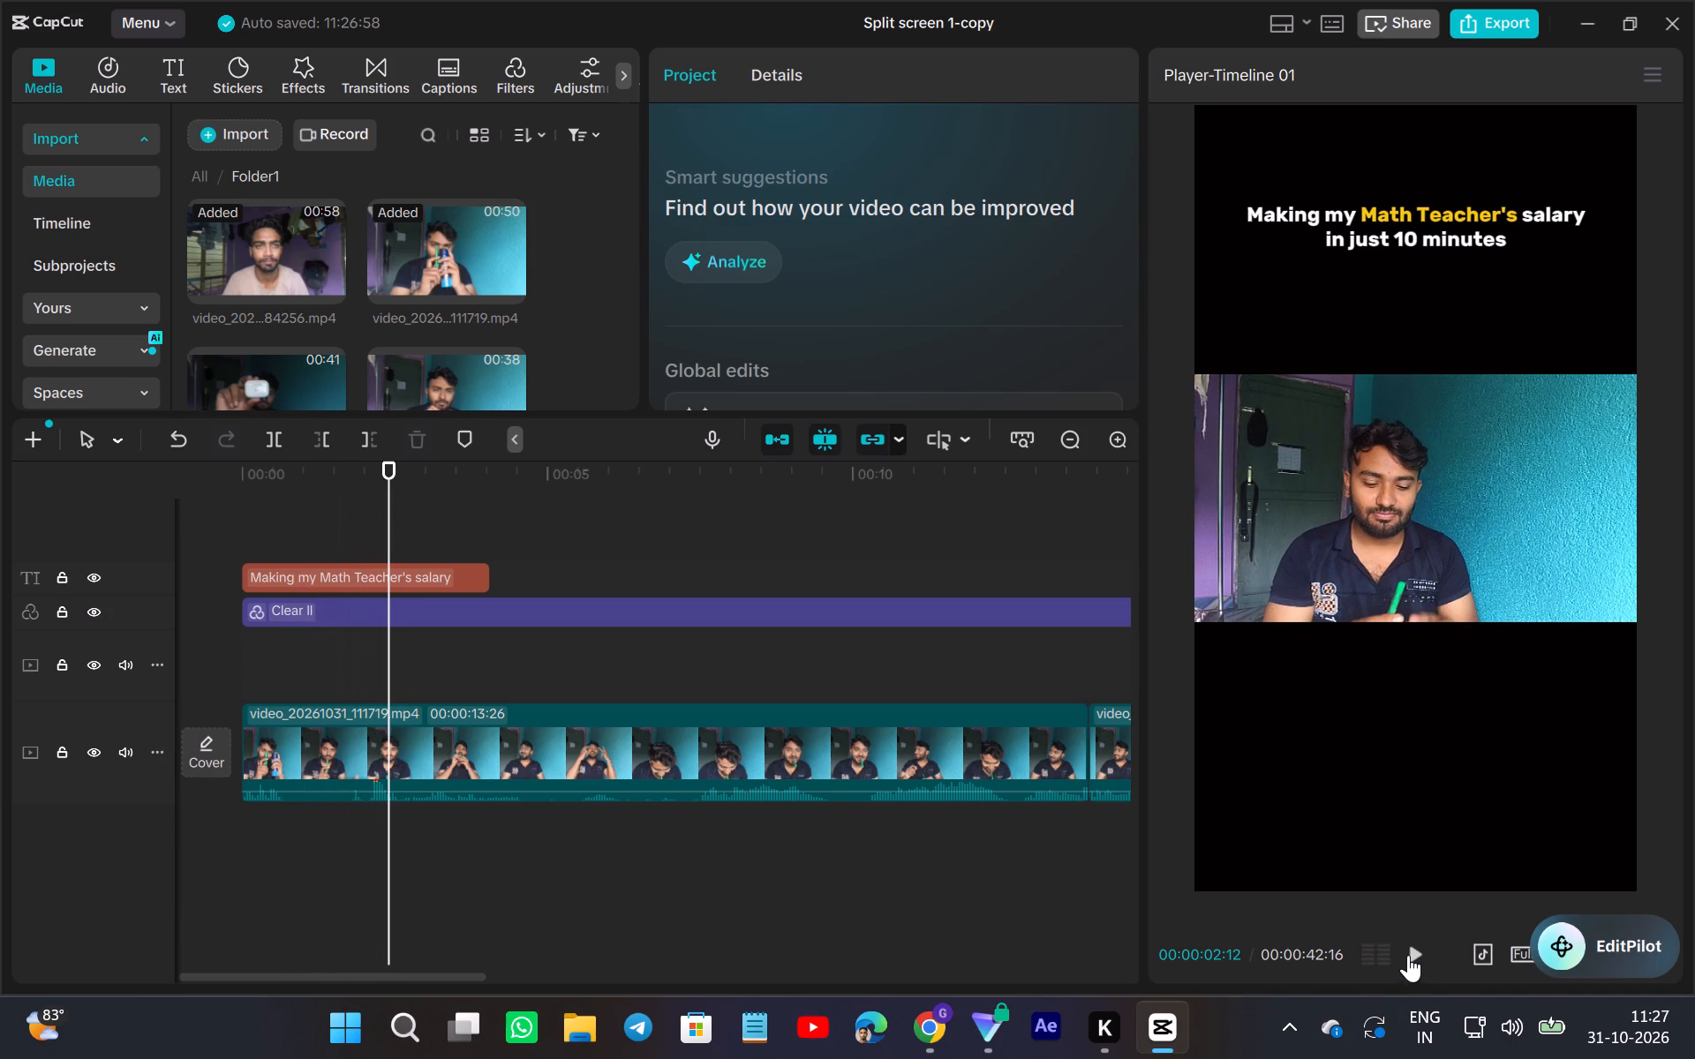
pyautogui.doubleClick(1408, 955)
pyautogui.click(393, 772)
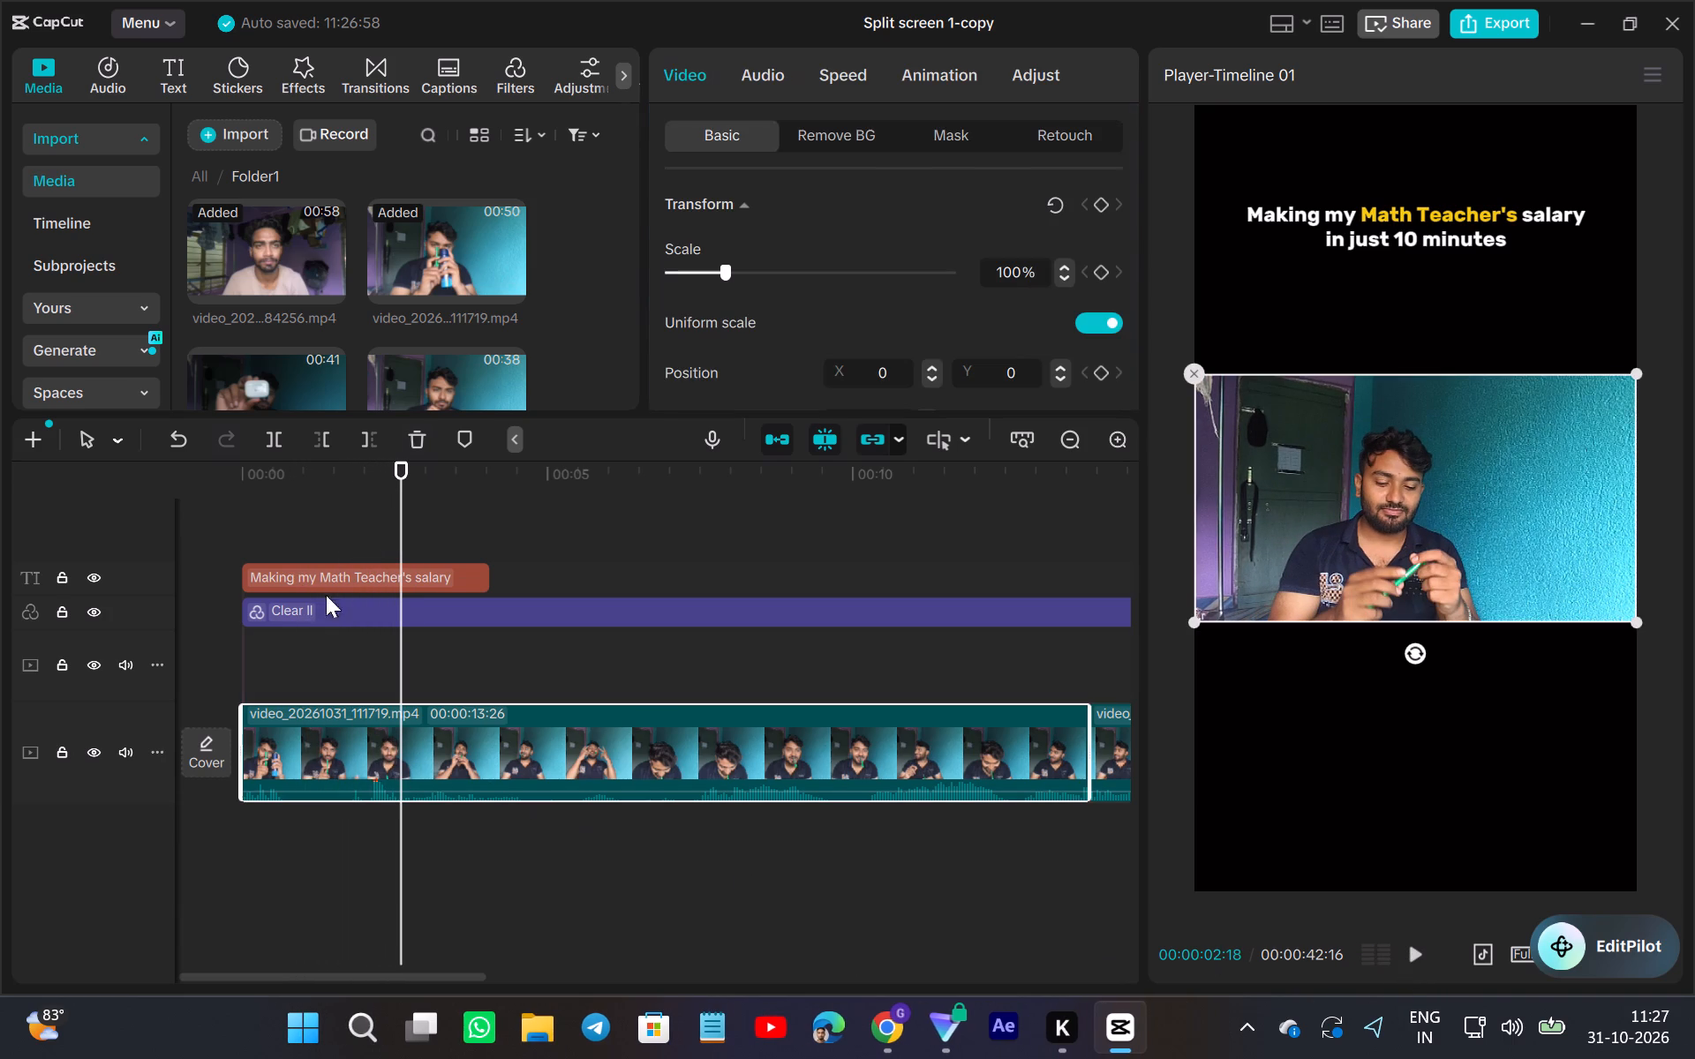
pyautogui.click(276, 448)
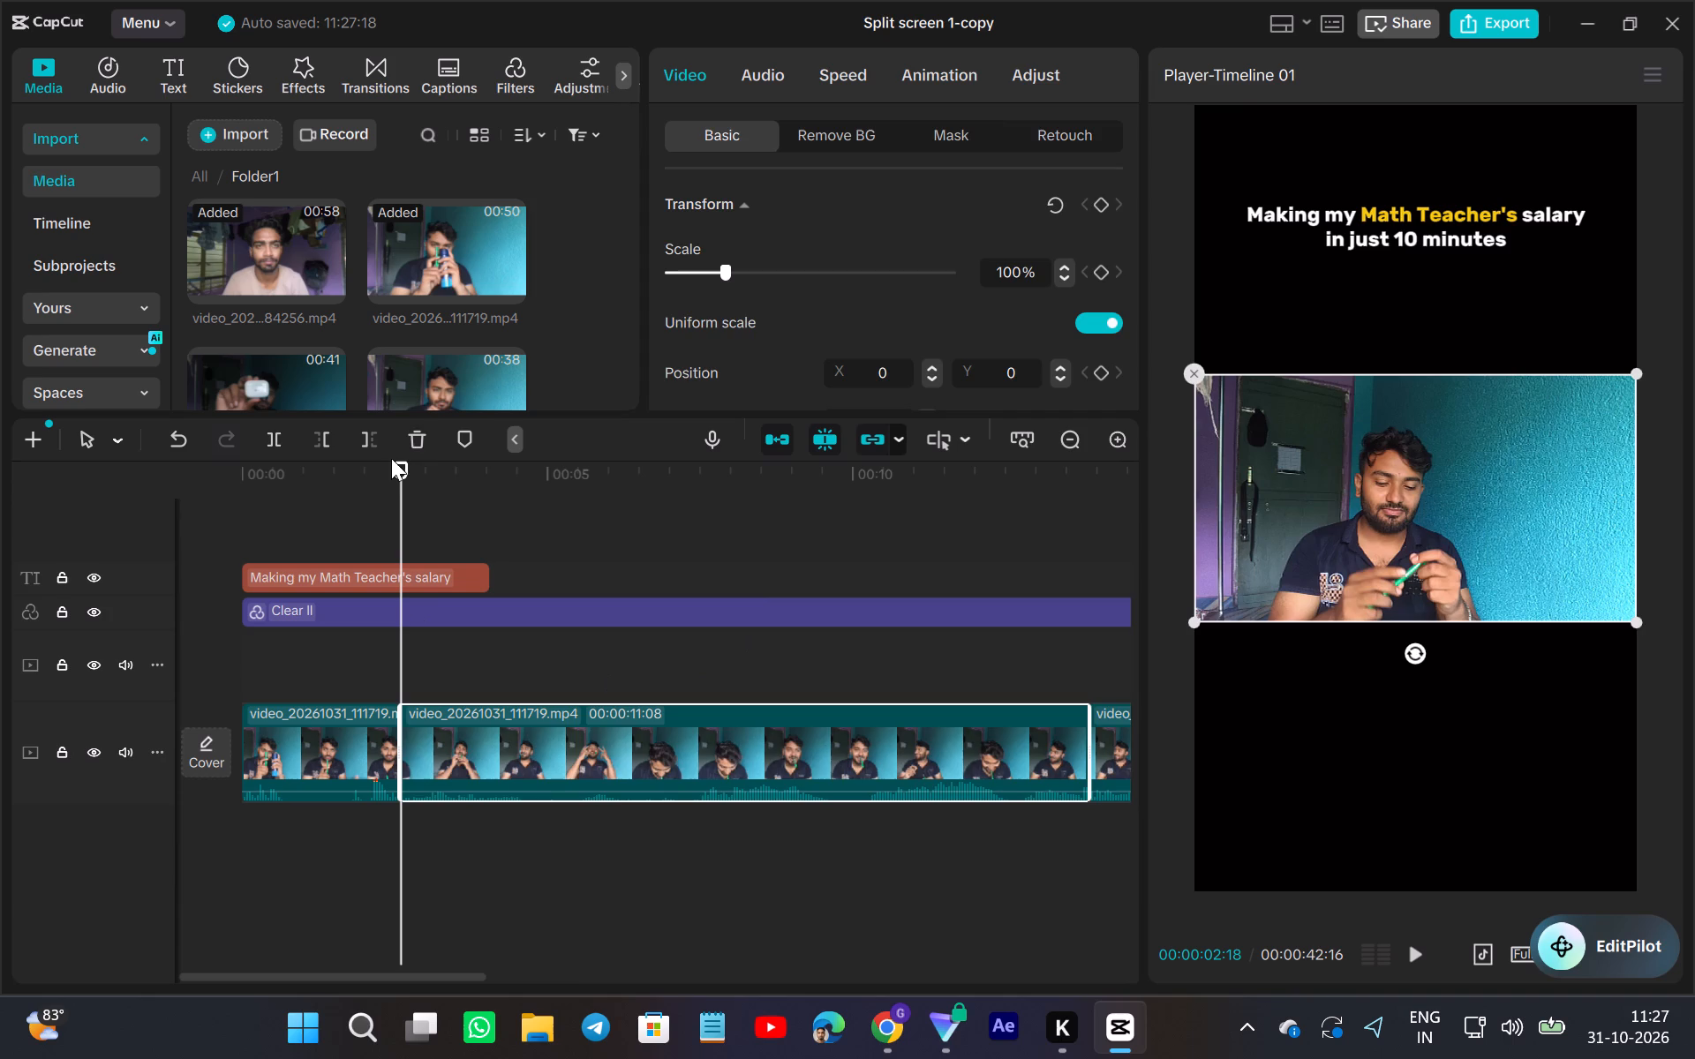
pyautogui.click(419, 443)
# Play the opening from the start of the timeline, then from about 00:00:01:09, to check the join between the two remaining pieces.
pyautogui.click(234, 844)
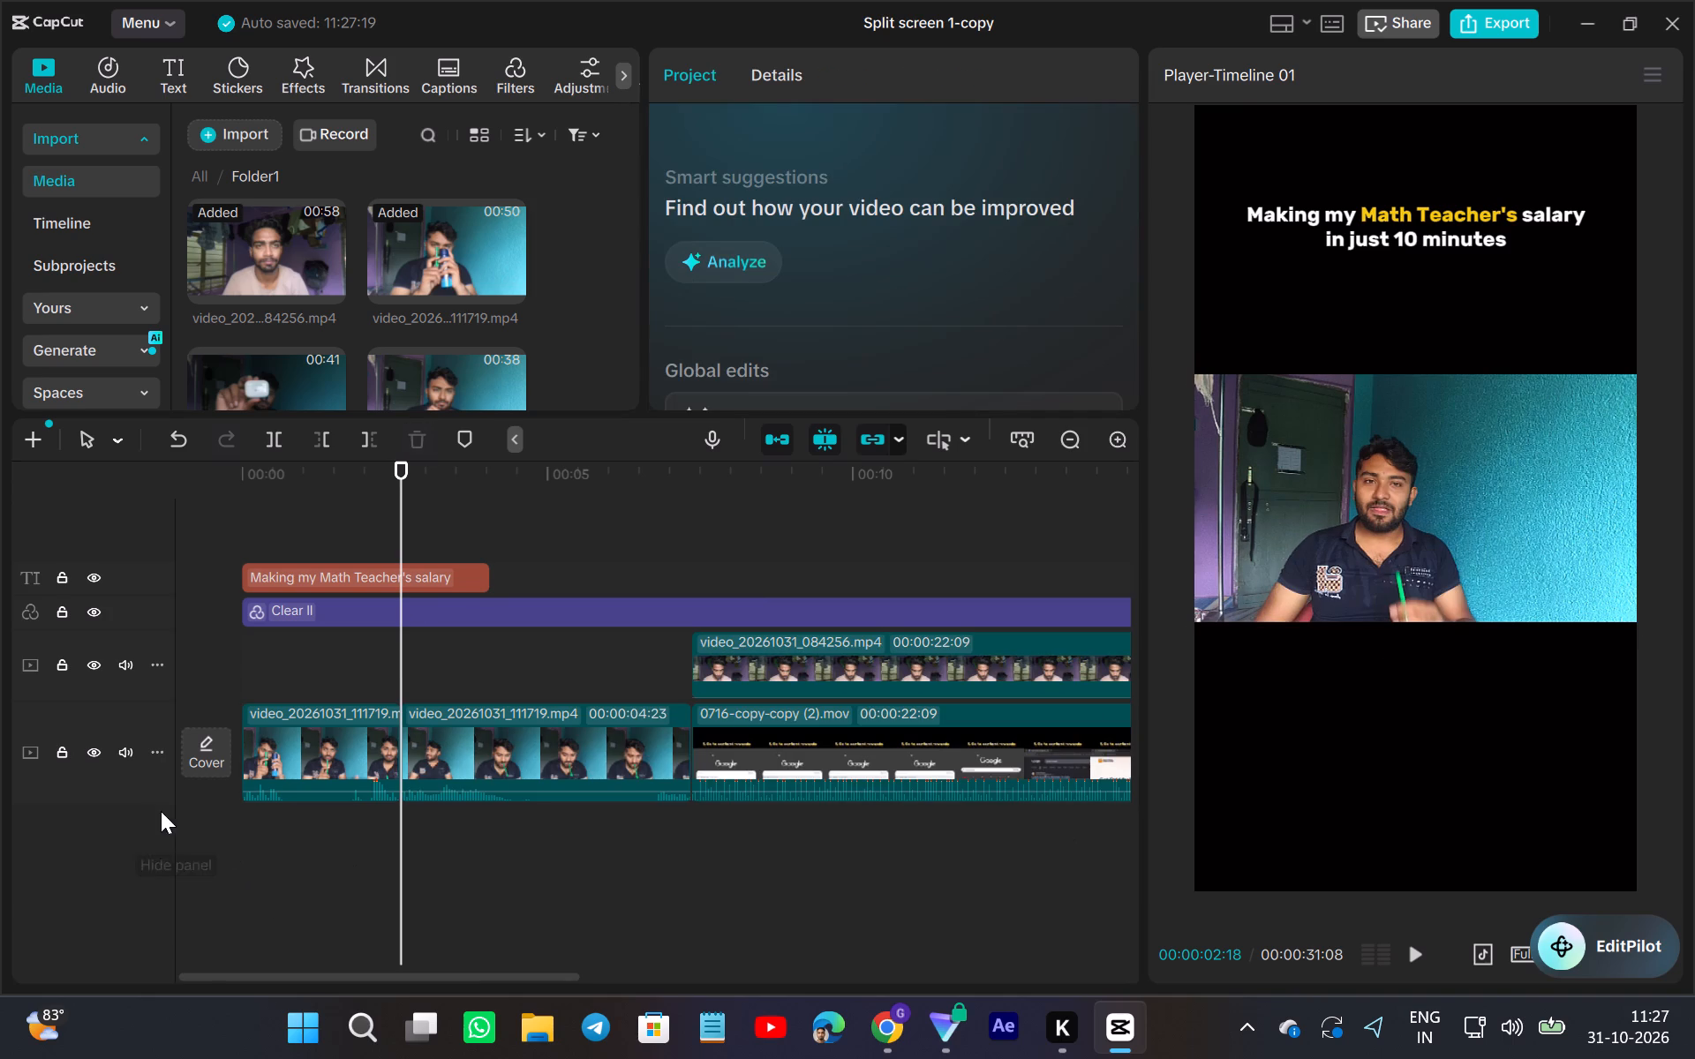
pyautogui.click(193, 816)
pyautogui.click(1424, 950)
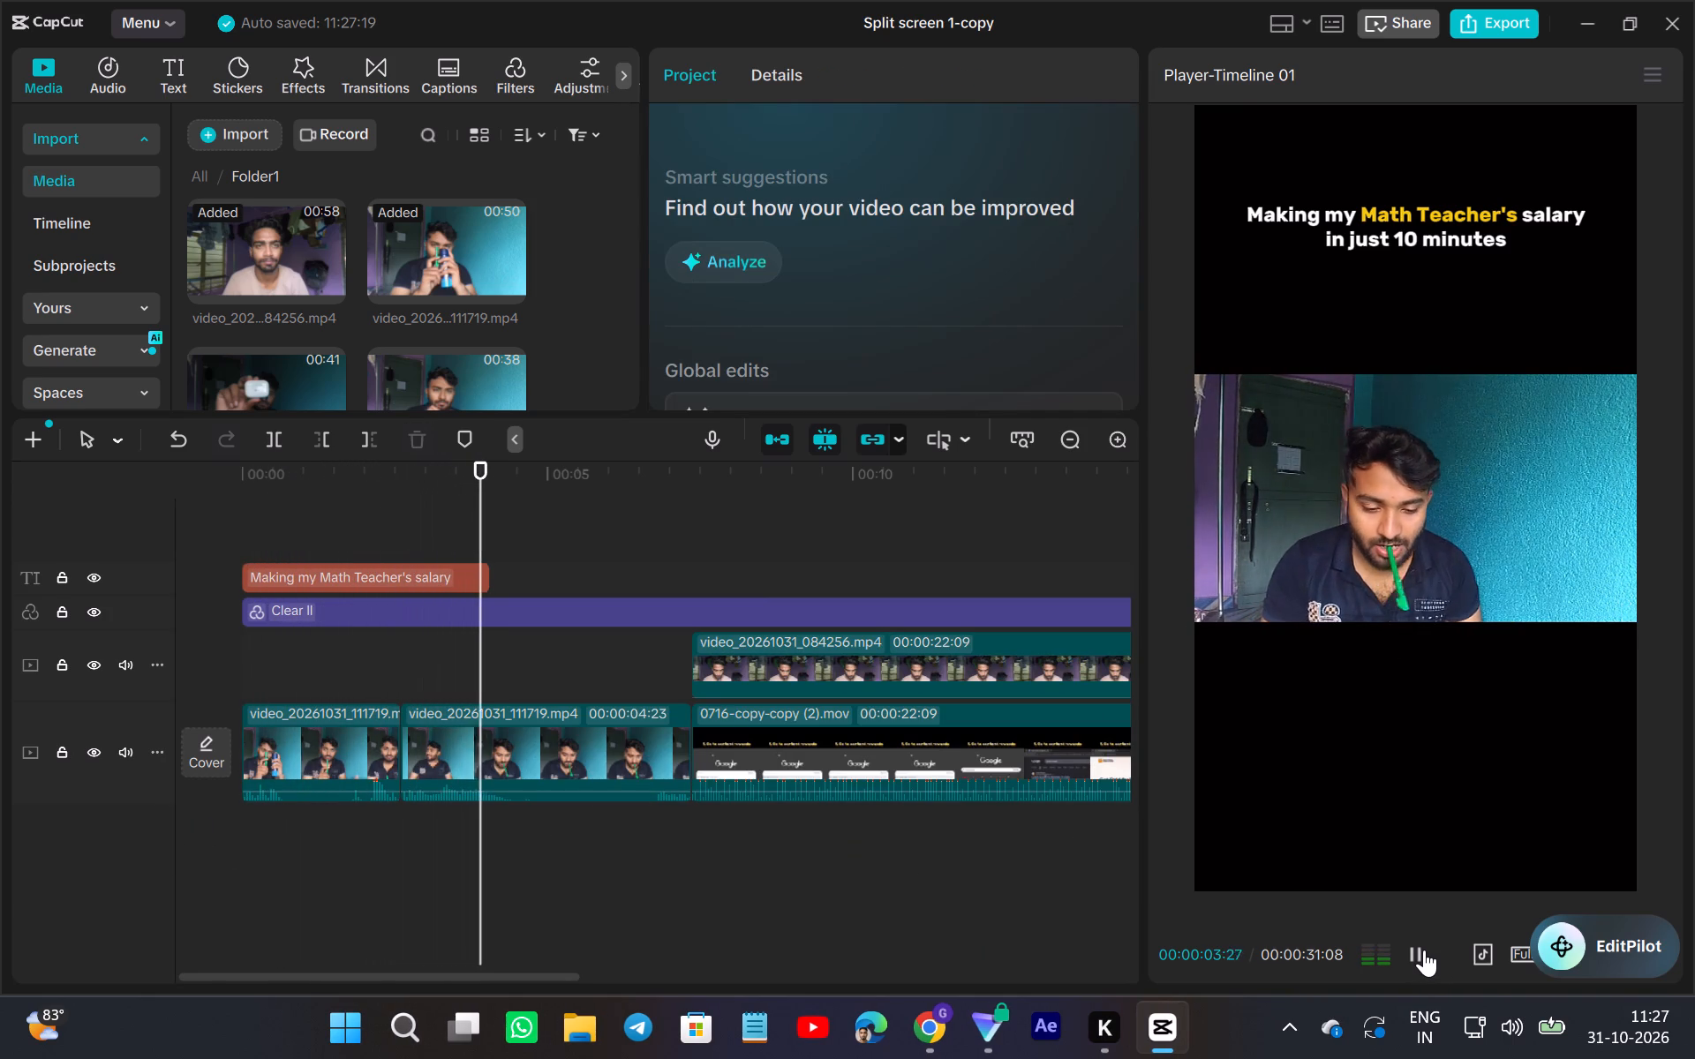
pyautogui.click(237, 856)
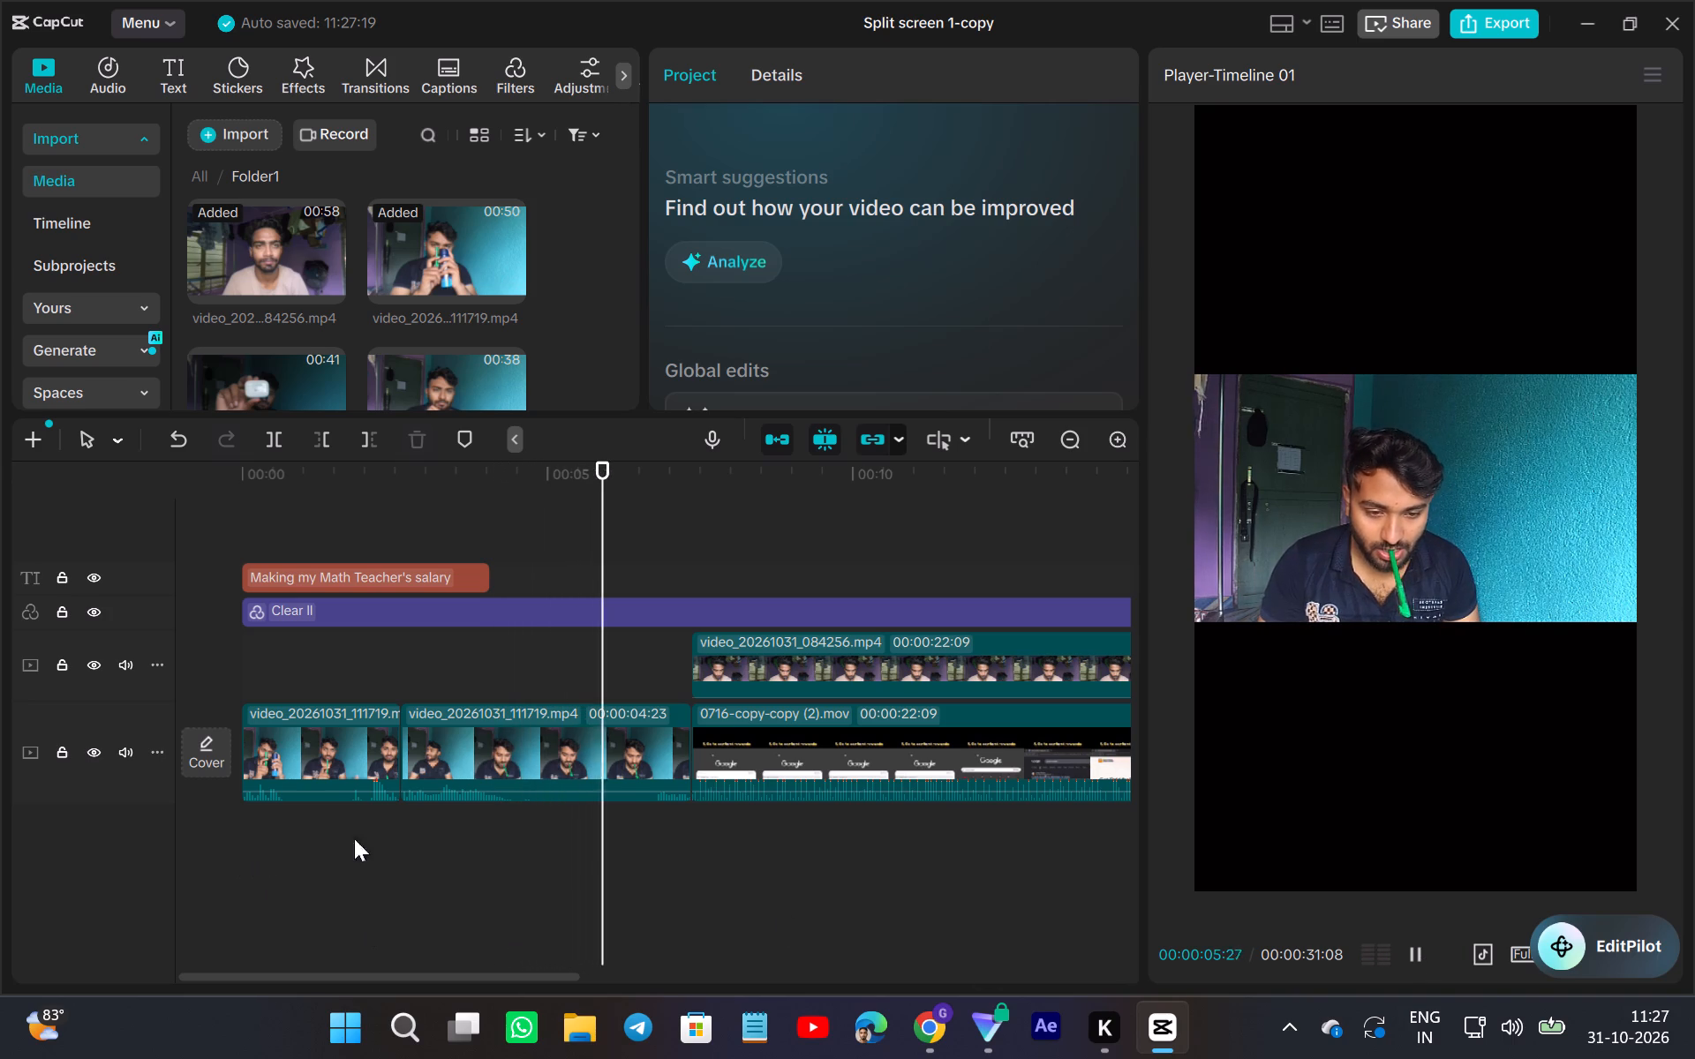
pyautogui.click(322, 824)
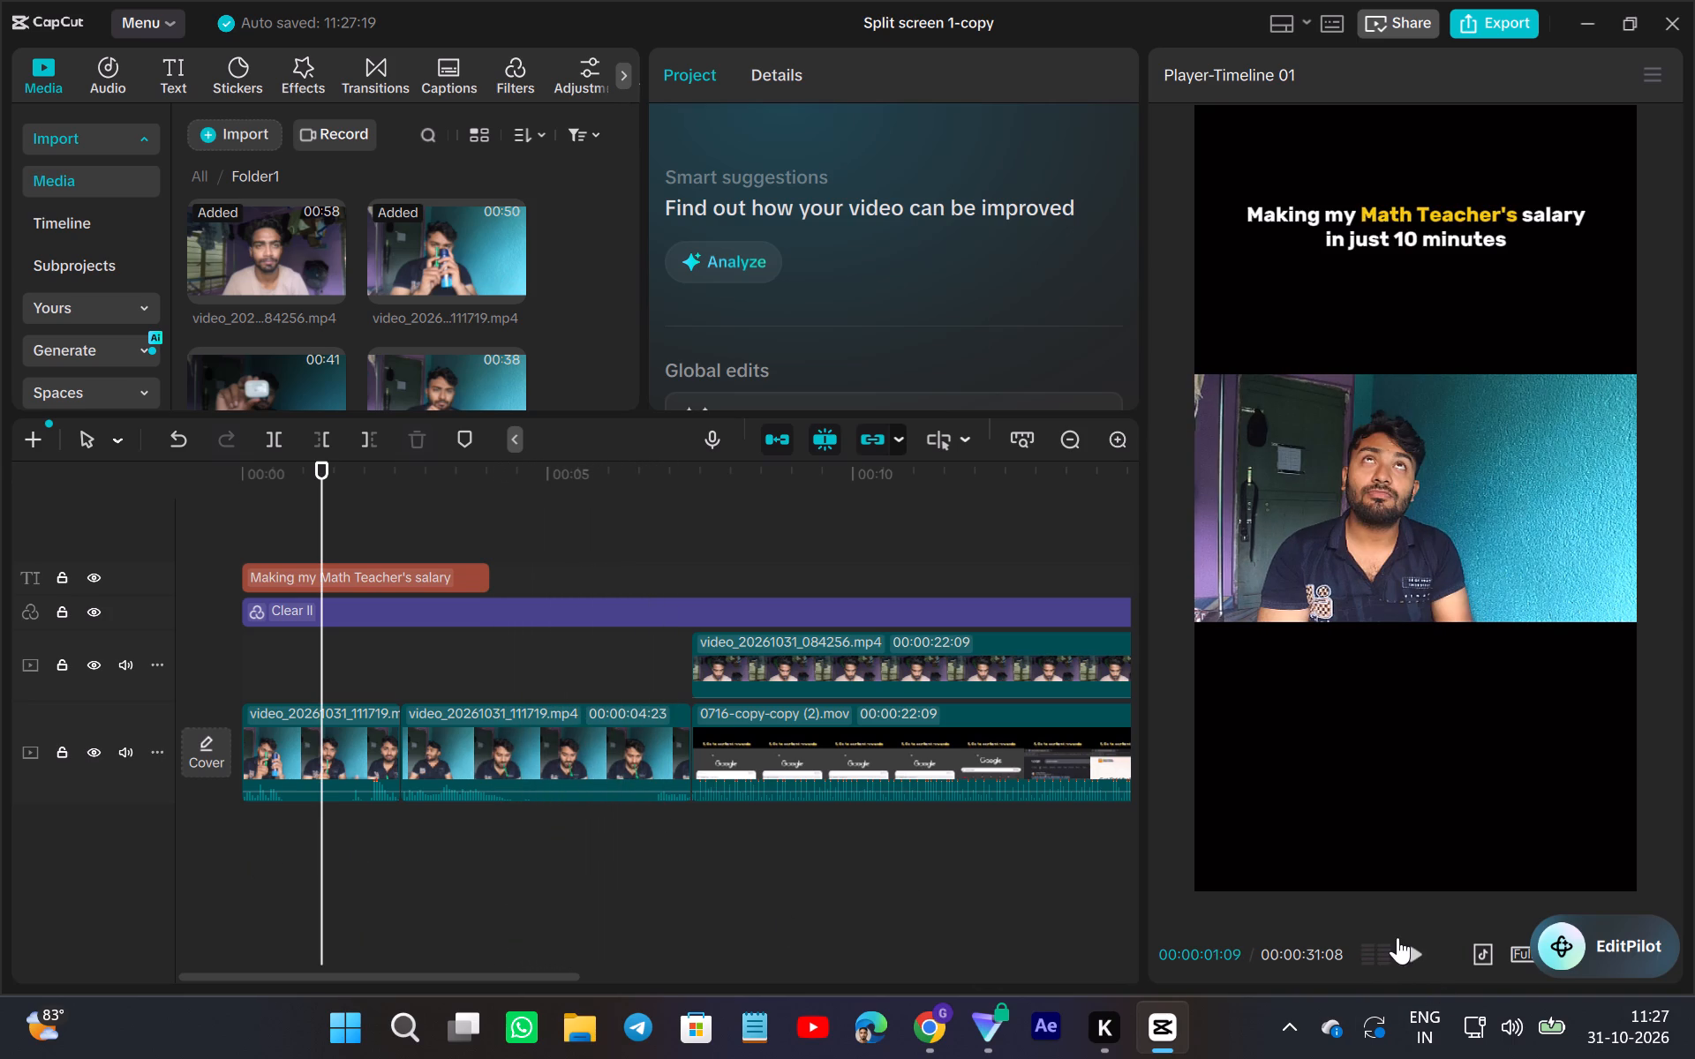
pyautogui.click(1415, 951)
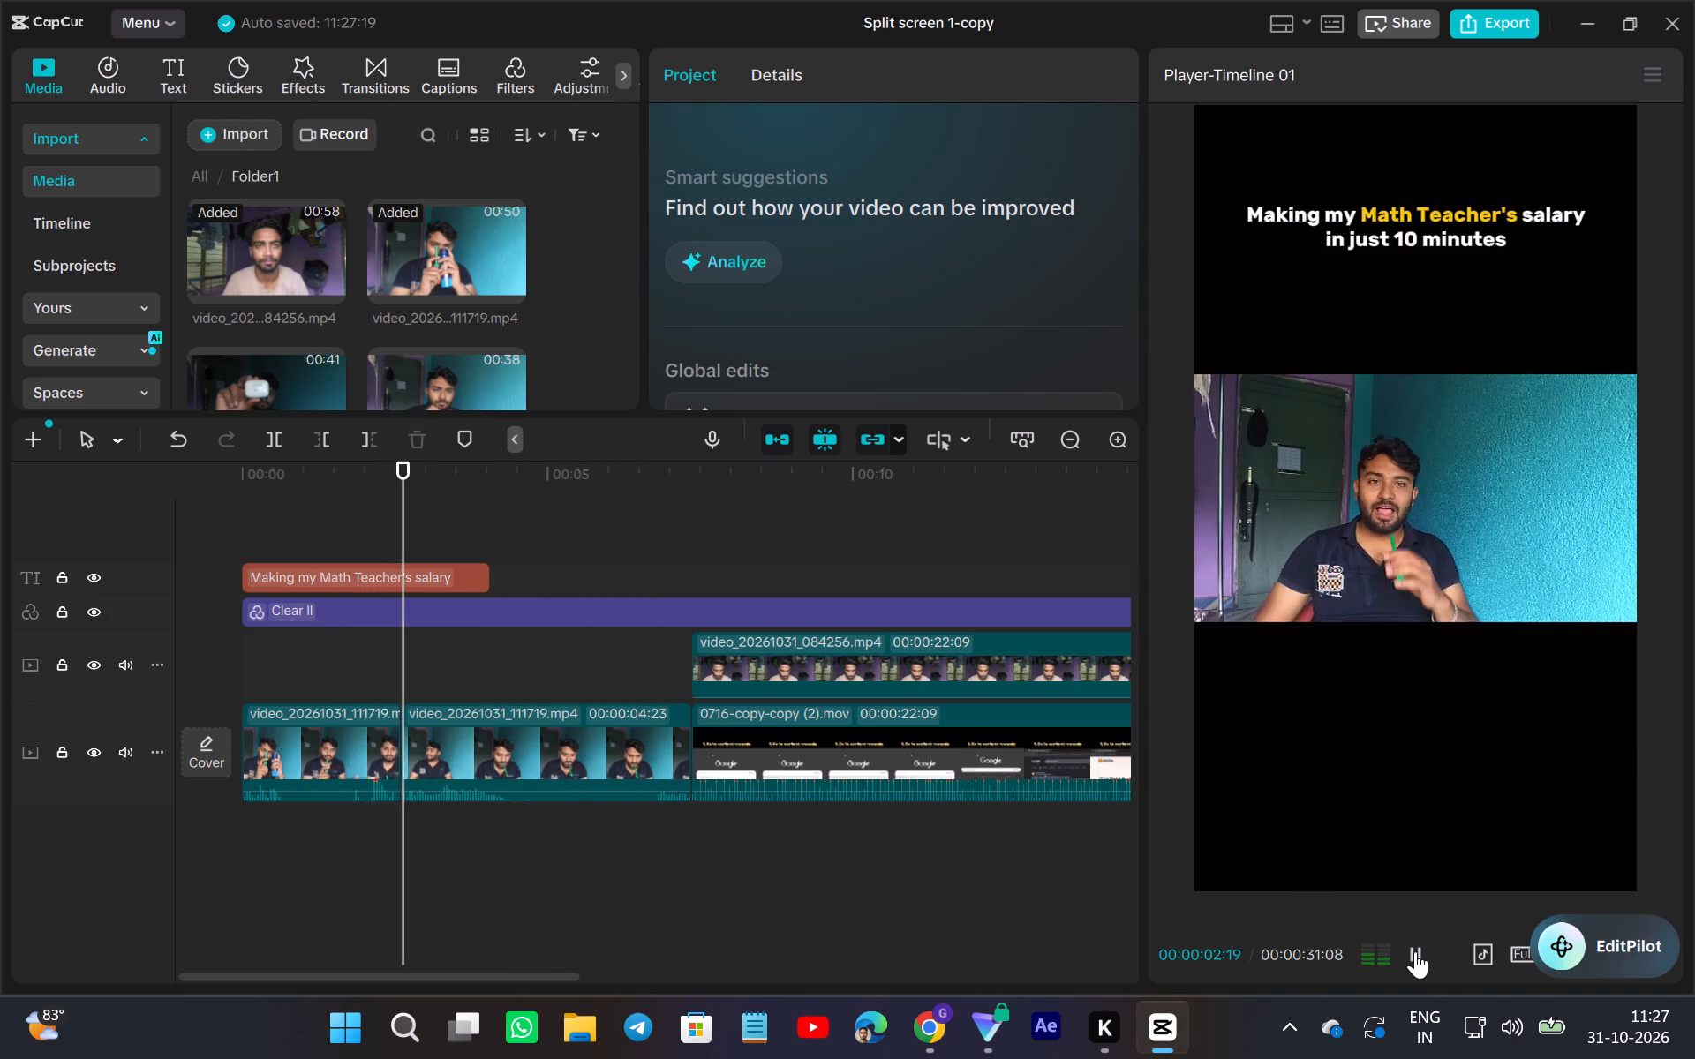
# Split the second opening video_20261031_111719.mp4 clip at 00:00:04:02, where the title text ends, and delete the section after the cut.
pyautogui.click(1414, 951)
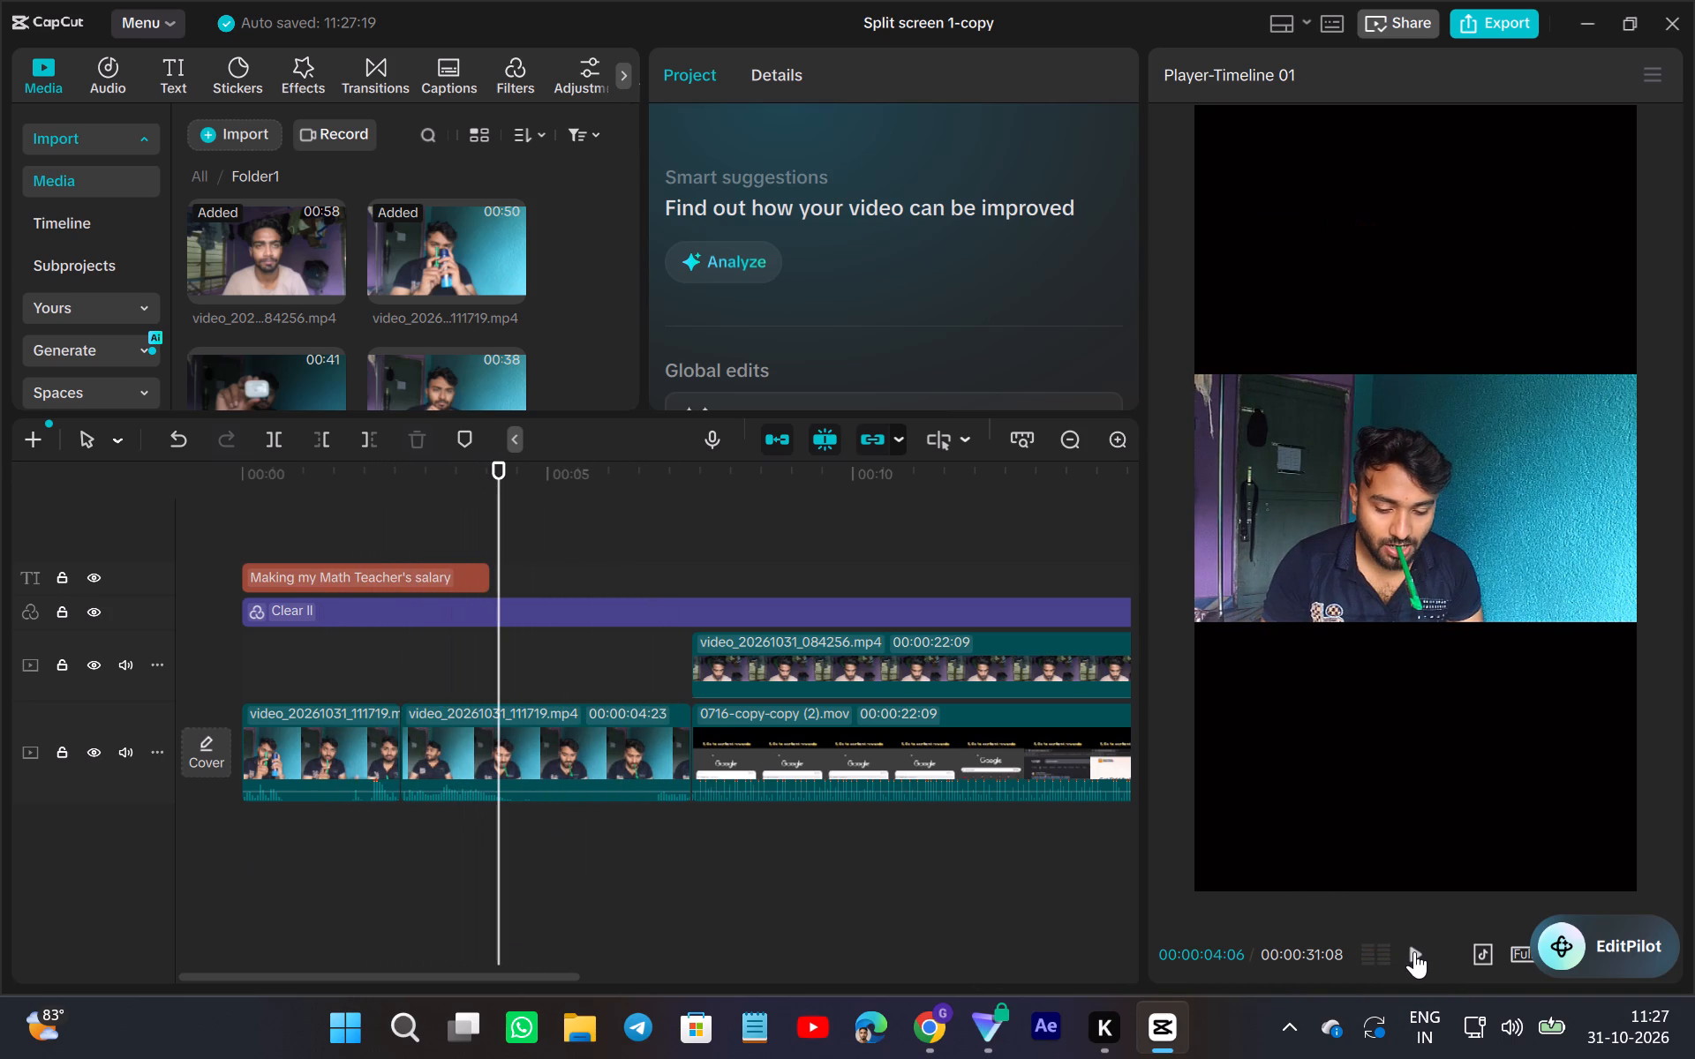
pyautogui.moveTo(493, 859); pyautogui.dragTo(505, 866)
pyautogui.moveTo(505, 866); pyautogui.dragTo(411, 940)
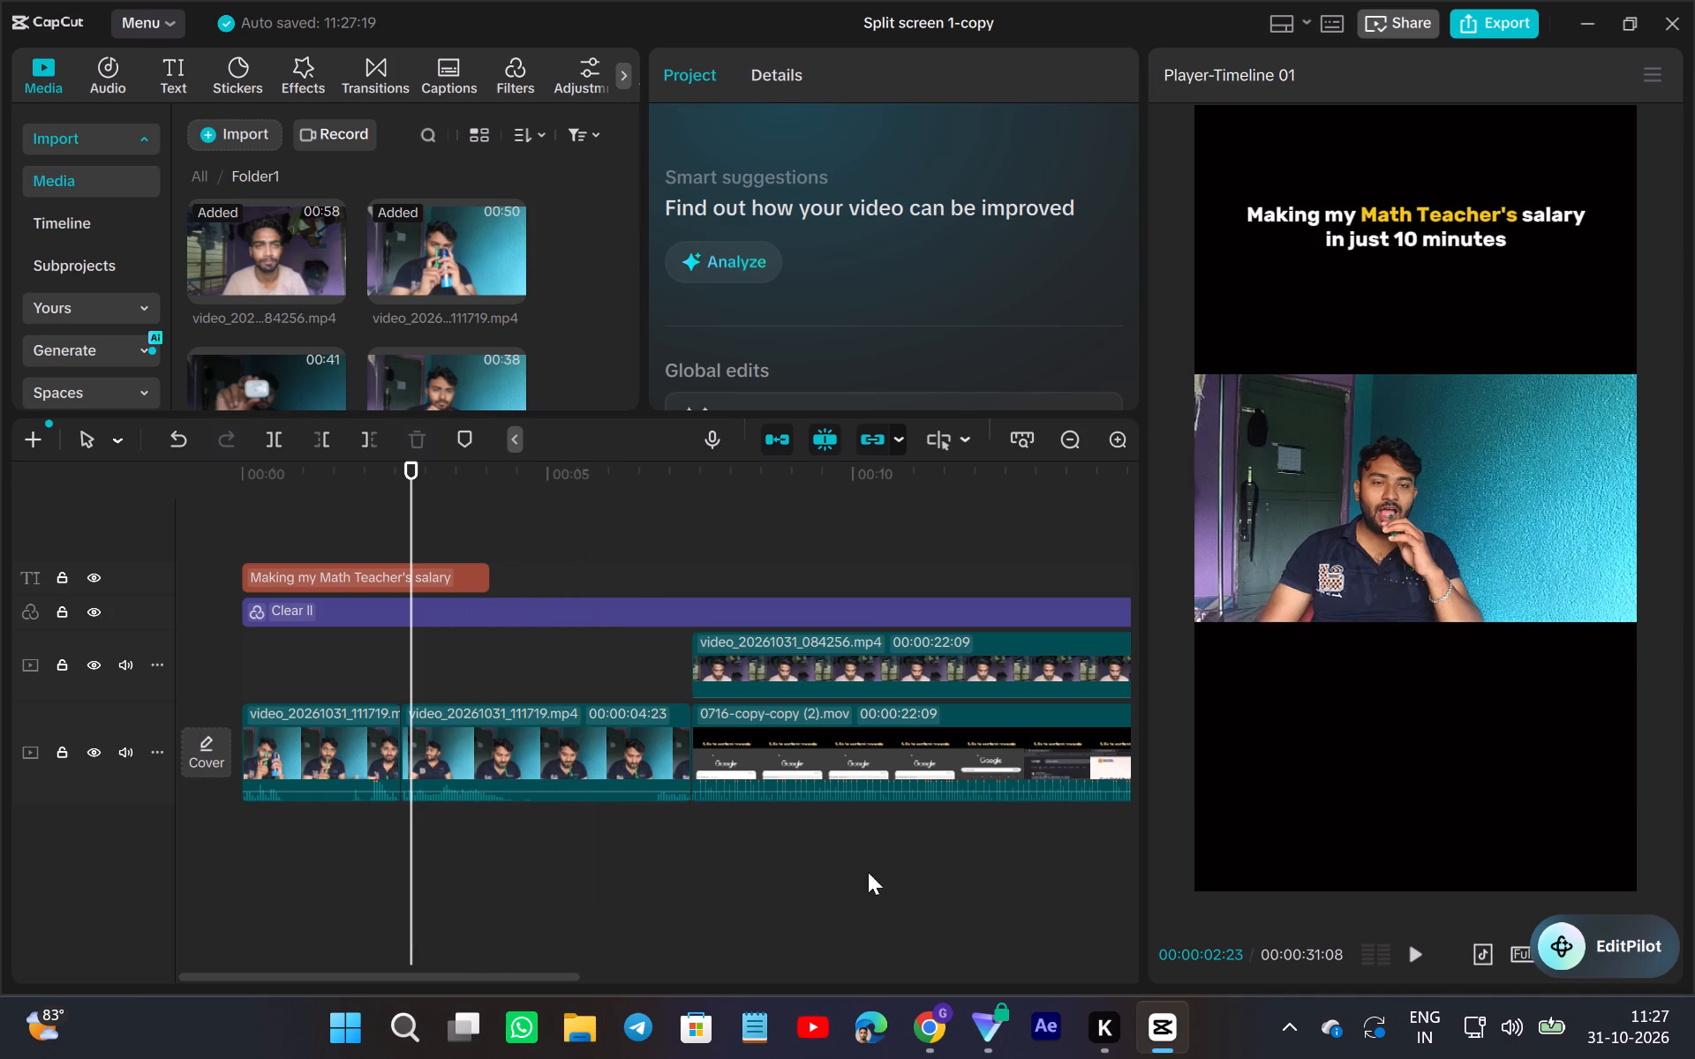
pyautogui.click(1425, 954)
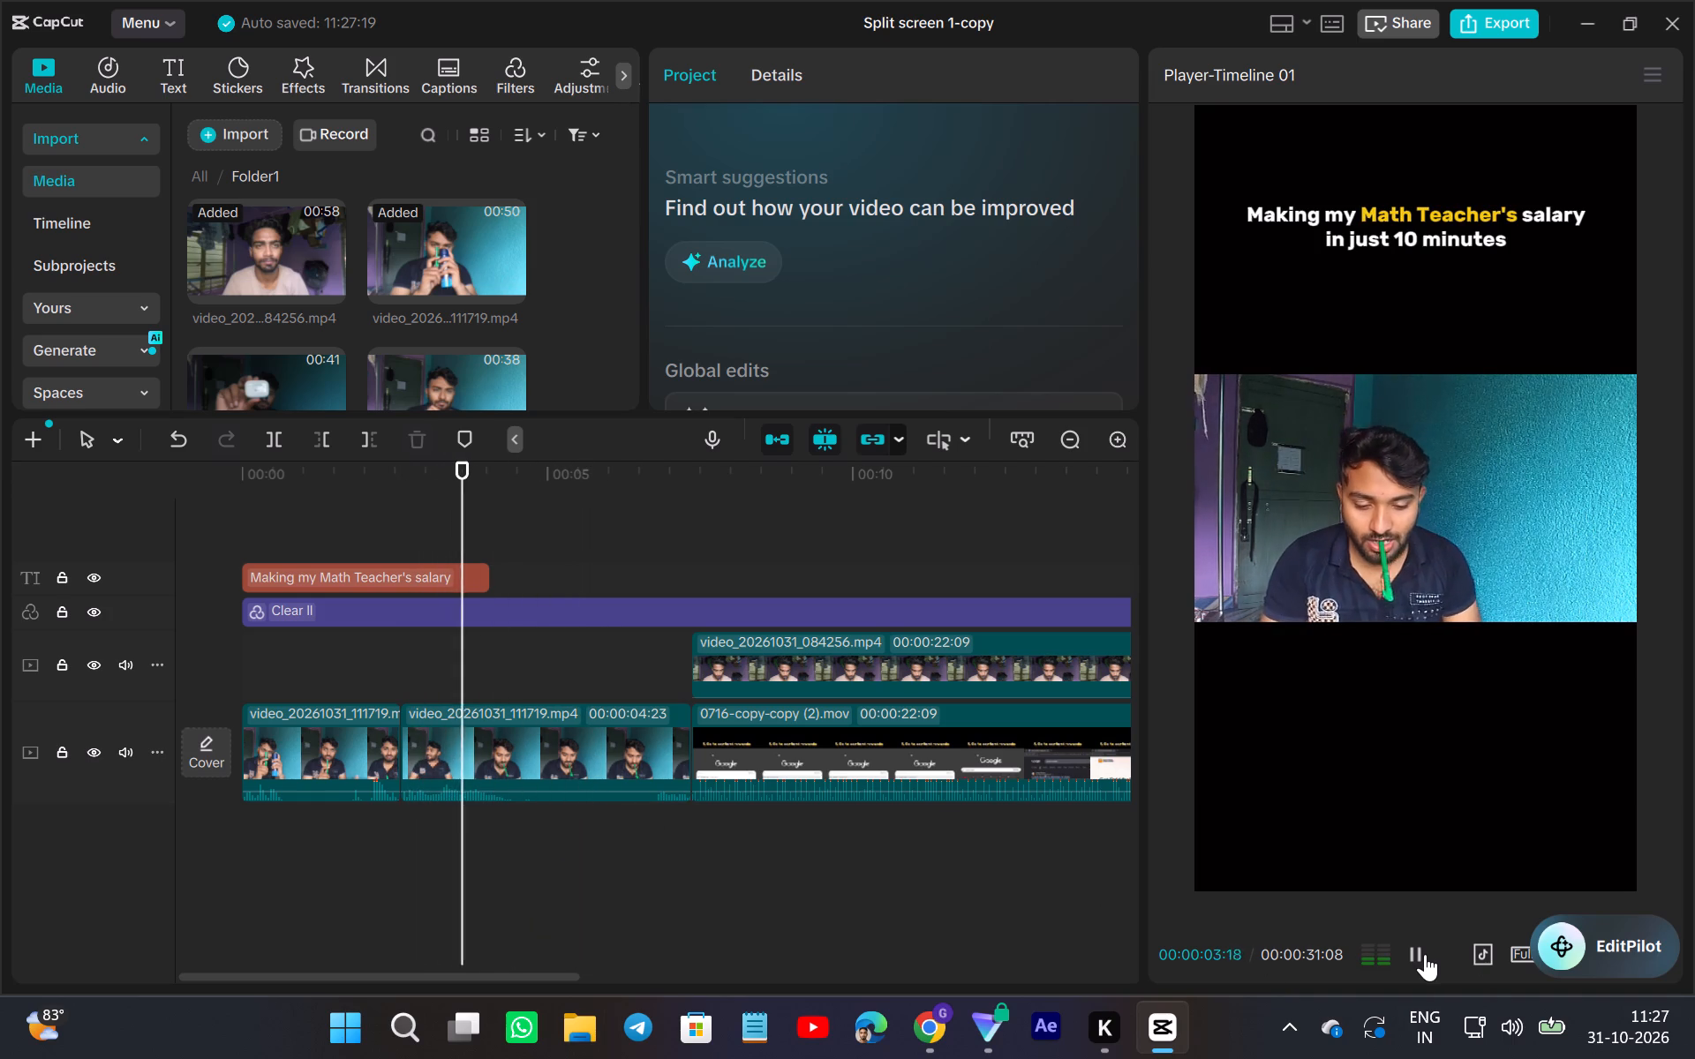
pyautogui.click(380, 834)
pyautogui.click(1400, 950)
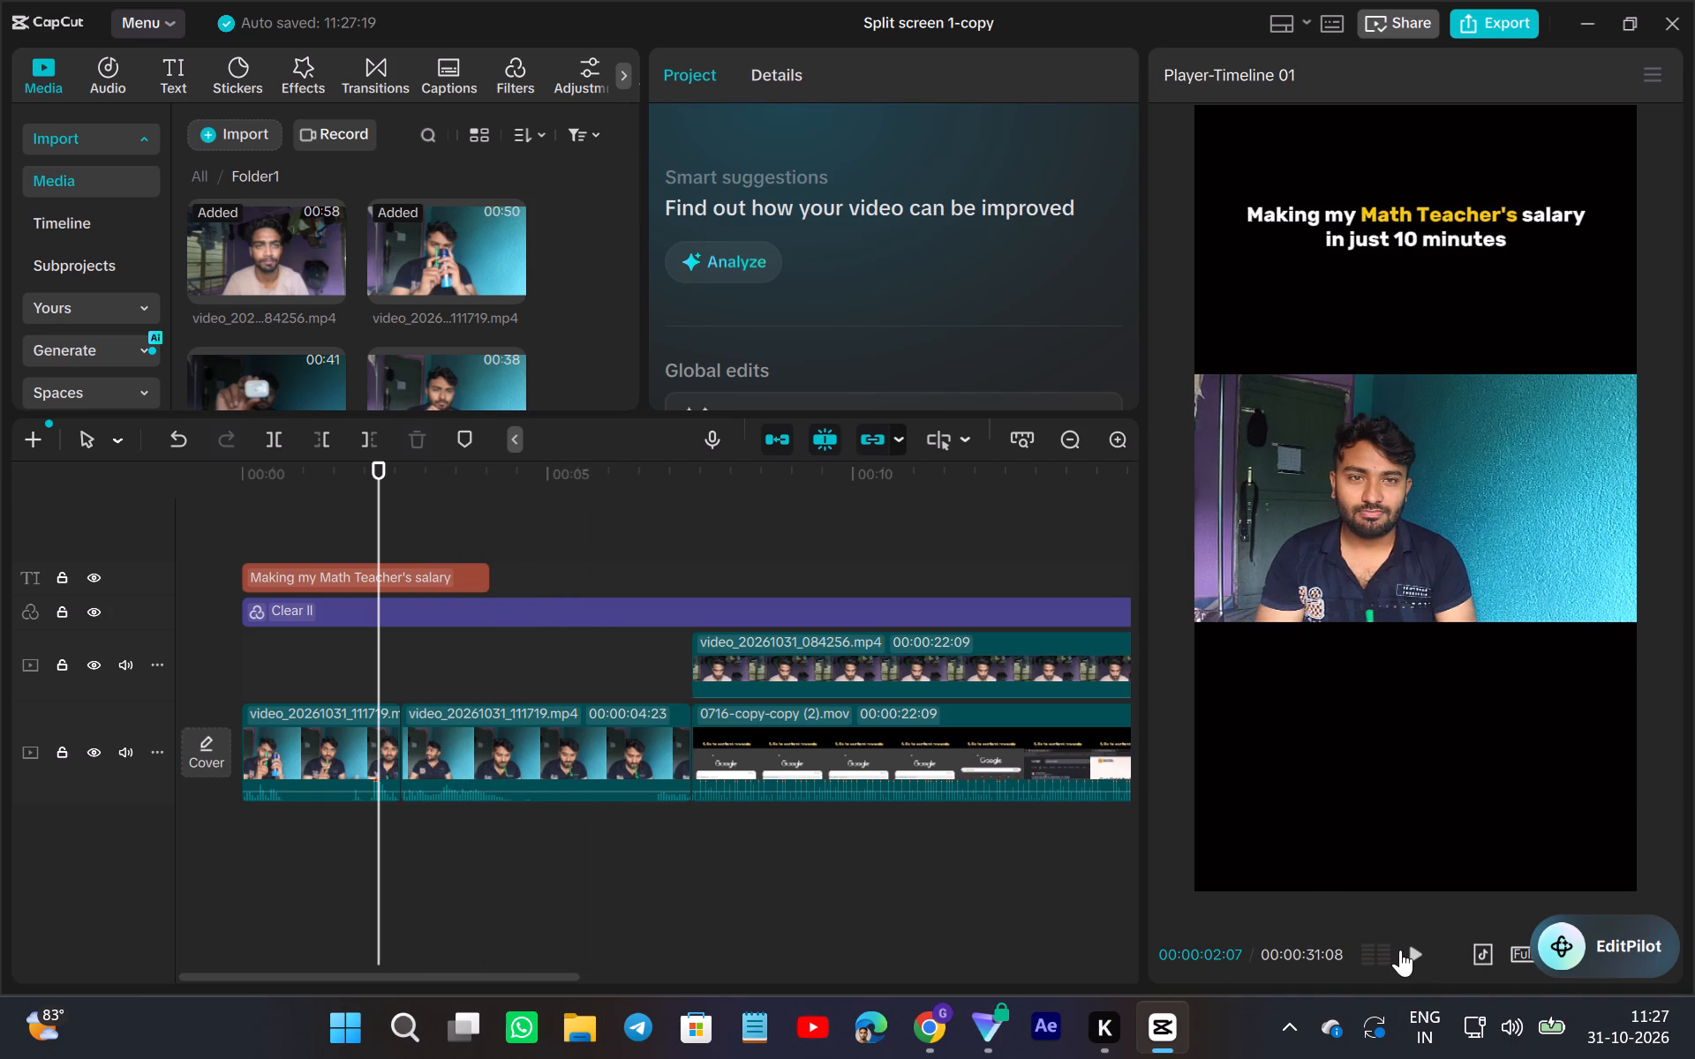
pyautogui.click(1402, 948)
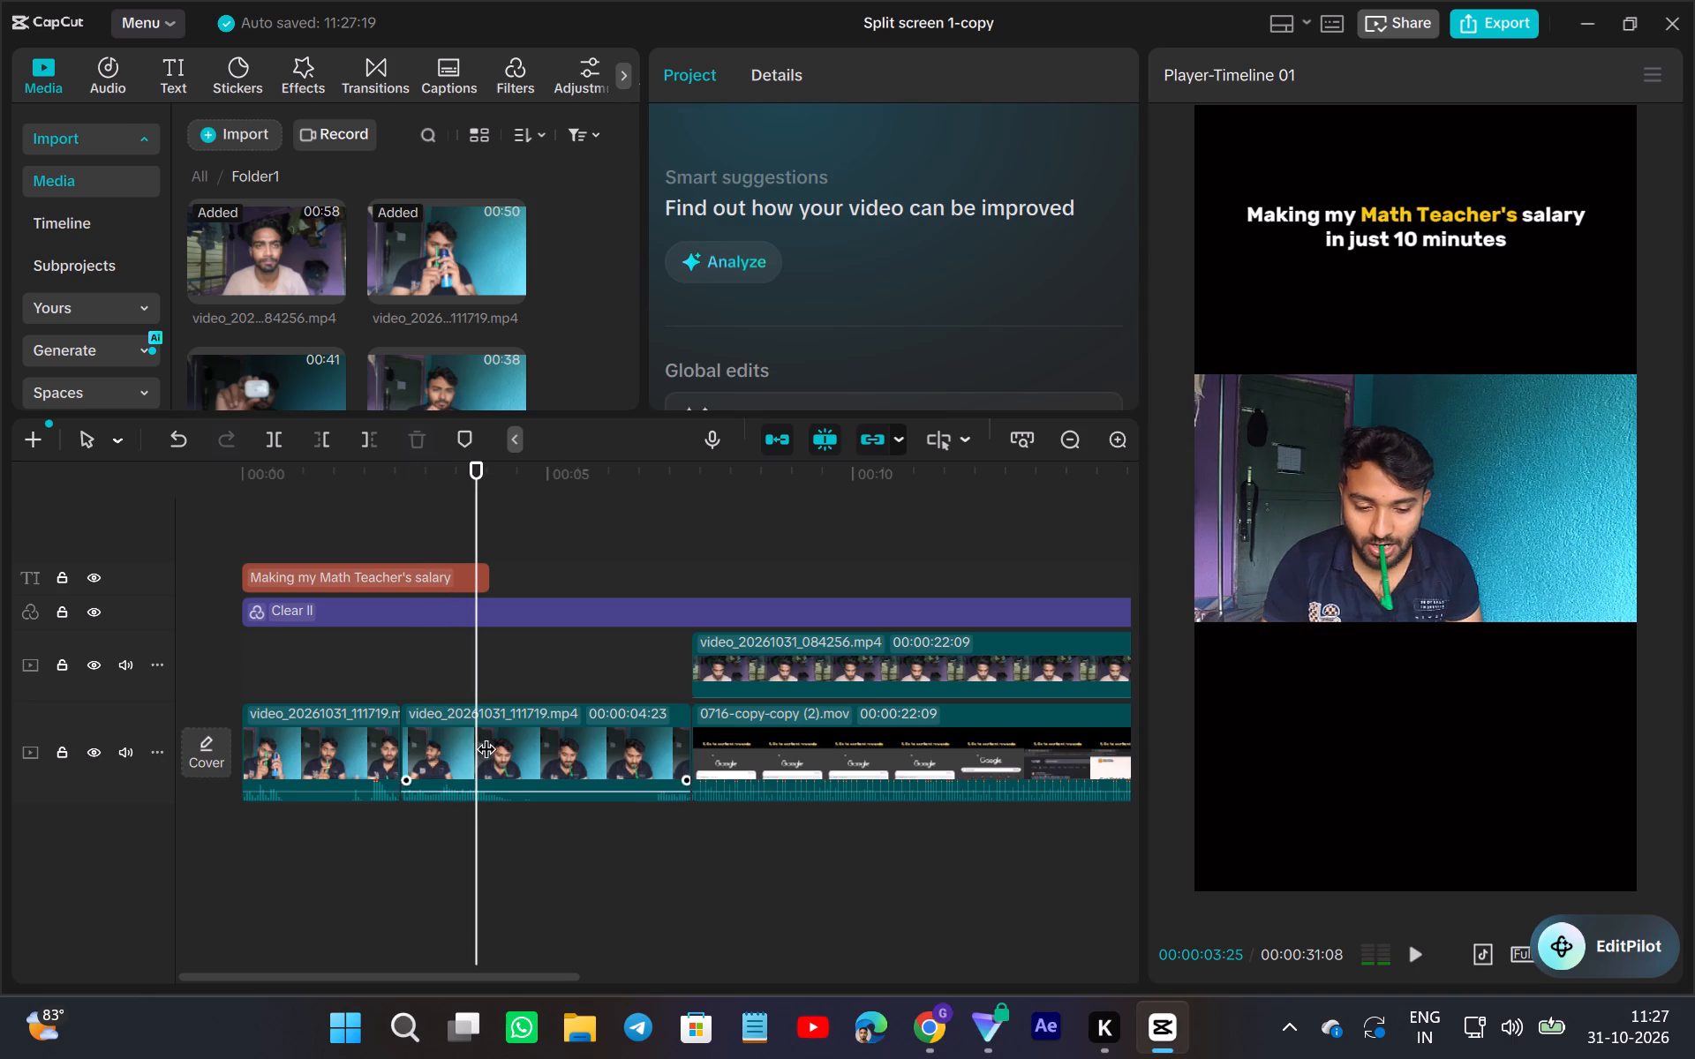
pyautogui.moveTo(471, 667); pyautogui.dragTo(486, 680)
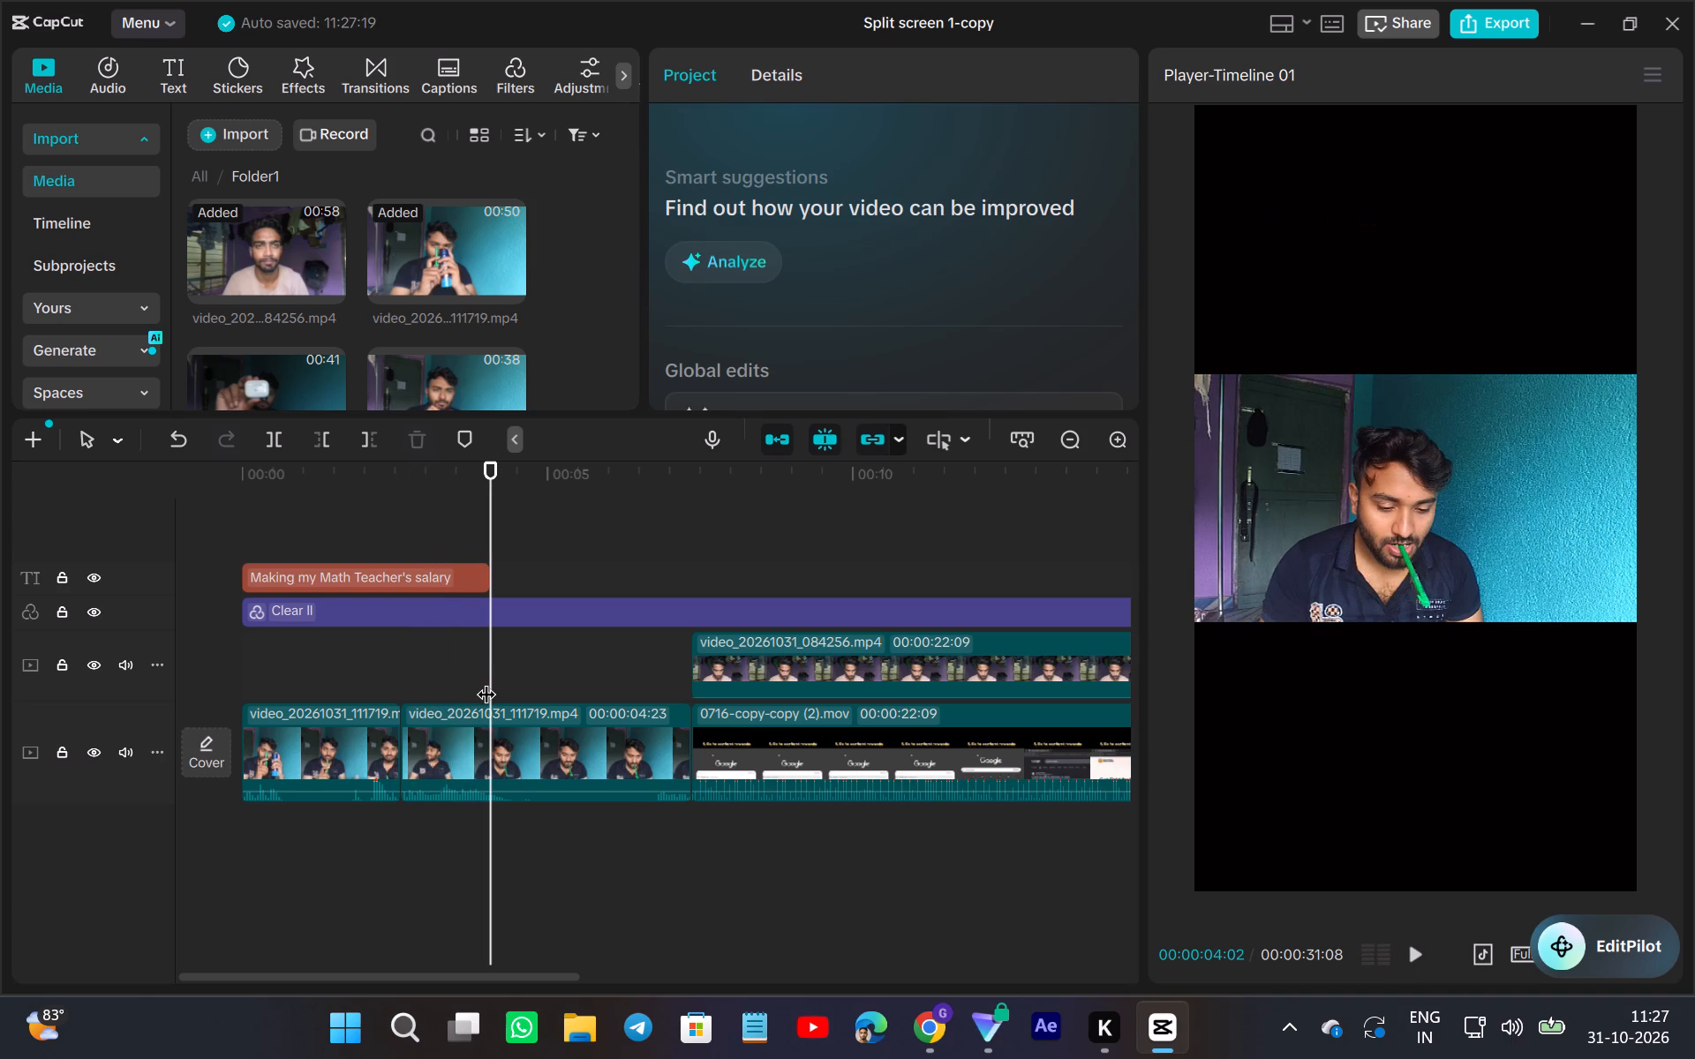
pyautogui.click(502, 757)
pyautogui.click(274, 447)
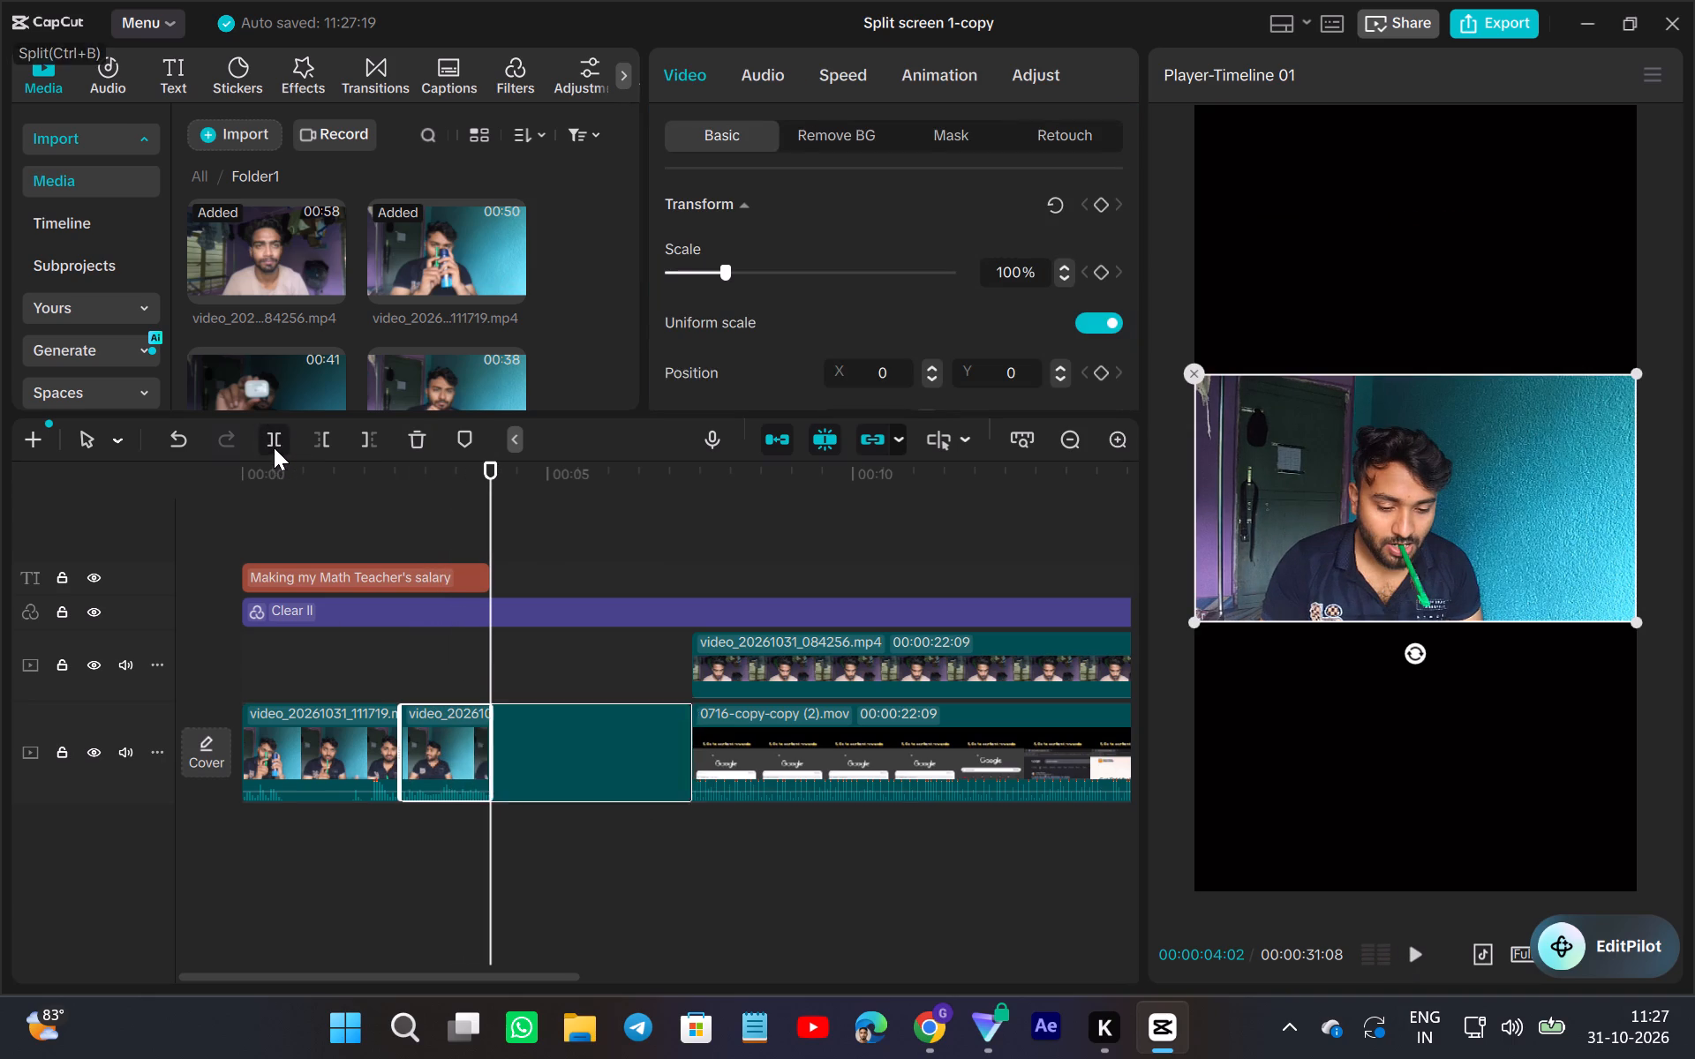
pyautogui.click(418, 432)
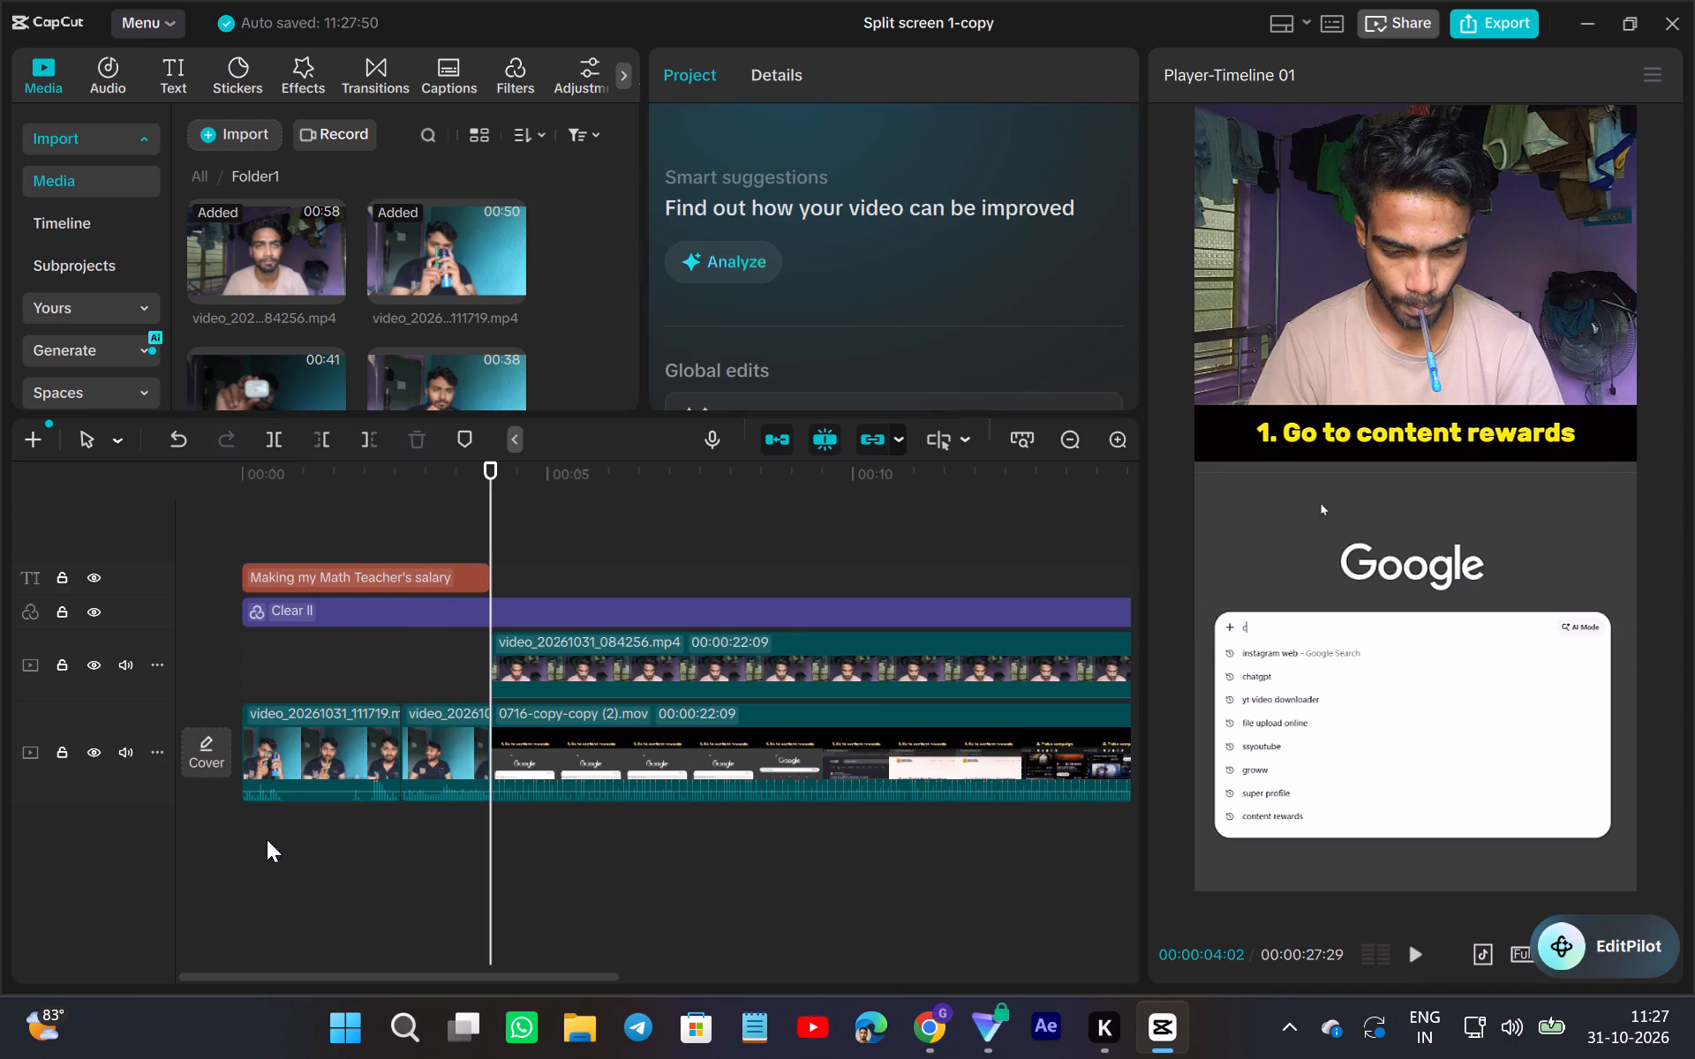
# Play the shortened opening from the start of the timeline to check it.
pyautogui.click(230, 832)
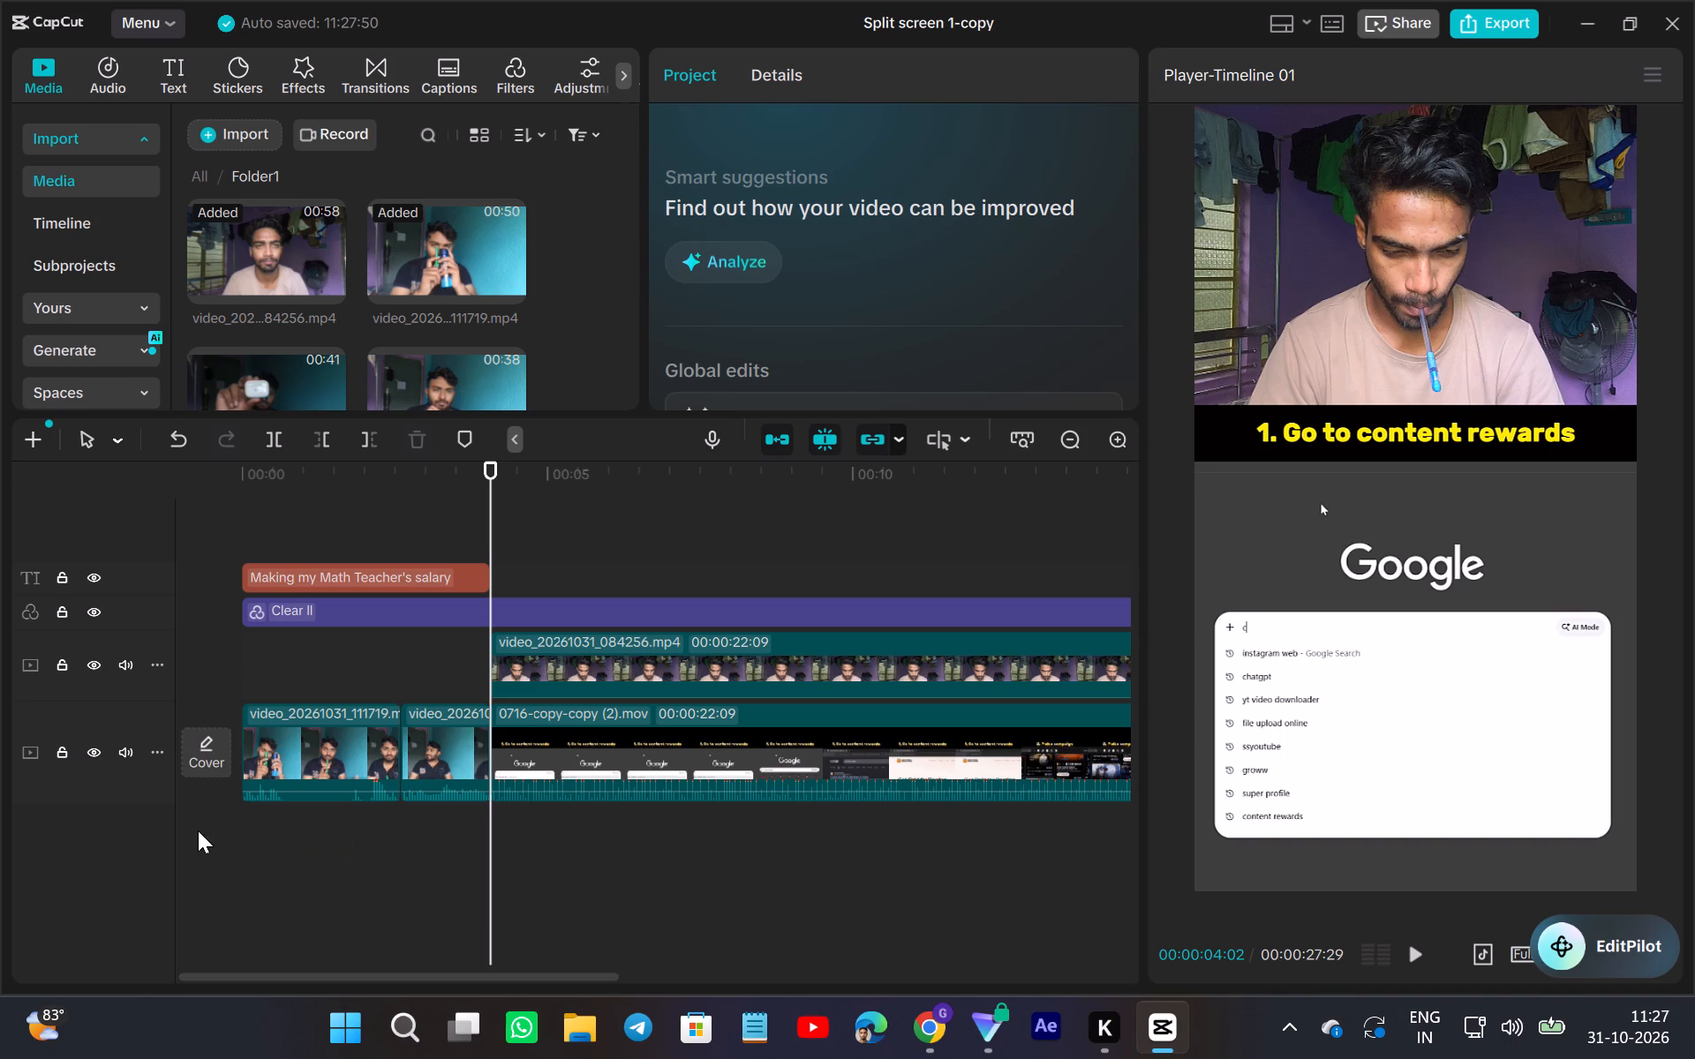
pyautogui.click(198, 830)
pyautogui.click(1412, 950)
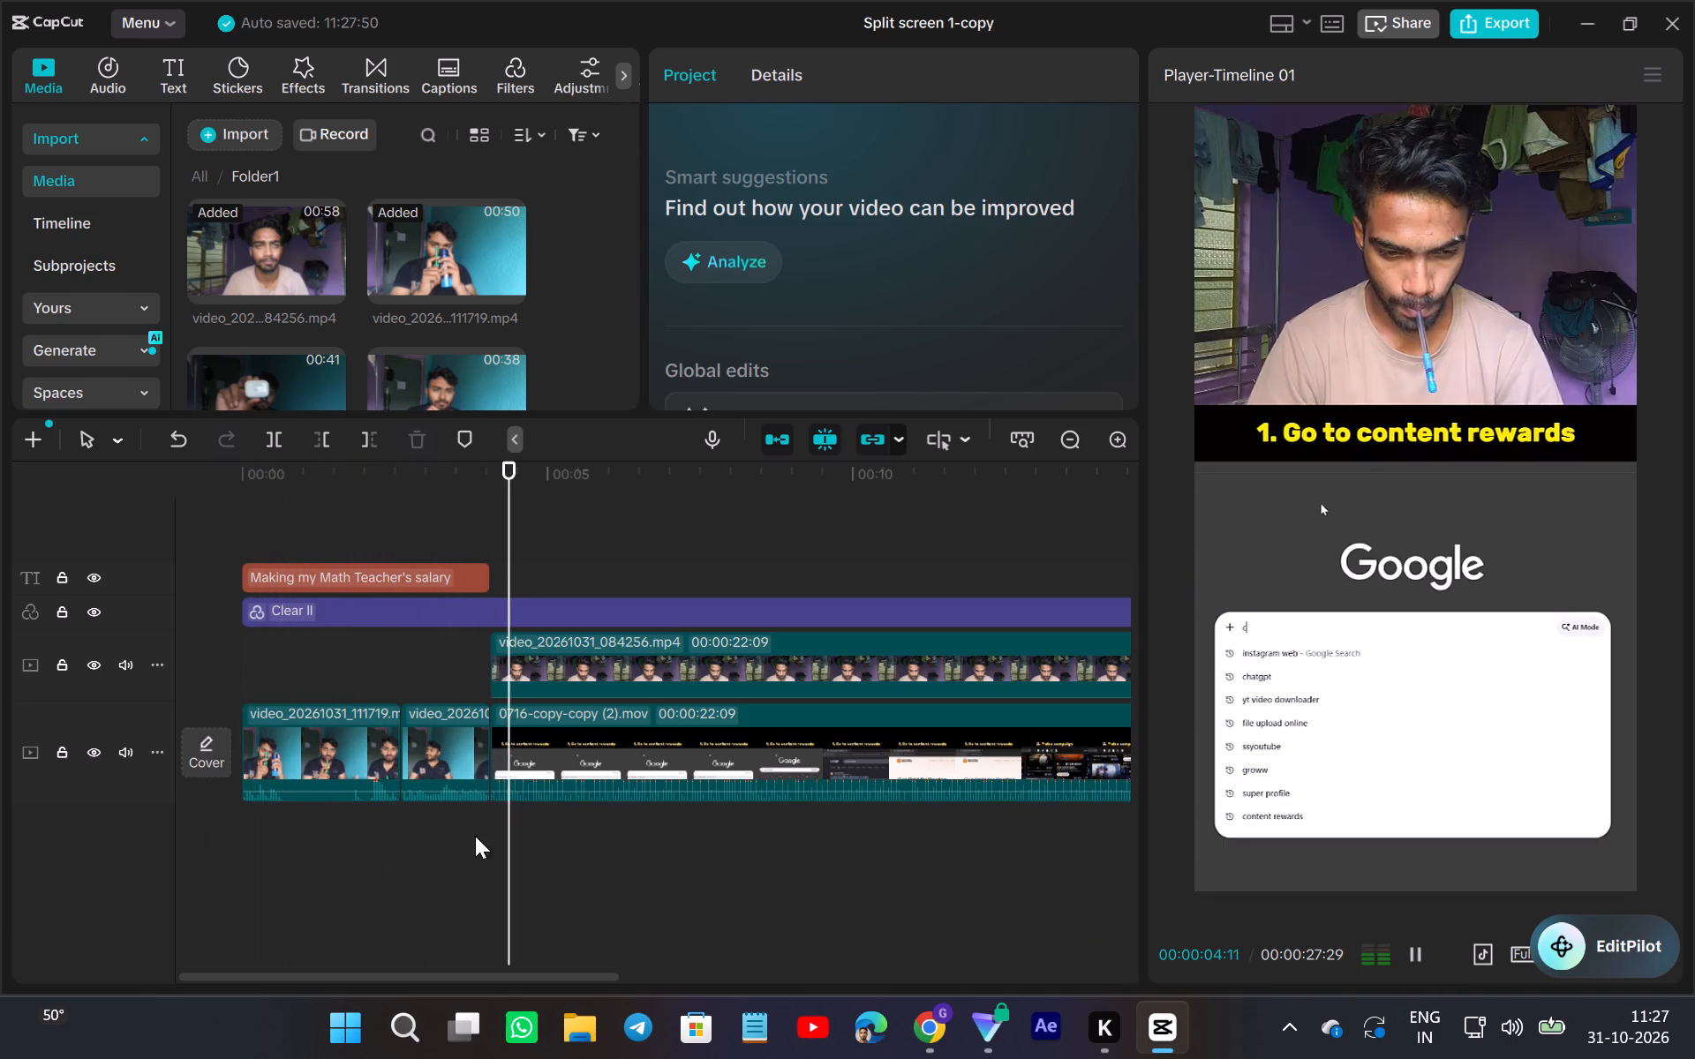
# Enlarge both opening video_20261031_111719.mp4 clips together to a uniform scale of 193%.
pyautogui.click(476, 836)
pyautogui.moveTo(460, 840); pyautogui.dragTo(313, 732)
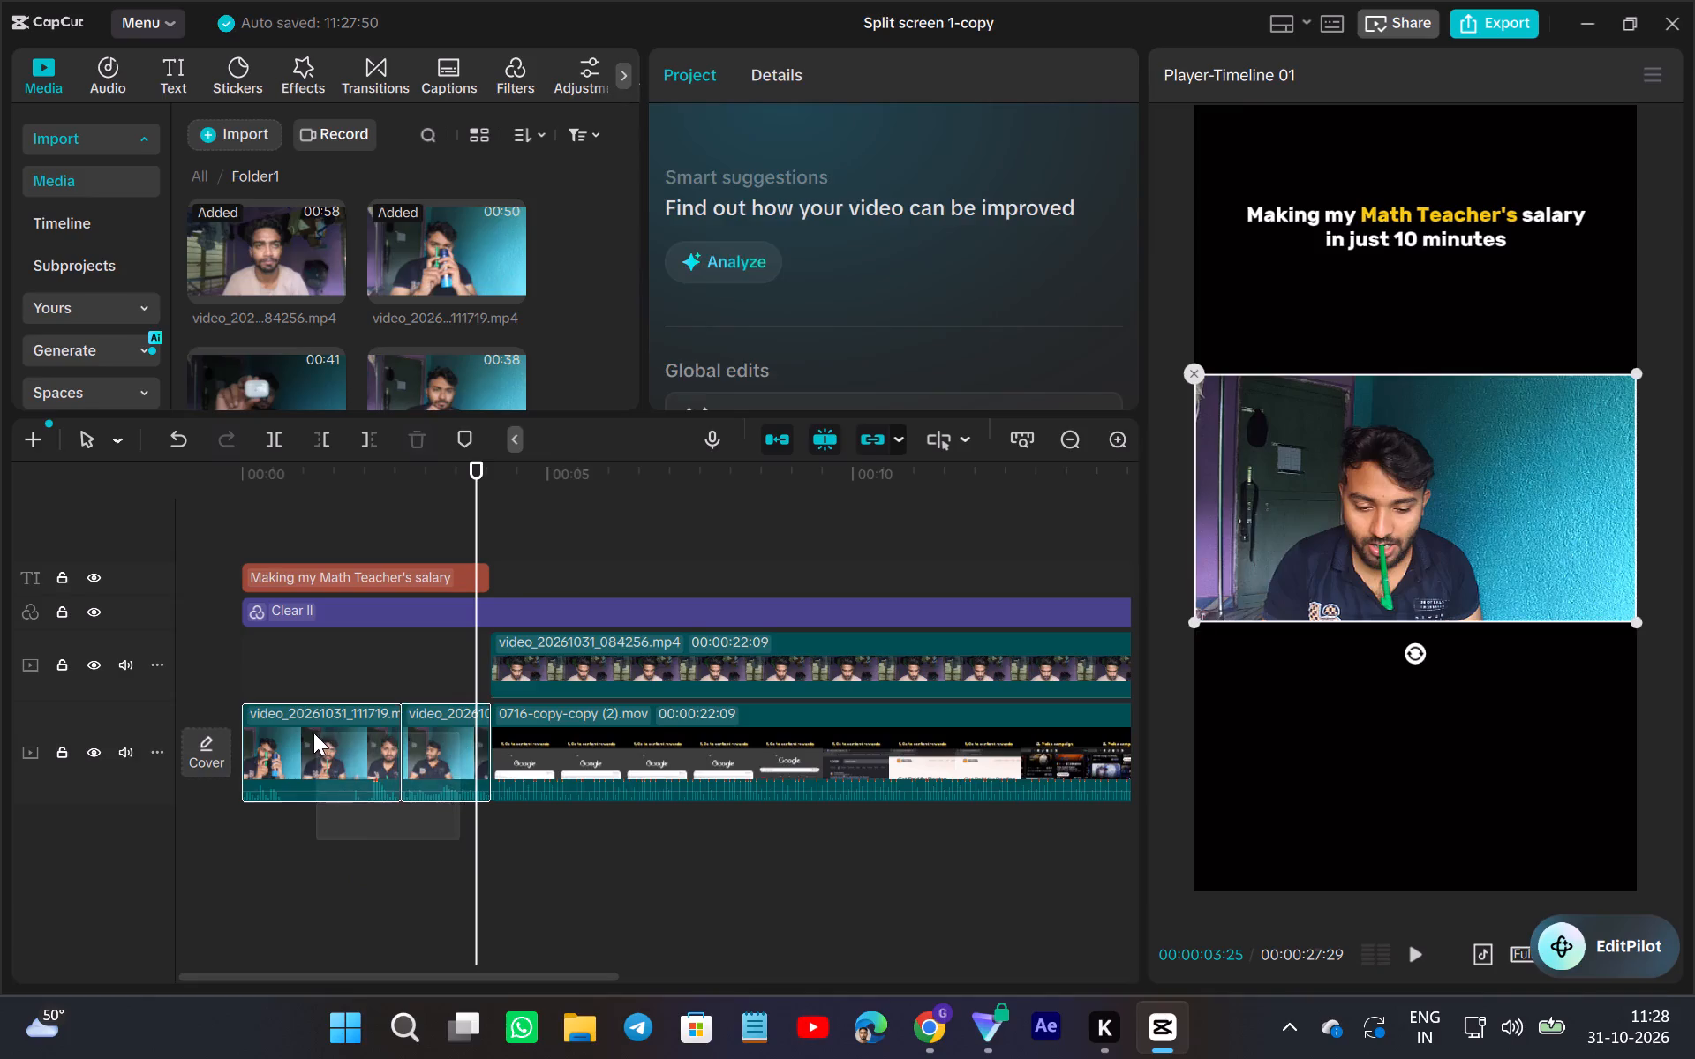
pyautogui.moveTo(313, 732); pyautogui.dragTo(312, 732)
pyautogui.moveTo(736, 274); pyautogui.dragTo(753, 285)
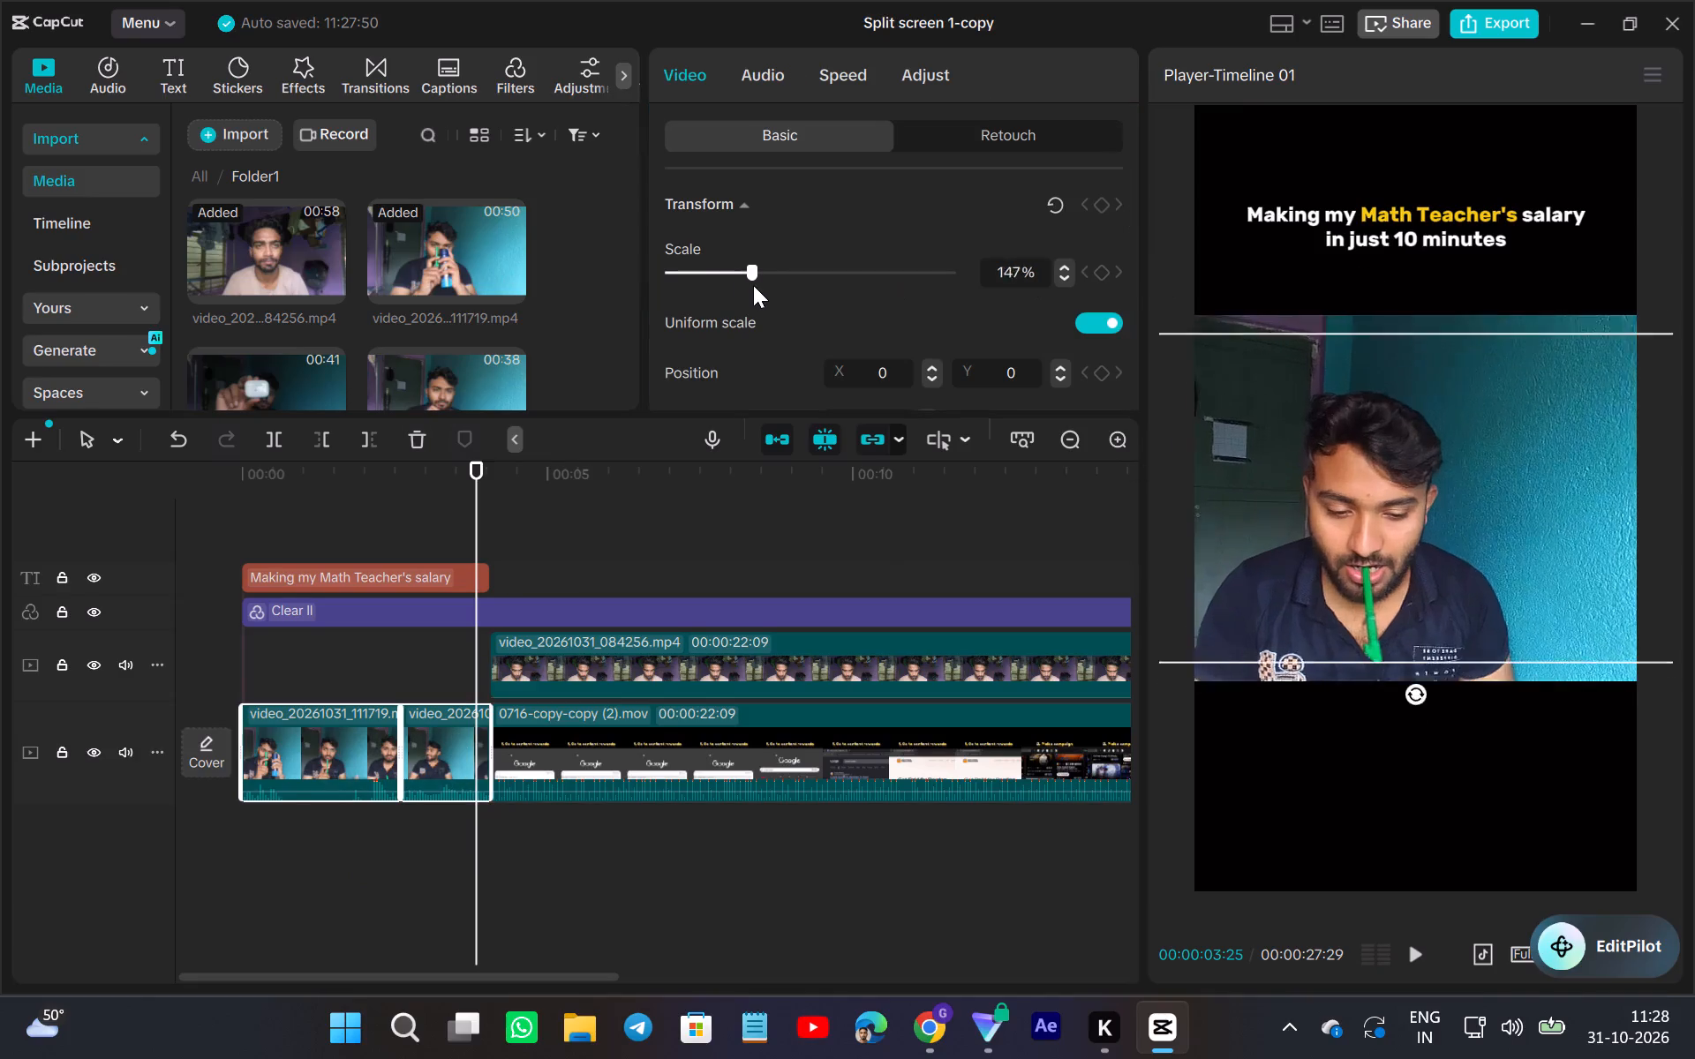
pyautogui.moveTo(753, 285); pyautogui.dragTo(777, 301)
pyautogui.tripleClick(1062, 269)
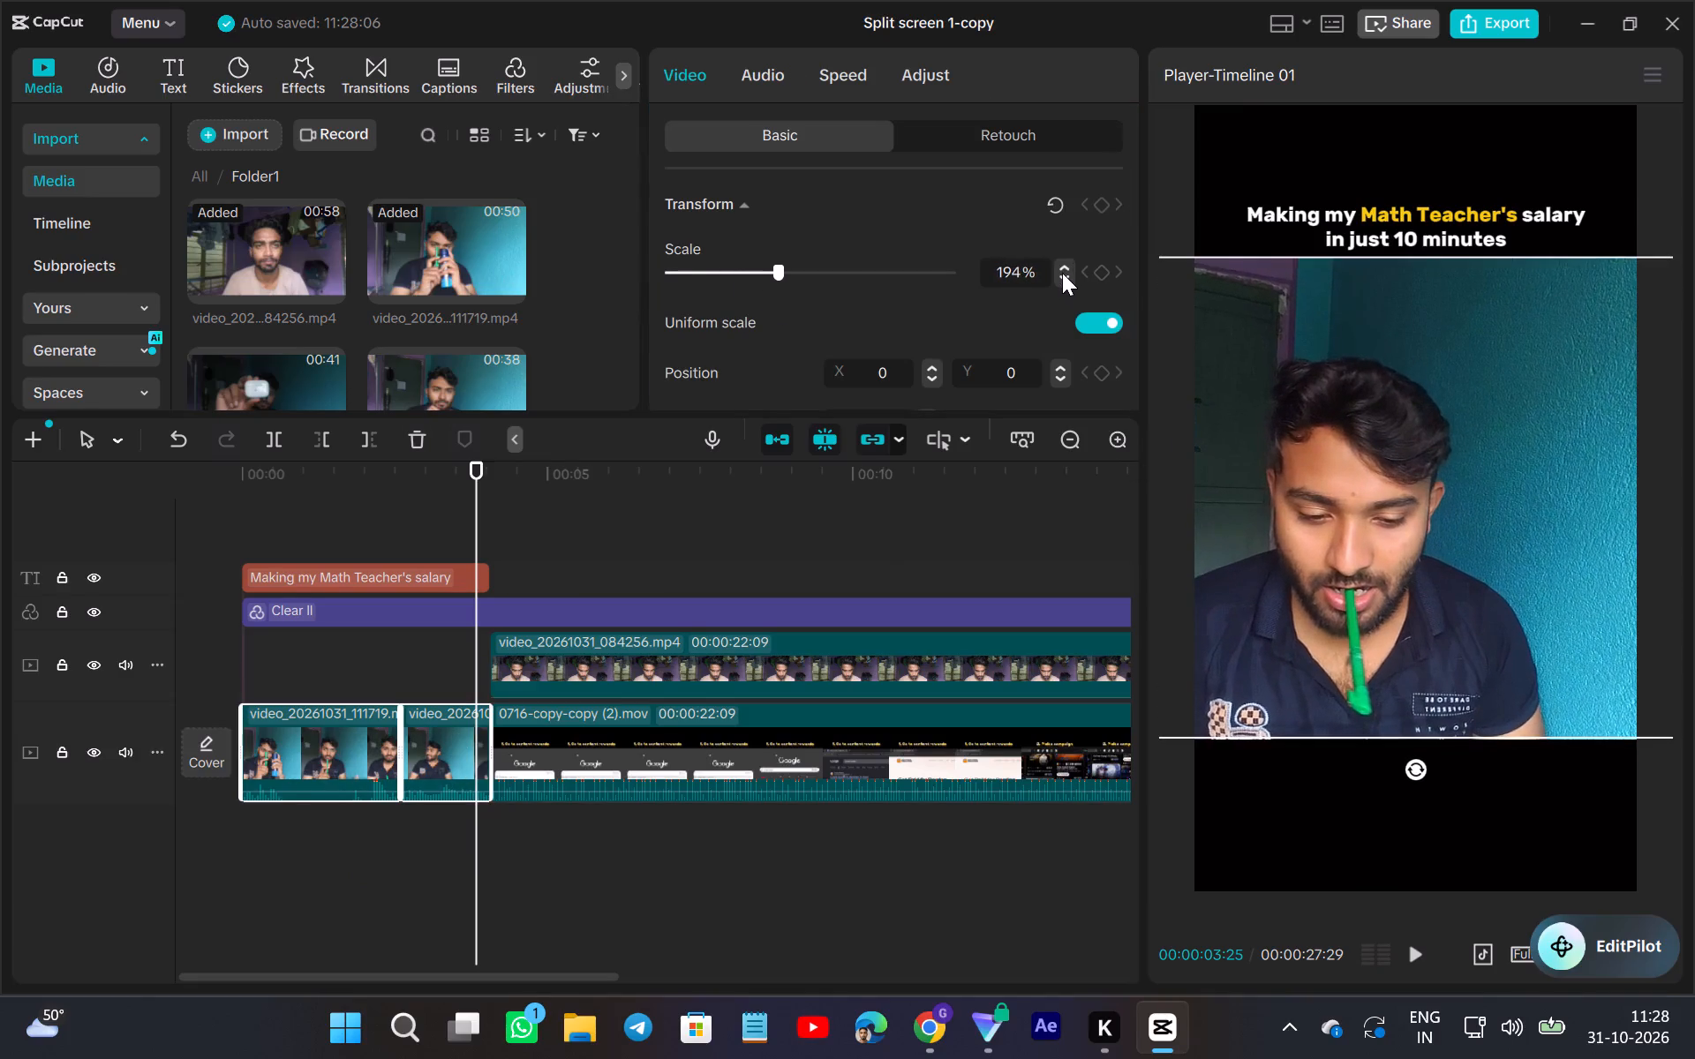
pyautogui.click(1062, 273)
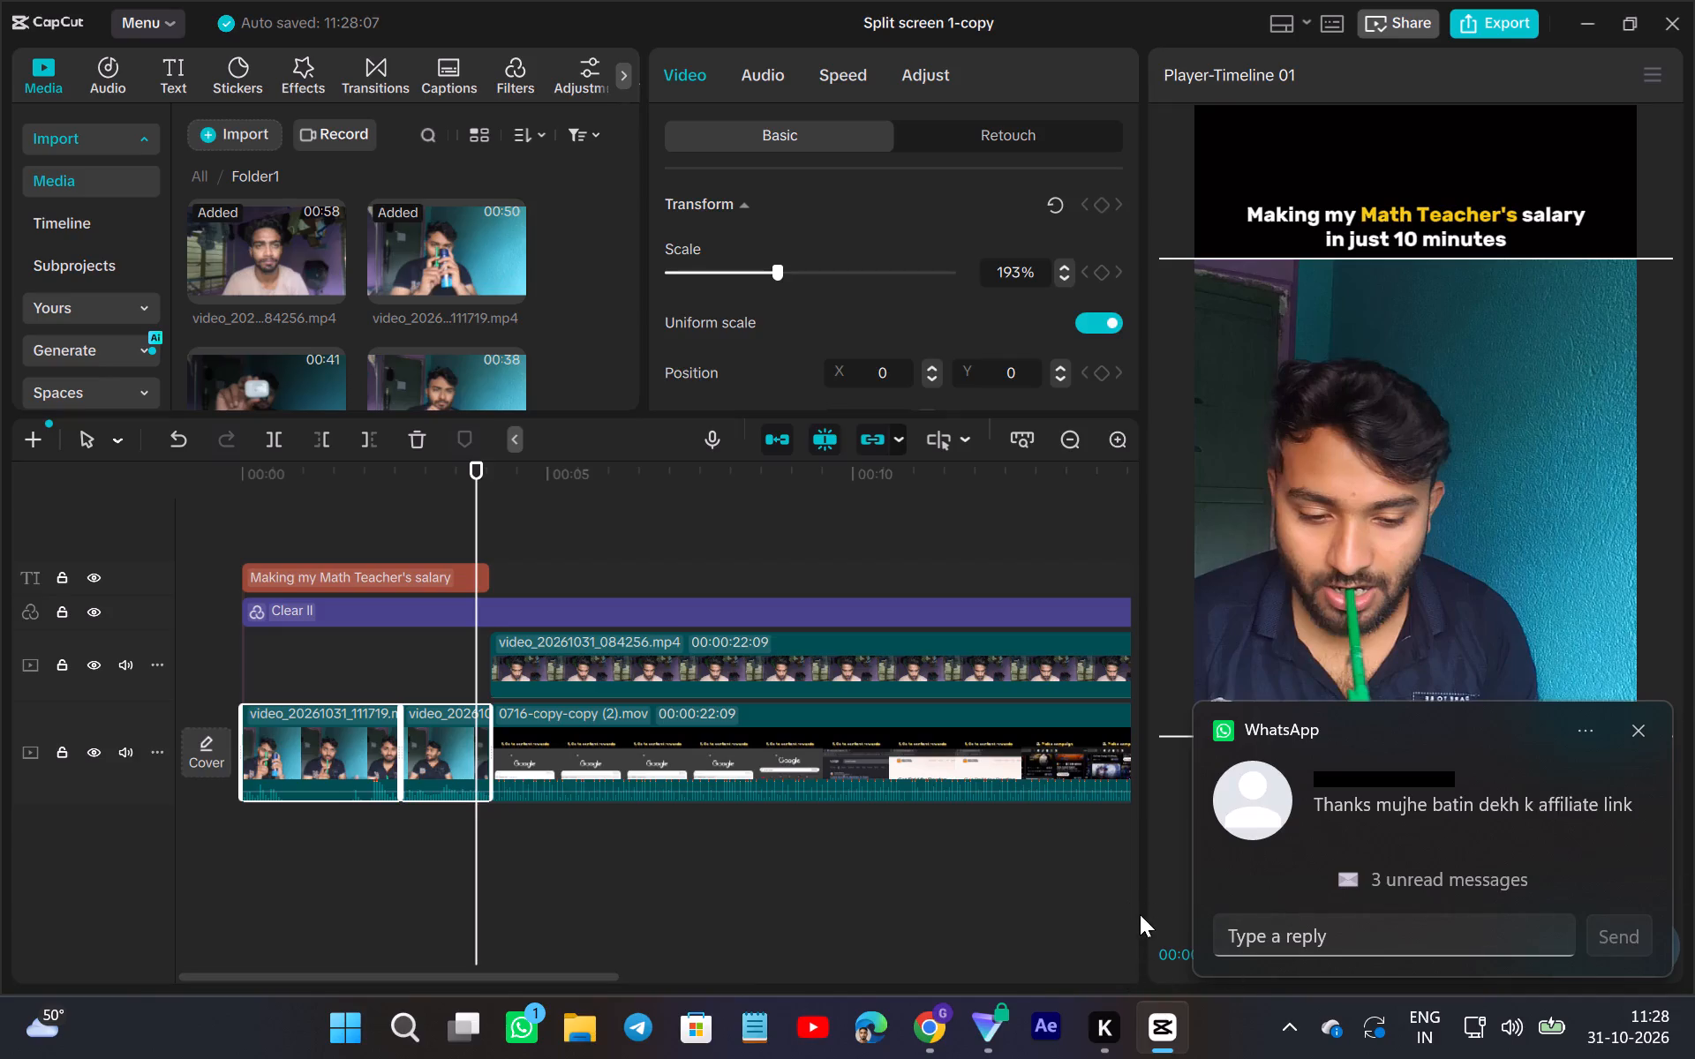
# Check the enlarged opening's framing and, at 00:00:00:16, shift the first opening clip's picture slightly to the right within the frame.
pyautogui.click(219, 834)
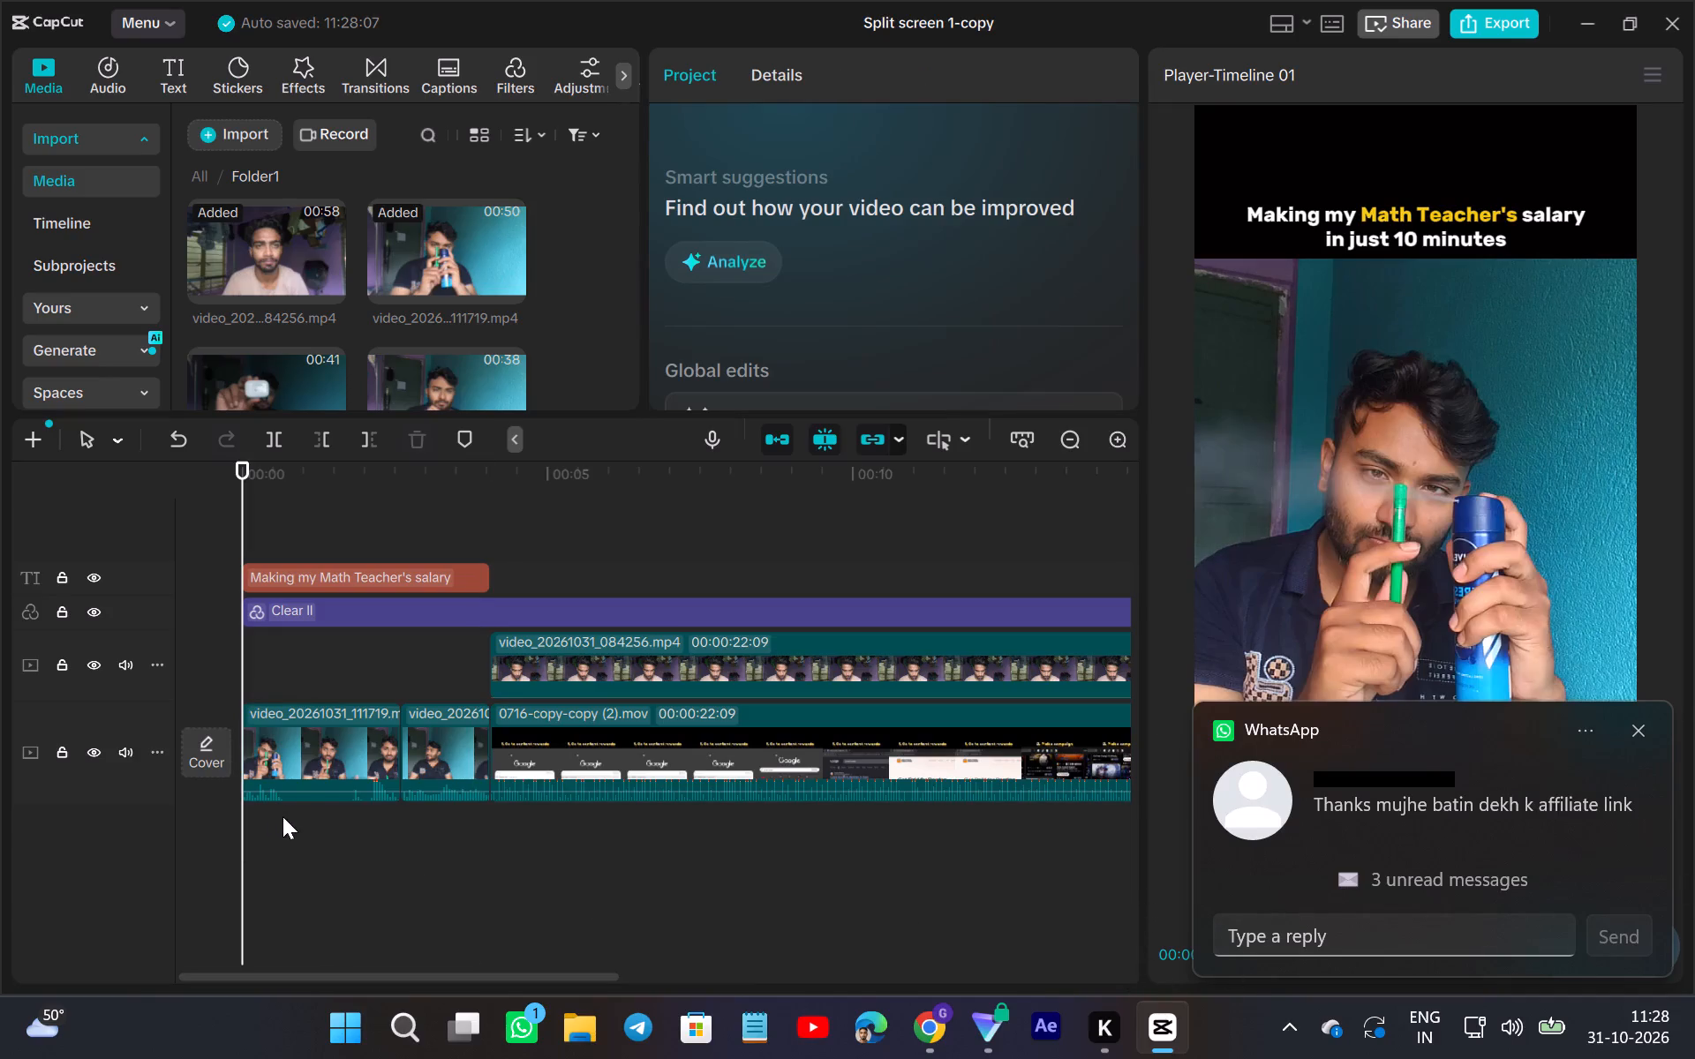
pyautogui.click(285, 816)
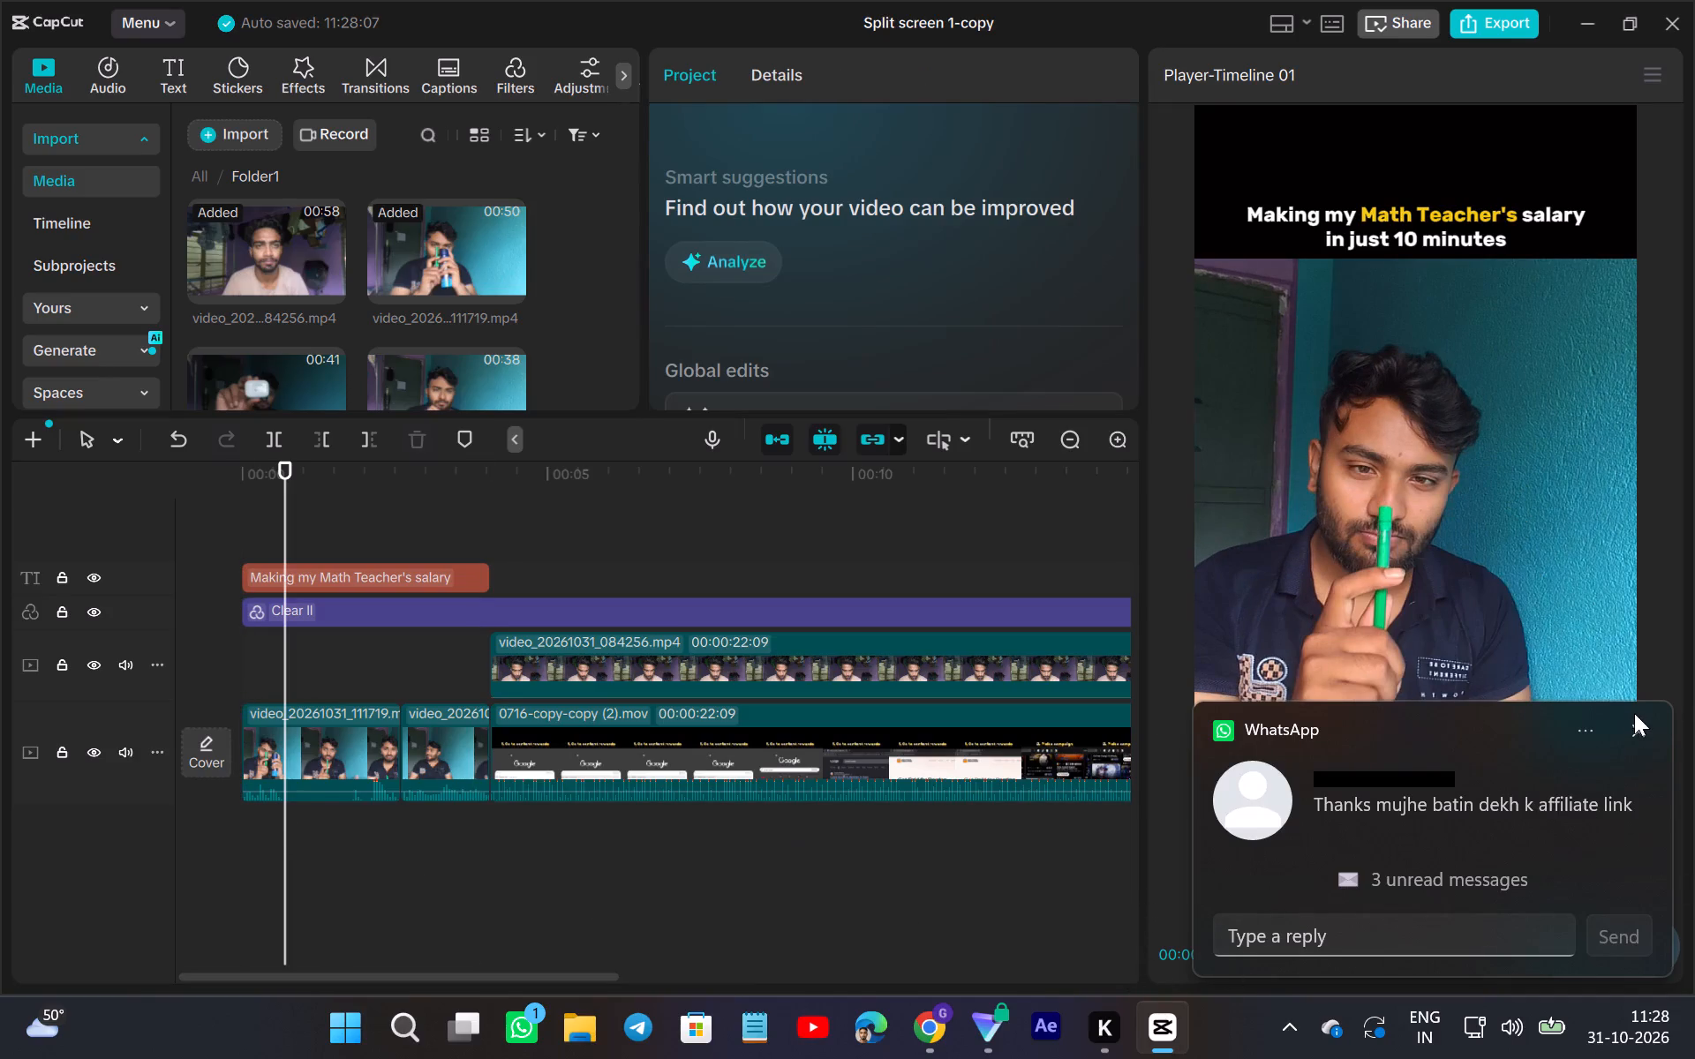
pyautogui.click(1635, 723)
pyautogui.click(309, 856)
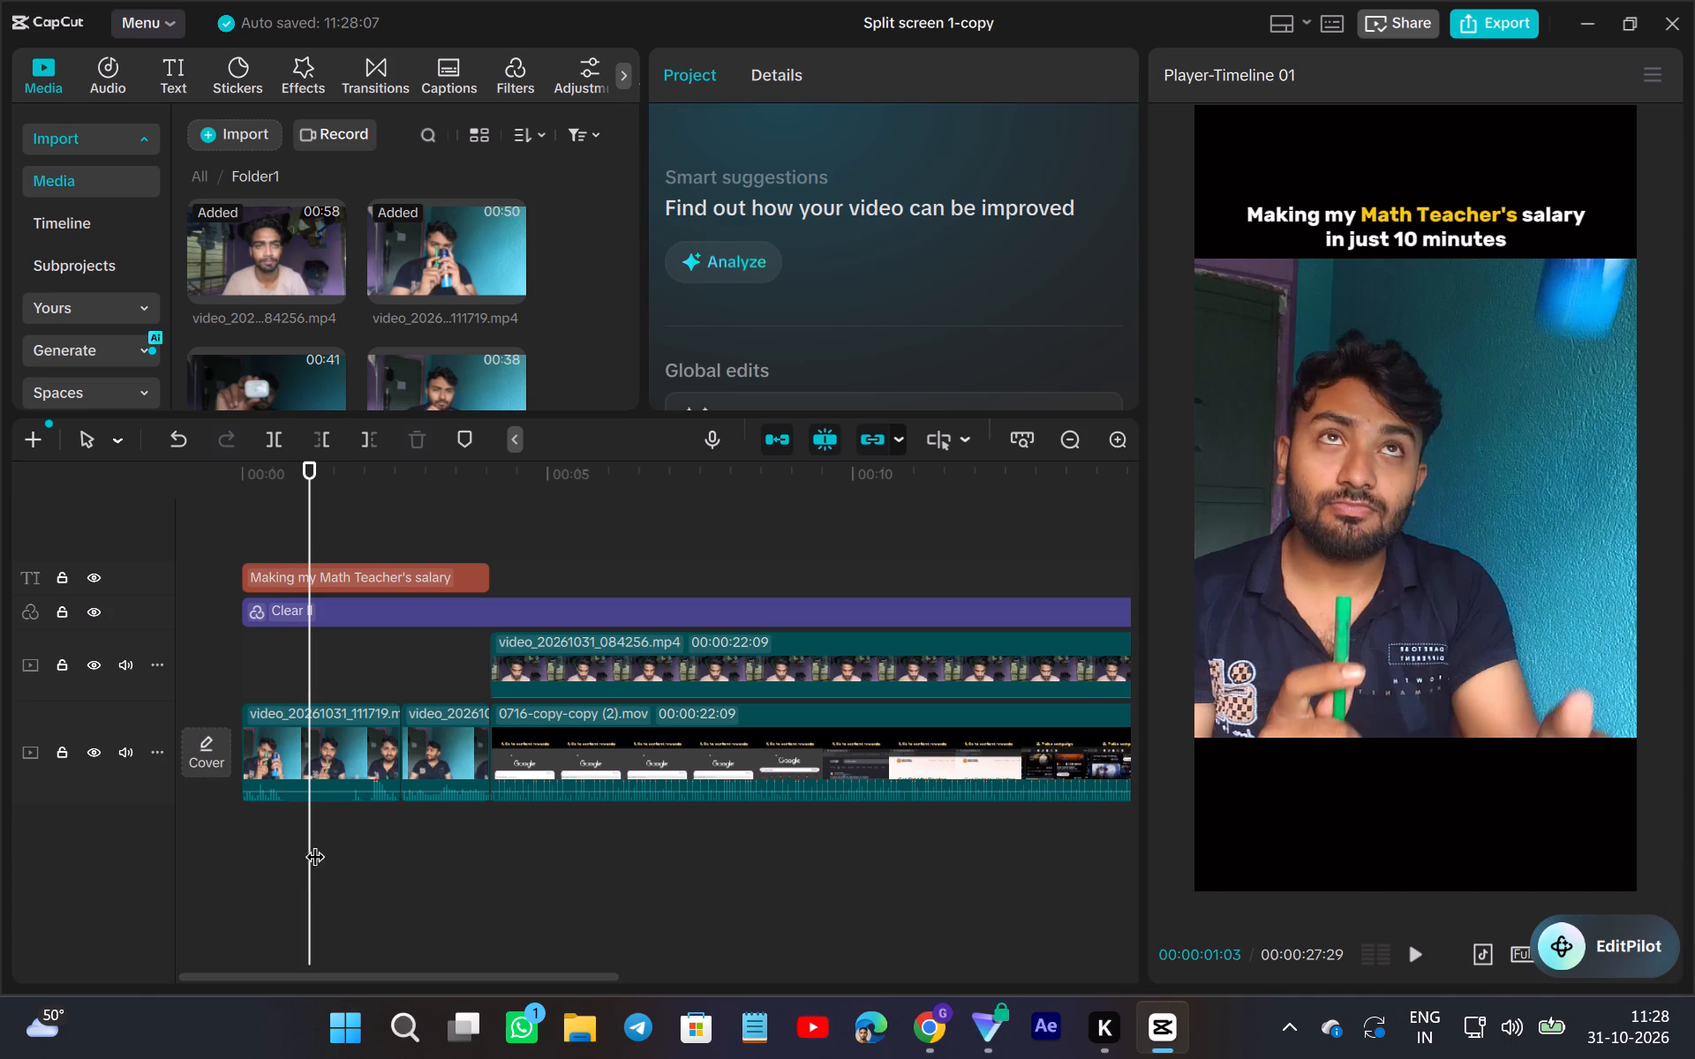
pyautogui.moveTo(305, 835); pyautogui.dragTo(275, 867)
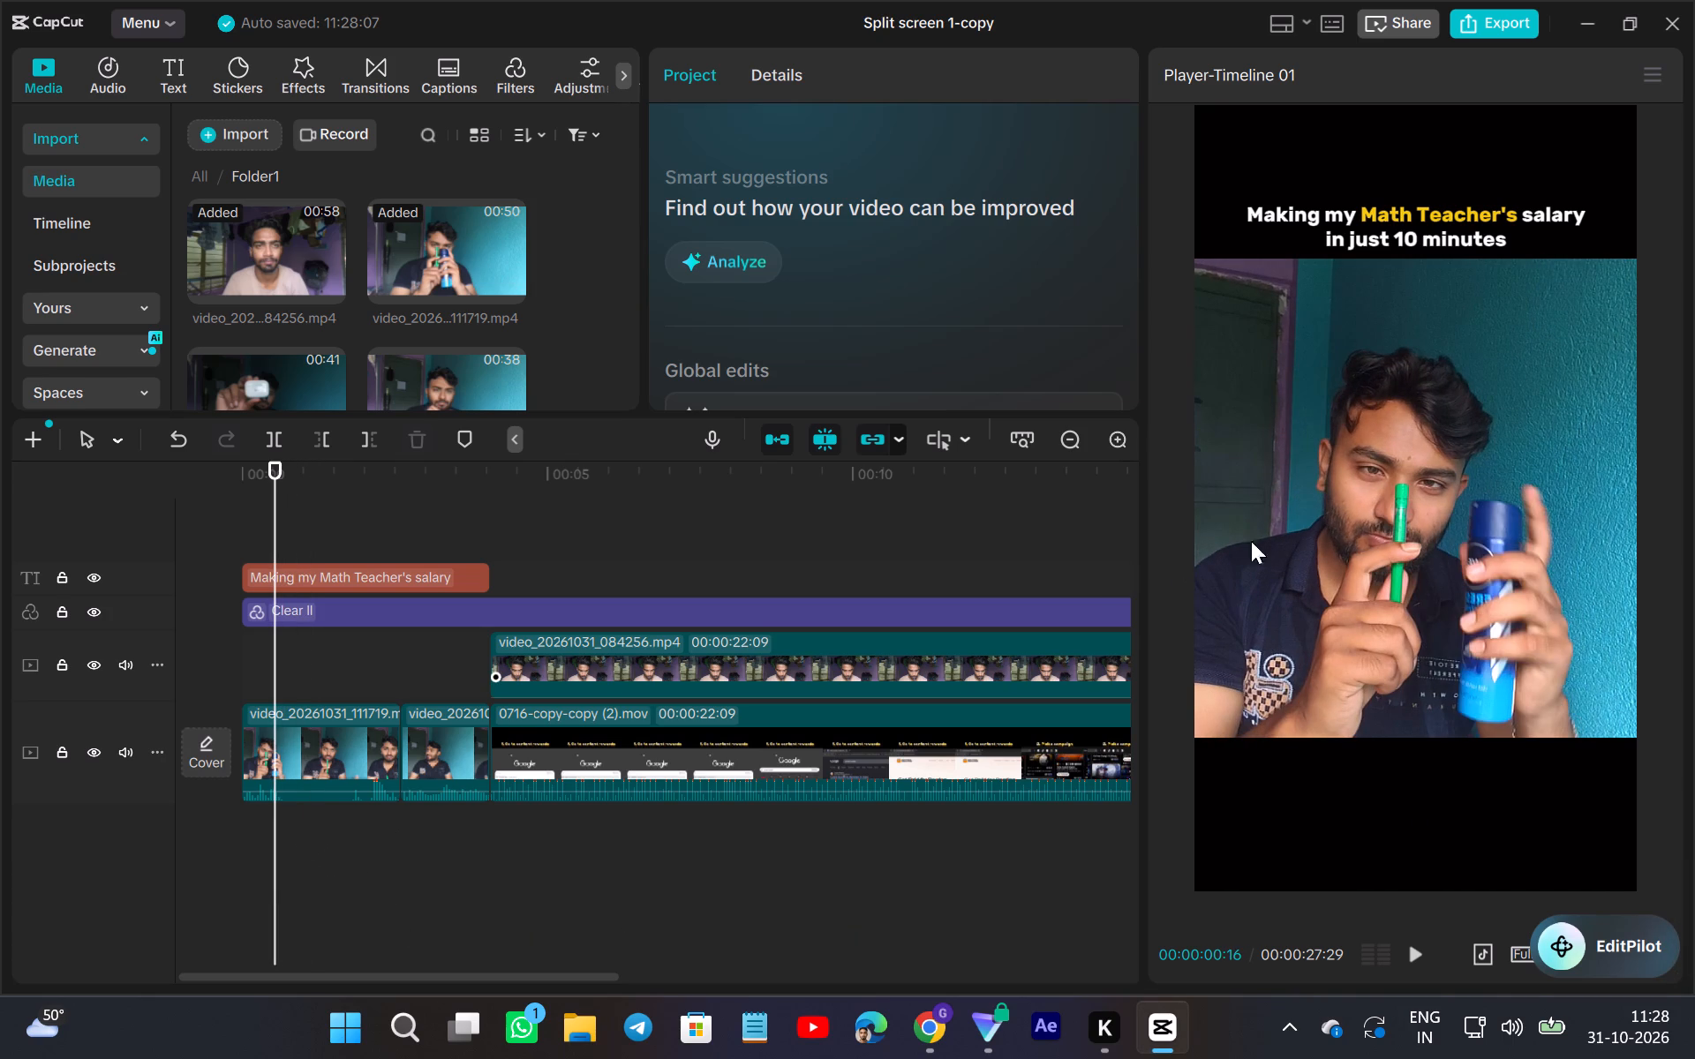
pyautogui.moveTo(1342, 526); pyautogui.dragTo(1369, 534)
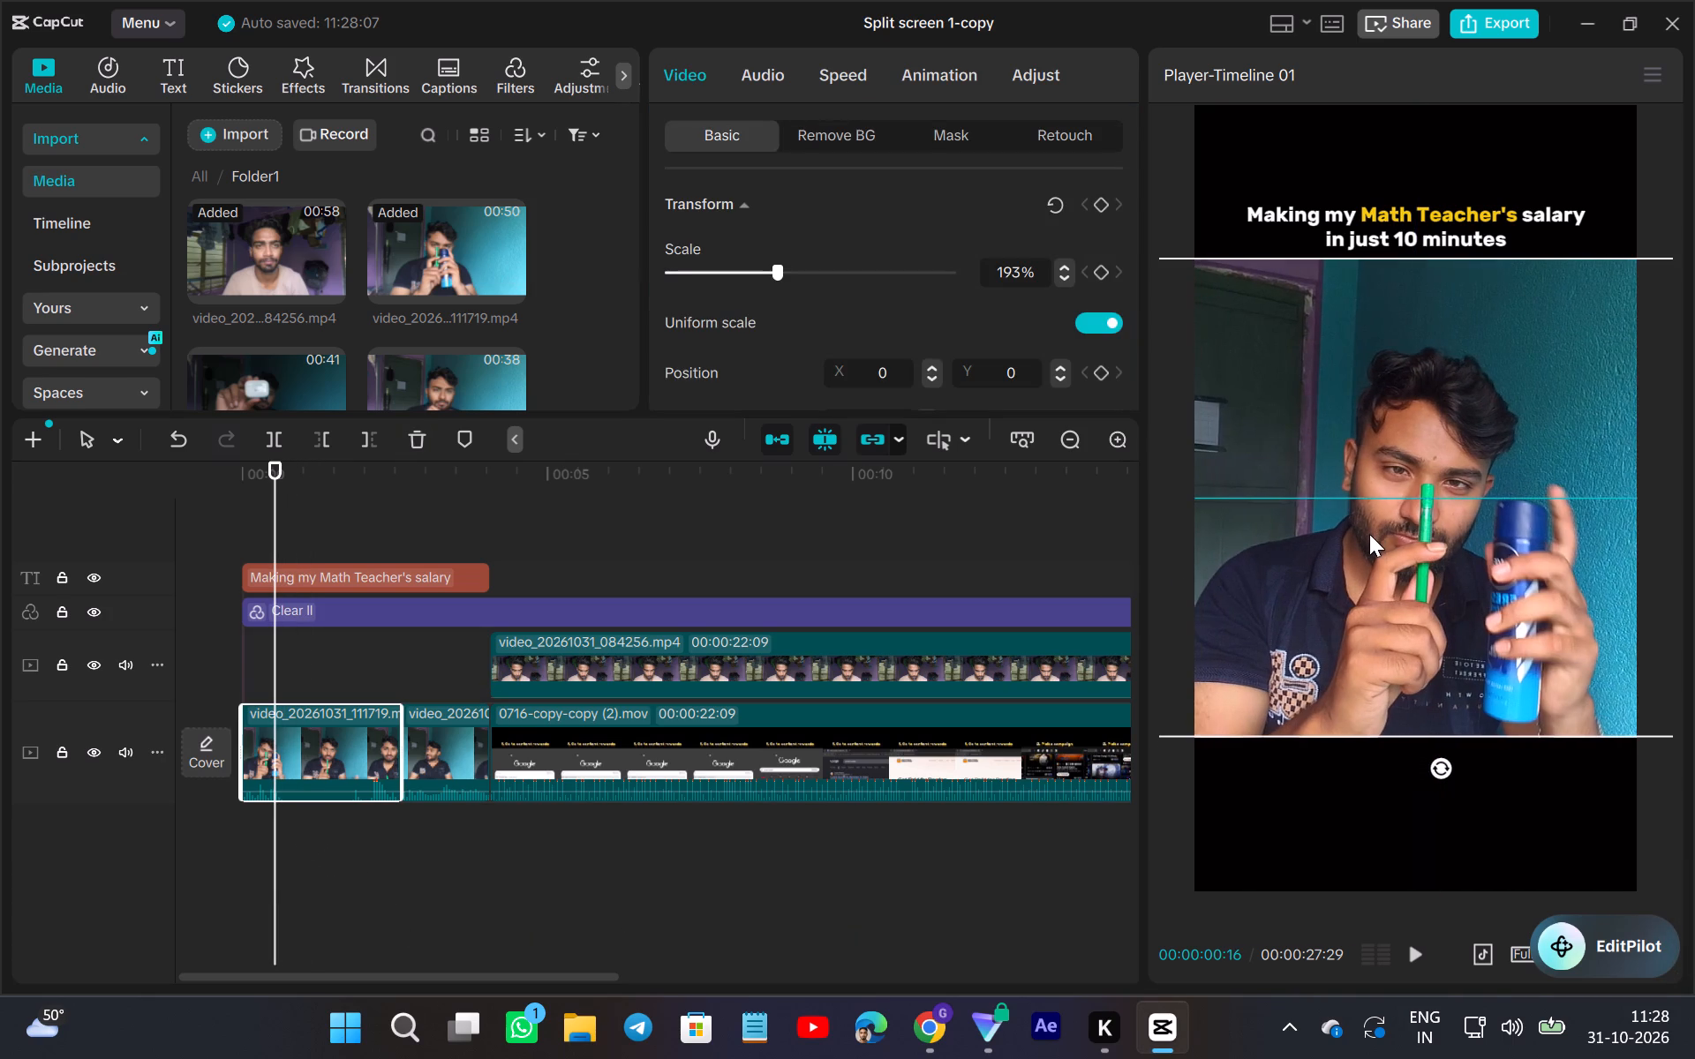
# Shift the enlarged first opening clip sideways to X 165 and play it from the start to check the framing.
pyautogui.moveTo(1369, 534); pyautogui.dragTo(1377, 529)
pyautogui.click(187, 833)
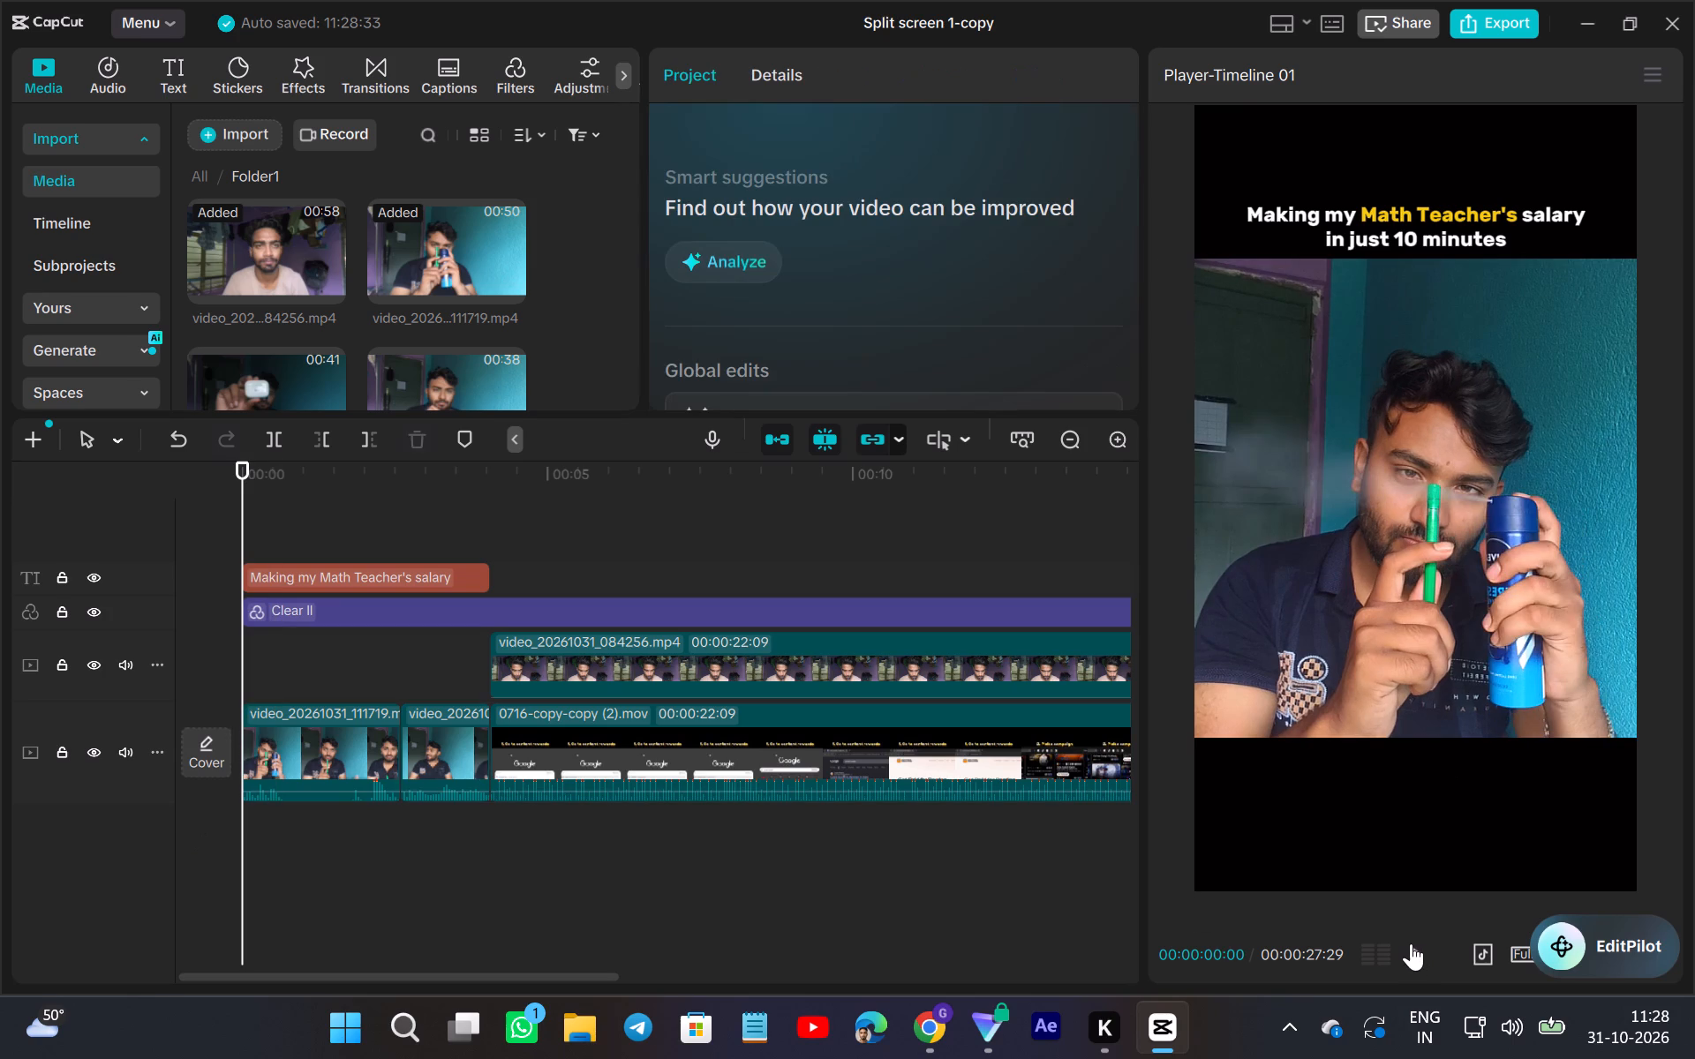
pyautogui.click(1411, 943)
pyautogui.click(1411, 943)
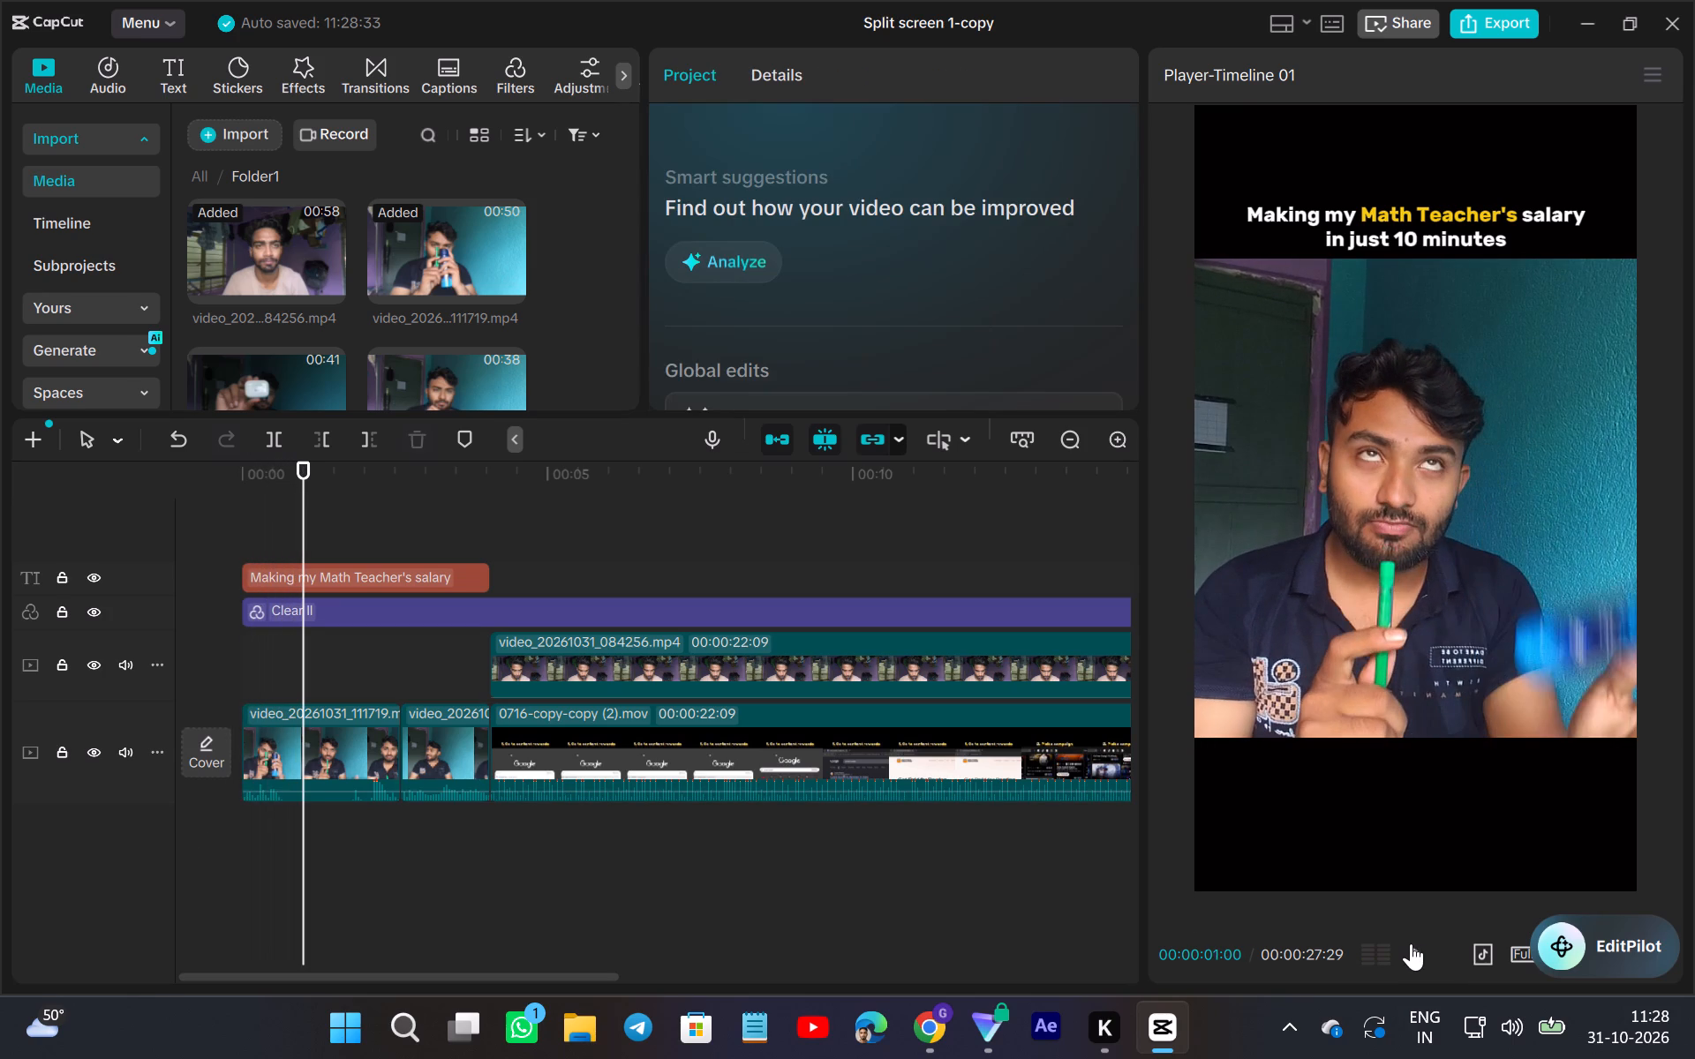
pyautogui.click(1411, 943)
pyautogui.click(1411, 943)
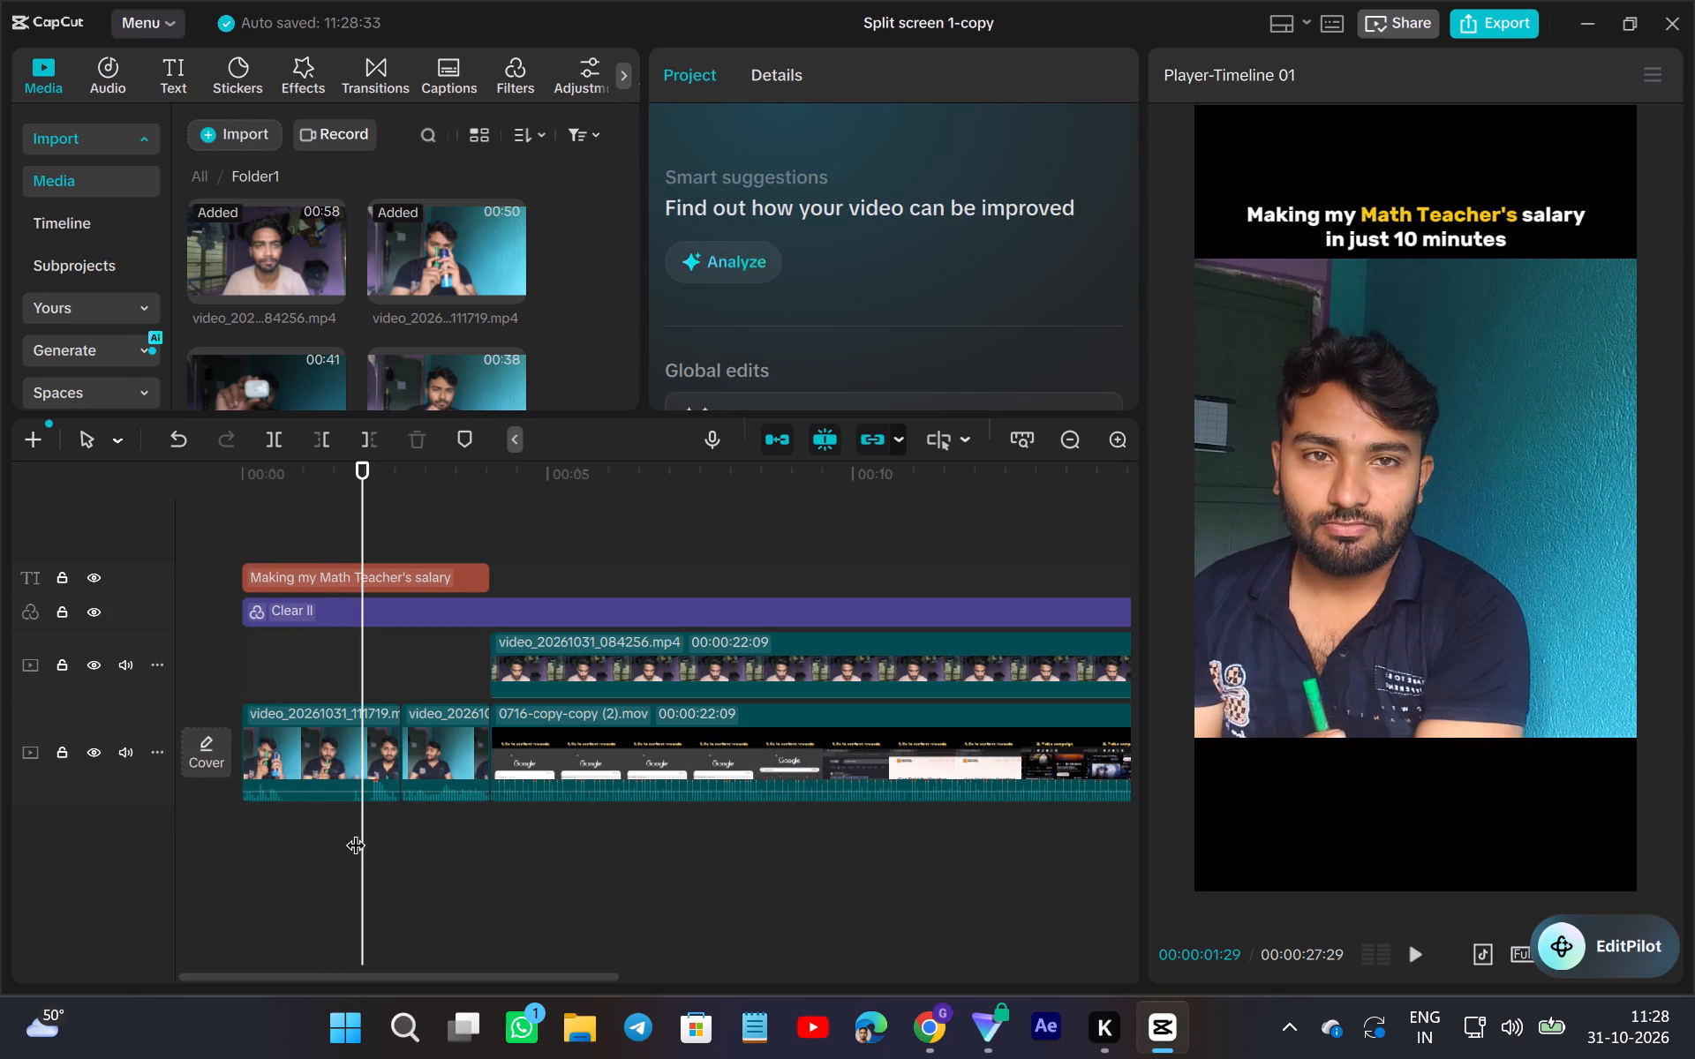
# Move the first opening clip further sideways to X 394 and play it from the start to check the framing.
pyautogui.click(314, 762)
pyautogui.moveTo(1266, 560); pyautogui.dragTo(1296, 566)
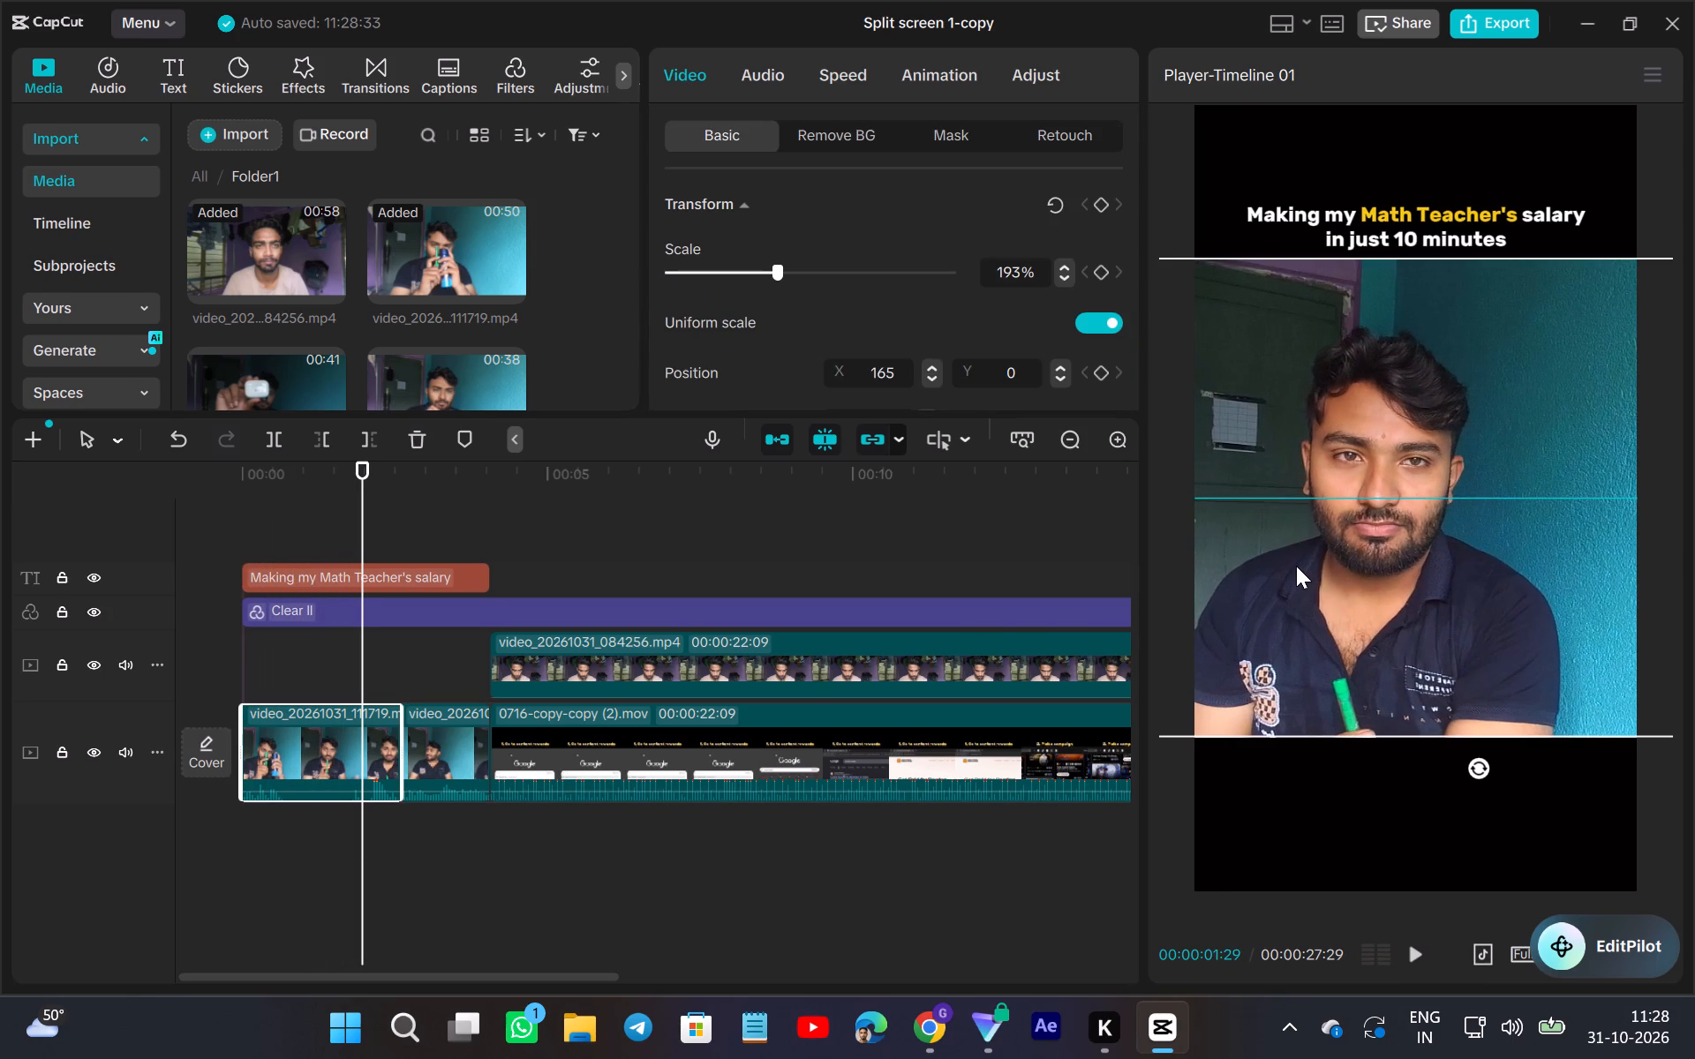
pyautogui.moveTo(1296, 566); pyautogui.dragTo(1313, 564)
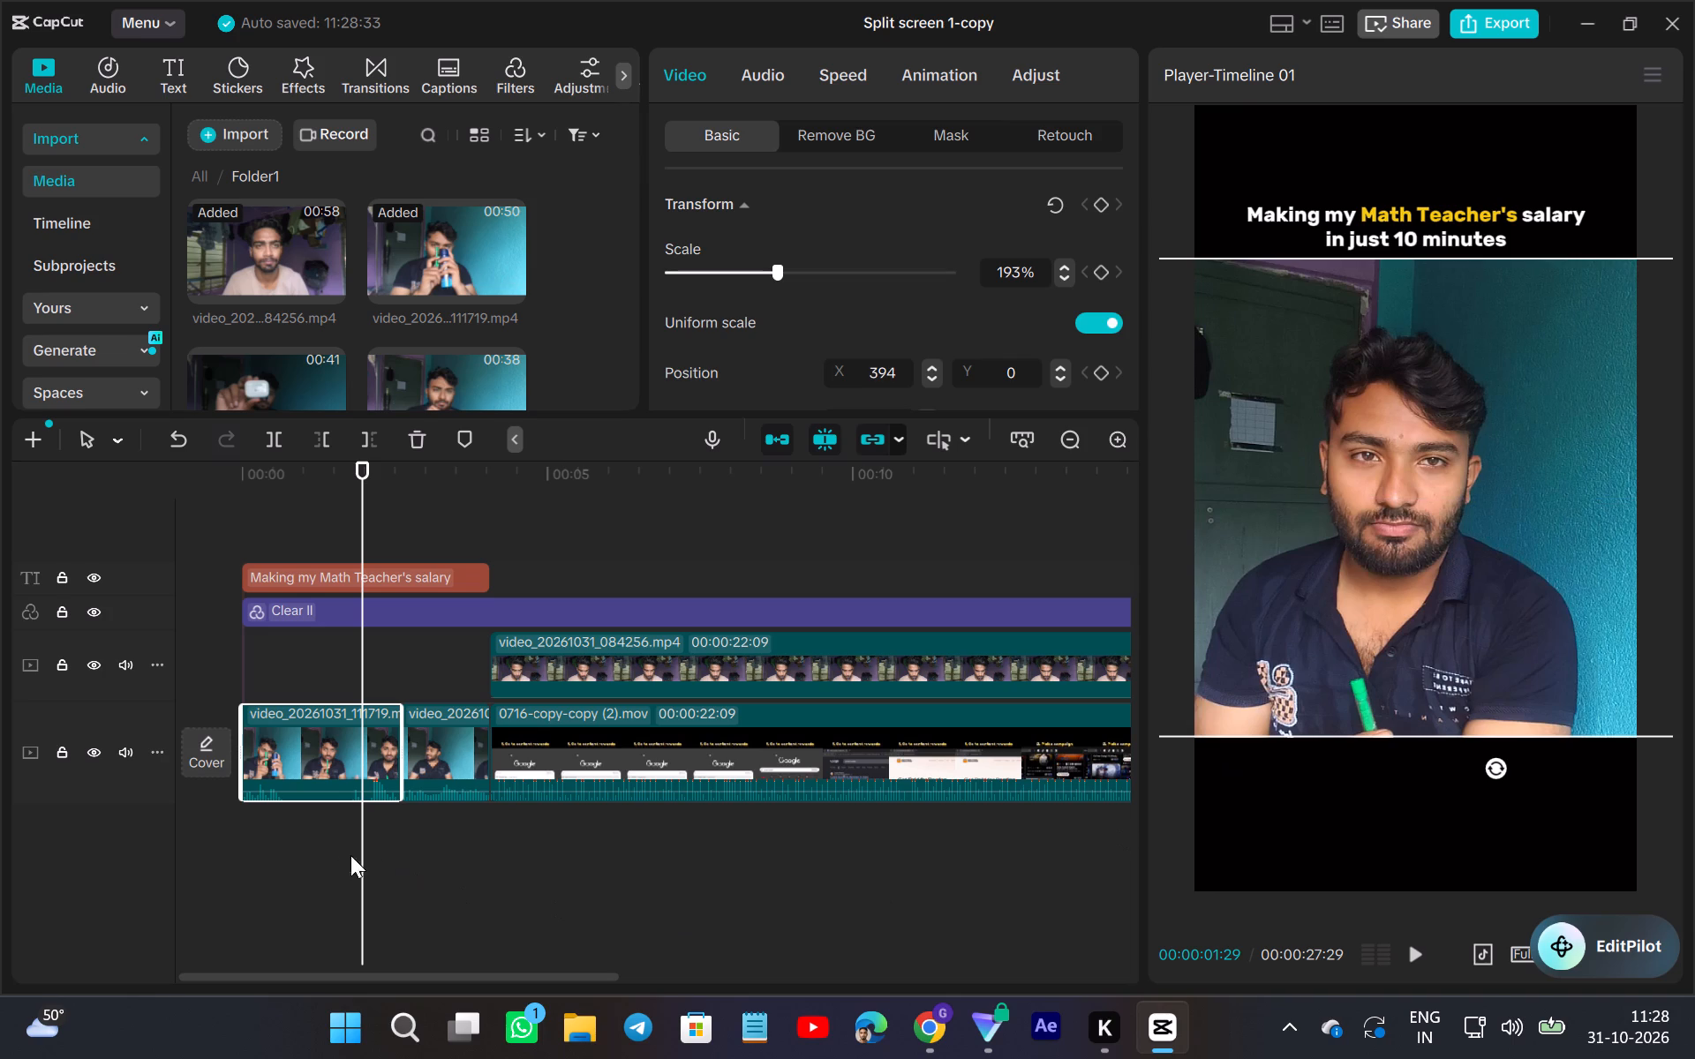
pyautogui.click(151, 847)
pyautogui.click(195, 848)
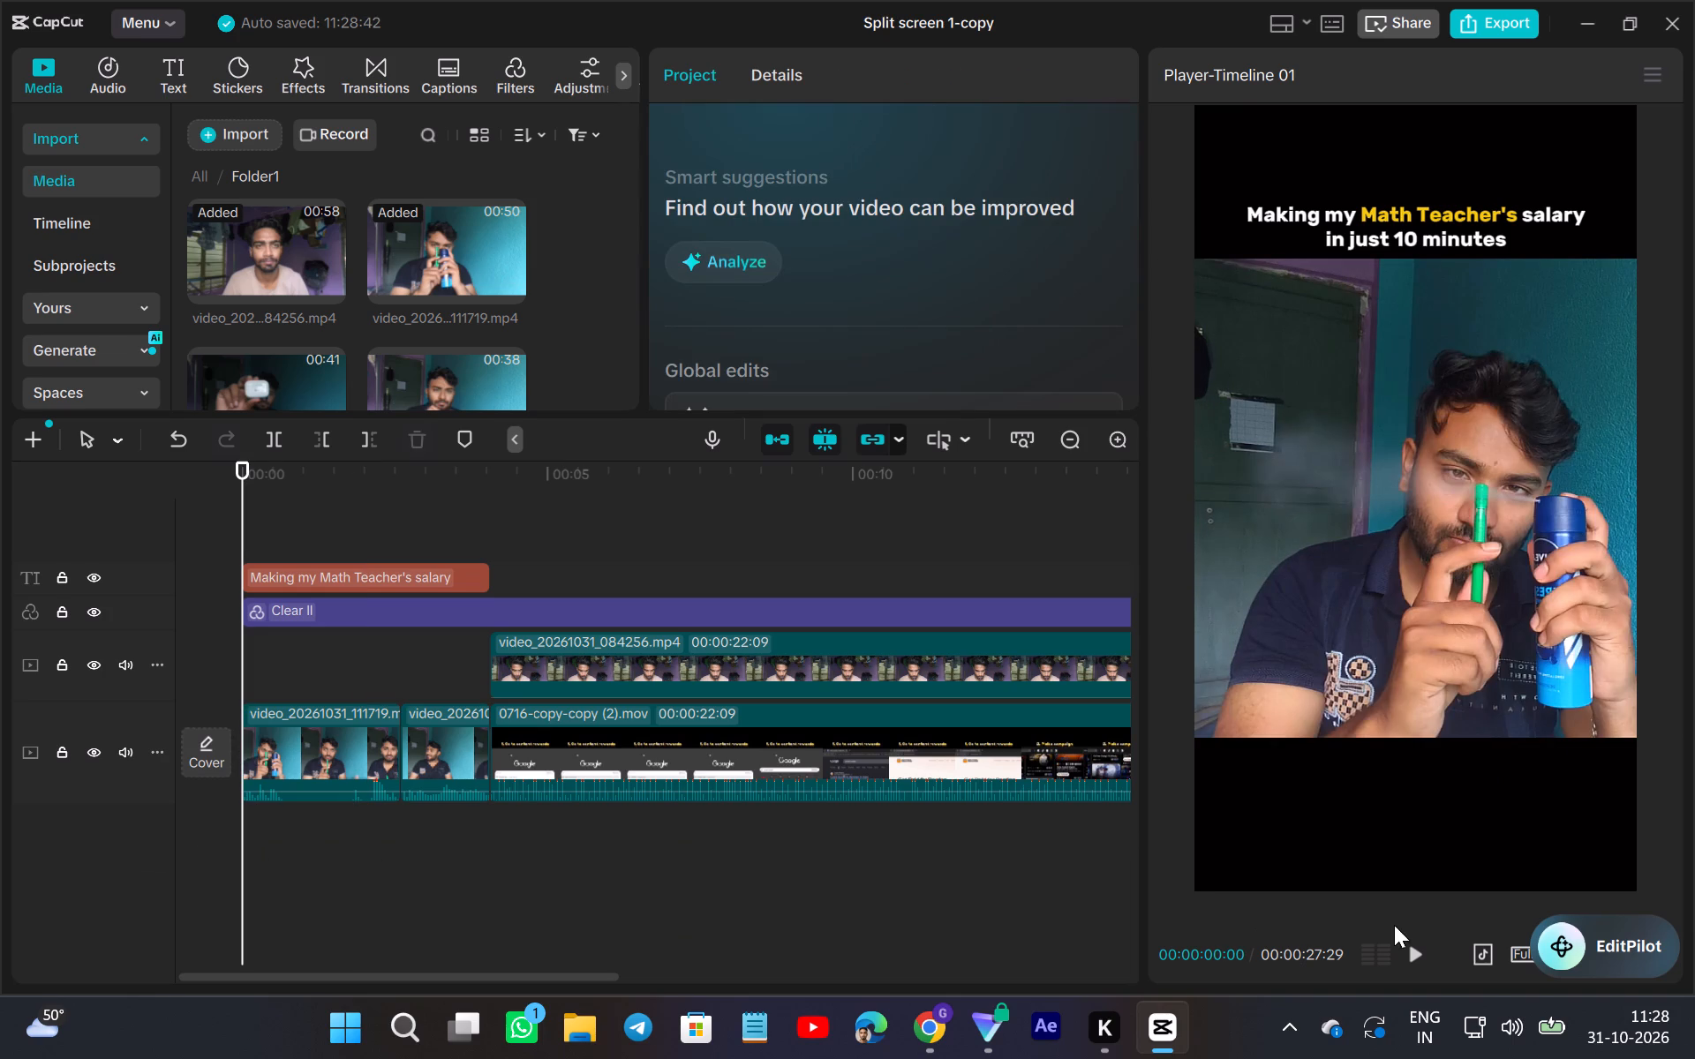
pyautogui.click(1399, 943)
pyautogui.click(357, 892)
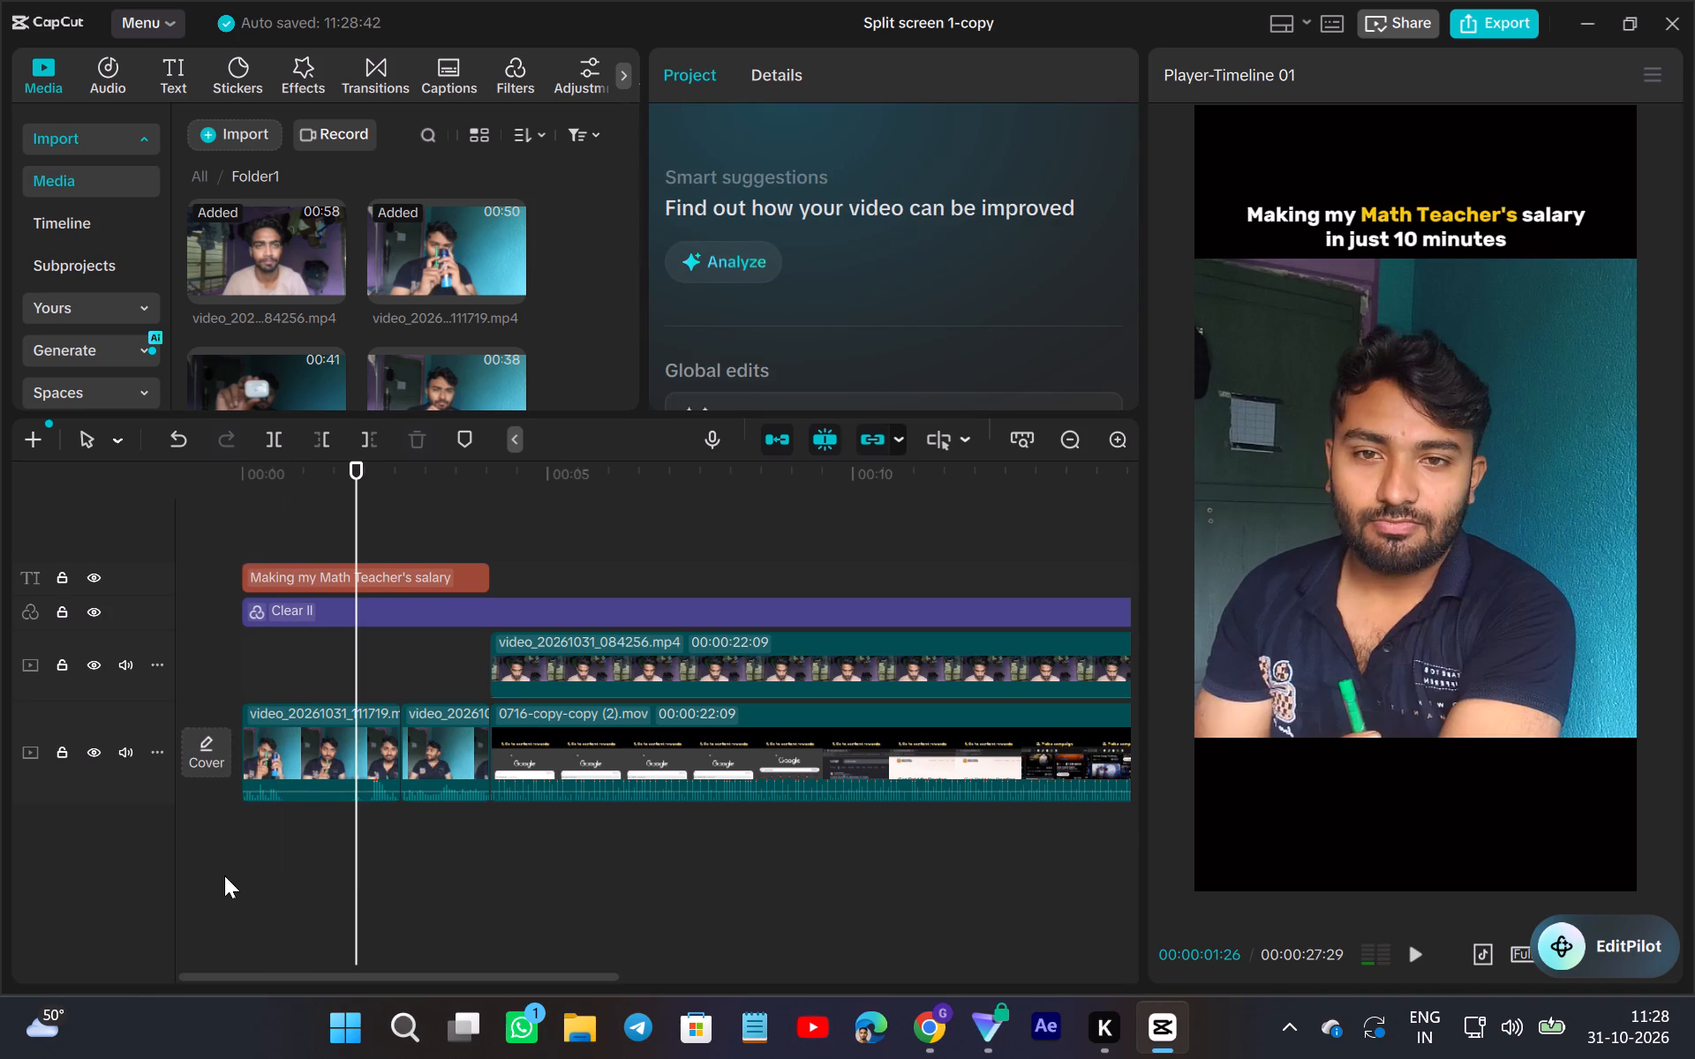
# Reposition the first opening clip in the frame to X 197, Y 0 so the man and the objects he holds fit.
pyautogui.click(242, 831)
pyautogui.click(252, 830)
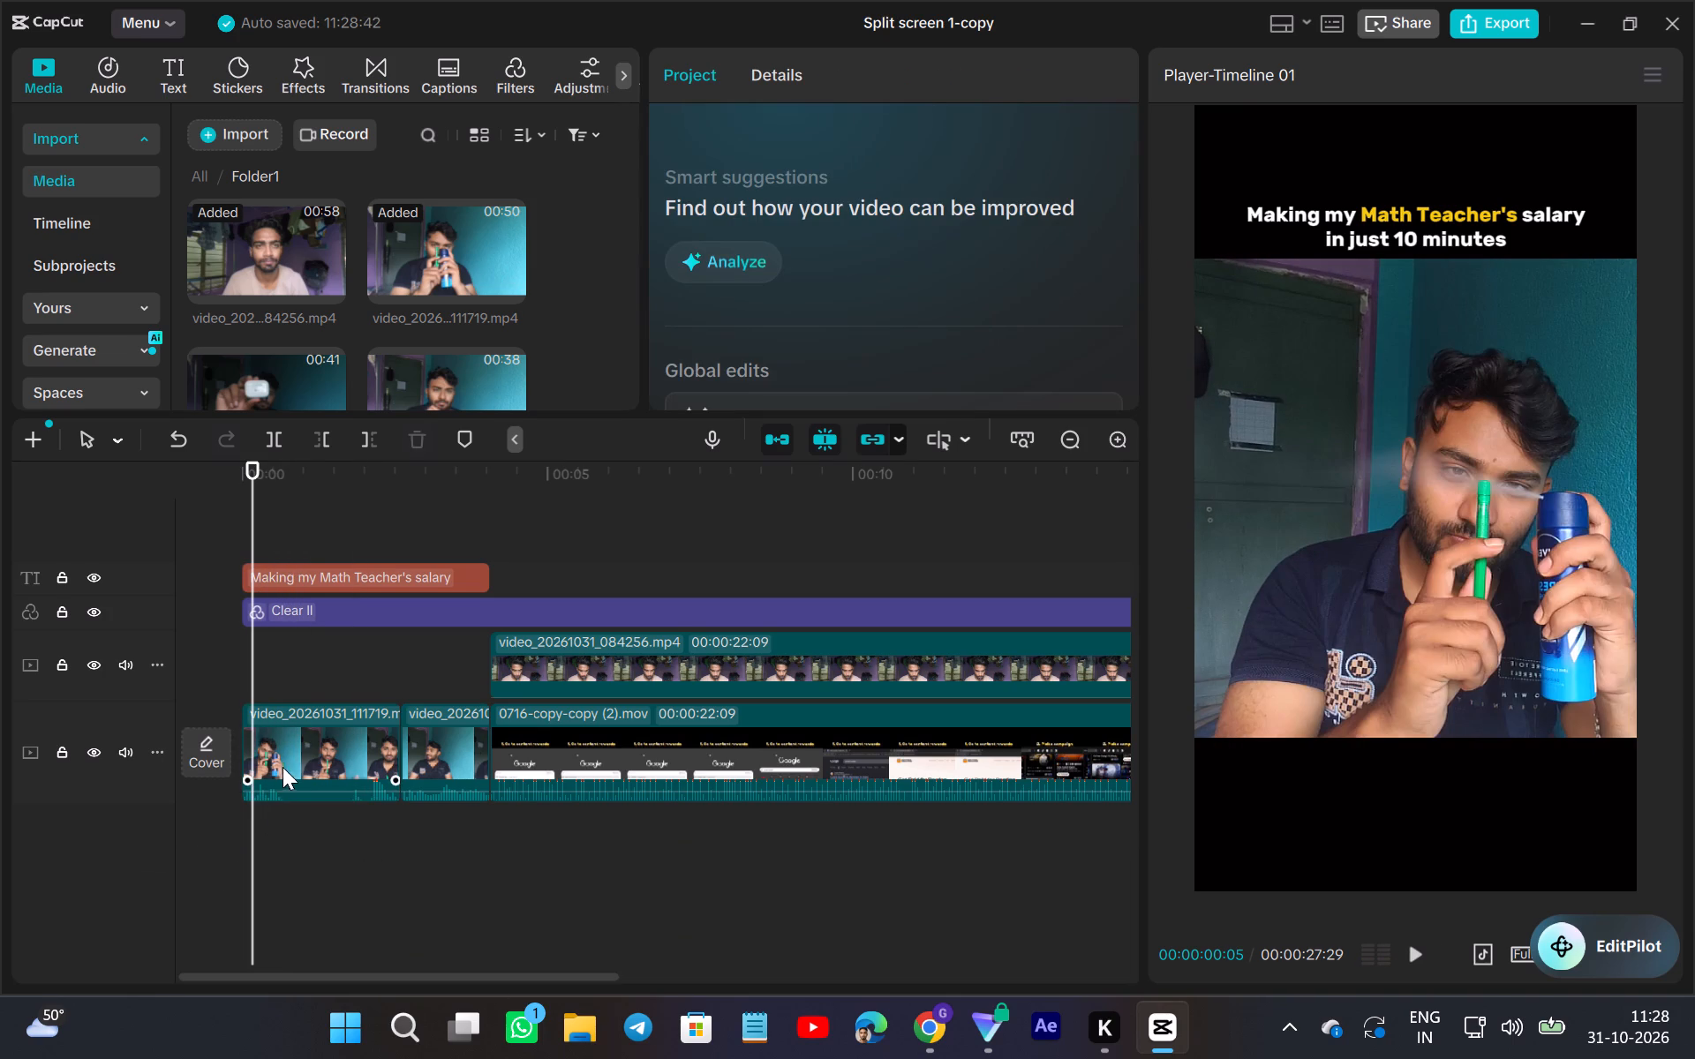
pyautogui.click(1600, 566)
pyautogui.moveTo(1560, 562); pyautogui.dragTo(1549, 570)
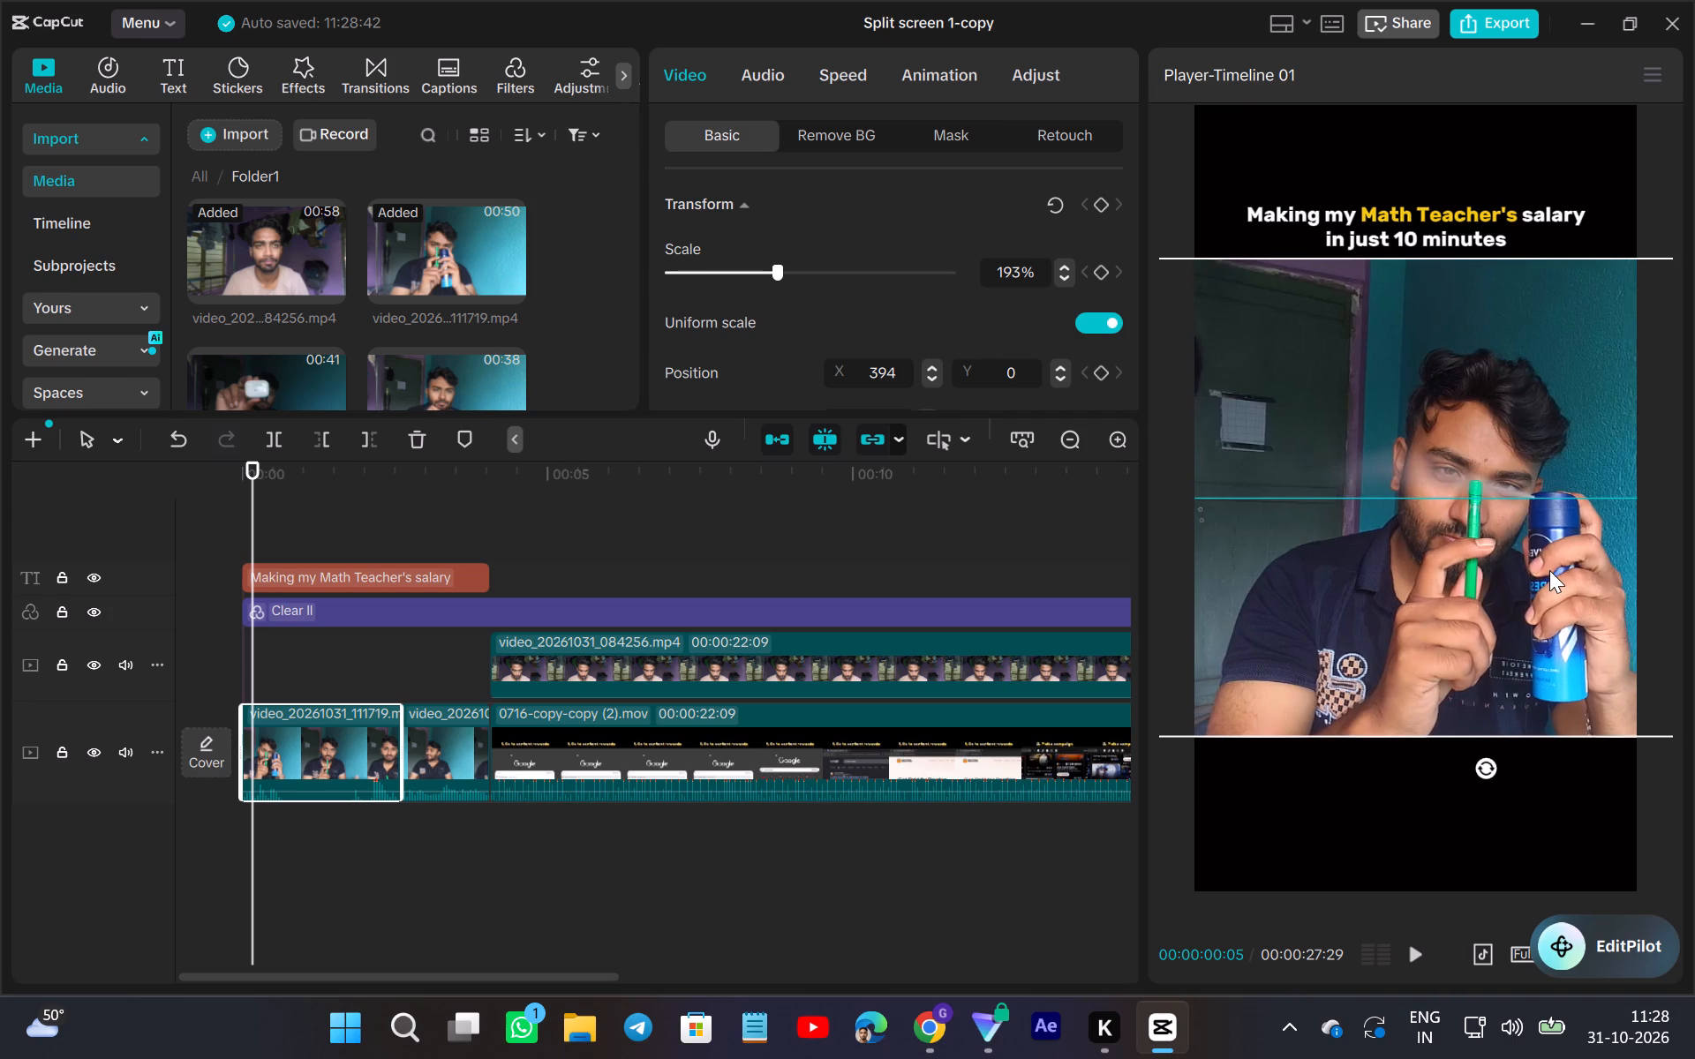
pyautogui.moveTo(1549, 570); pyautogui.dragTo(1522, 563)
pyautogui.rightClick(1522, 563)
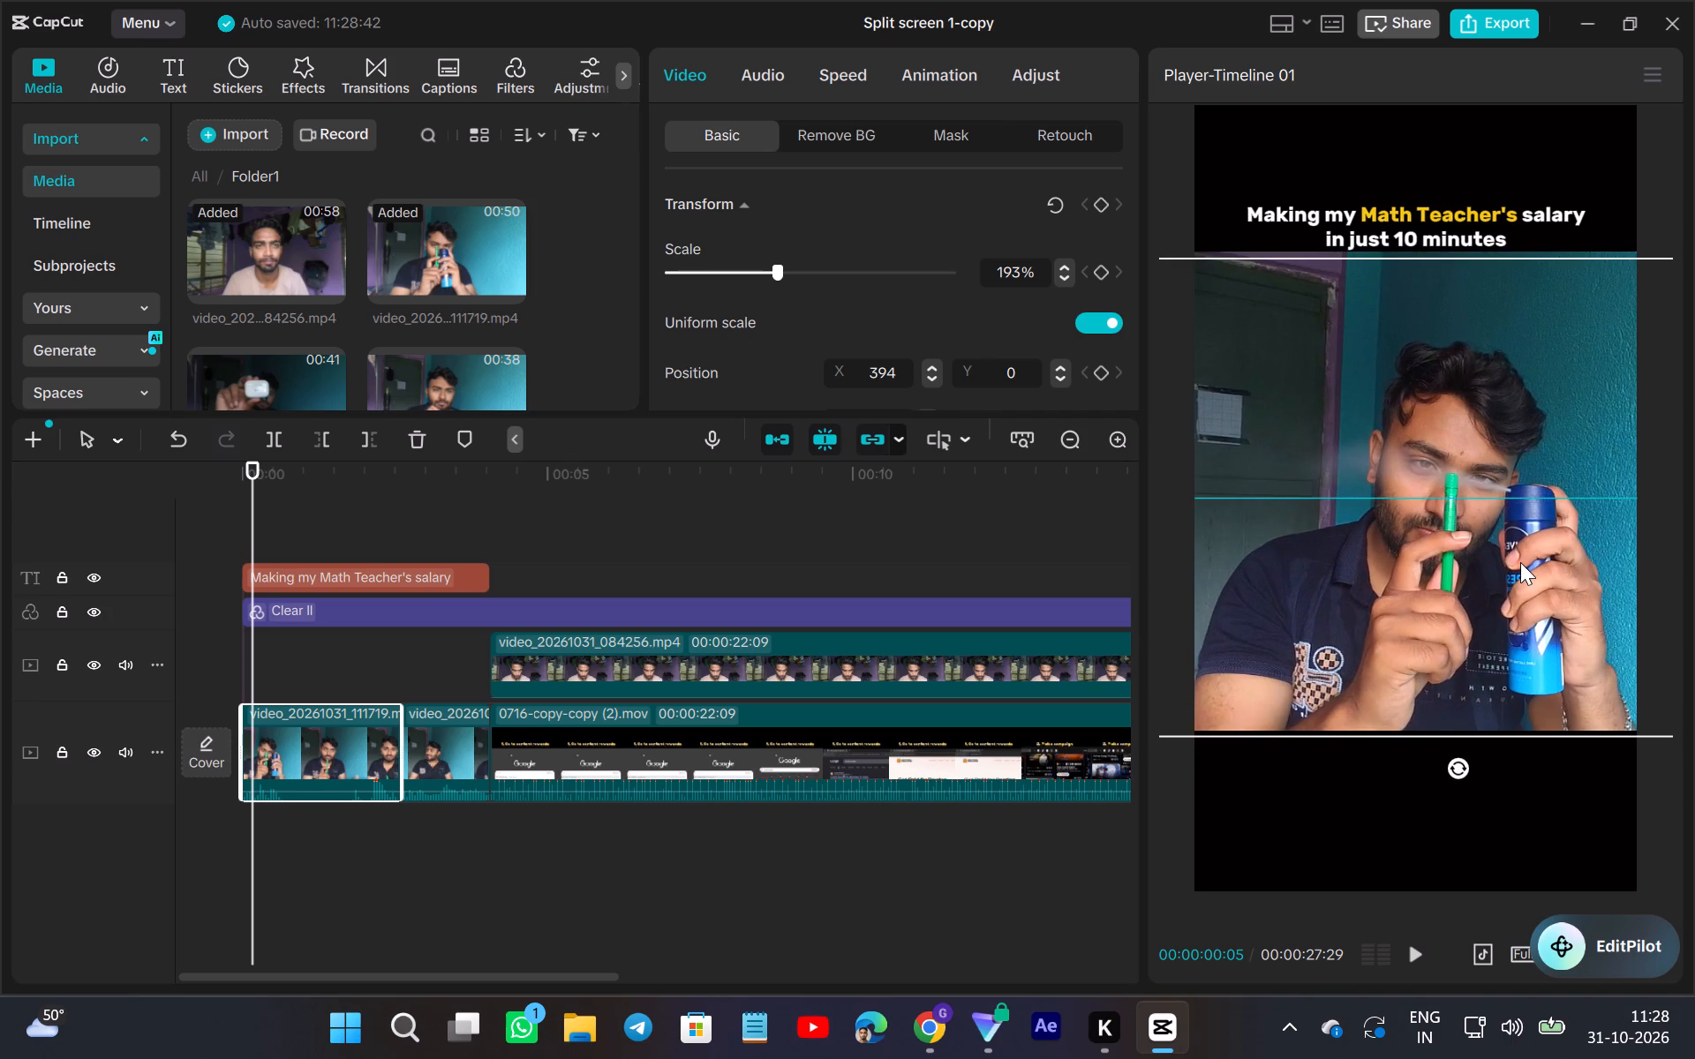
pyautogui.click(1520, 562)
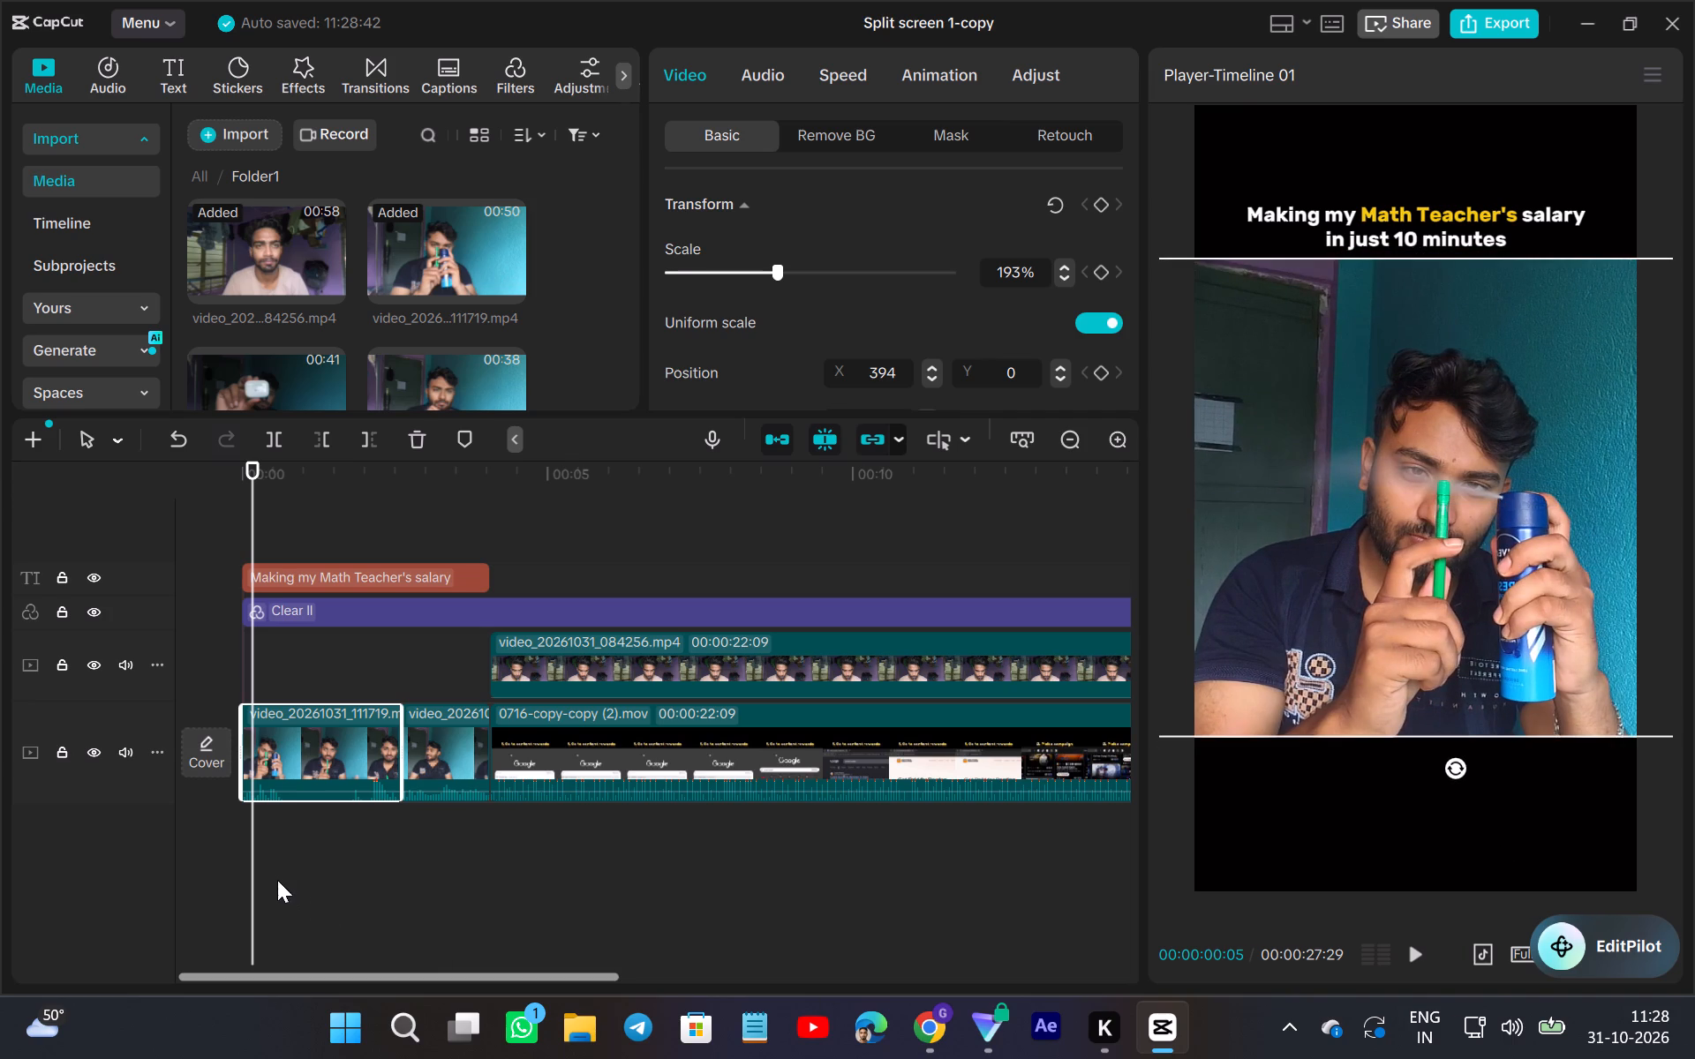
# Split the first opening clip at 00:00:00:22, once the blue can has left the frame.
pyautogui.moveTo(258, 863); pyautogui.dragTo(289, 882)
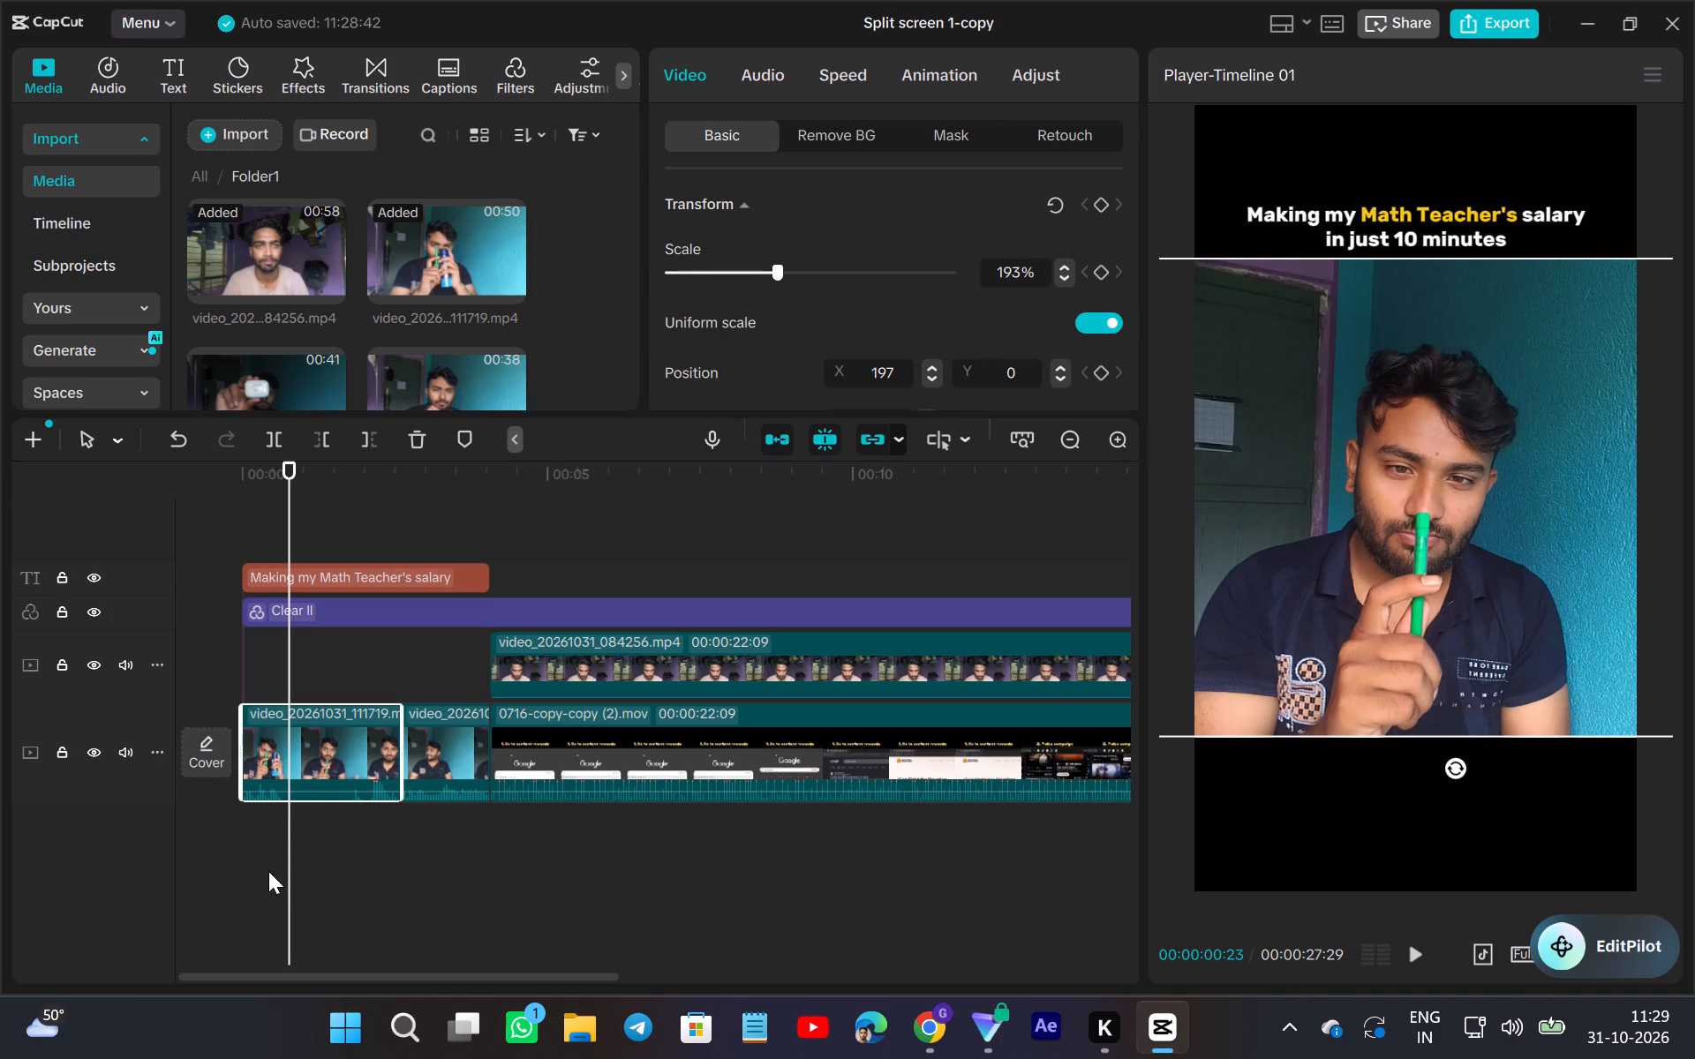
pyautogui.doubleClick(1112, 434)
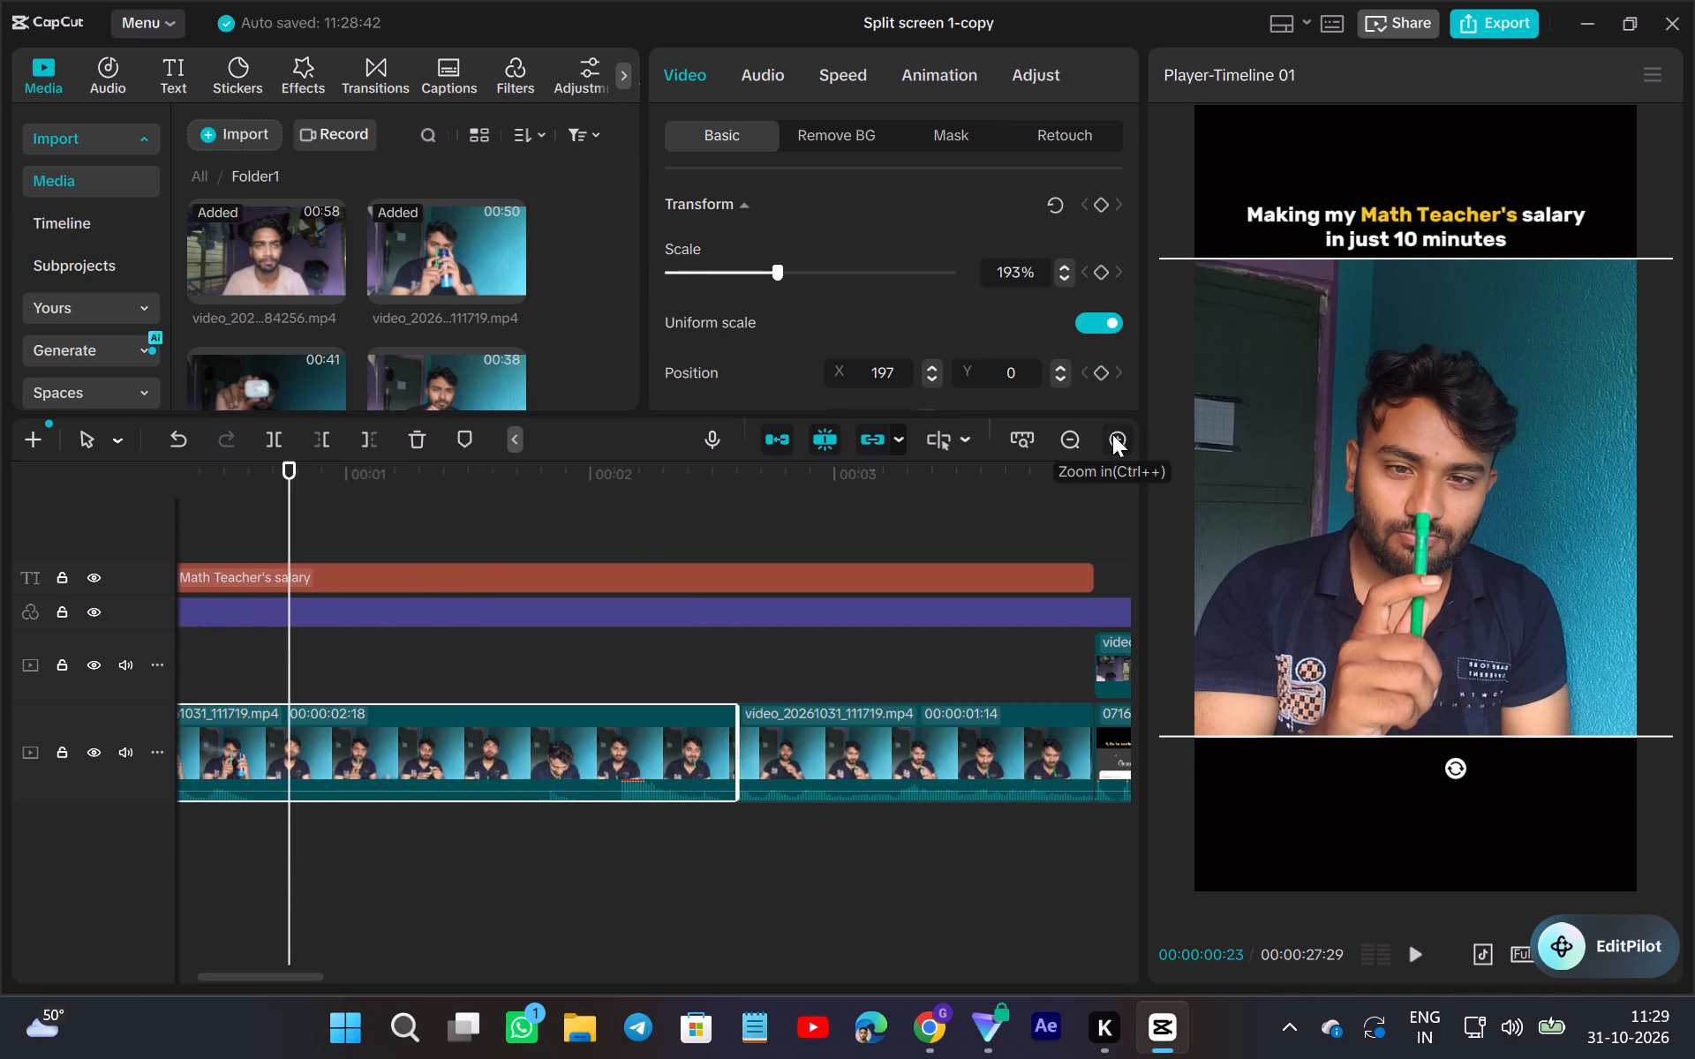
pyautogui.moveTo(290, 852); pyautogui.dragTo(244, 893)
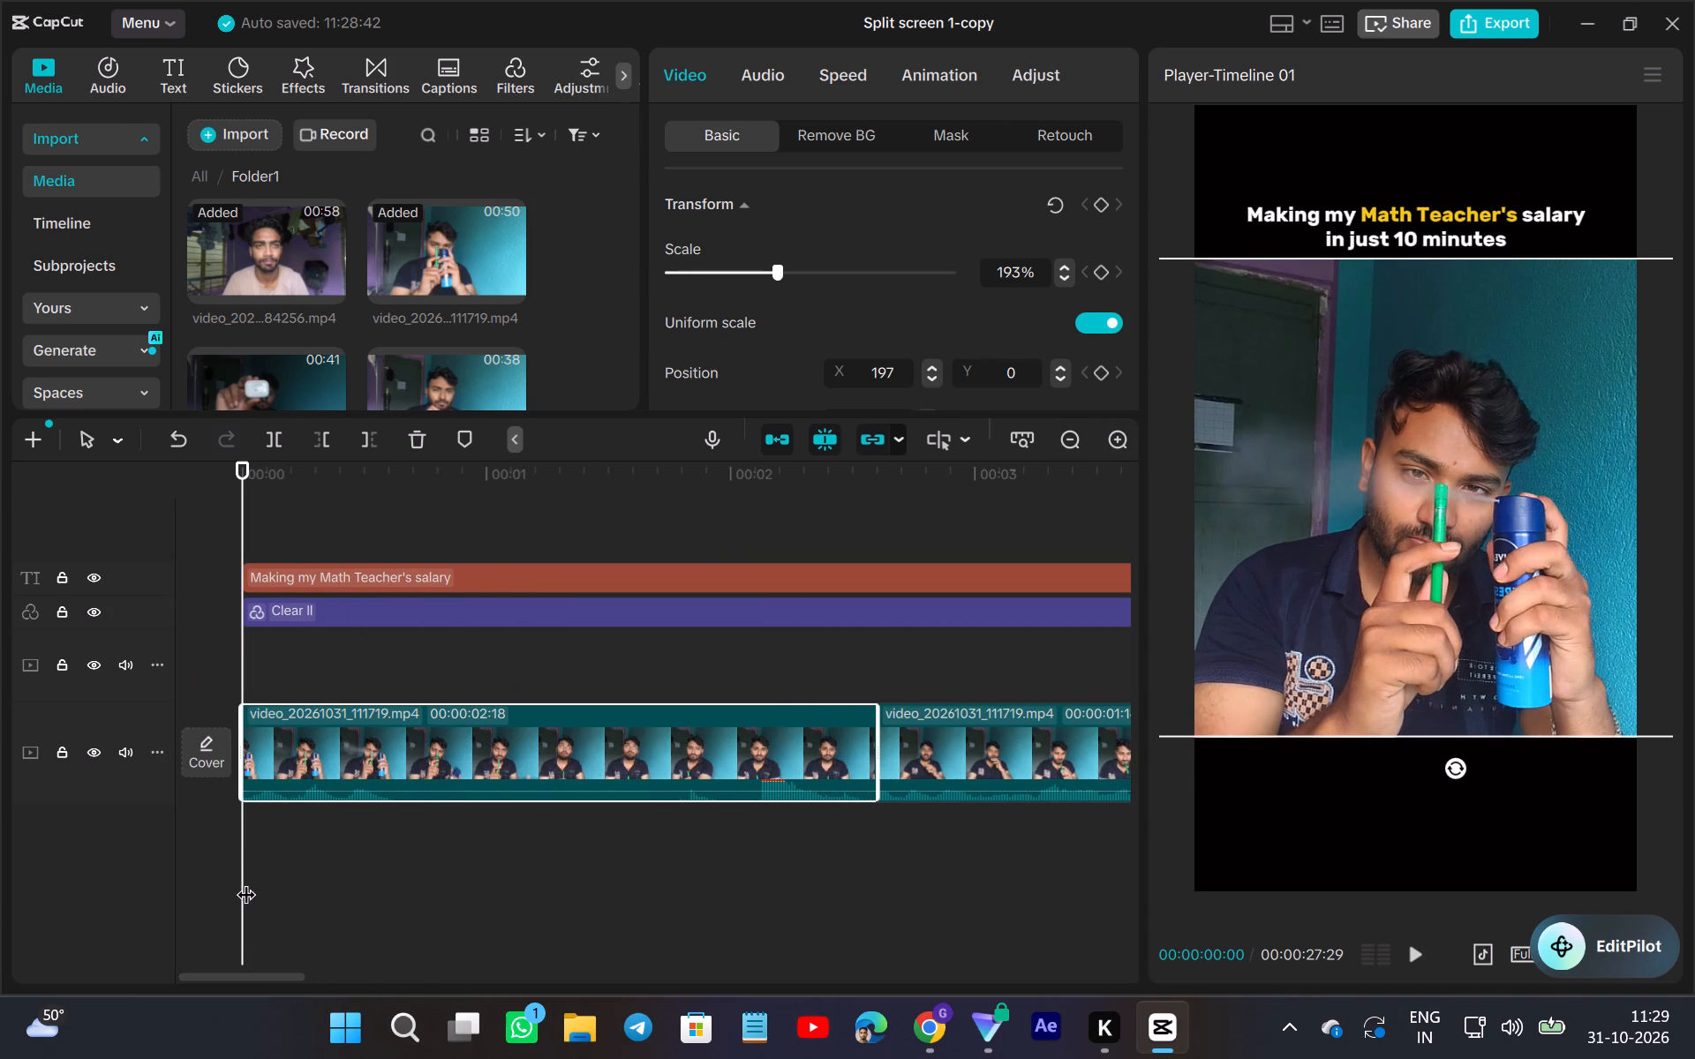
pyautogui.moveTo(245, 881); pyautogui.dragTo(402, 960)
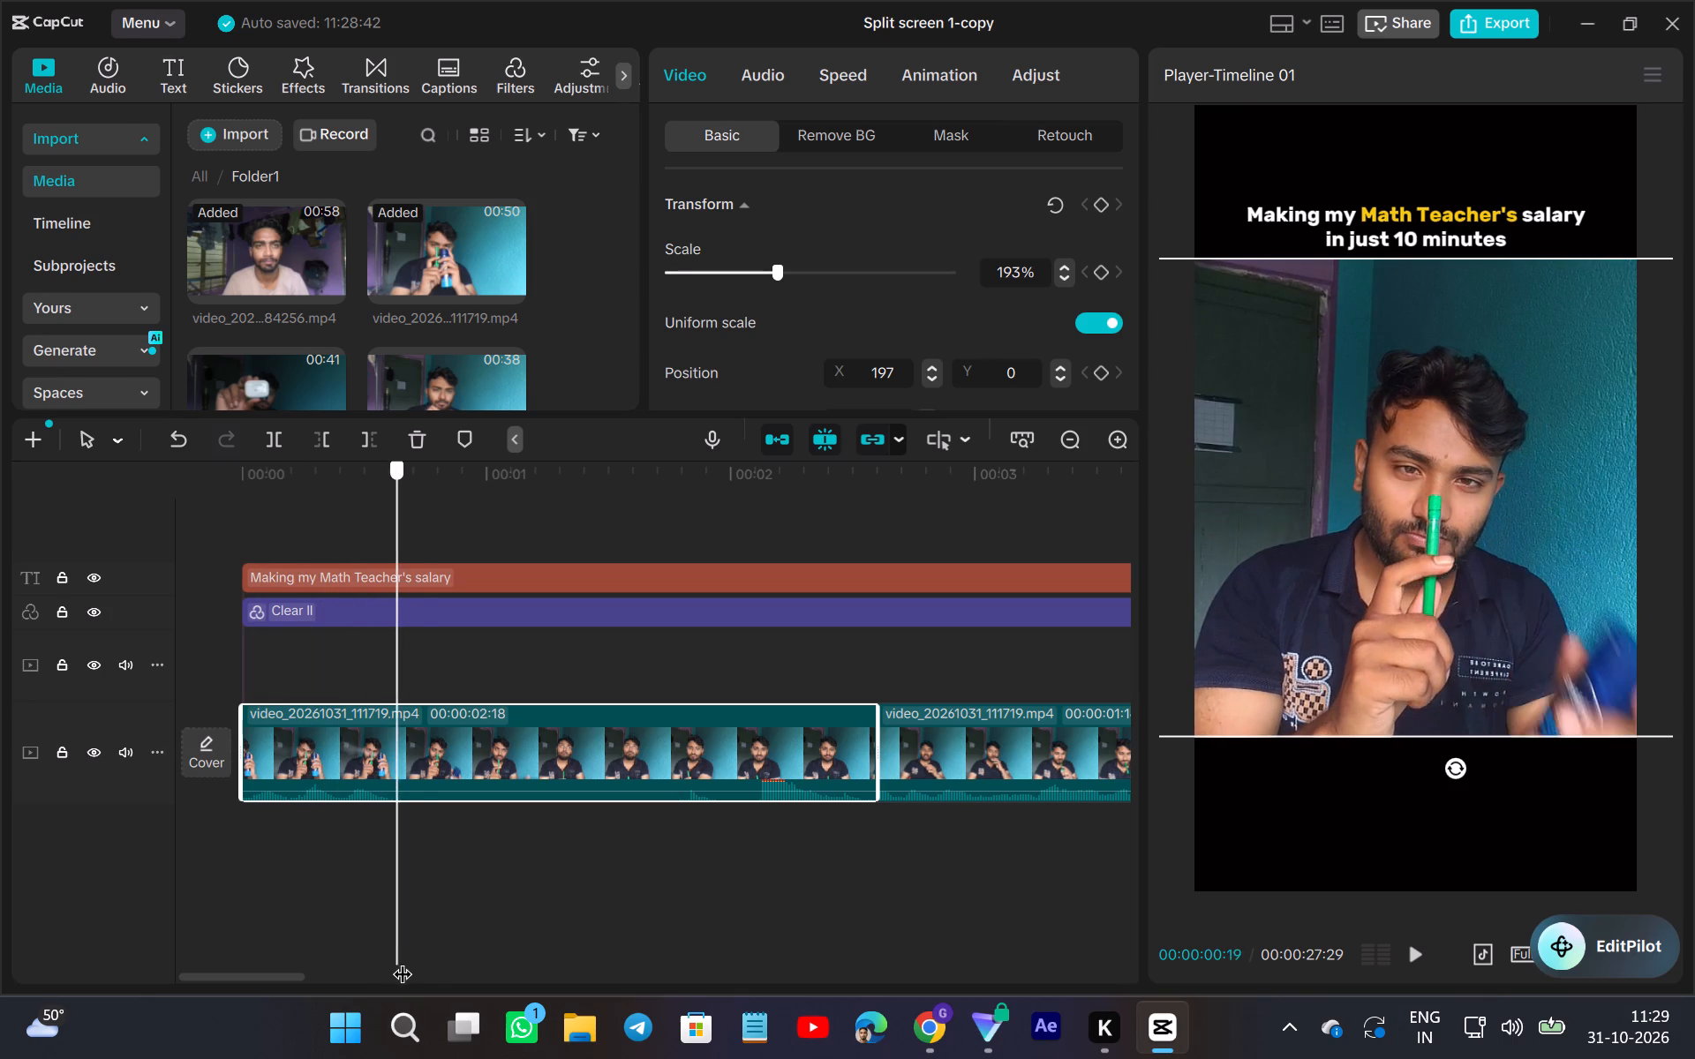
pyautogui.moveTo(402, 960); pyautogui.dragTo(419, 972)
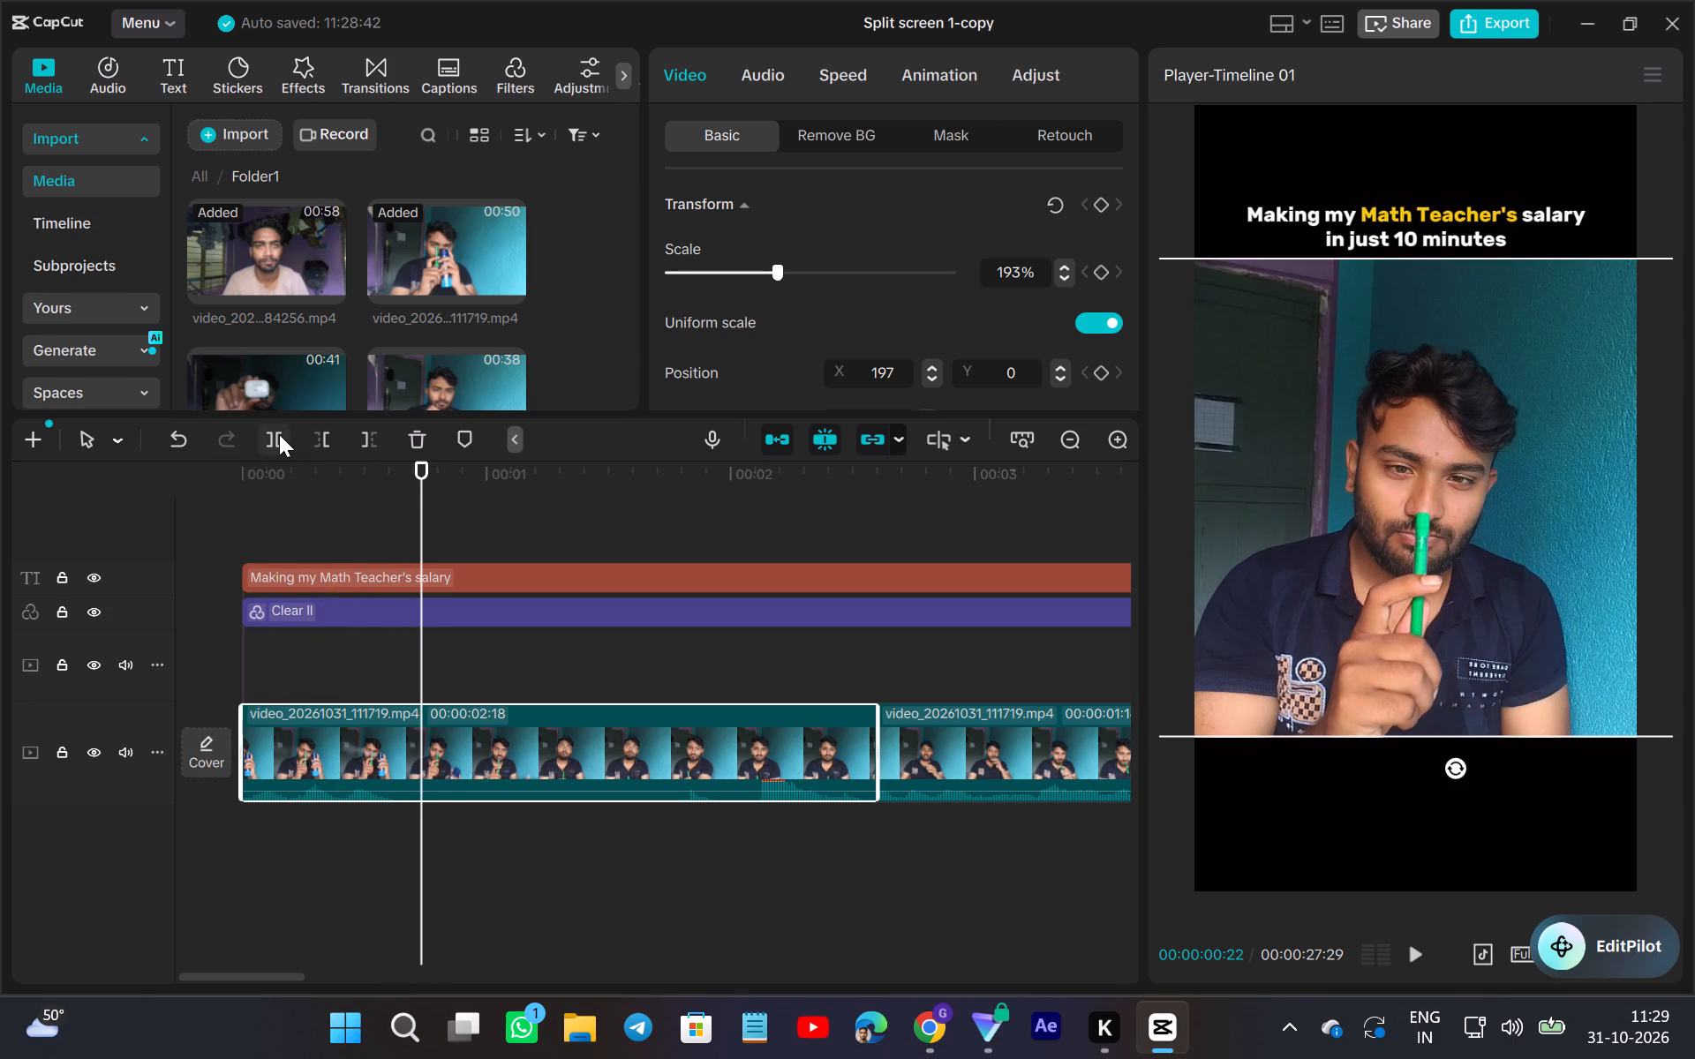
pyautogui.click(279, 434)
# Shift the piece after the 00:00:00:22 split further right within the frame and play from 00:00:00:10 to check it.
pyautogui.moveTo(428, 657); pyautogui.dragTo(438, 665)
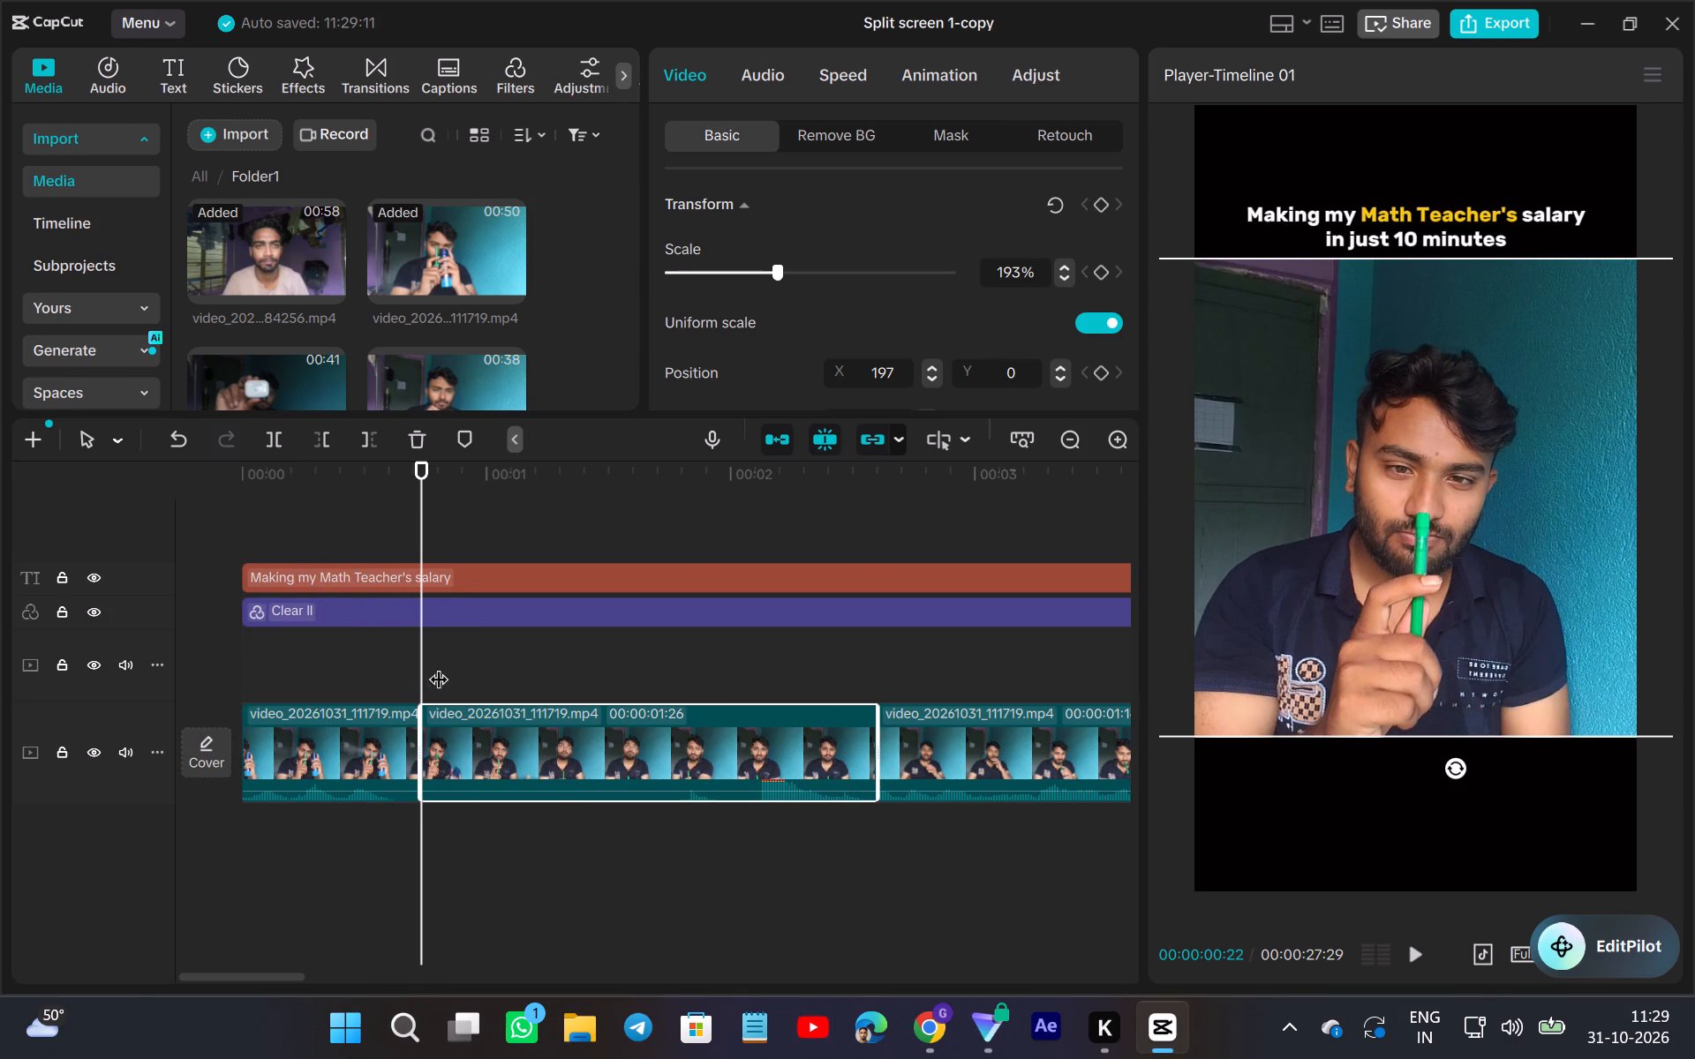
pyautogui.moveTo(438, 665); pyautogui.dragTo(469, 689)
pyautogui.moveTo(1407, 576); pyautogui.dragTo(1450, 576)
pyautogui.click(324, 869)
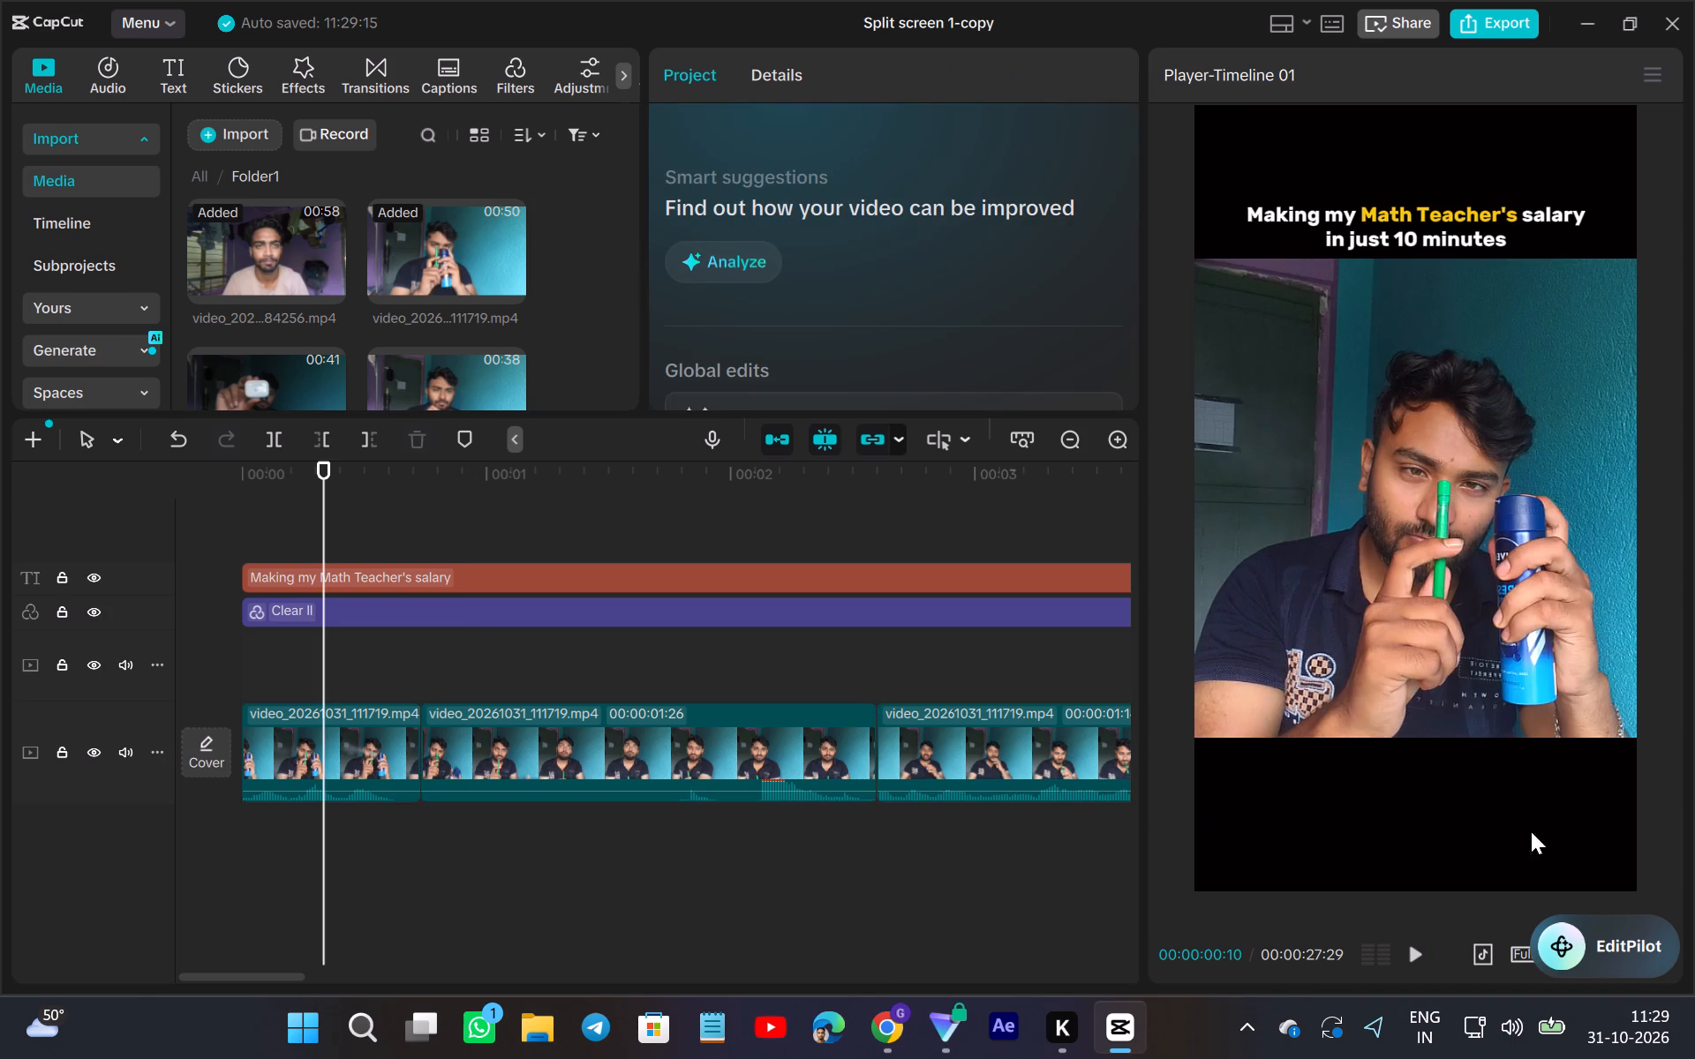
pyautogui.click(1410, 949)
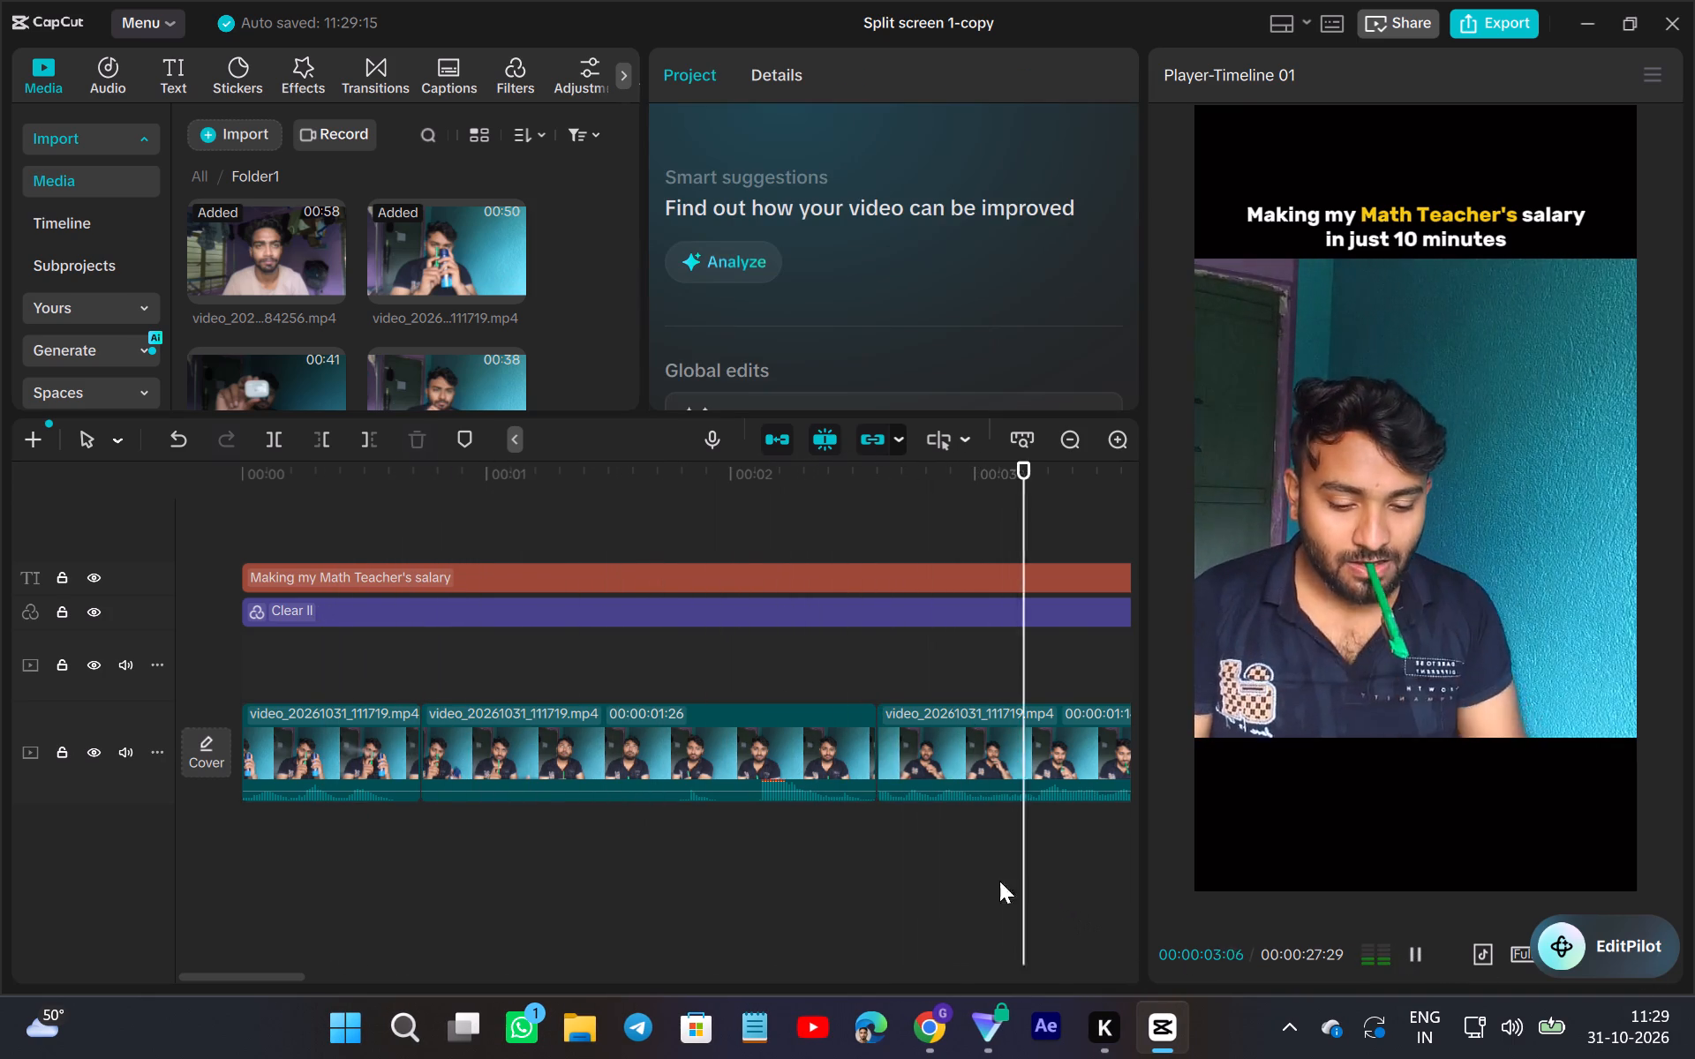
# Reposition the last opening clip, just before the split-screen section, to X 411, Y 0, centring the man in the frame.
pyautogui.click(943, 828)
pyautogui.keyDown('ctrl'); pyautogui.scroll(-1, 704, 950); pyautogui.keyUp('ctrl')
pyautogui.hscroll(5, 725, 913)
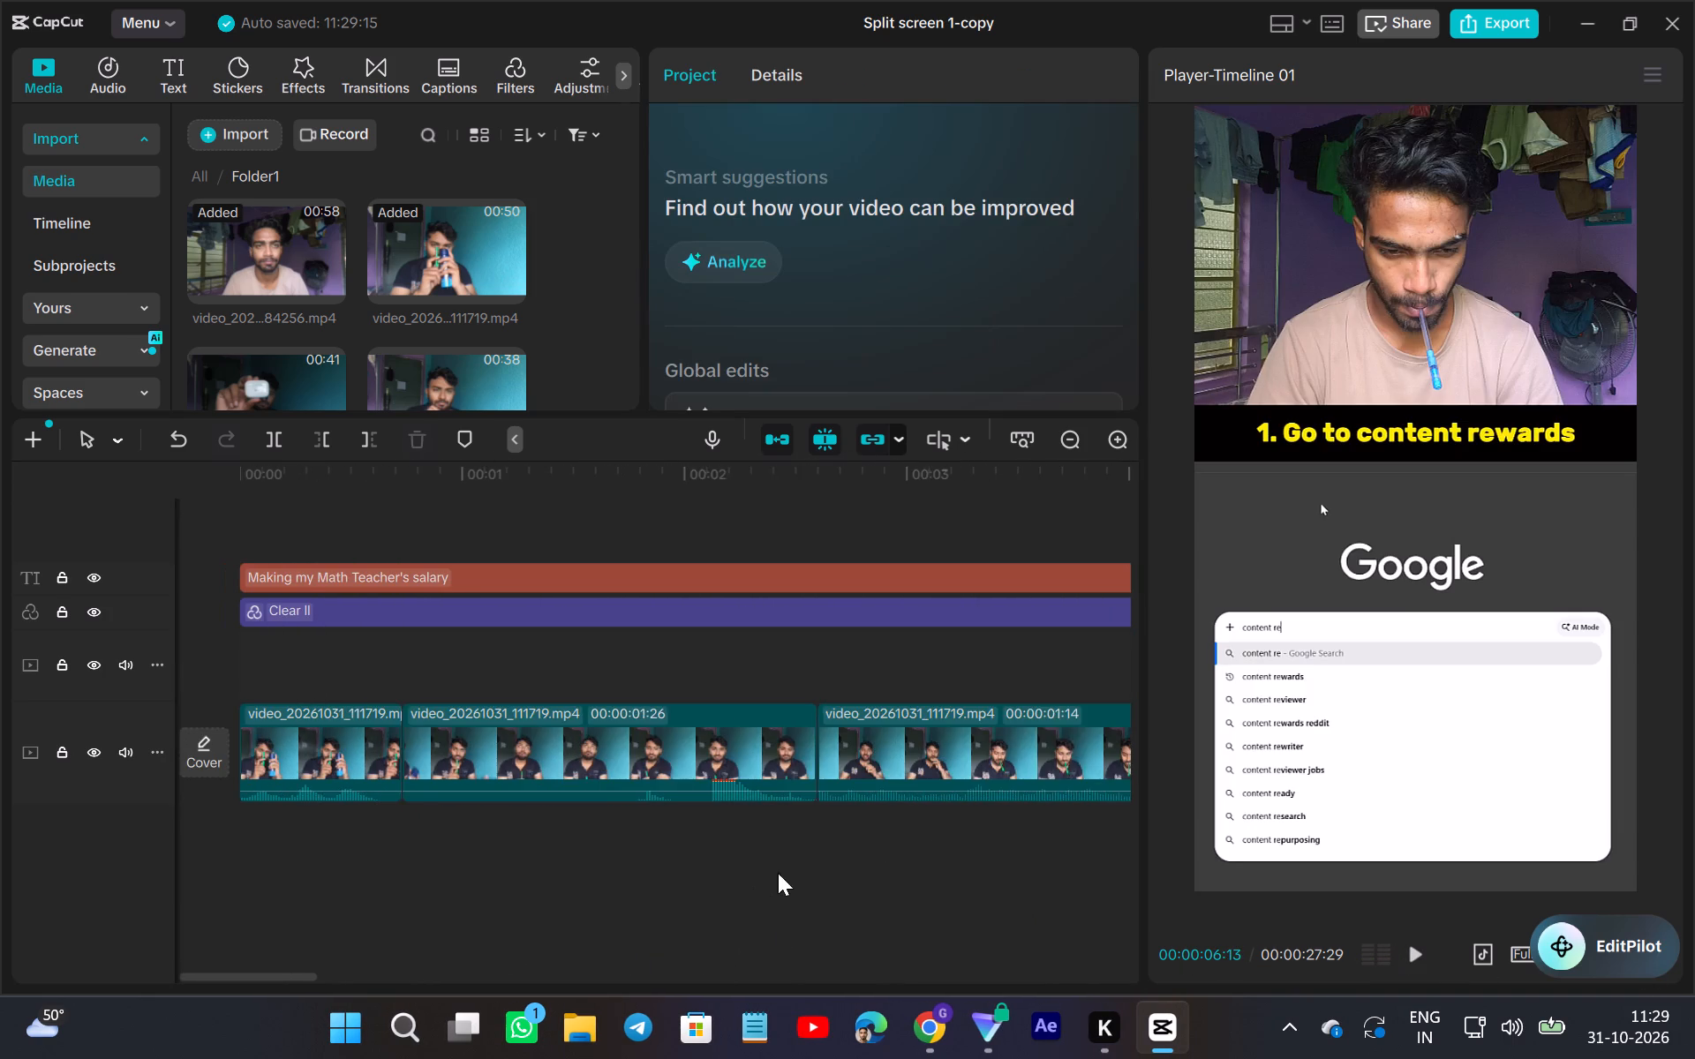
pyautogui.keyDown('ctrl'); pyautogui.scroll(-2, 780, 870); pyautogui.keyUp('ctrl')
pyautogui.keyDown('ctrl'); pyautogui.scroll(2, 961, 862); pyautogui.keyUp('ctrl')
pyautogui.click(828, 840)
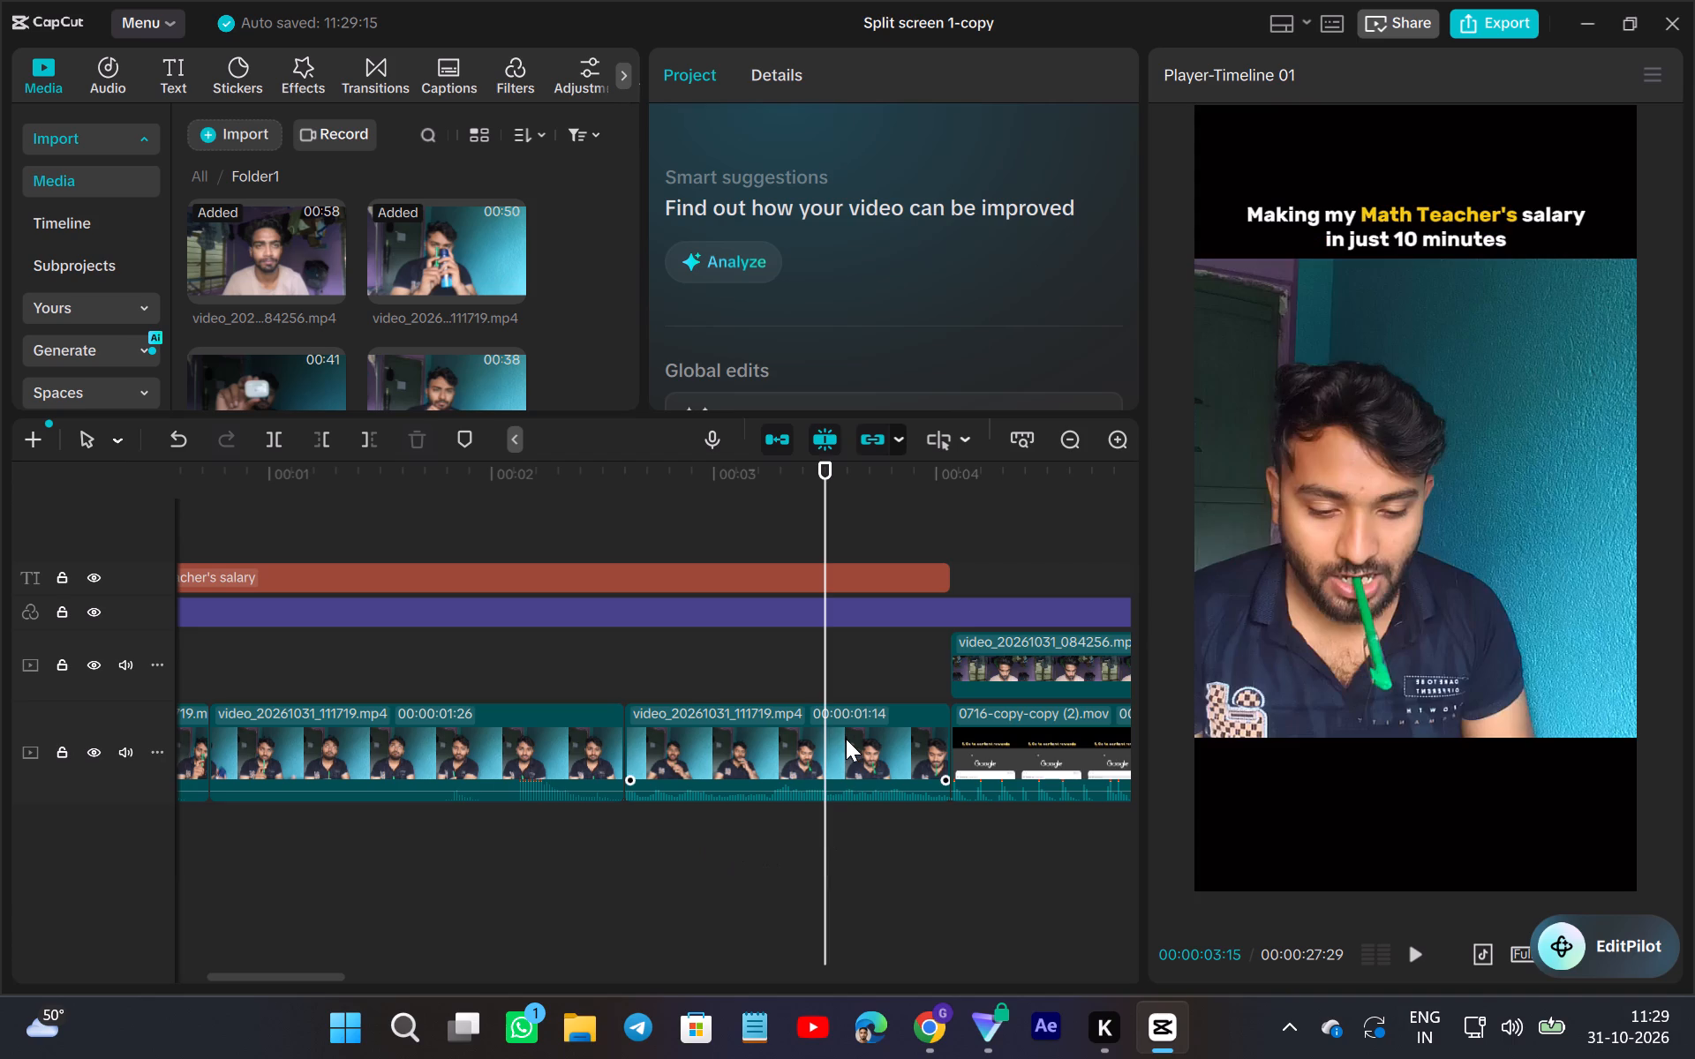
pyautogui.click(846, 739)
pyautogui.moveTo(1408, 514); pyautogui.dragTo(1488, 506)
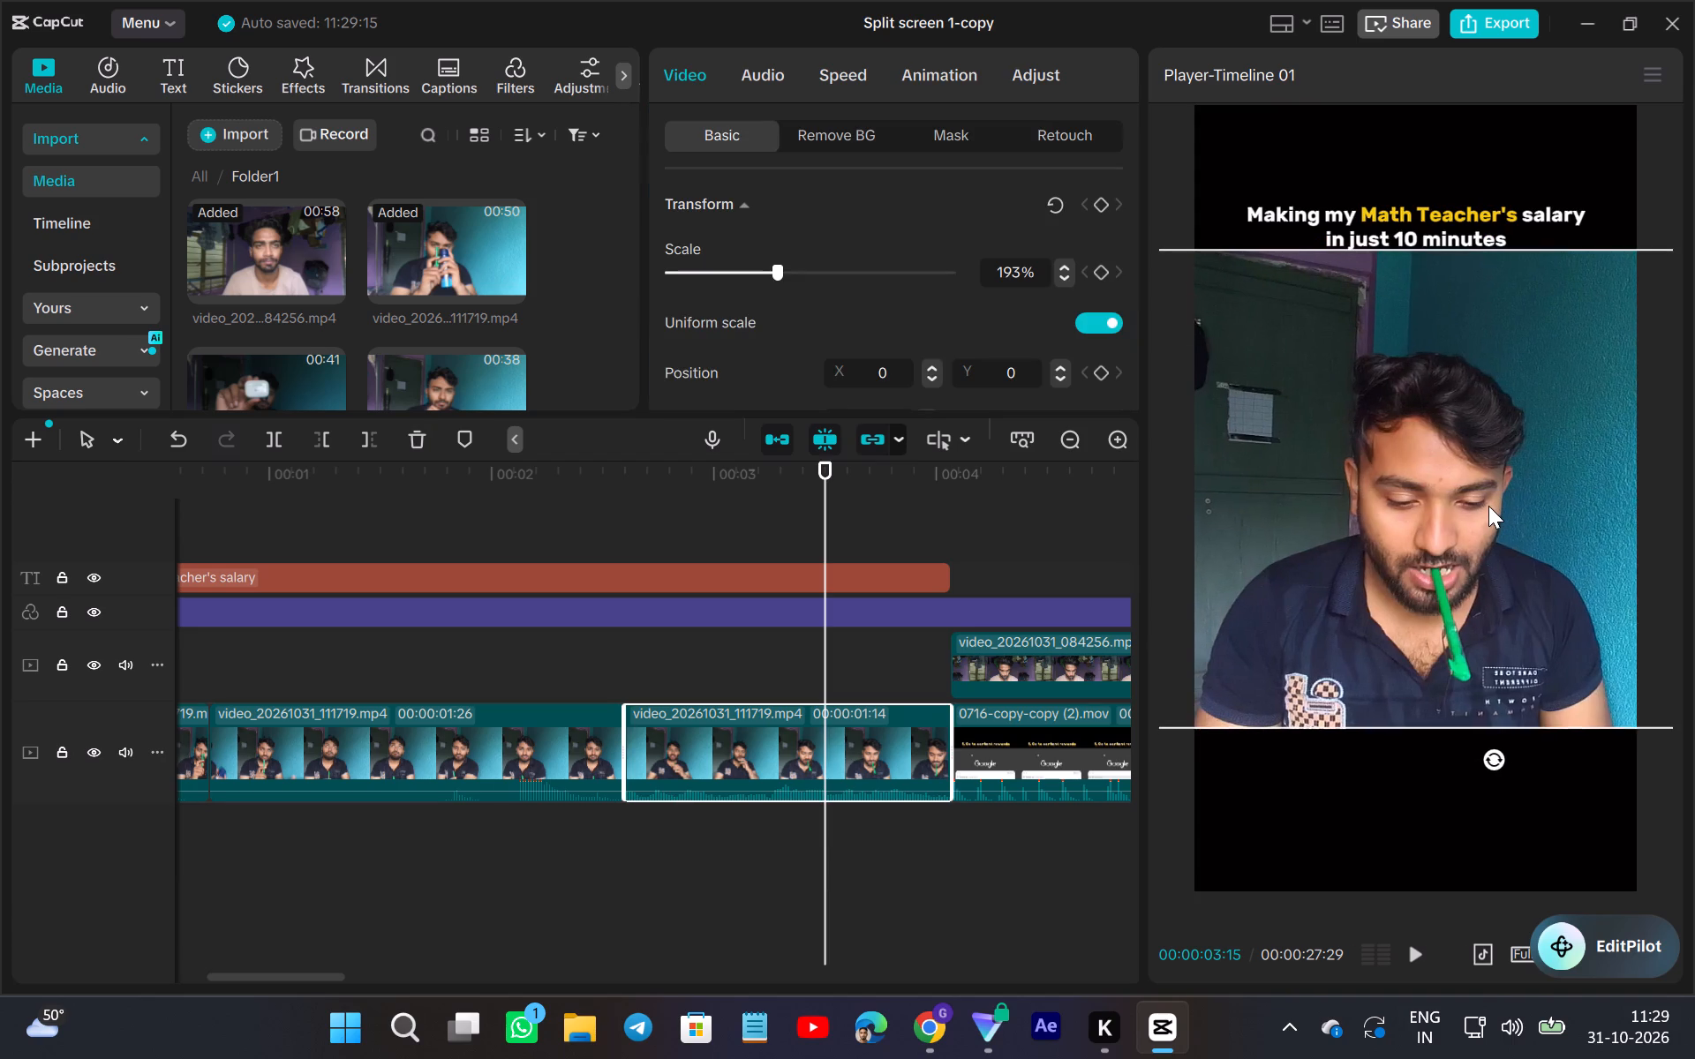
pyautogui.moveTo(1488, 506); pyautogui.dragTo(1494, 515)
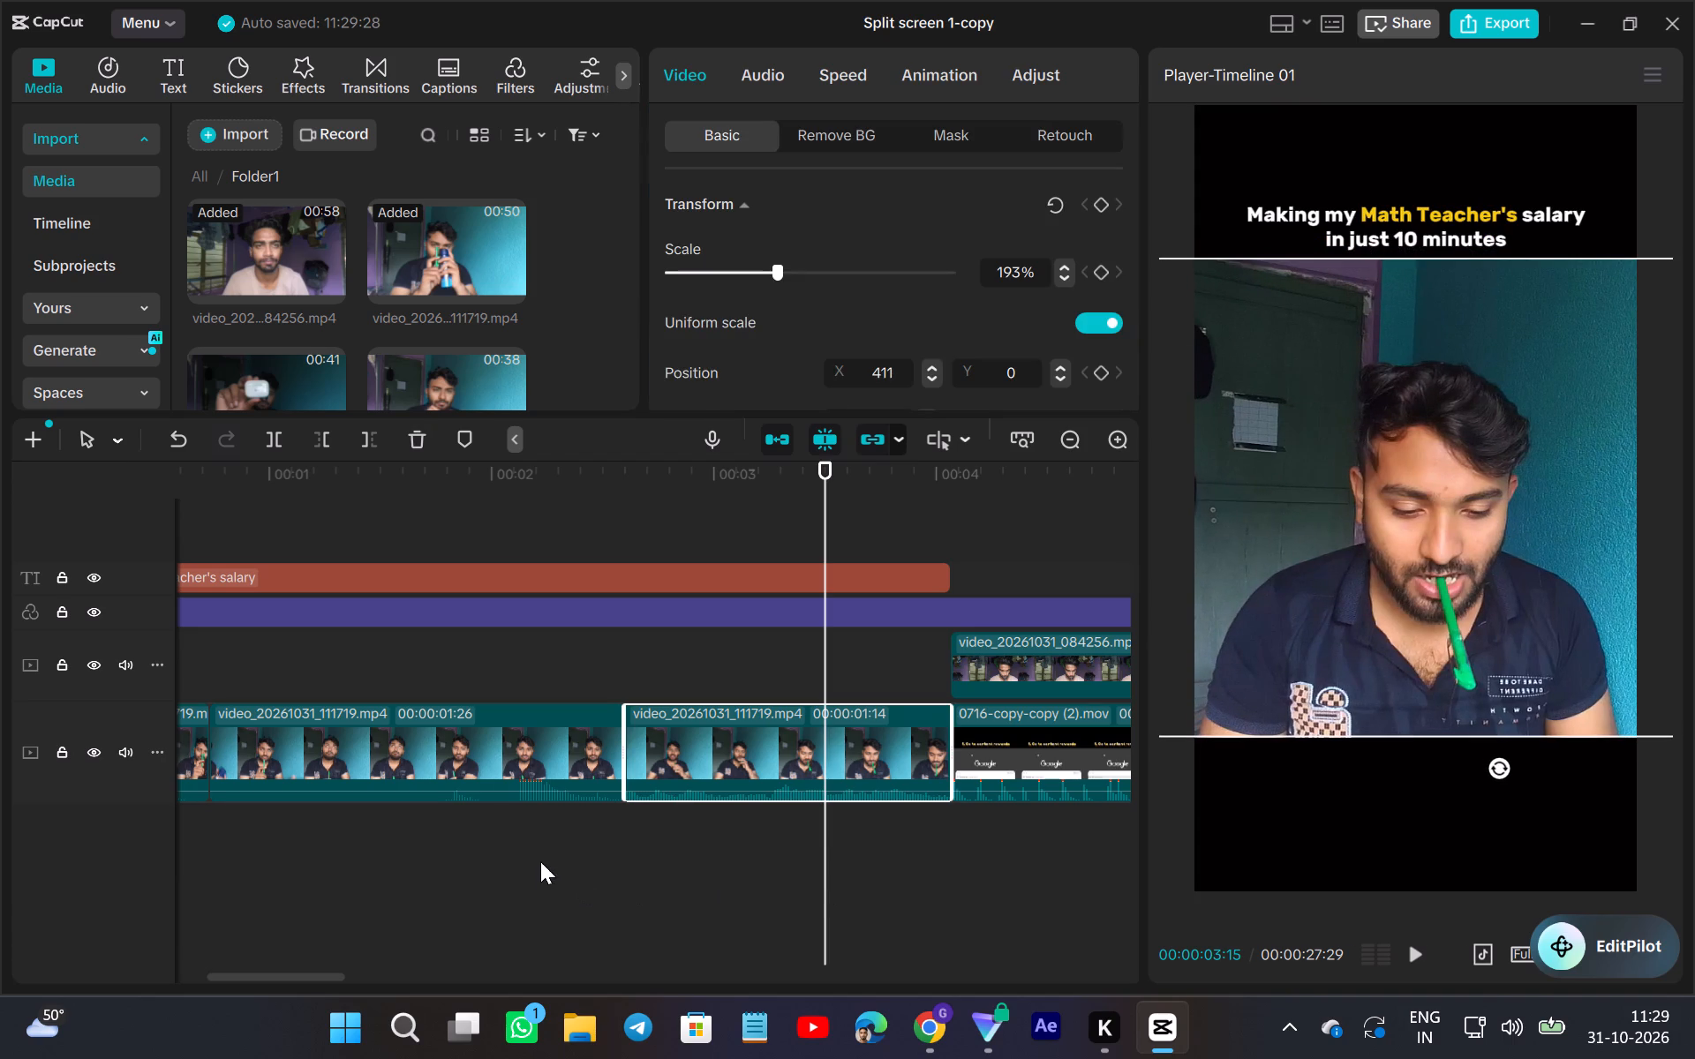
# Play the opening from about 00:00:02 into the split-screen section to check the reframed last clip.
pyautogui.click(540, 861)
pyautogui.click(1413, 956)
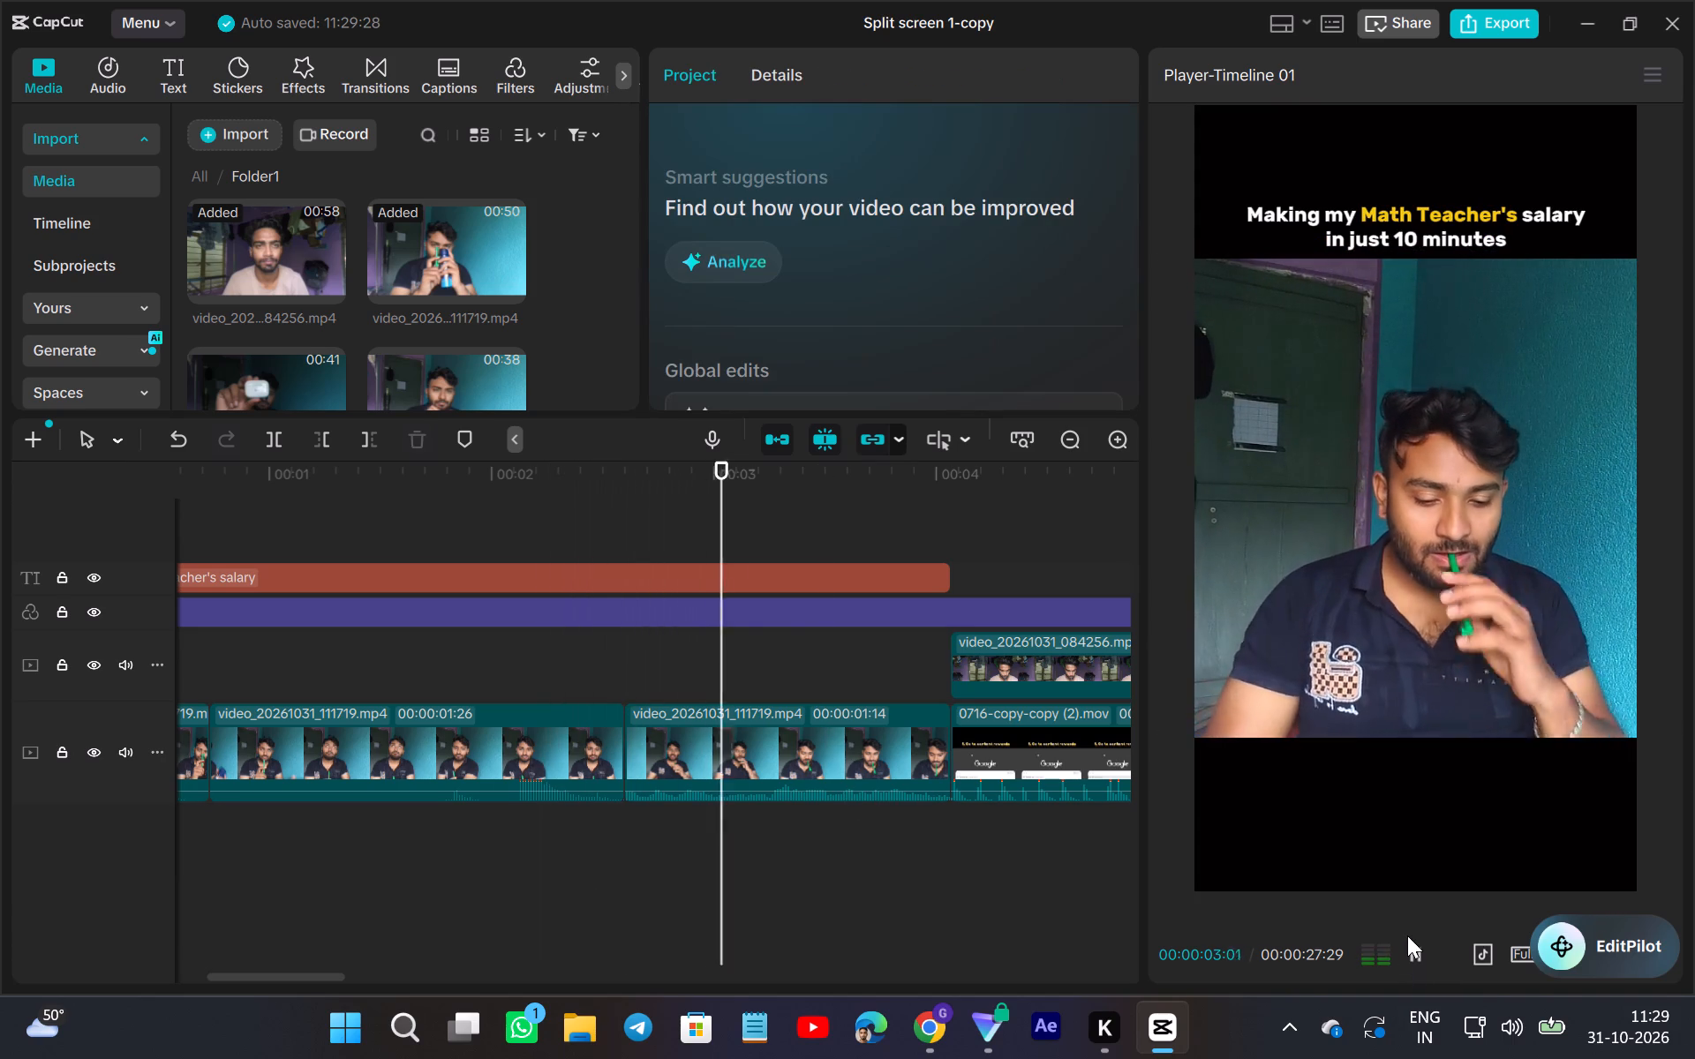
pyautogui.hscroll(-1, 685, 860)
pyautogui.click(835, 858)
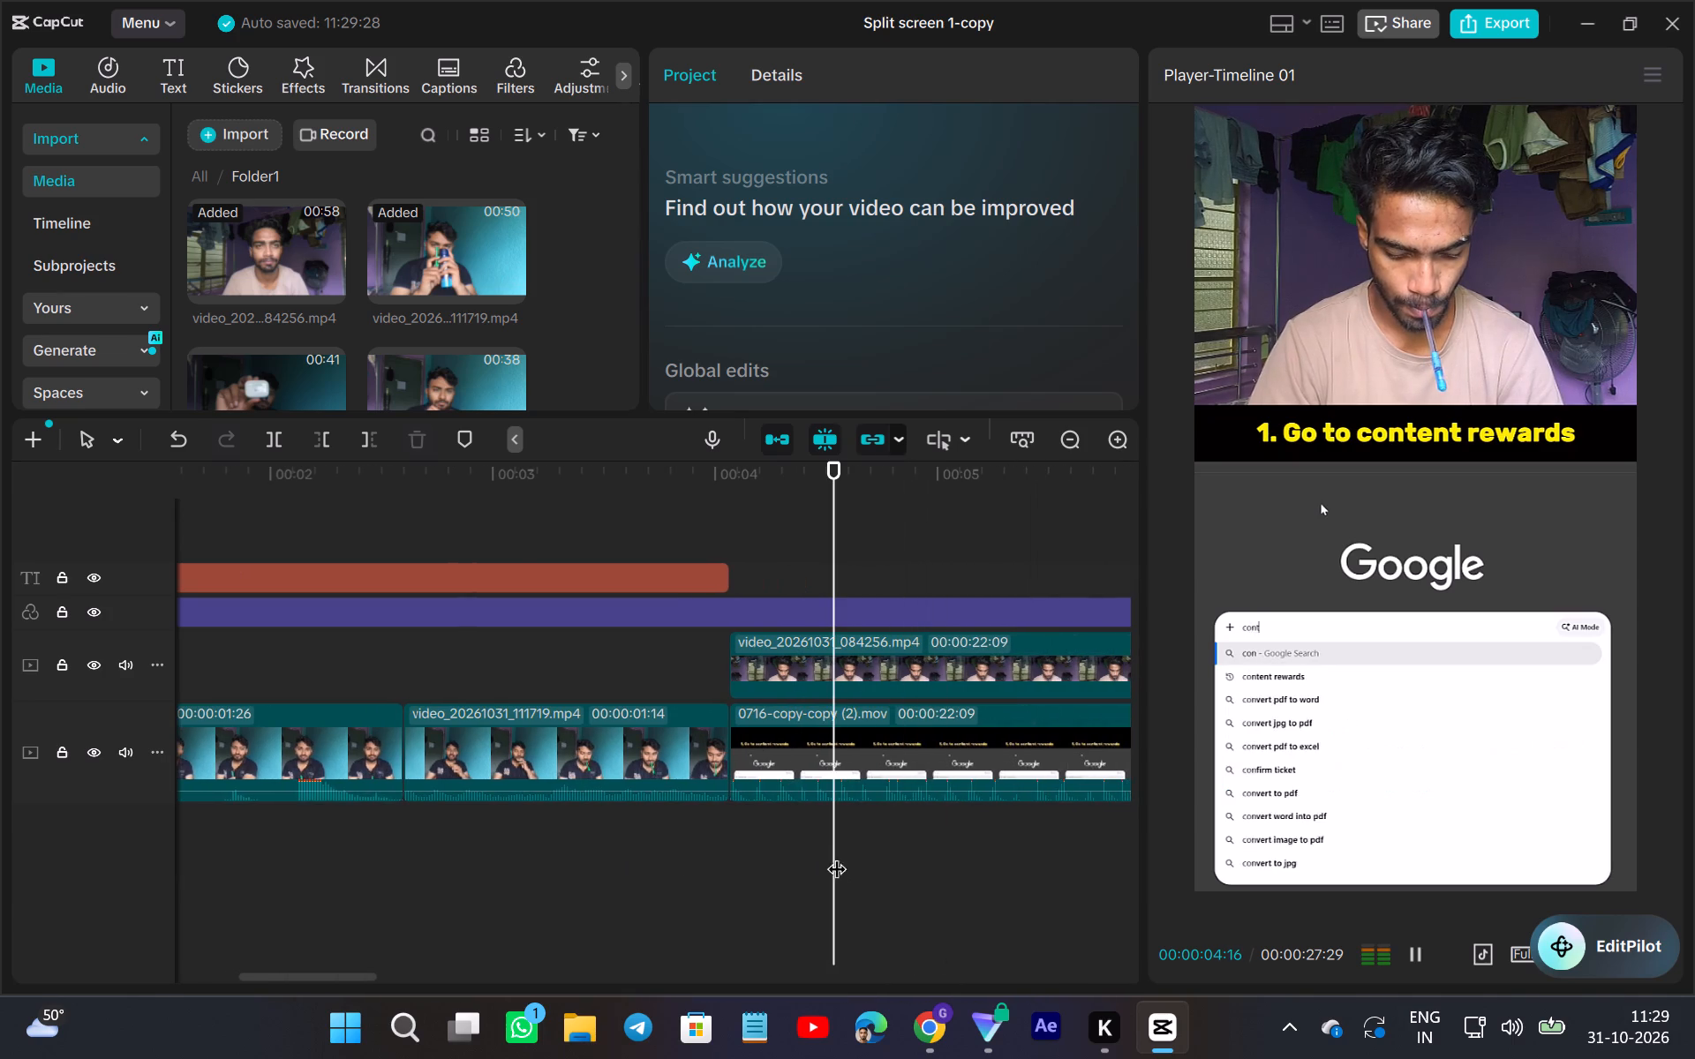
# Replace the upper split-screen clip with video_20261031_111719.mp4, using the section where the man looks down with the green straw in his mouth.
pyautogui.keyDown('ctrl'); pyautogui.scroll(-4, 539, 557); pyautogui.keyUp('ctrl')
pyautogui.moveTo(431, 253); pyautogui.dragTo(870, 635)
pyautogui.moveTo(901, 602); pyautogui.dragTo(880, 613)
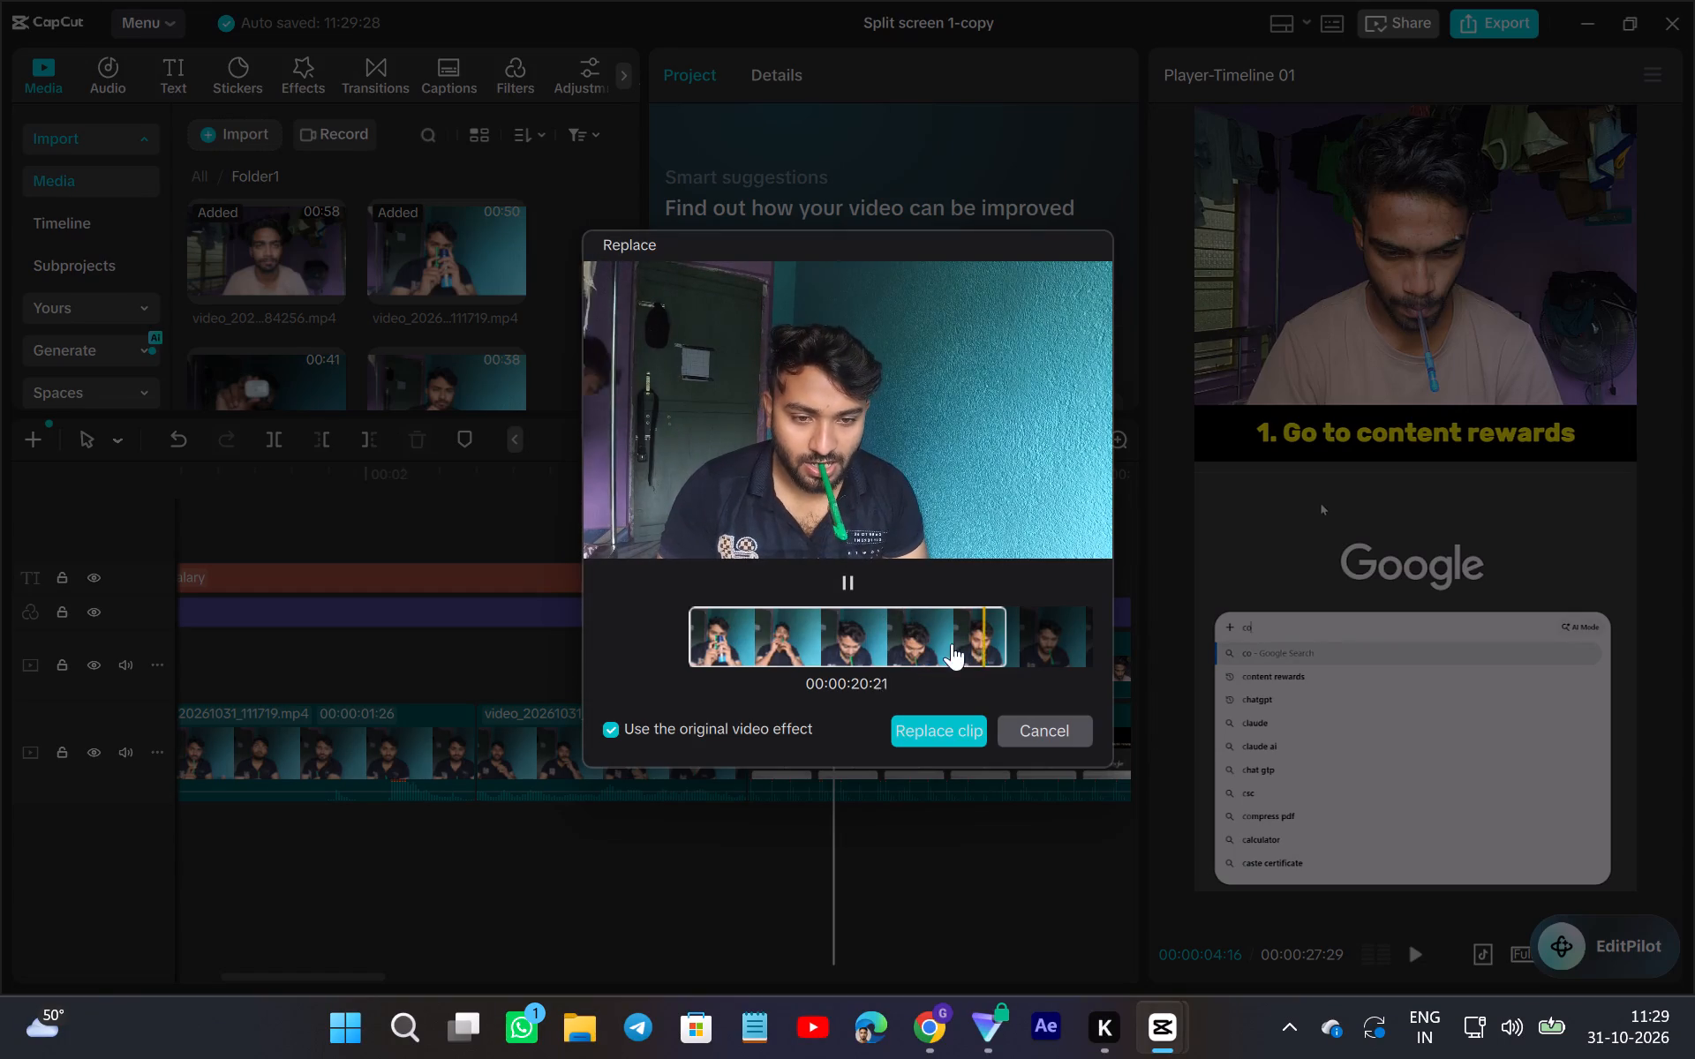
pyautogui.moveTo(929, 650); pyautogui.dragTo(595, 716)
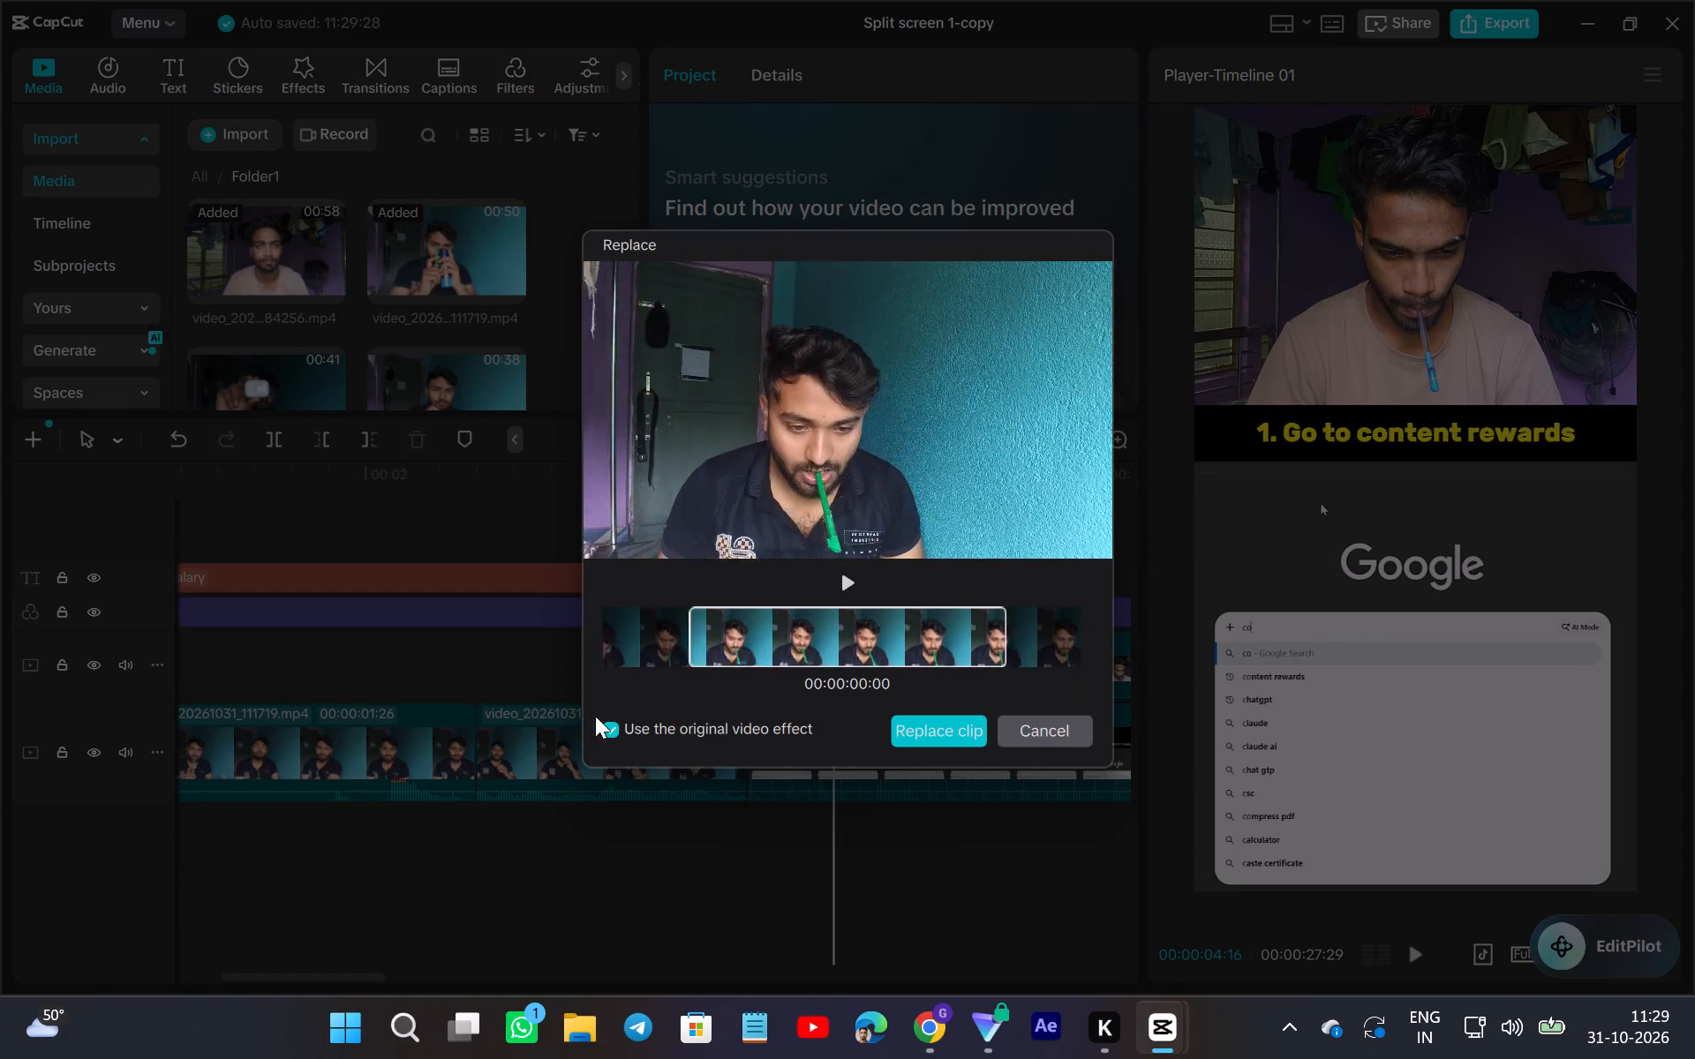
pyautogui.moveTo(595, 716); pyautogui.dragTo(460, 740)
pyautogui.moveTo(819, 638); pyautogui.dragTo(843, 643)
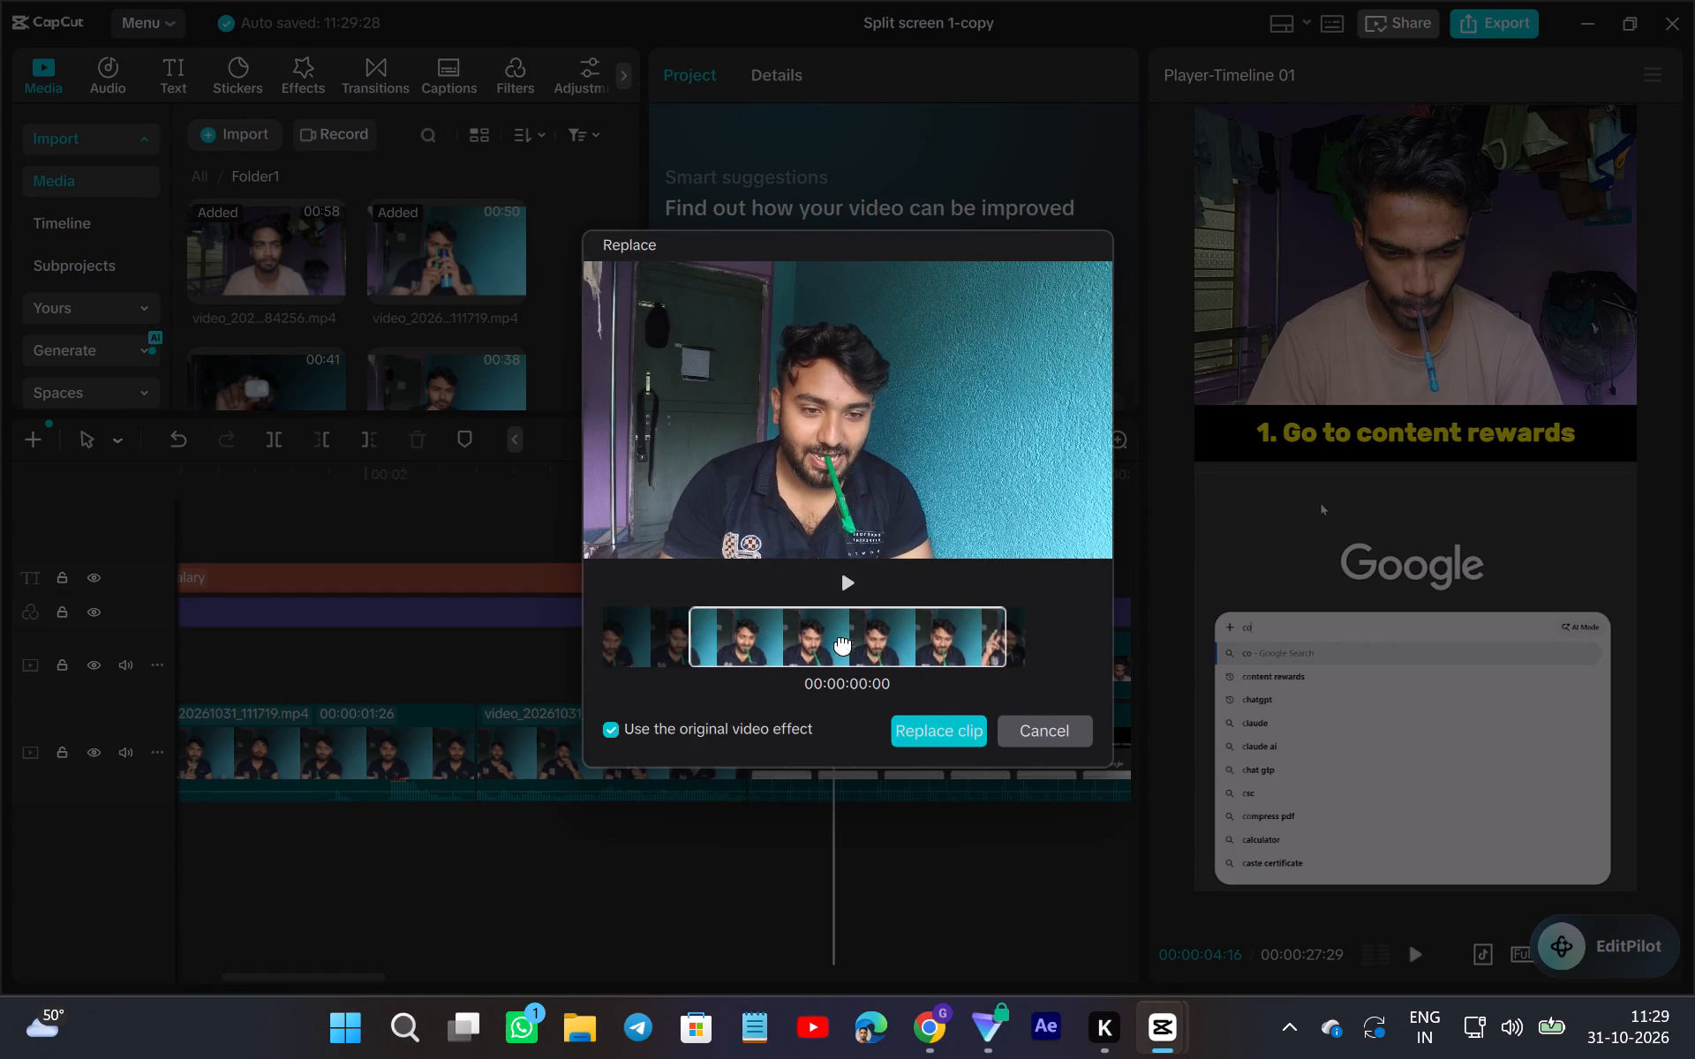
pyautogui.moveTo(843, 643); pyautogui.dragTo(946, 680)
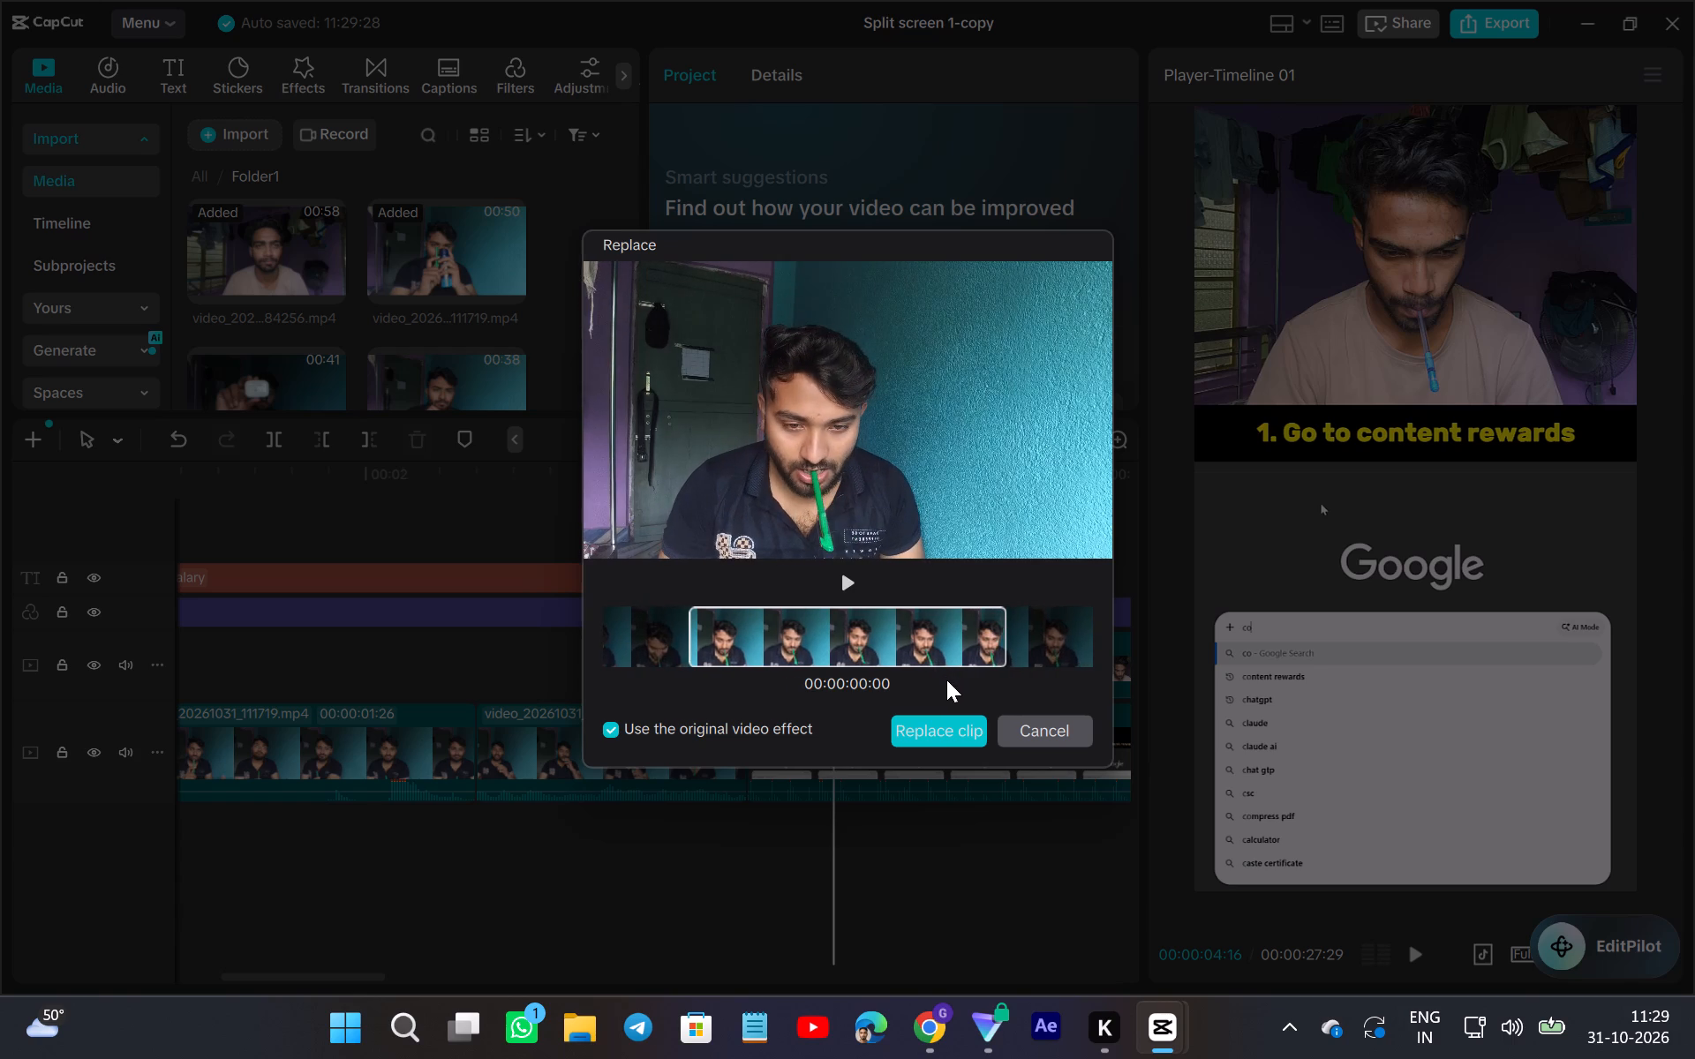
pyautogui.moveTo(946, 680); pyautogui.dragTo(1013, 705)
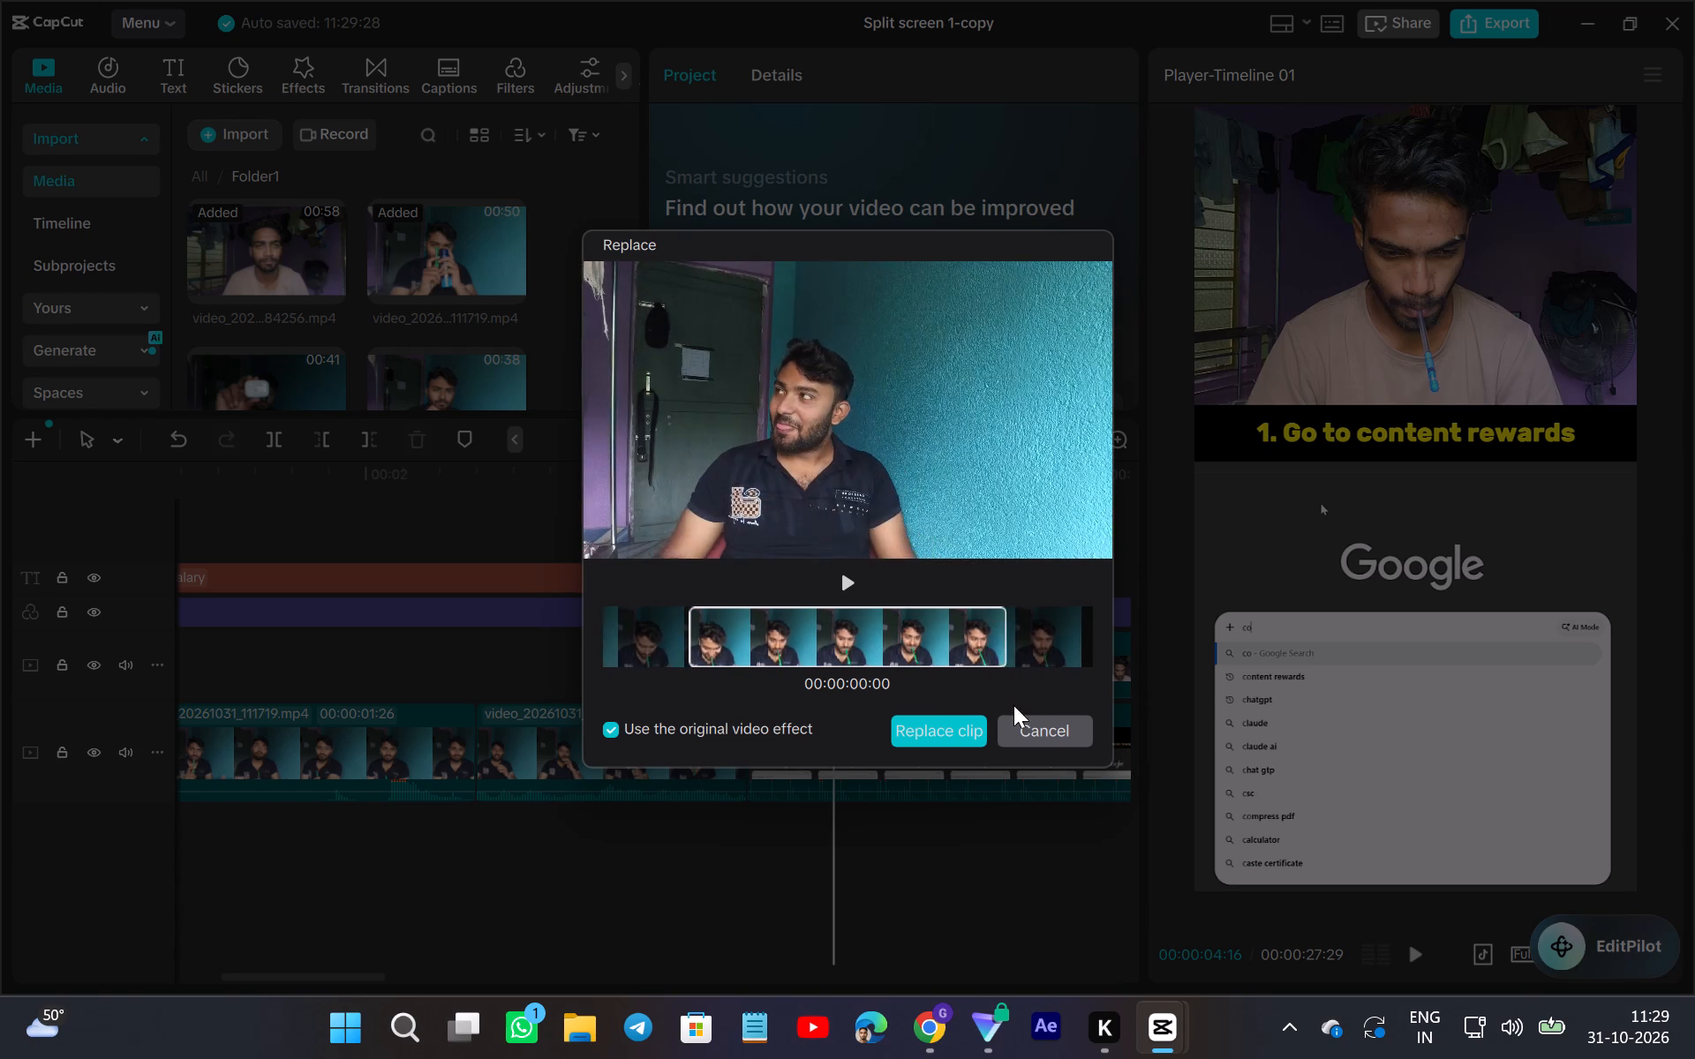
pyautogui.moveTo(1013, 705); pyautogui.dragTo(979, 732)
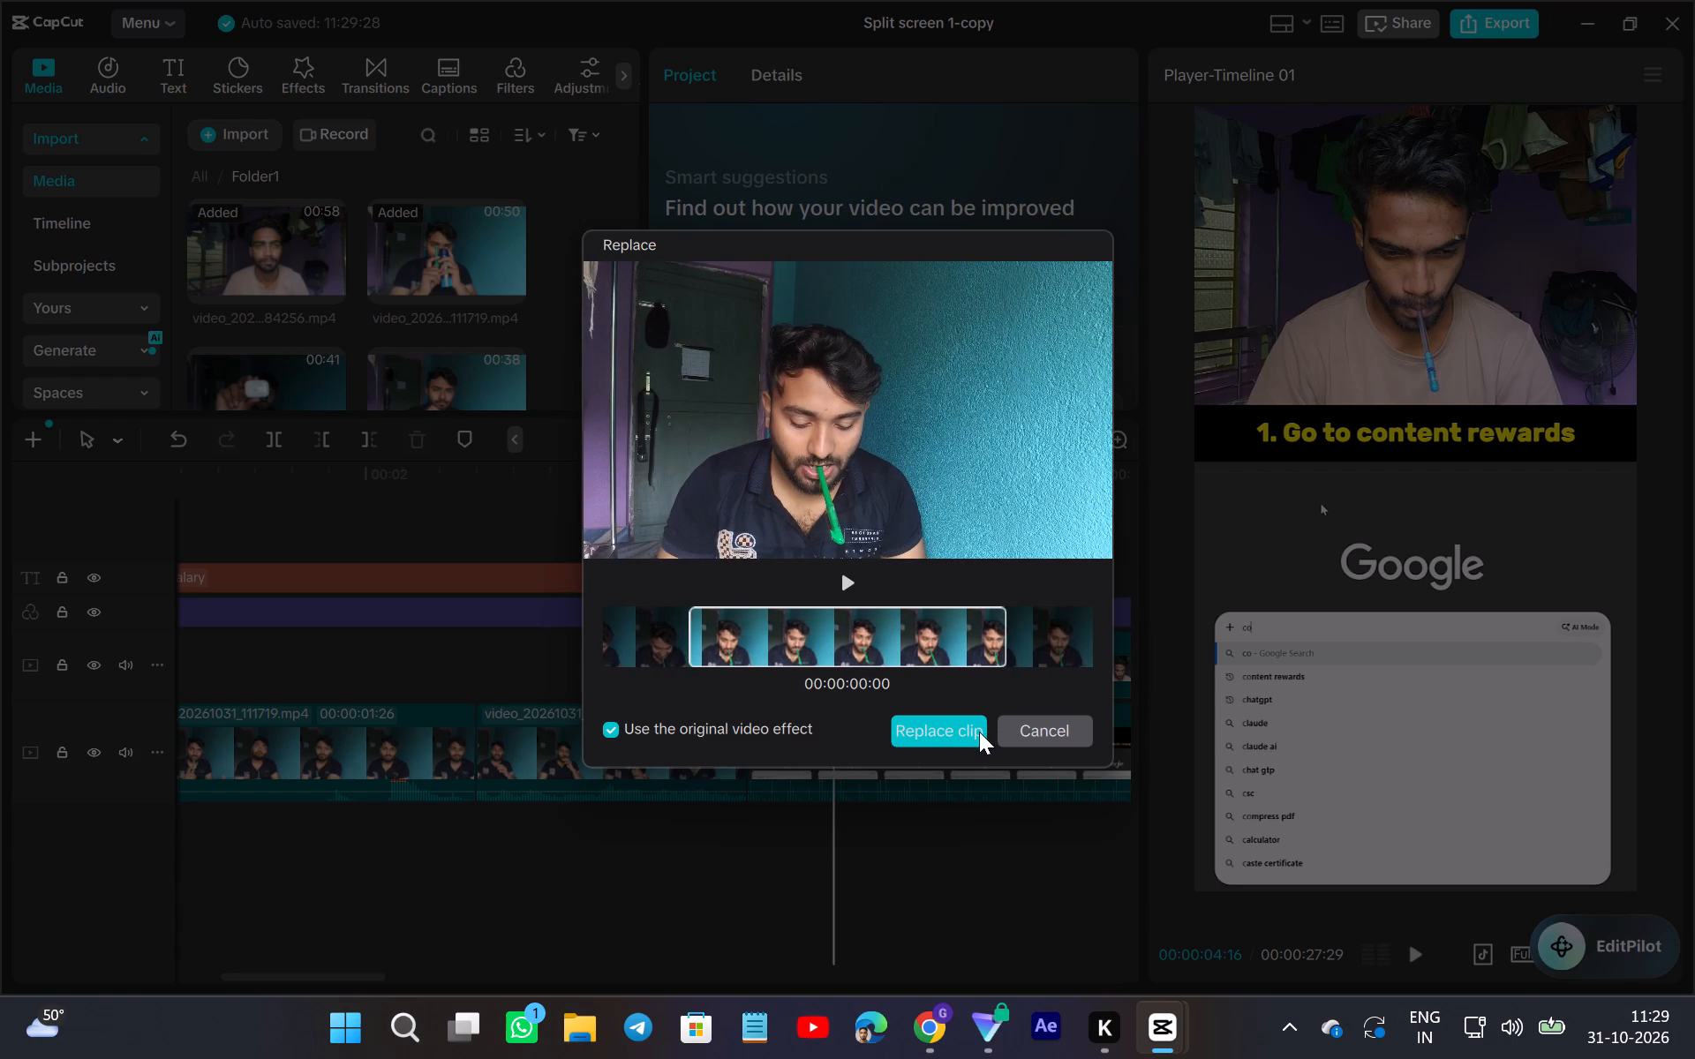
pyautogui.moveTo(979, 732); pyautogui.dragTo(975, 739)
pyautogui.click(941, 728)
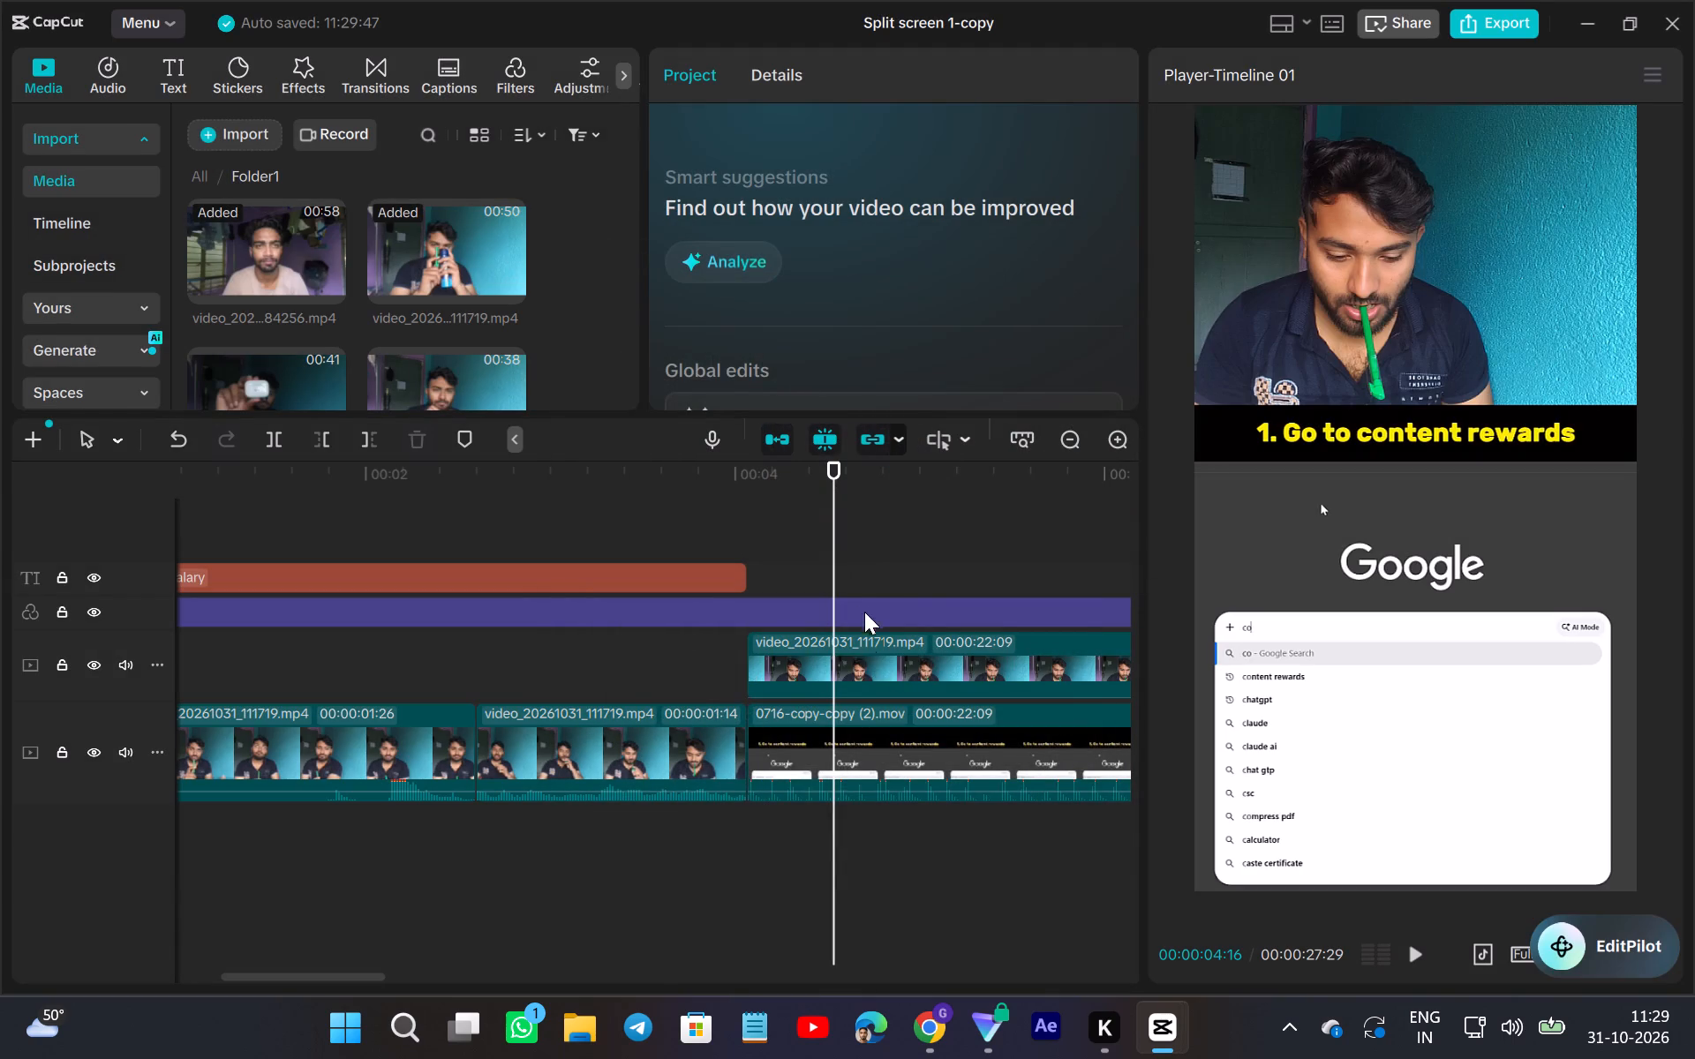
# Reposition the new upper split-screen clip to X 194, Y 1303 so the man sits centred above the caption bar.
pyautogui.click(853, 657)
pyautogui.moveTo(1418, 289); pyautogui.dragTo(1469, 290)
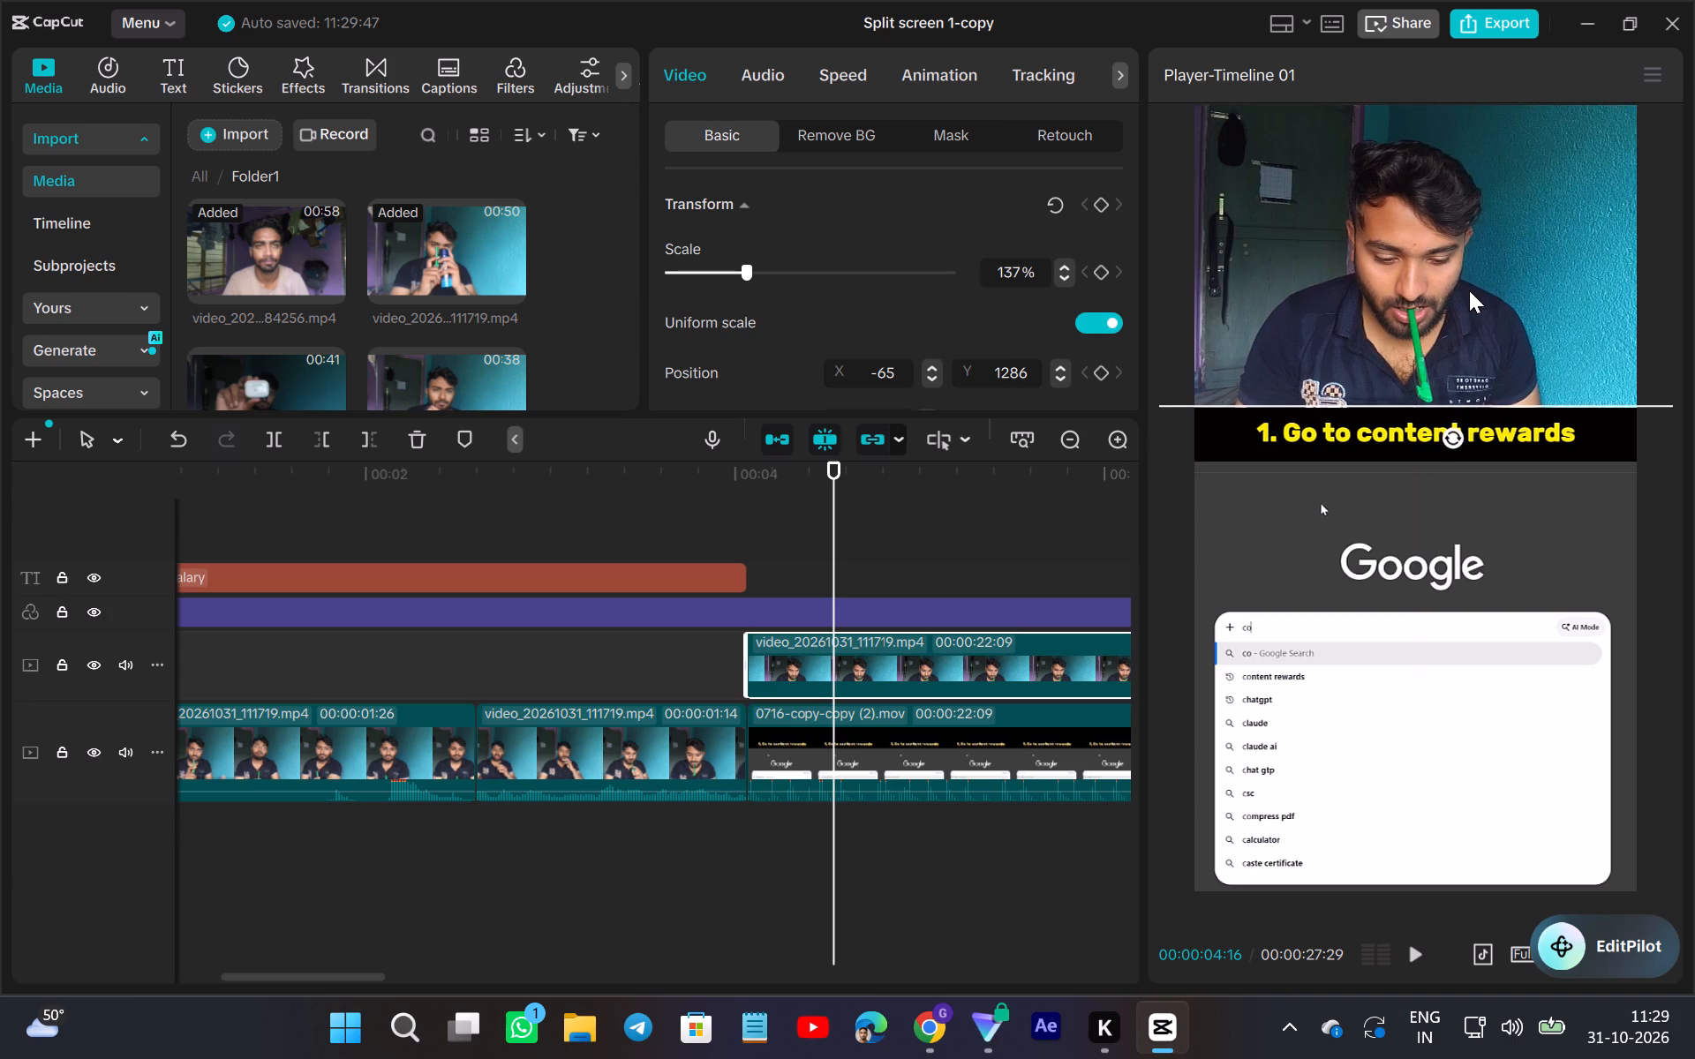
pyautogui.moveTo(1469, 290); pyautogui.dragTo(1491, 290)
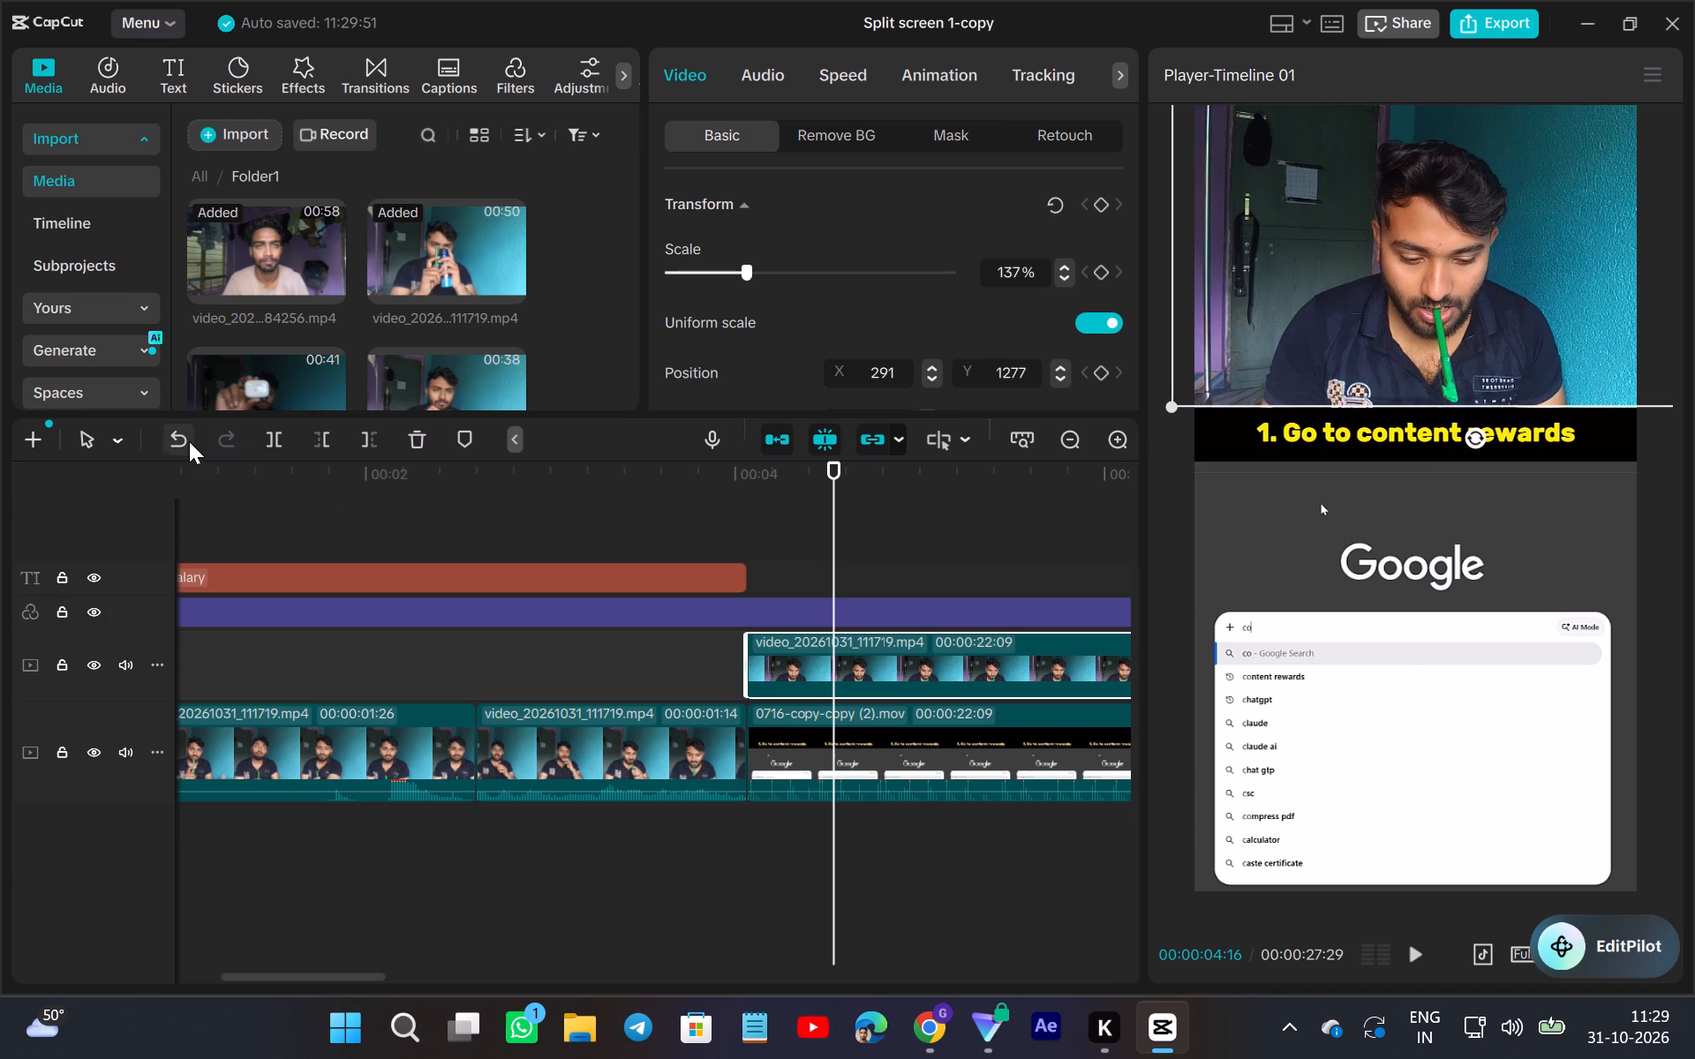
pyautogui.click(189, 441)
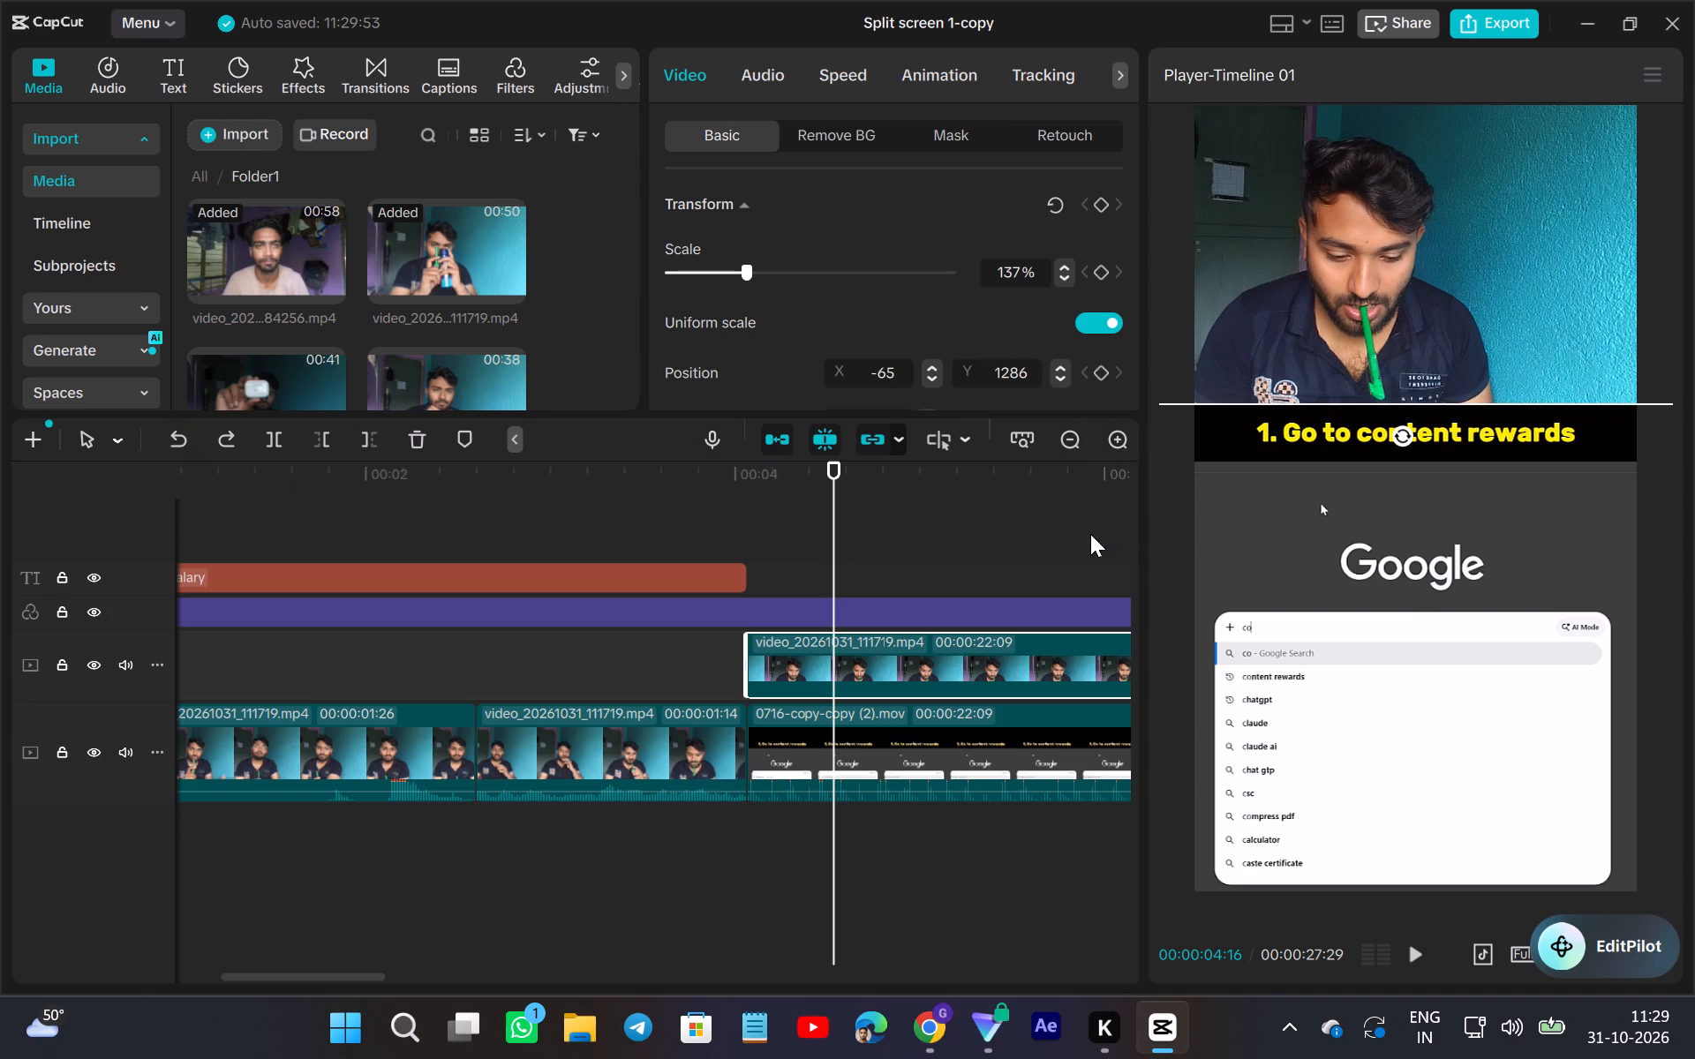
pyautogui.moveTo(1391, 269); pyautogui.dragTo(1444, 267)
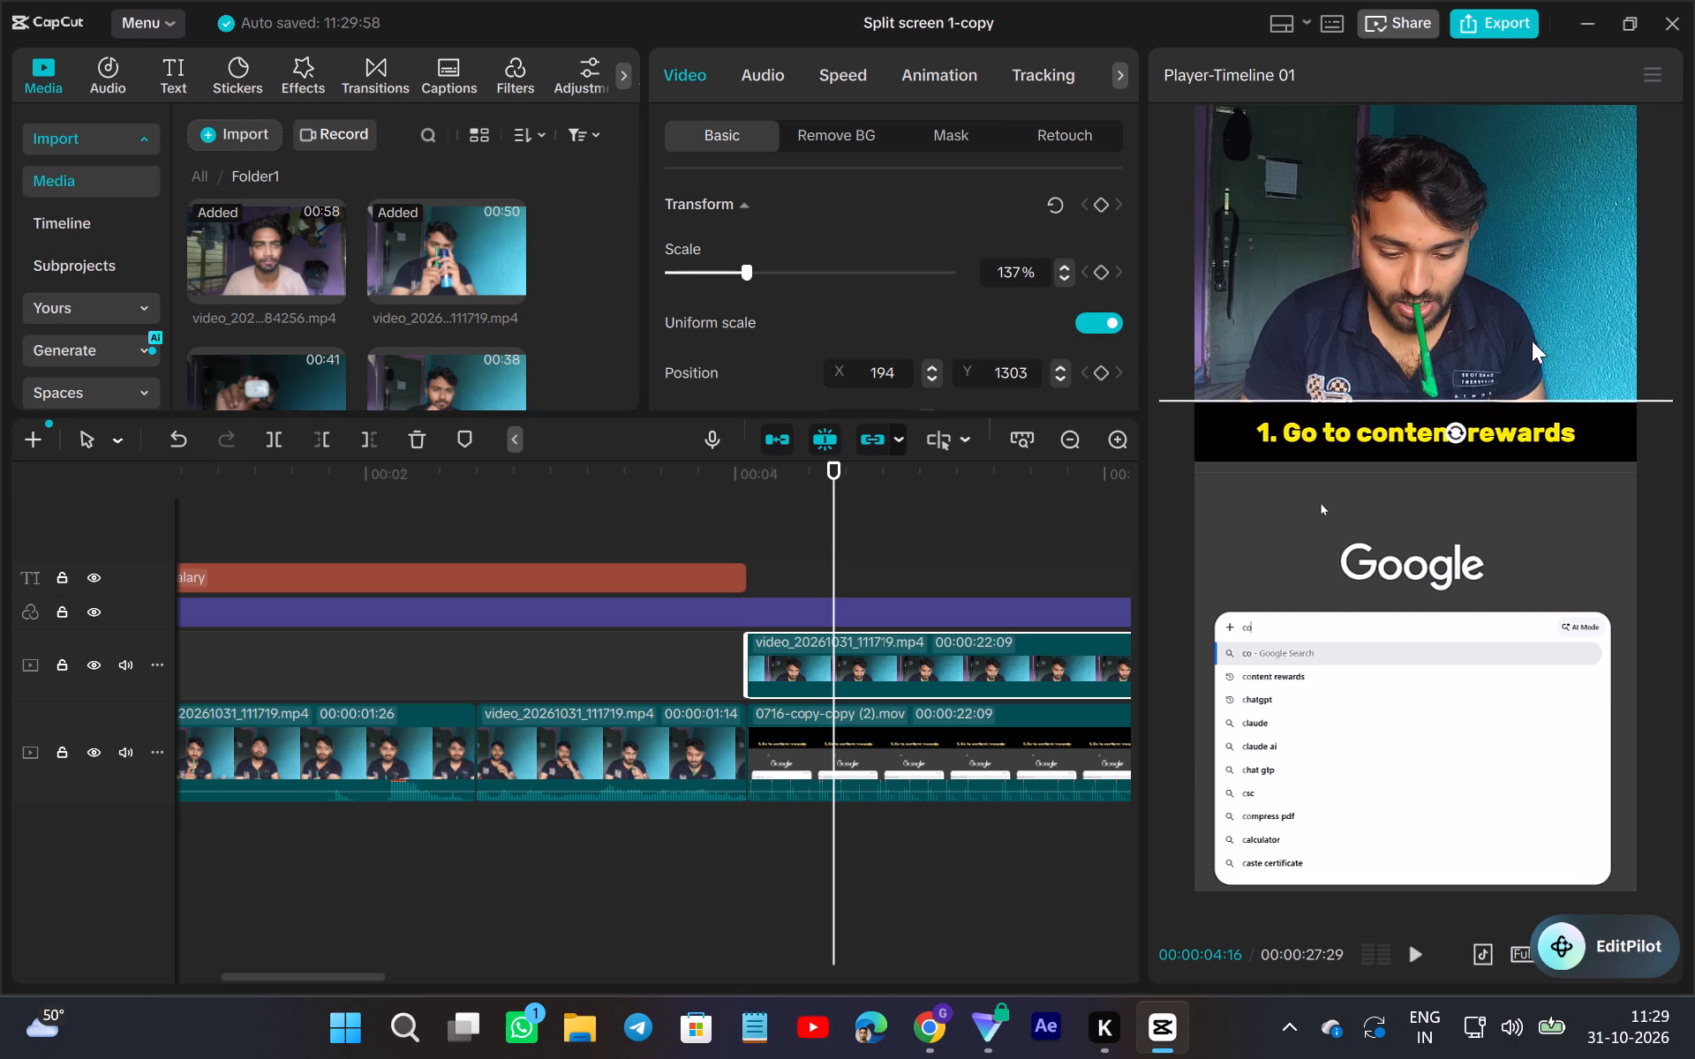
# Play from 00:00:03:18 through the first part of the split-screen section to check the replaced upper clip.
pyautogui.click(663, 627)
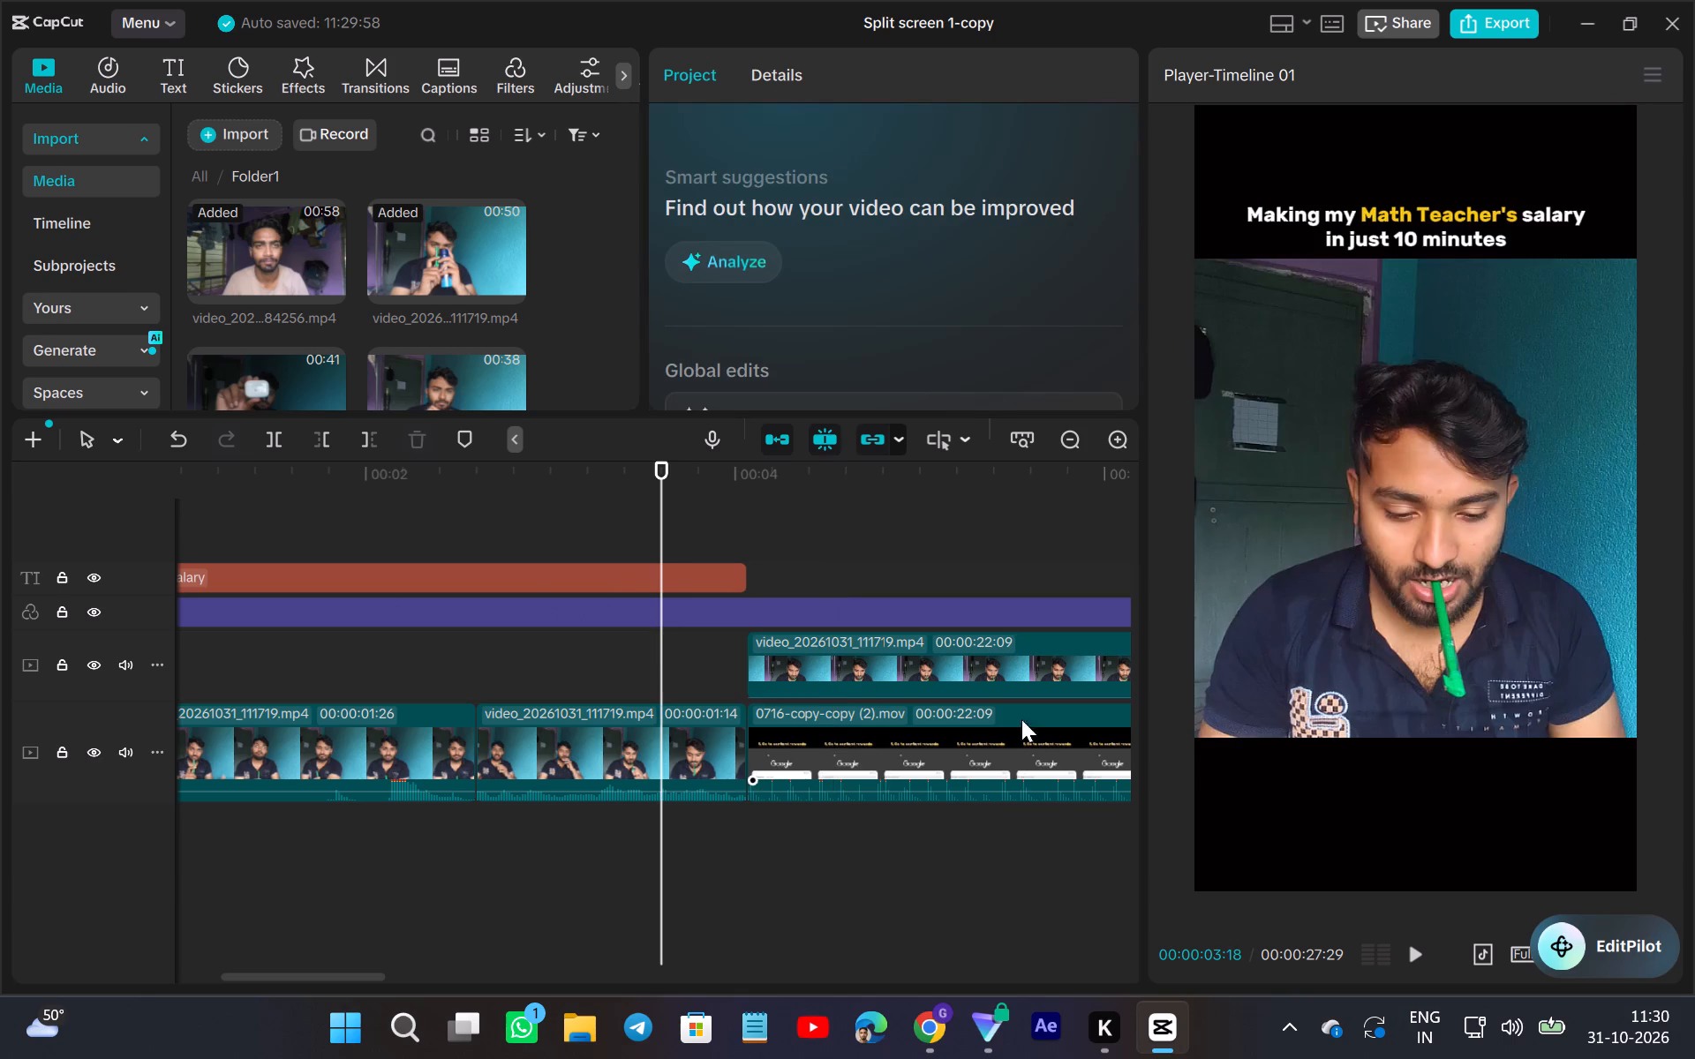
pyautogui.click(1403, 955)
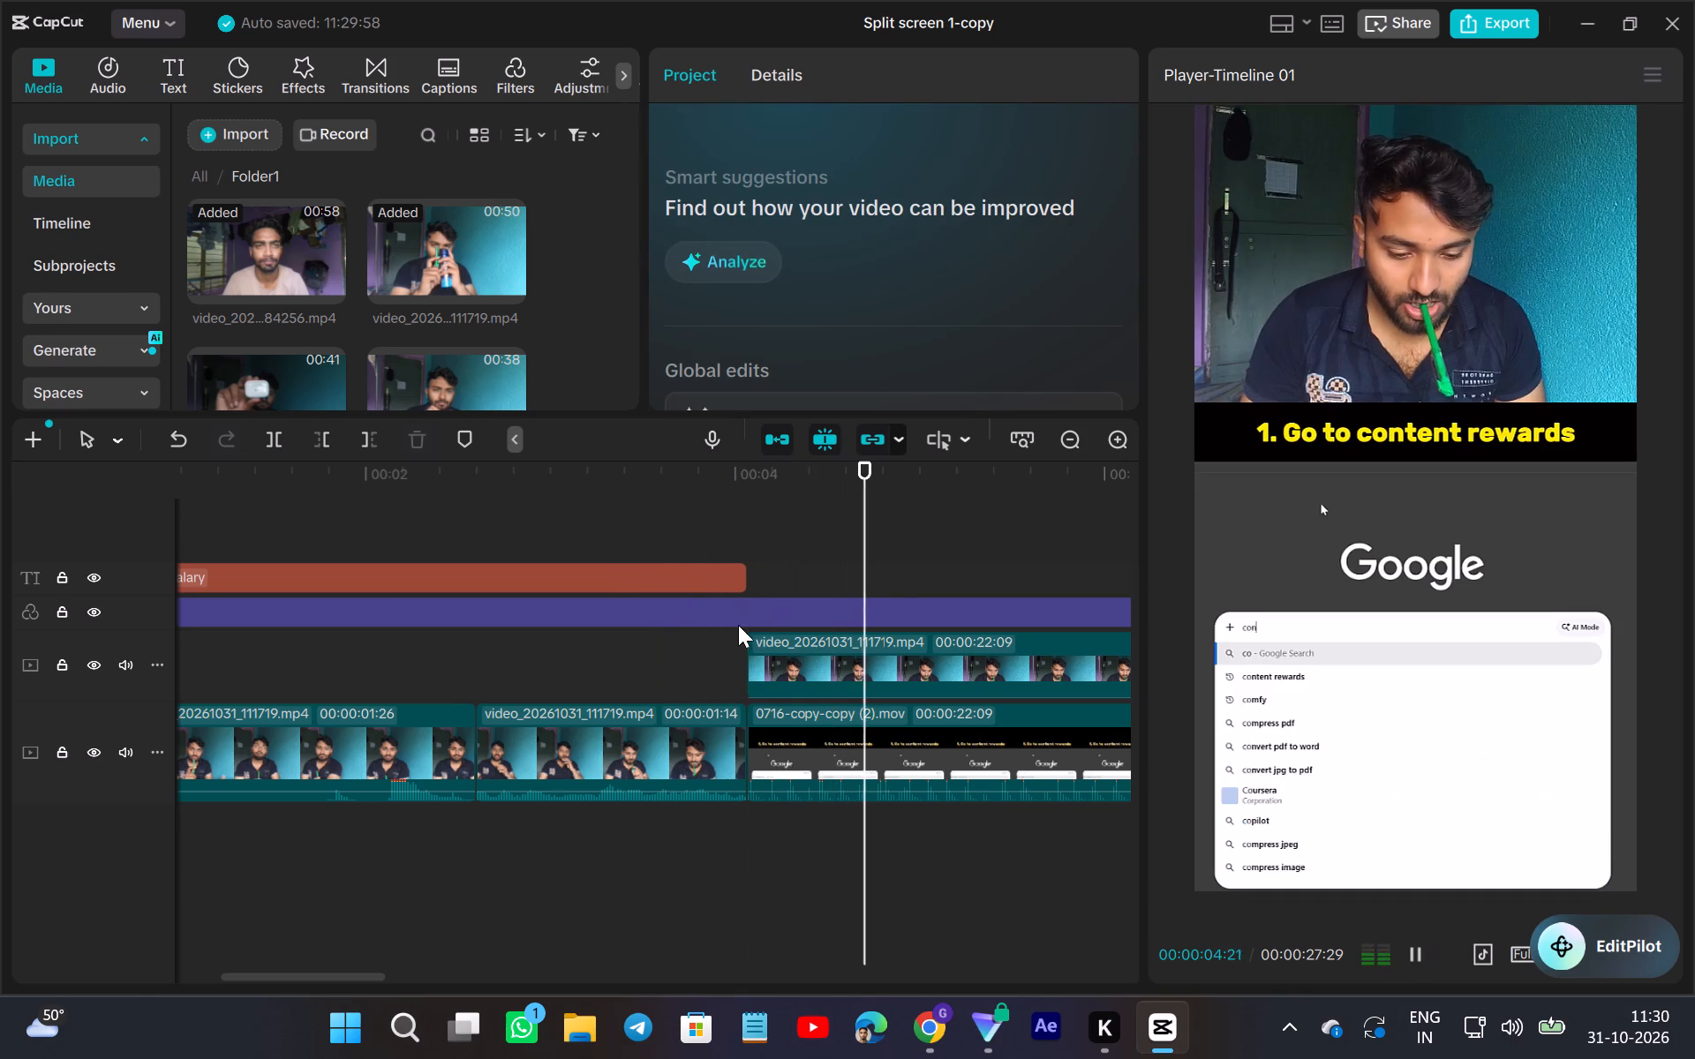
pyautogui.click(654, 874)
pyautogui.keyDown('ctrl'); pyautogui.scroll(-3, 884, 860); pyautogui.keyUp('ctrl')
pyautogui.click(1407, 955)
pyautogui.keyDown('ctrl'); pyautogui.scroll(-4, 1113, 890); pyautogui.keyUp('ctrl')
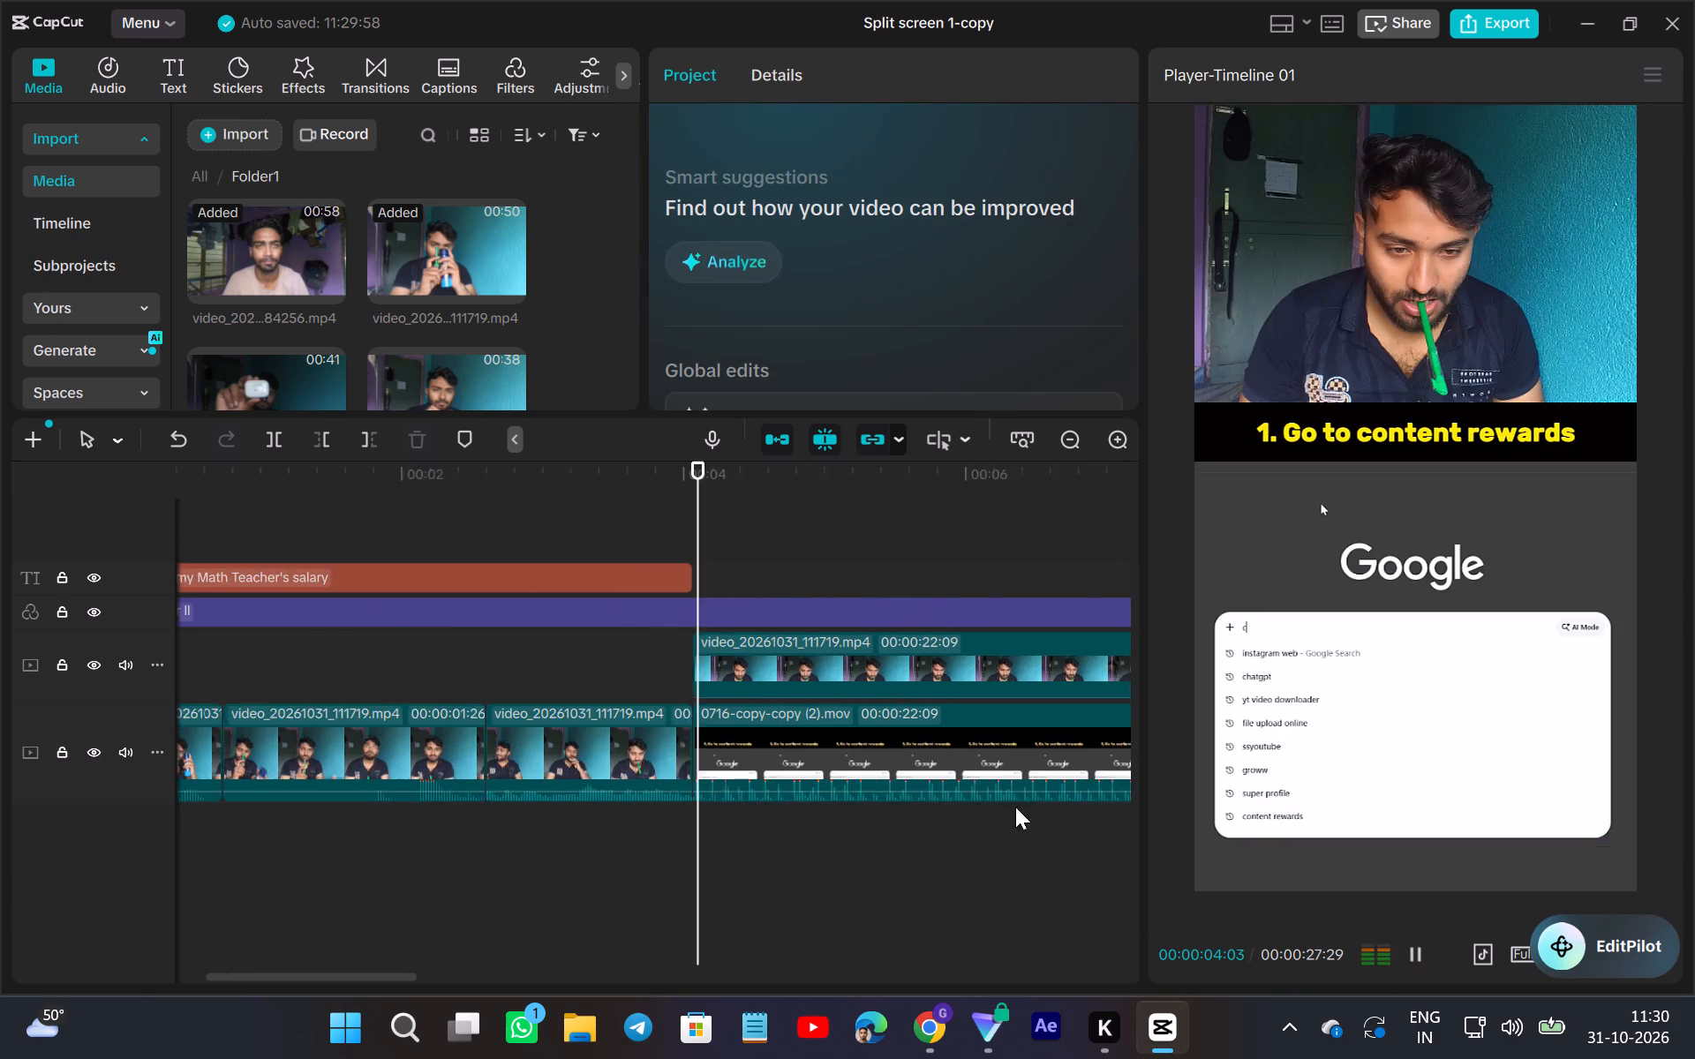
pyautogui.keyDown('ctrl'); pyautogui.scroll(-3, 1015, 807); pyautogui.keyUp('ctrl')
pyautogui.keyDown('ctrl'); pyautogui.scroll(-1, 862, 817); pyautogui.keyUp('ctrl')
pyautogui.hscroll(-1, 862, 817)
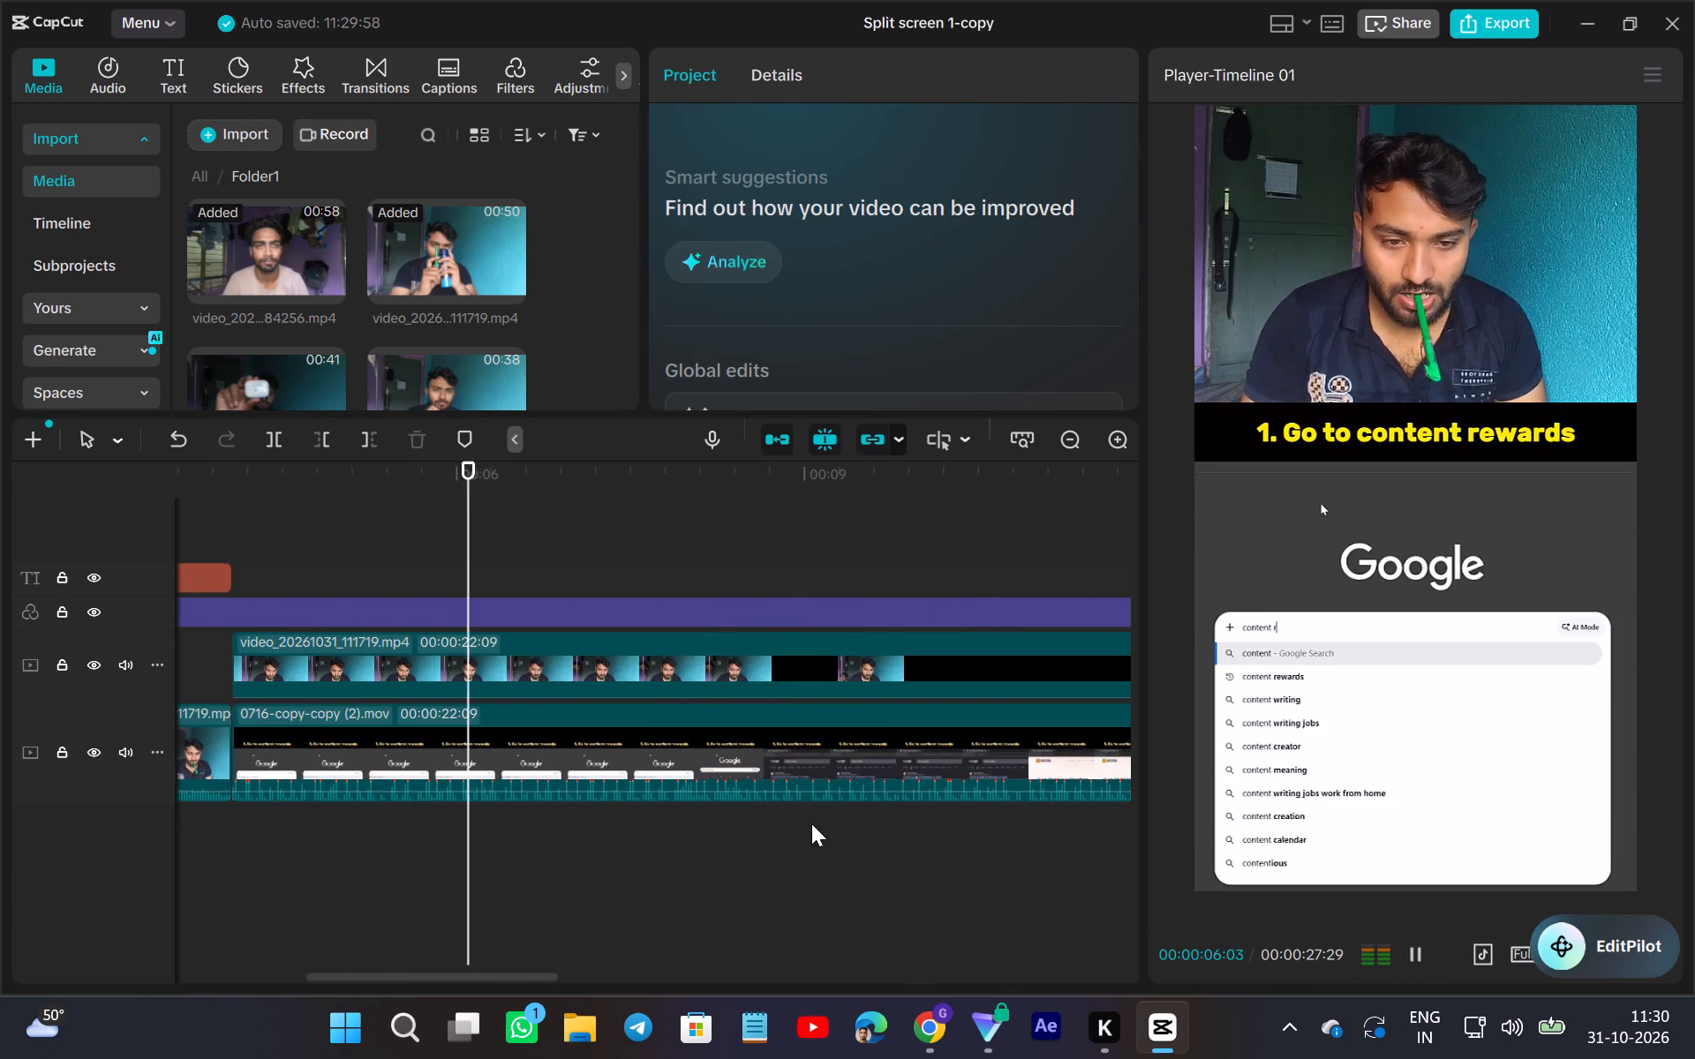
pyautogui.keyDown('ctrl'); pyautogui.scroll(-3, 810, 816); pyautogui.keyUp('ctrl')
pyautogui.hscroll(-1, 833, 808)
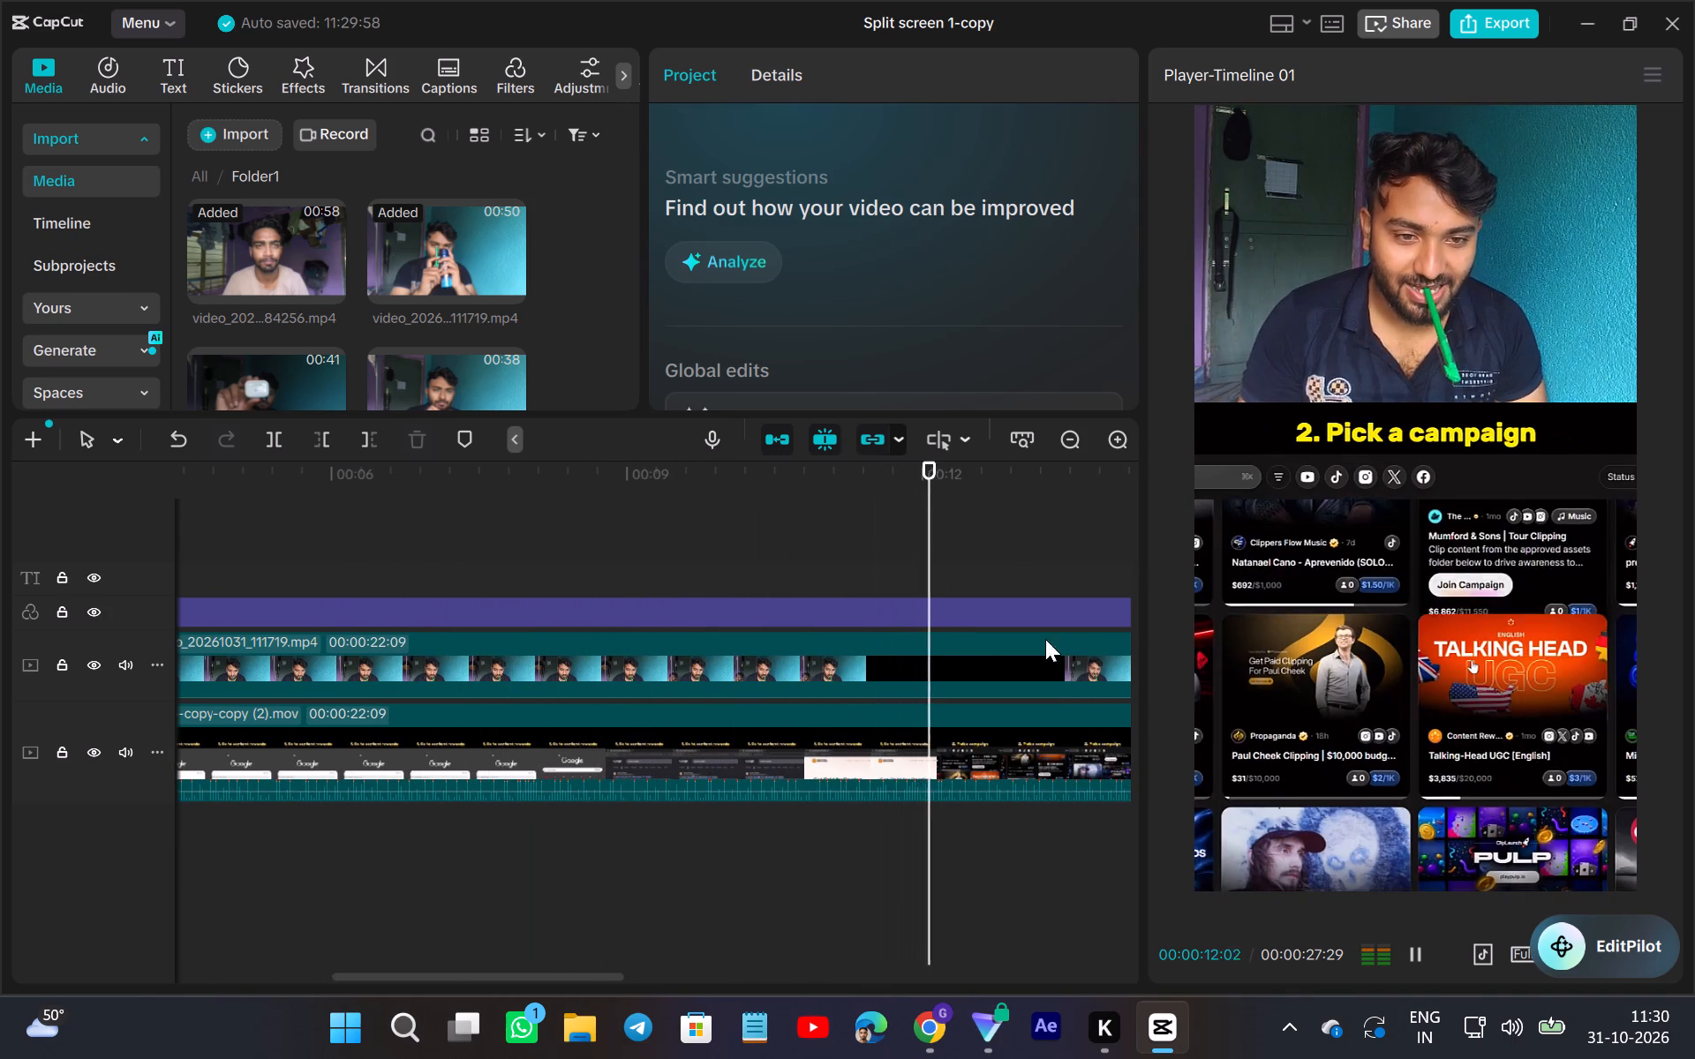
pyautogui.click(694, 843)
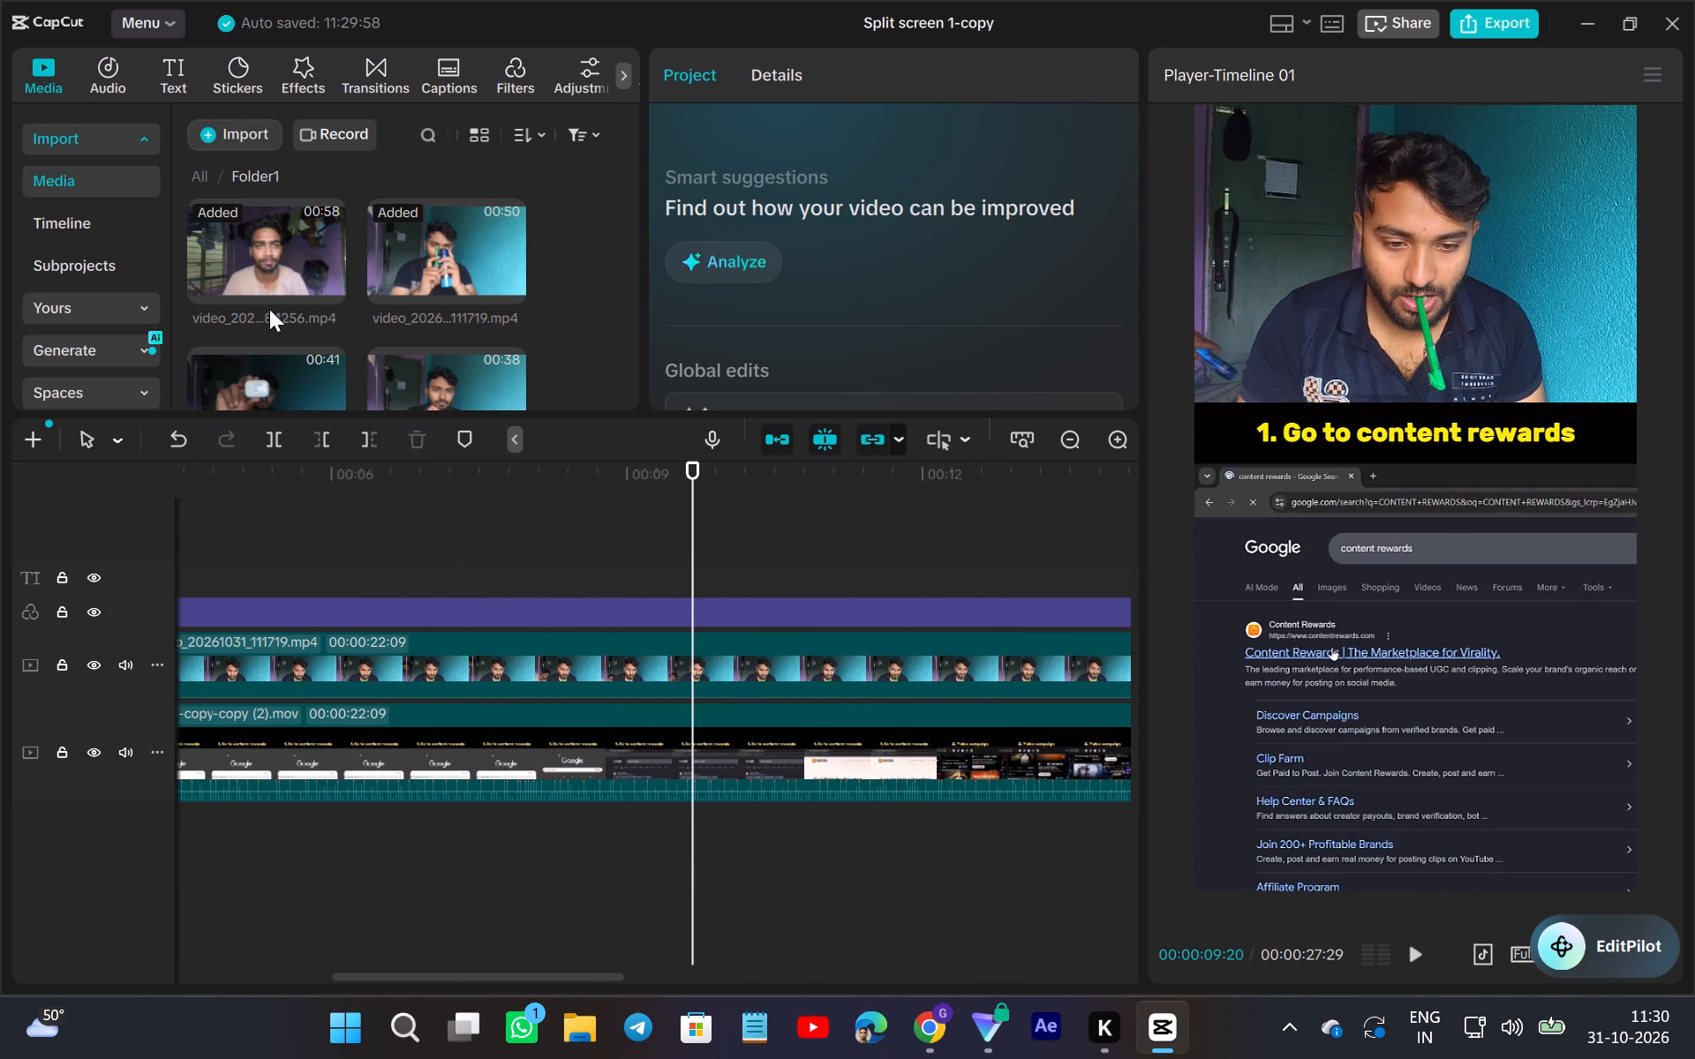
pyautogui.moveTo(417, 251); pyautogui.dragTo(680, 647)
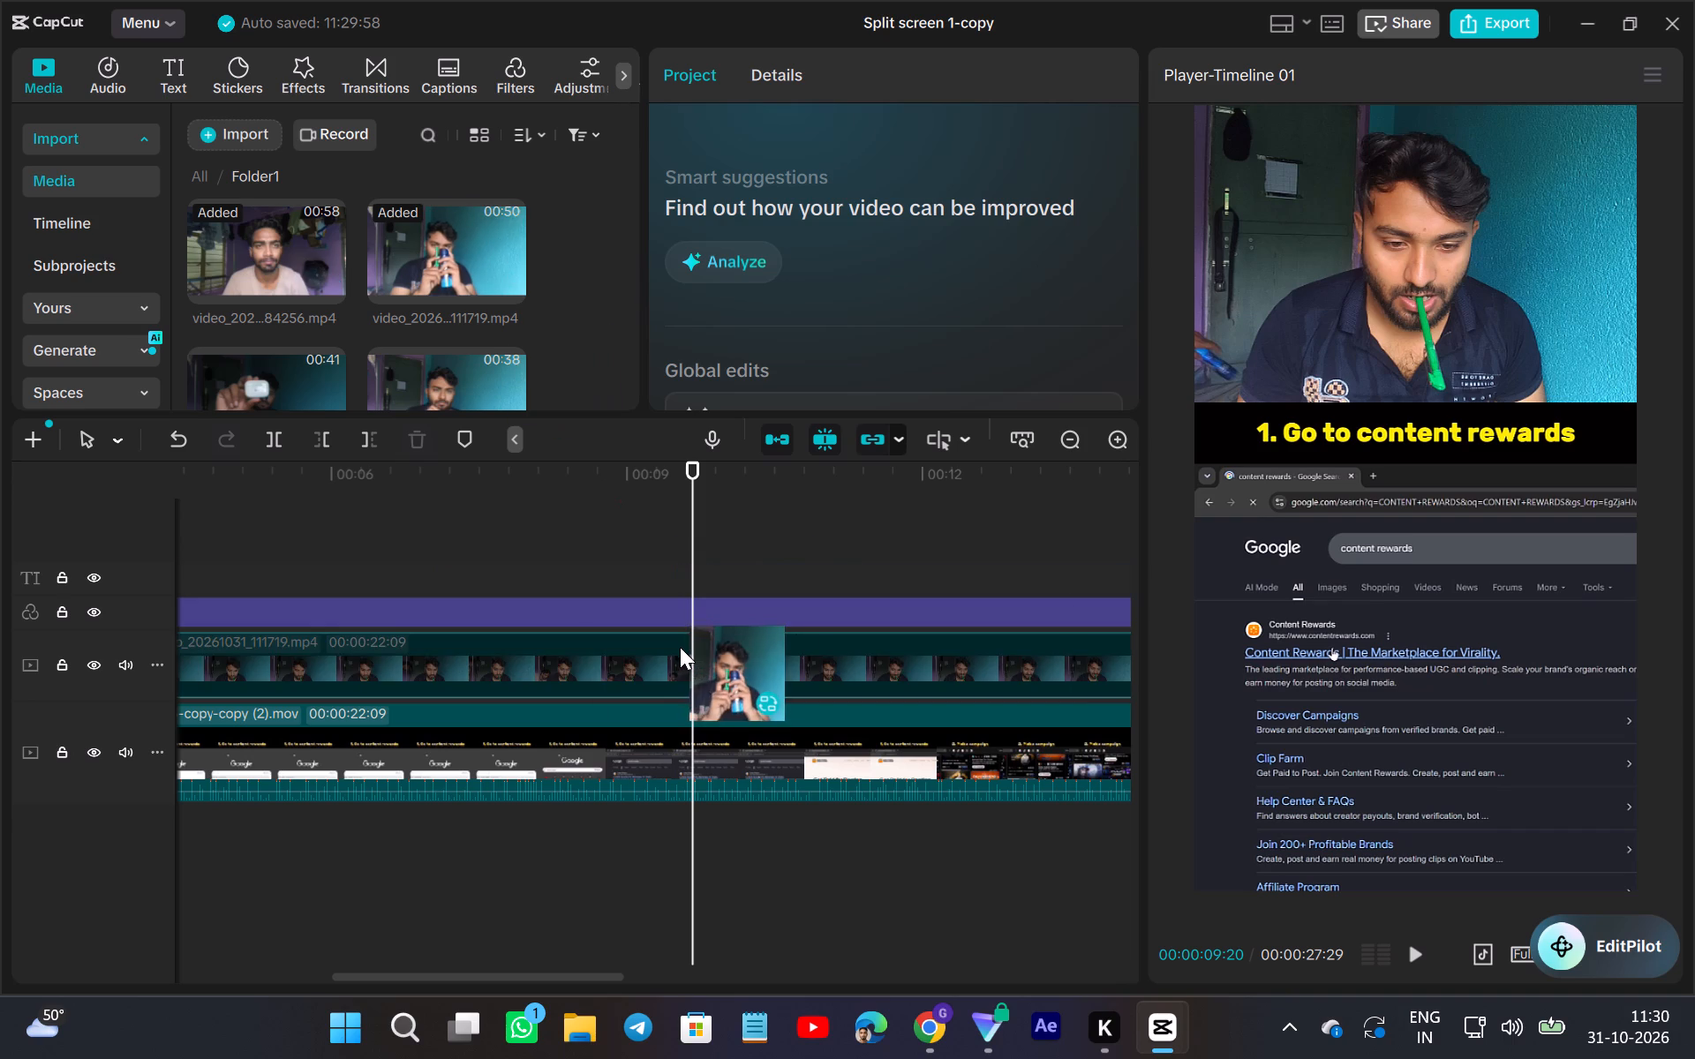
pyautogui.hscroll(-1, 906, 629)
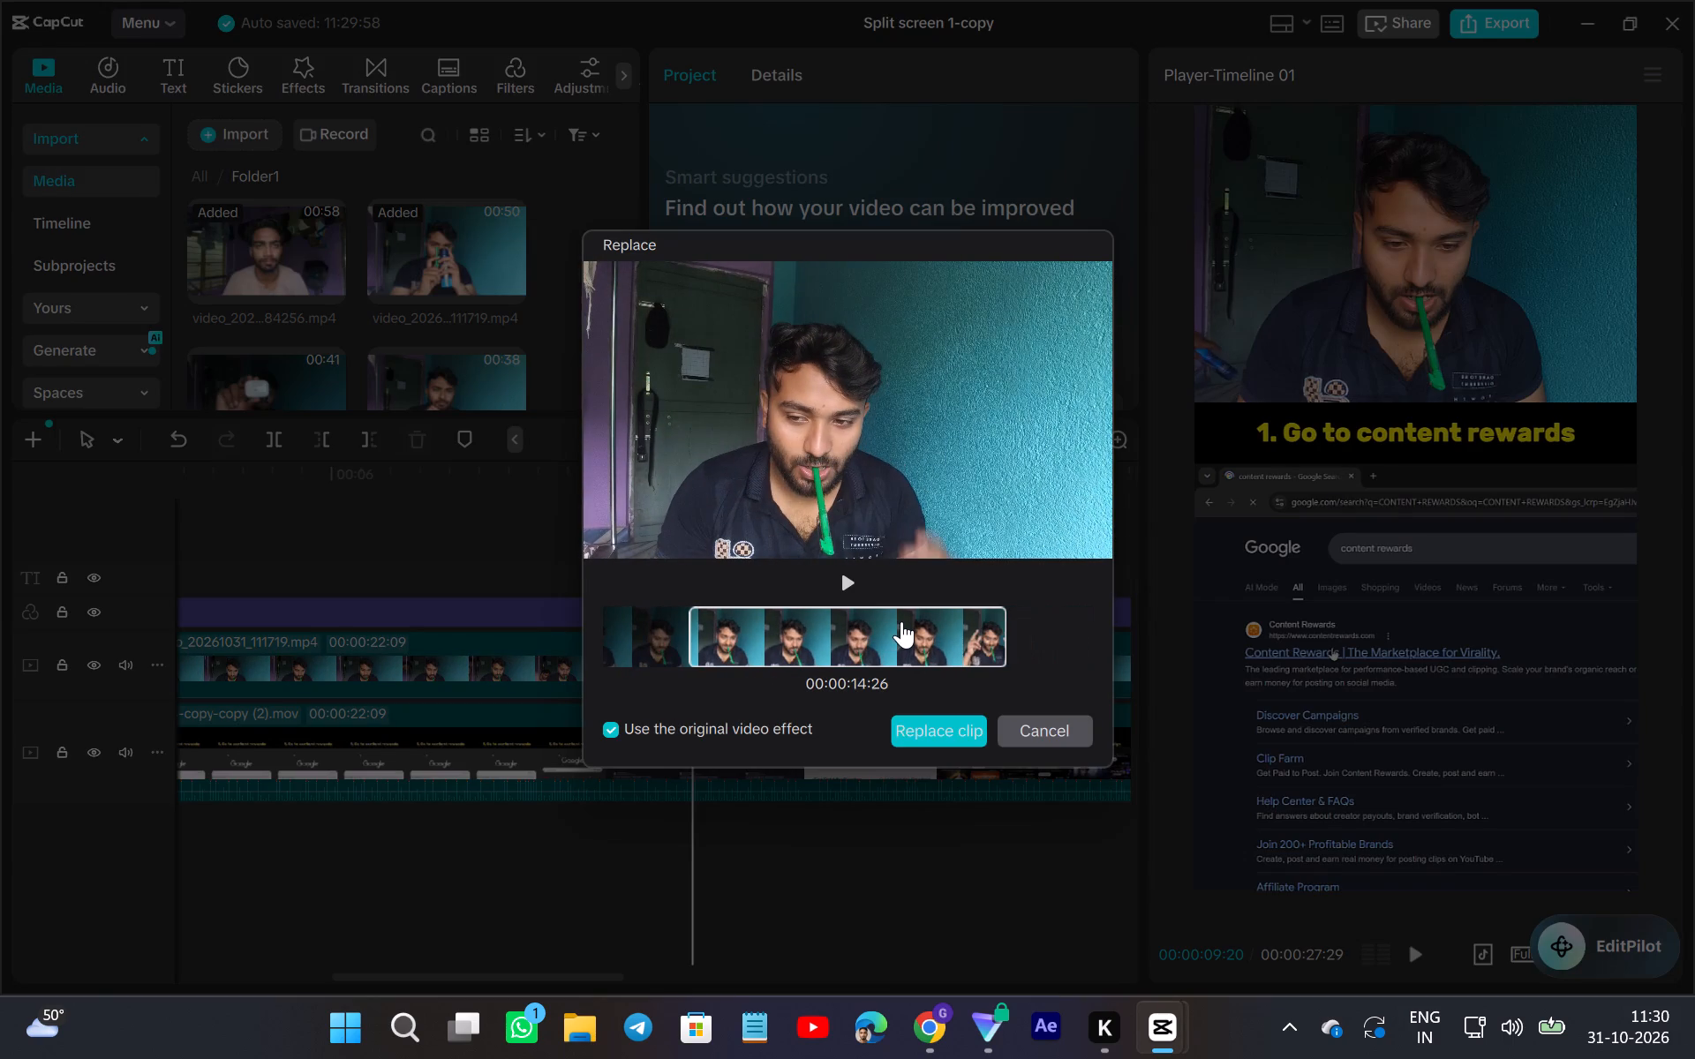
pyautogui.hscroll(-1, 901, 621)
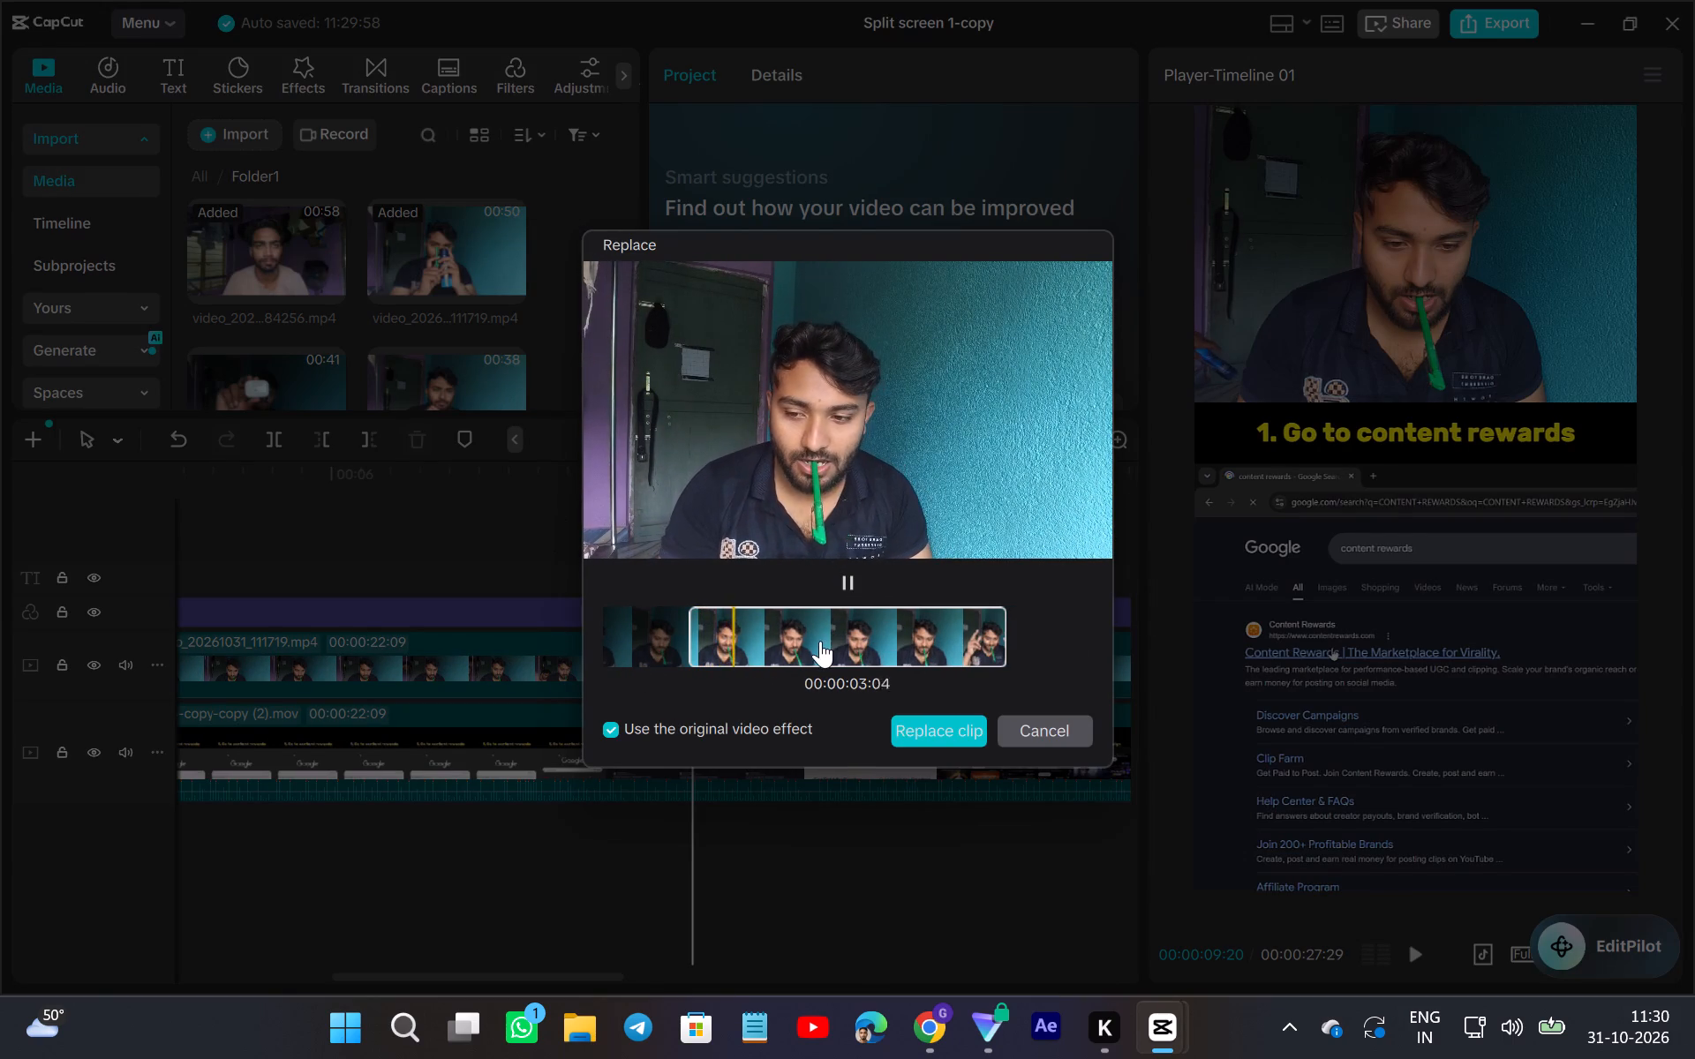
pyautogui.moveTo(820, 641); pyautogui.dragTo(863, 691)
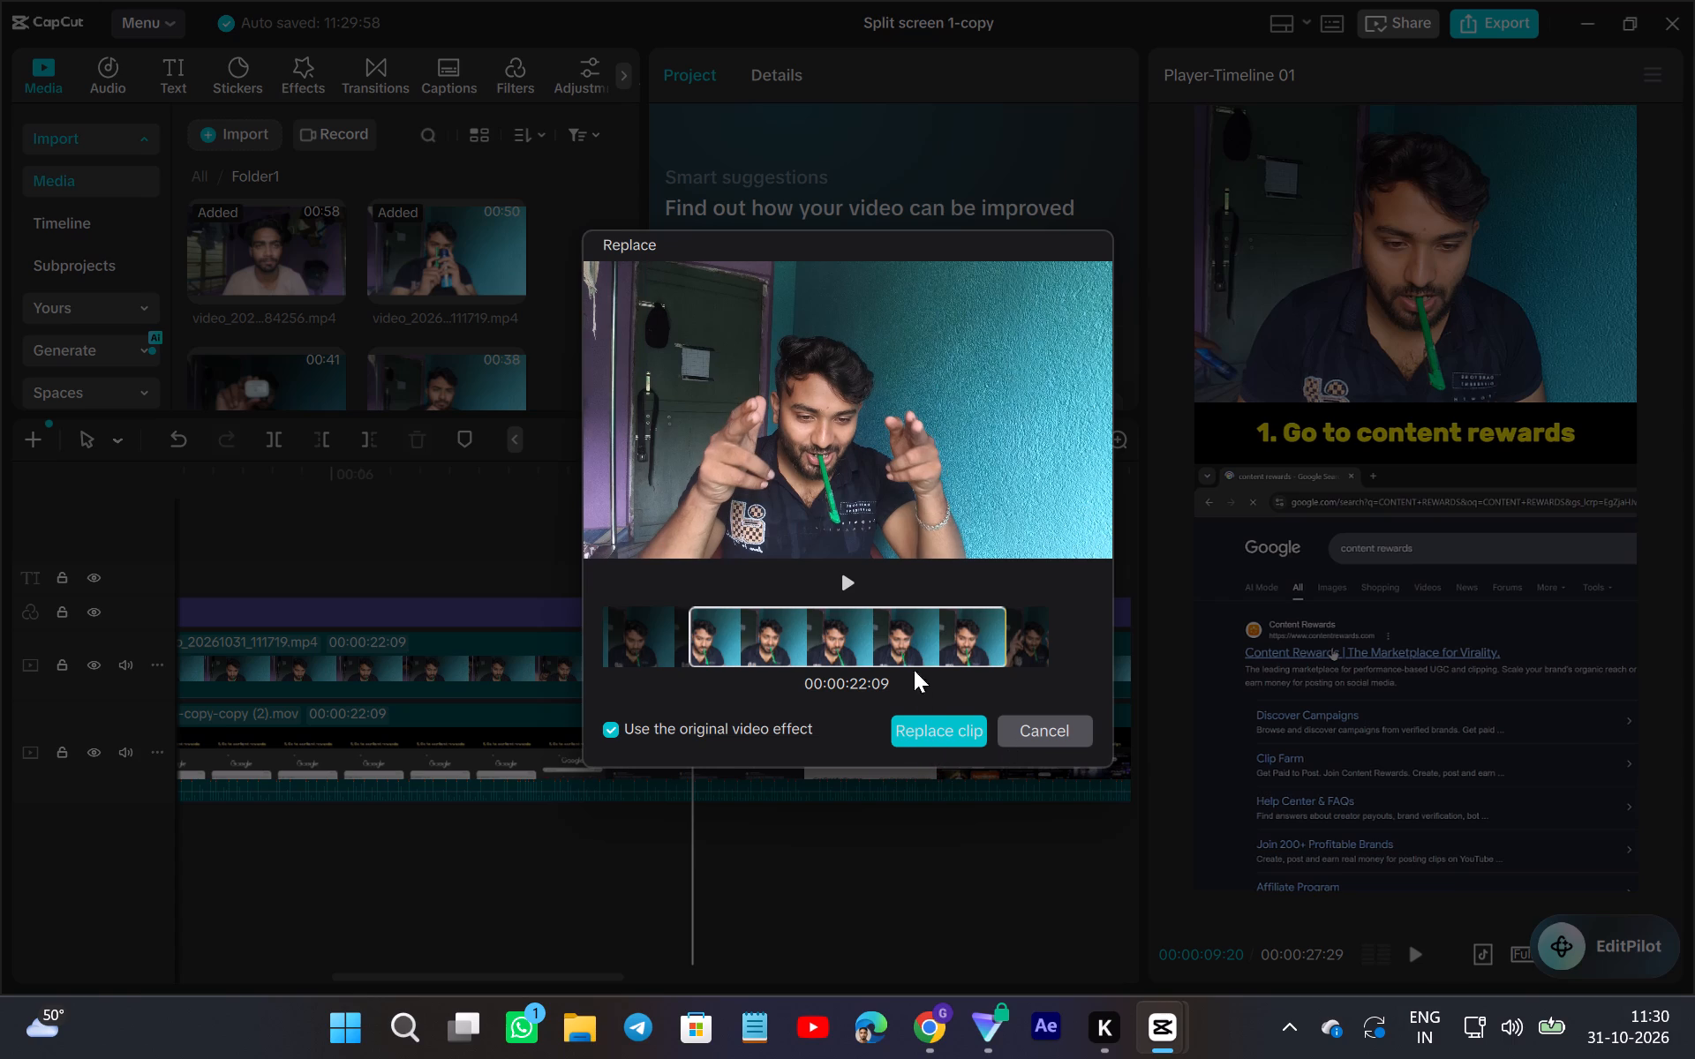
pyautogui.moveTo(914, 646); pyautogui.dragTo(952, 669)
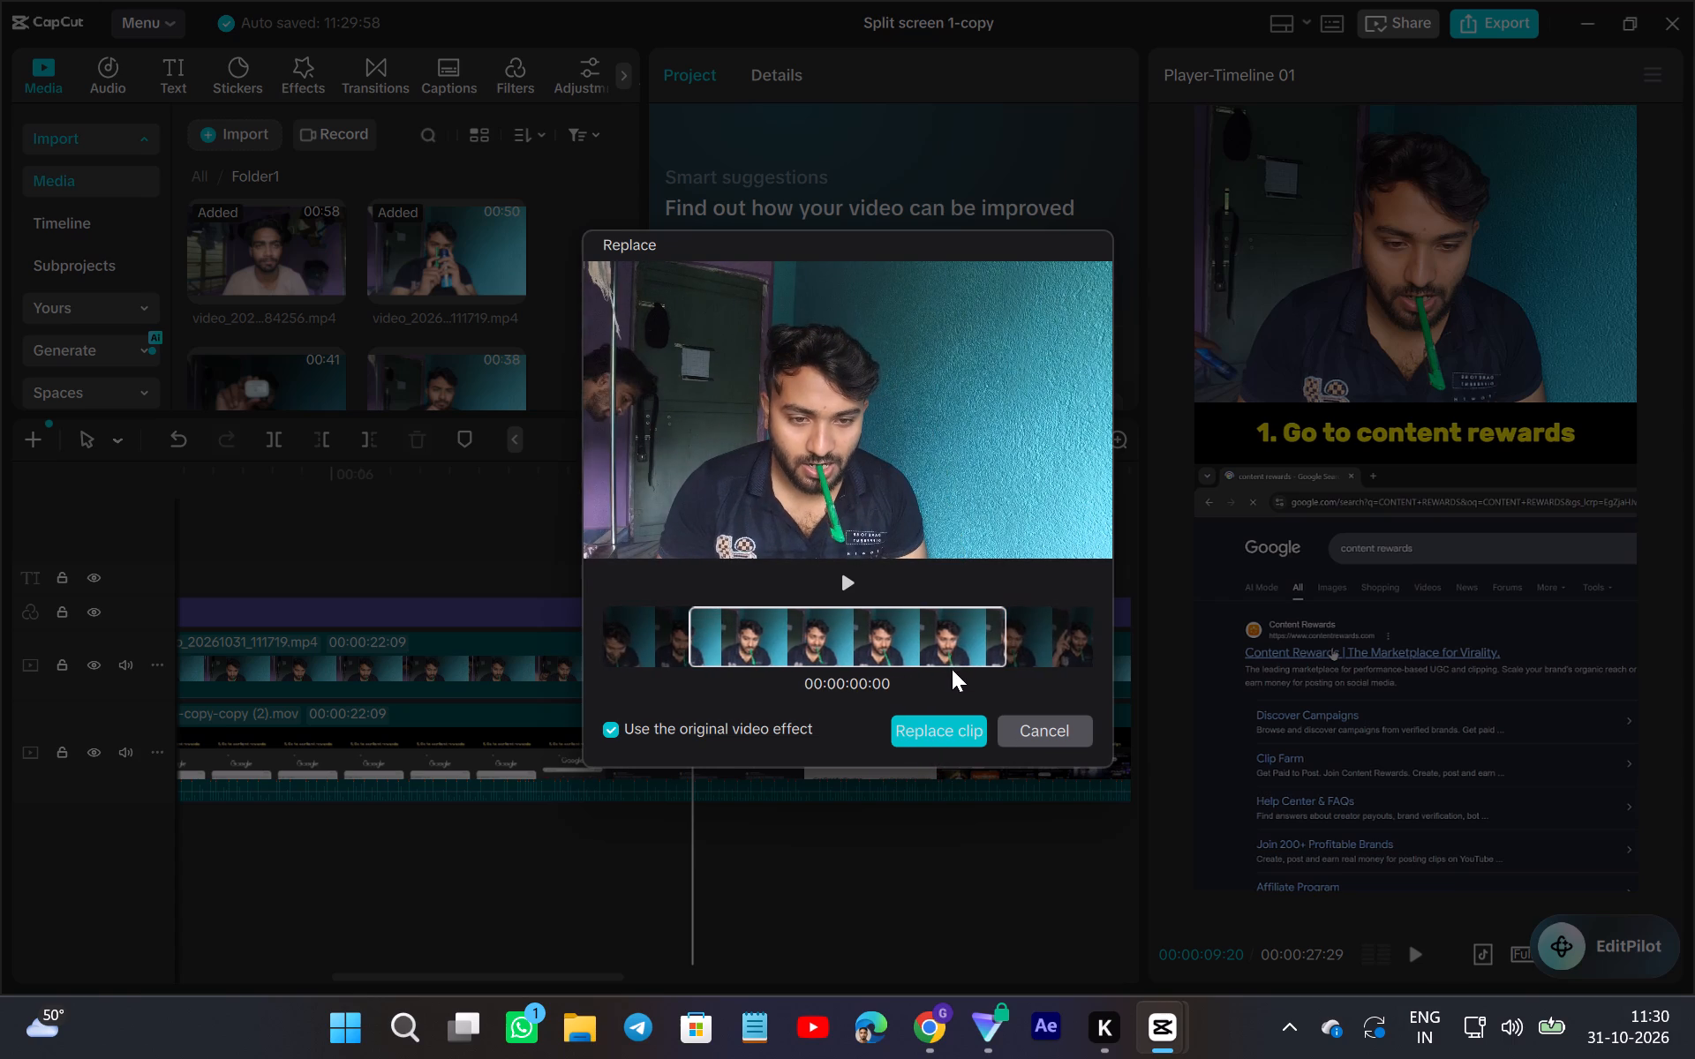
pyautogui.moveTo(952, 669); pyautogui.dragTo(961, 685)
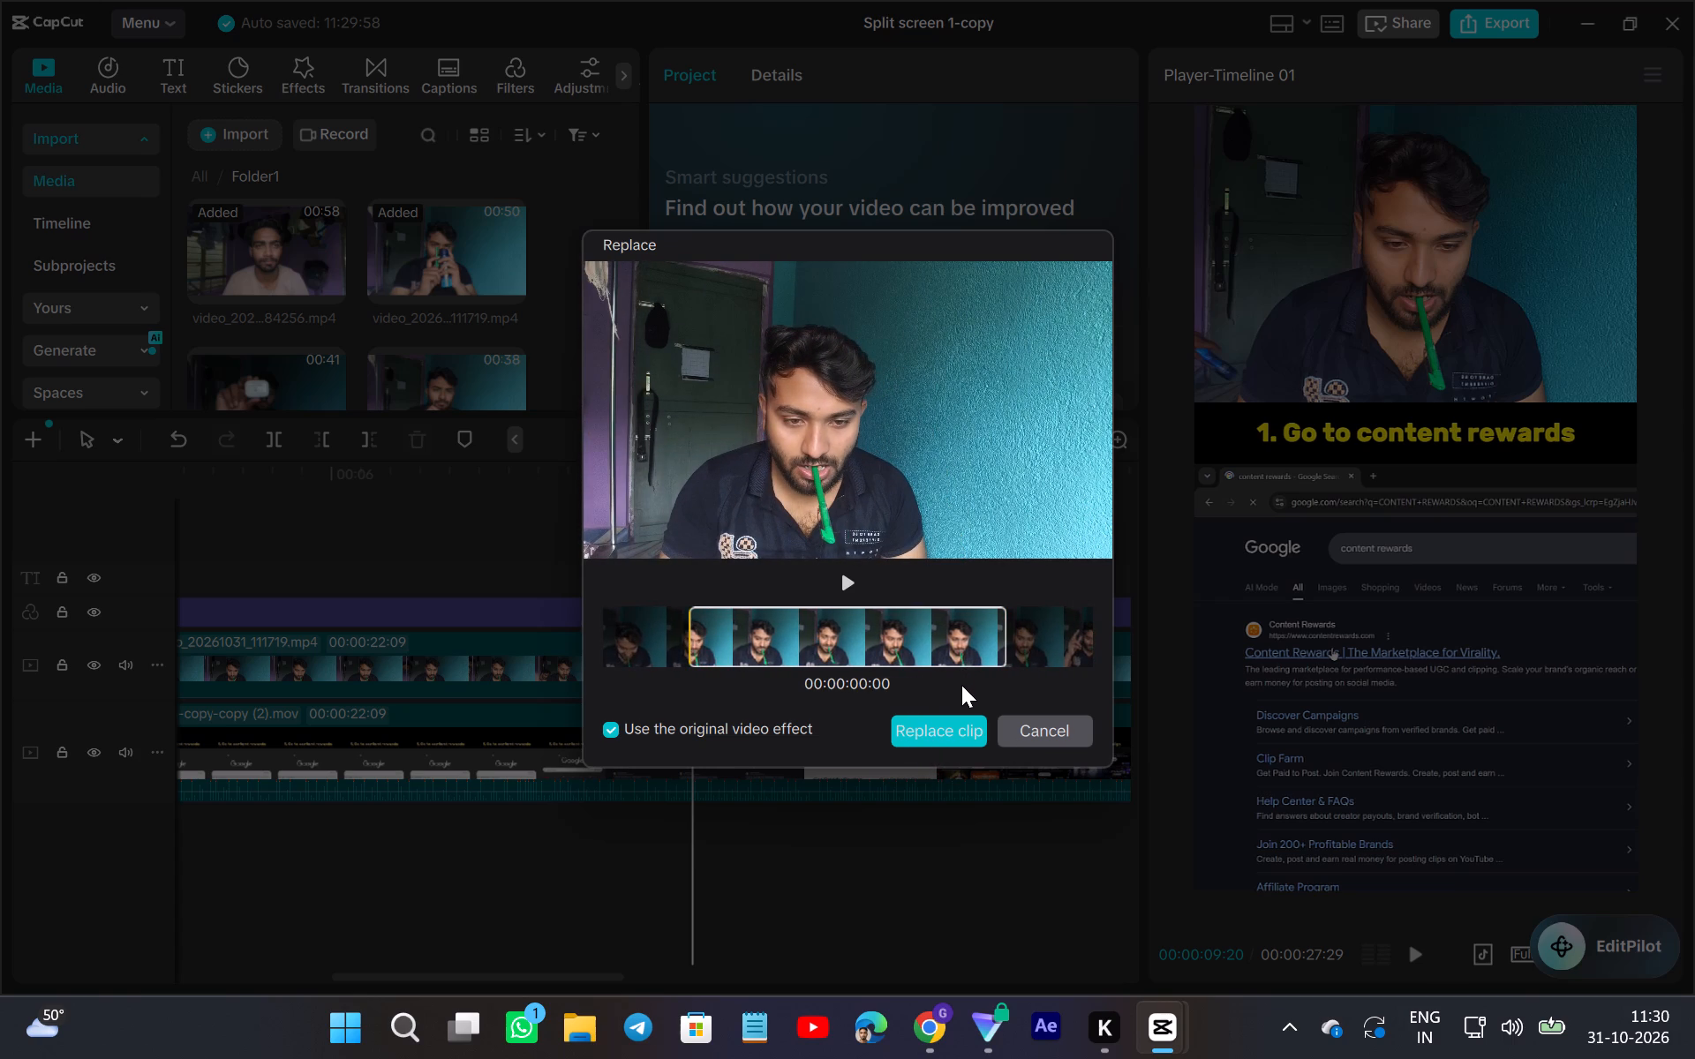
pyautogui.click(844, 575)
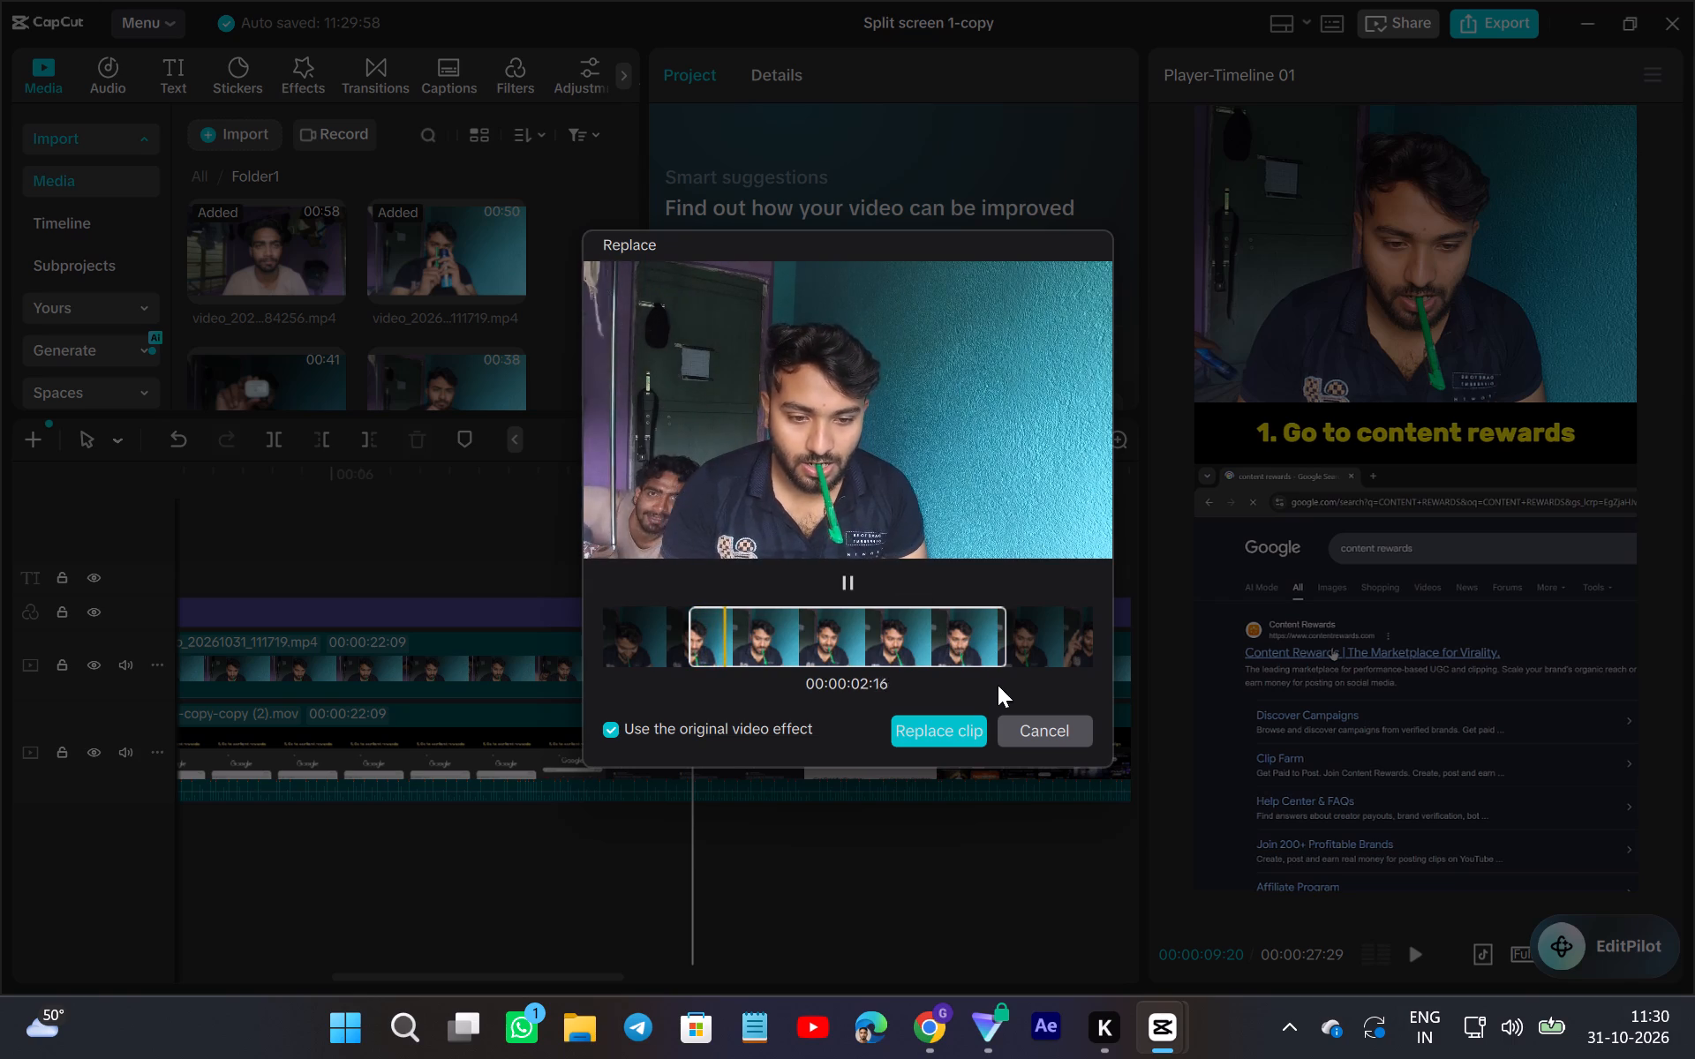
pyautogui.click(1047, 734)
# Play the split-screen section again from 00:00:05:04 to check the man's footage against the screen recording.
pyautogui.keyDown('ctrl'); pyautogui.scroll(-5, 761, 927); pyautogui.keyUp('ctrl')
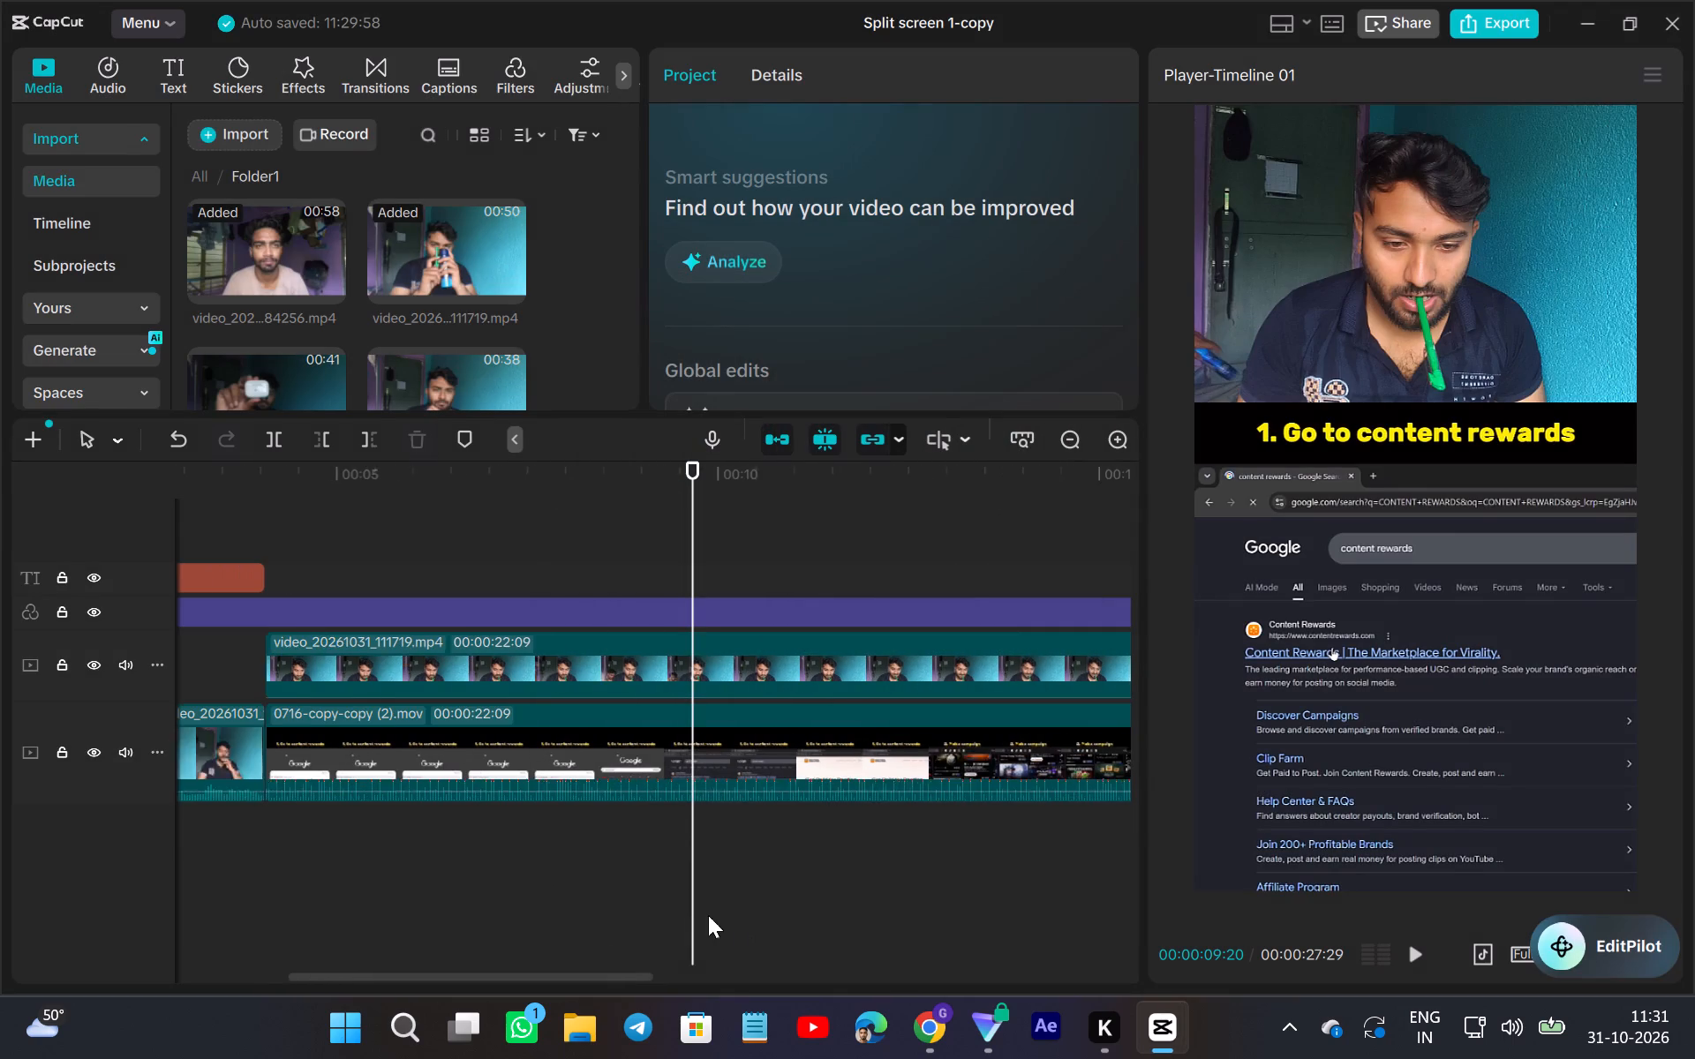
pyautogui.click(367, 867)
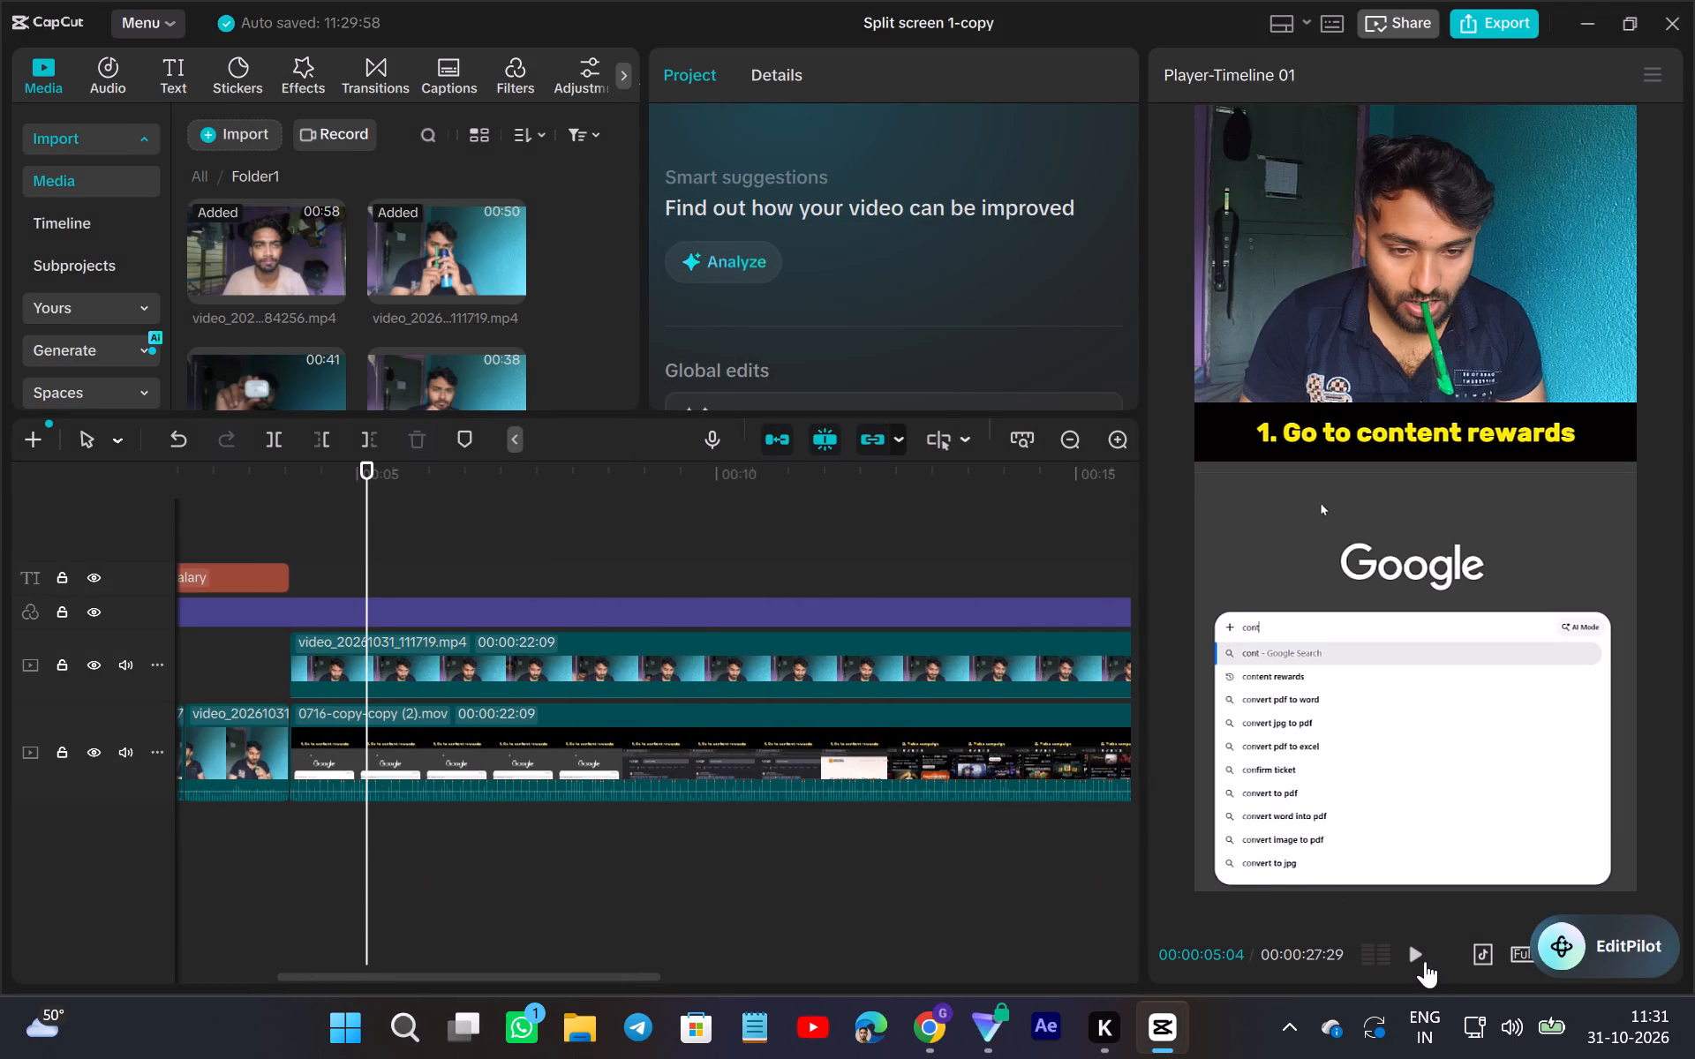
pyautogui.click(1425, 961)
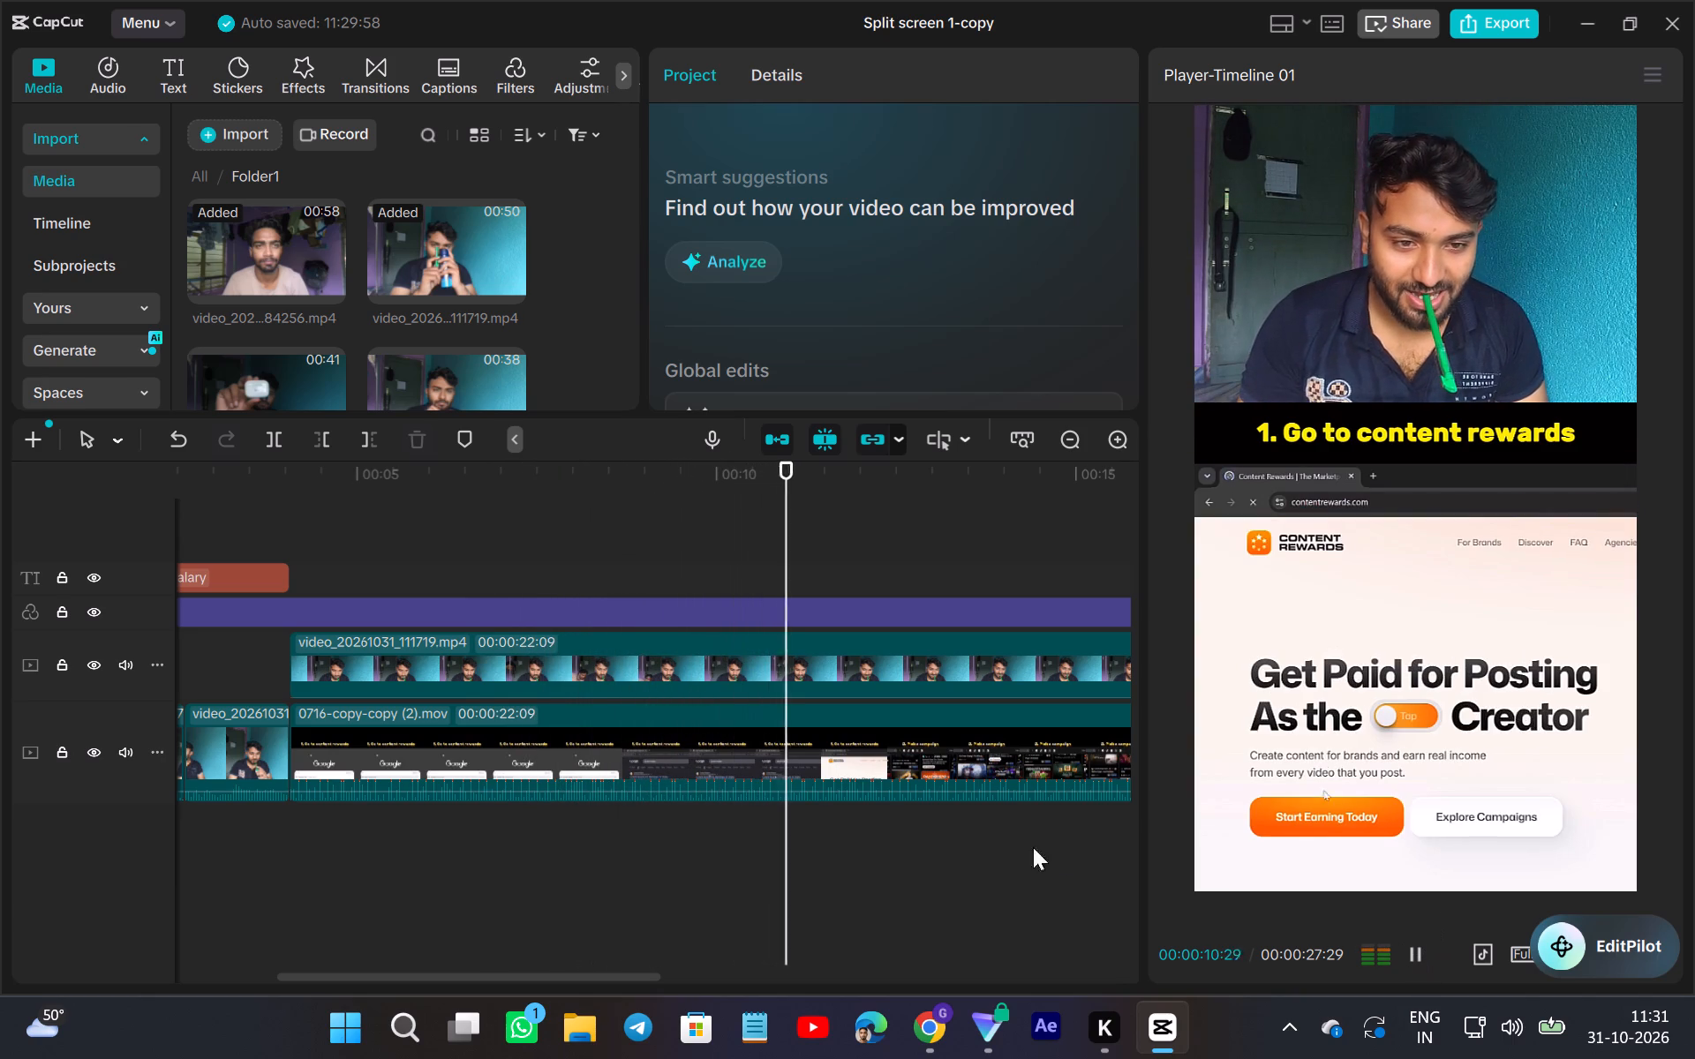
pyautogui.keyDown('ctrl'); pyautogui.scroll(-8, 903, 847); pyautogui.keyUp('ctrl')
pyautogui.click(880, 849)
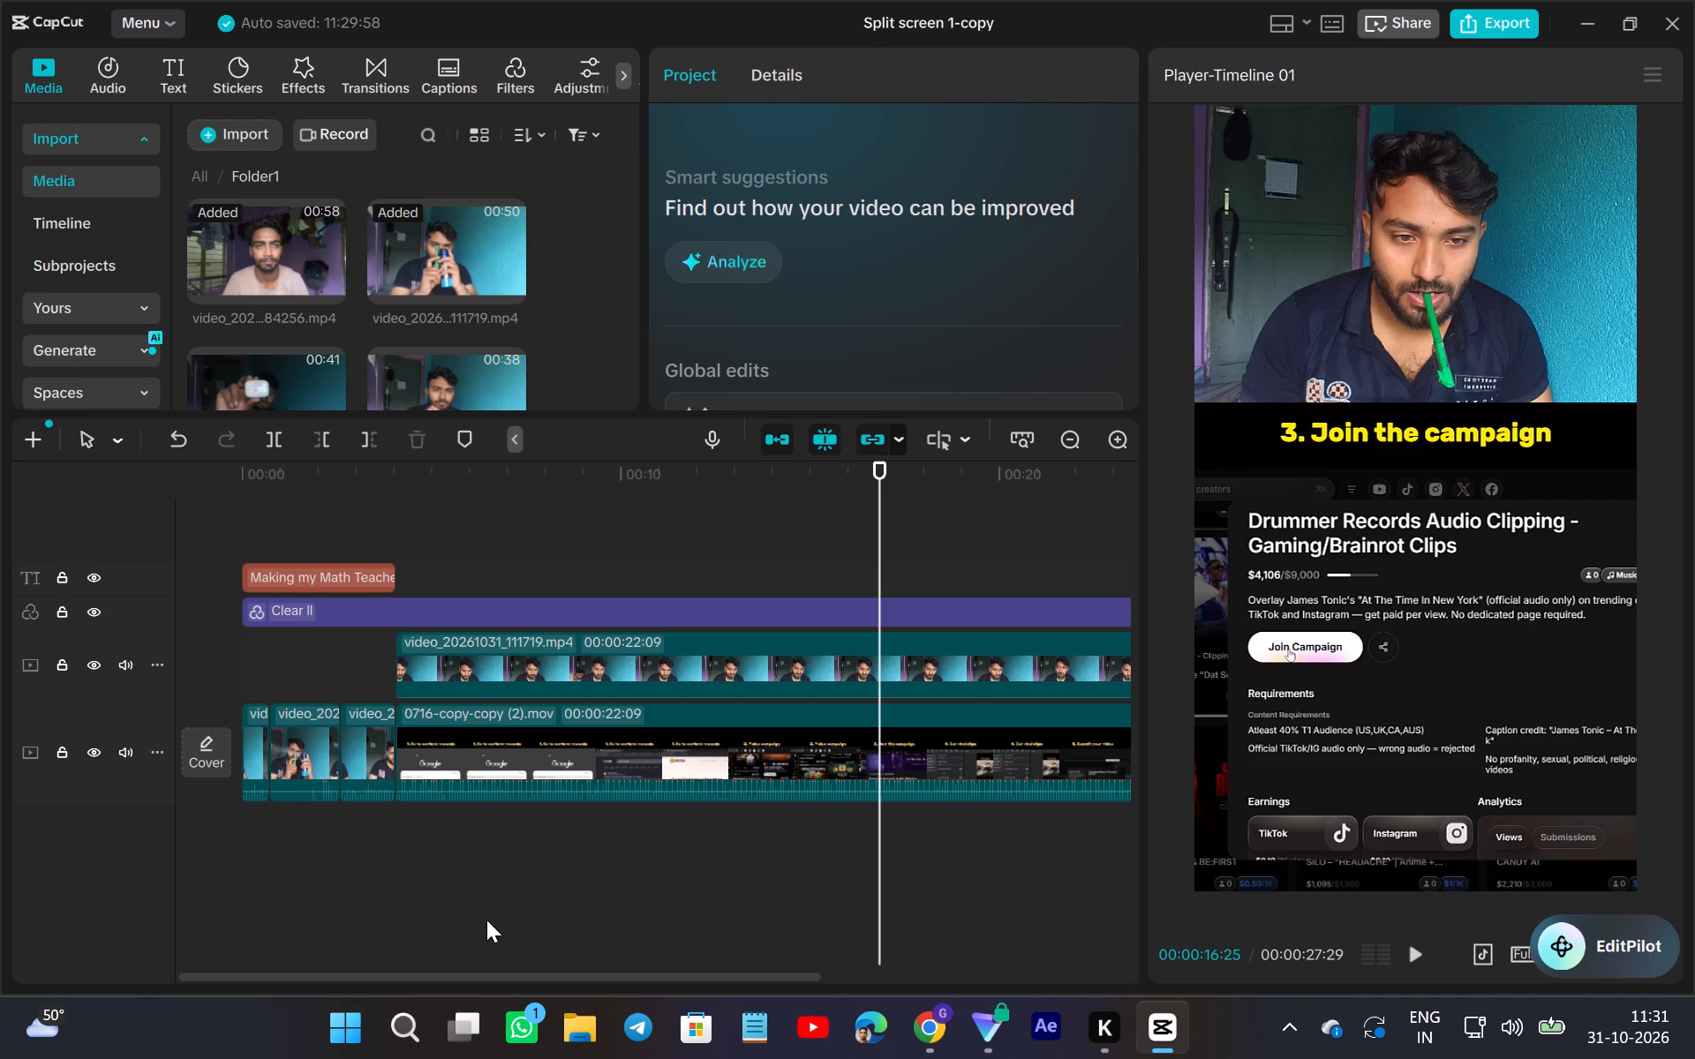
# Replace the closing clip with video_20261031_111719.mp4, using the section where the man gestures with both hands, green straw in his mouth.
pyautogui.keyDown('ctrl'); pyautogui.scroll(-4, 762, 900); pyautogui.keyUp('ctrl')
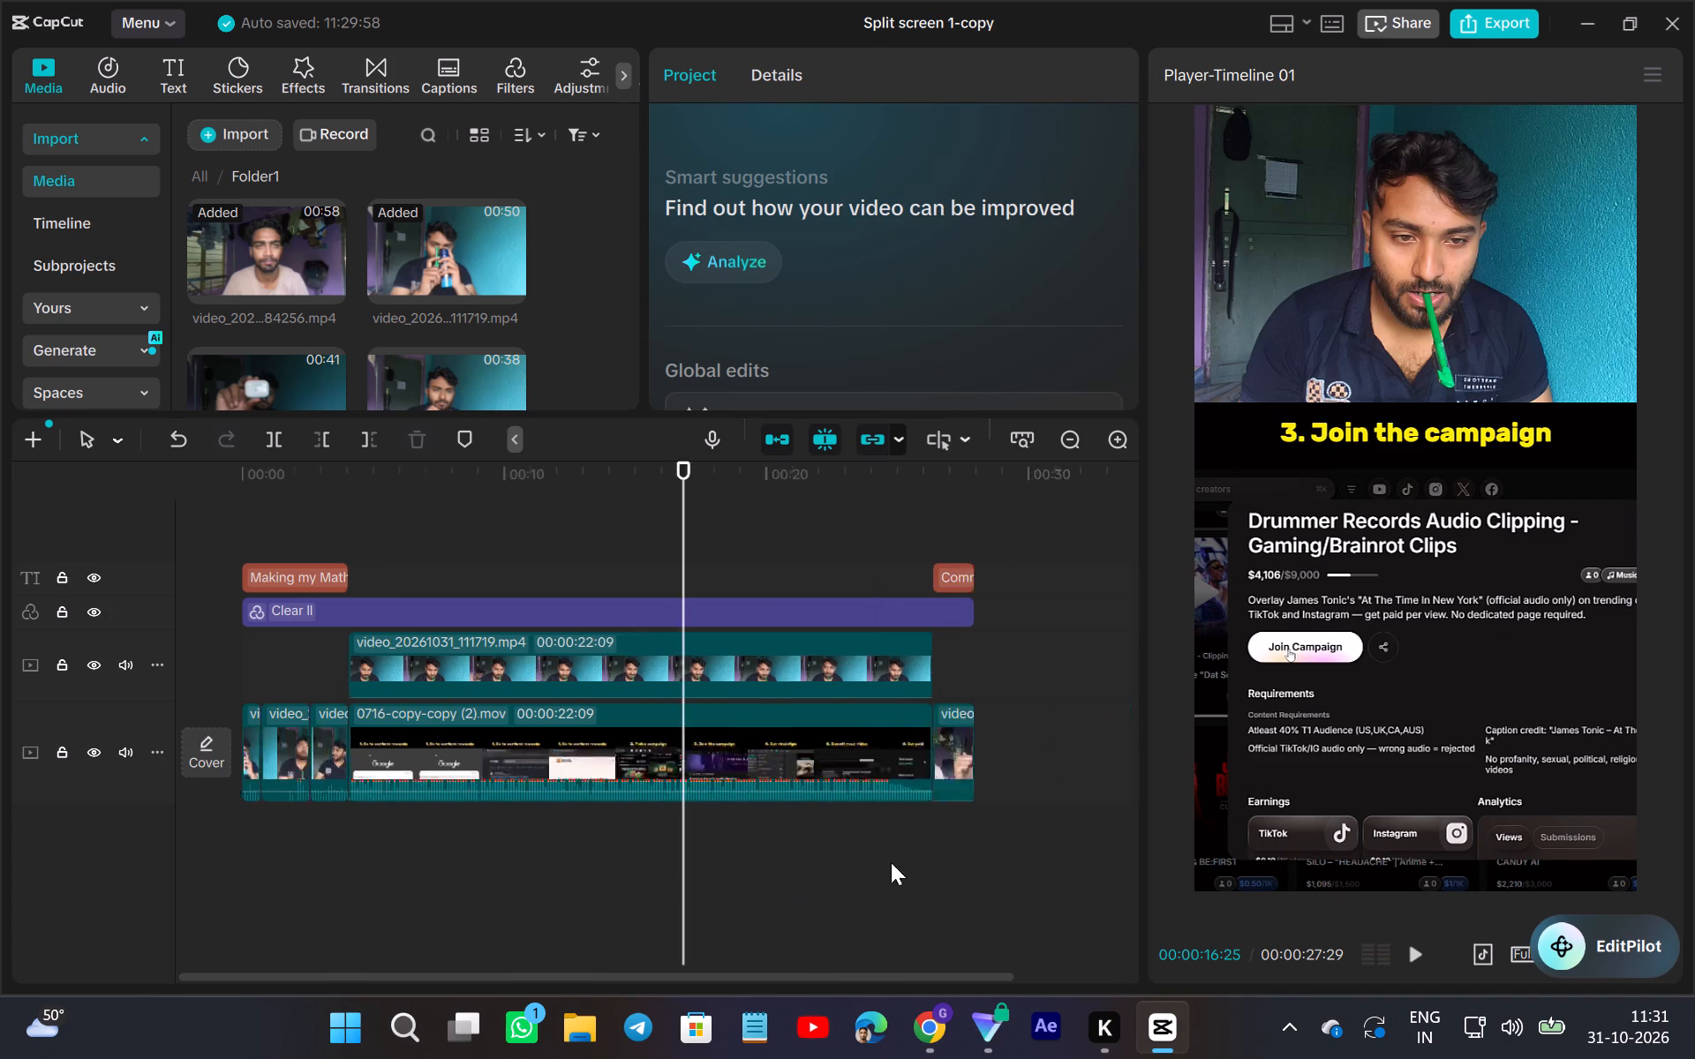
pyautogui.keyDown('ctrl'); pyautogui.scroll(-5, 891, 862); pyautogui.keyUp('ctrl')
pyautogui.keyDown('ctrl'); pyautogui.scroll(3, 567, 655); pyautogui.keyUp('ctrl')
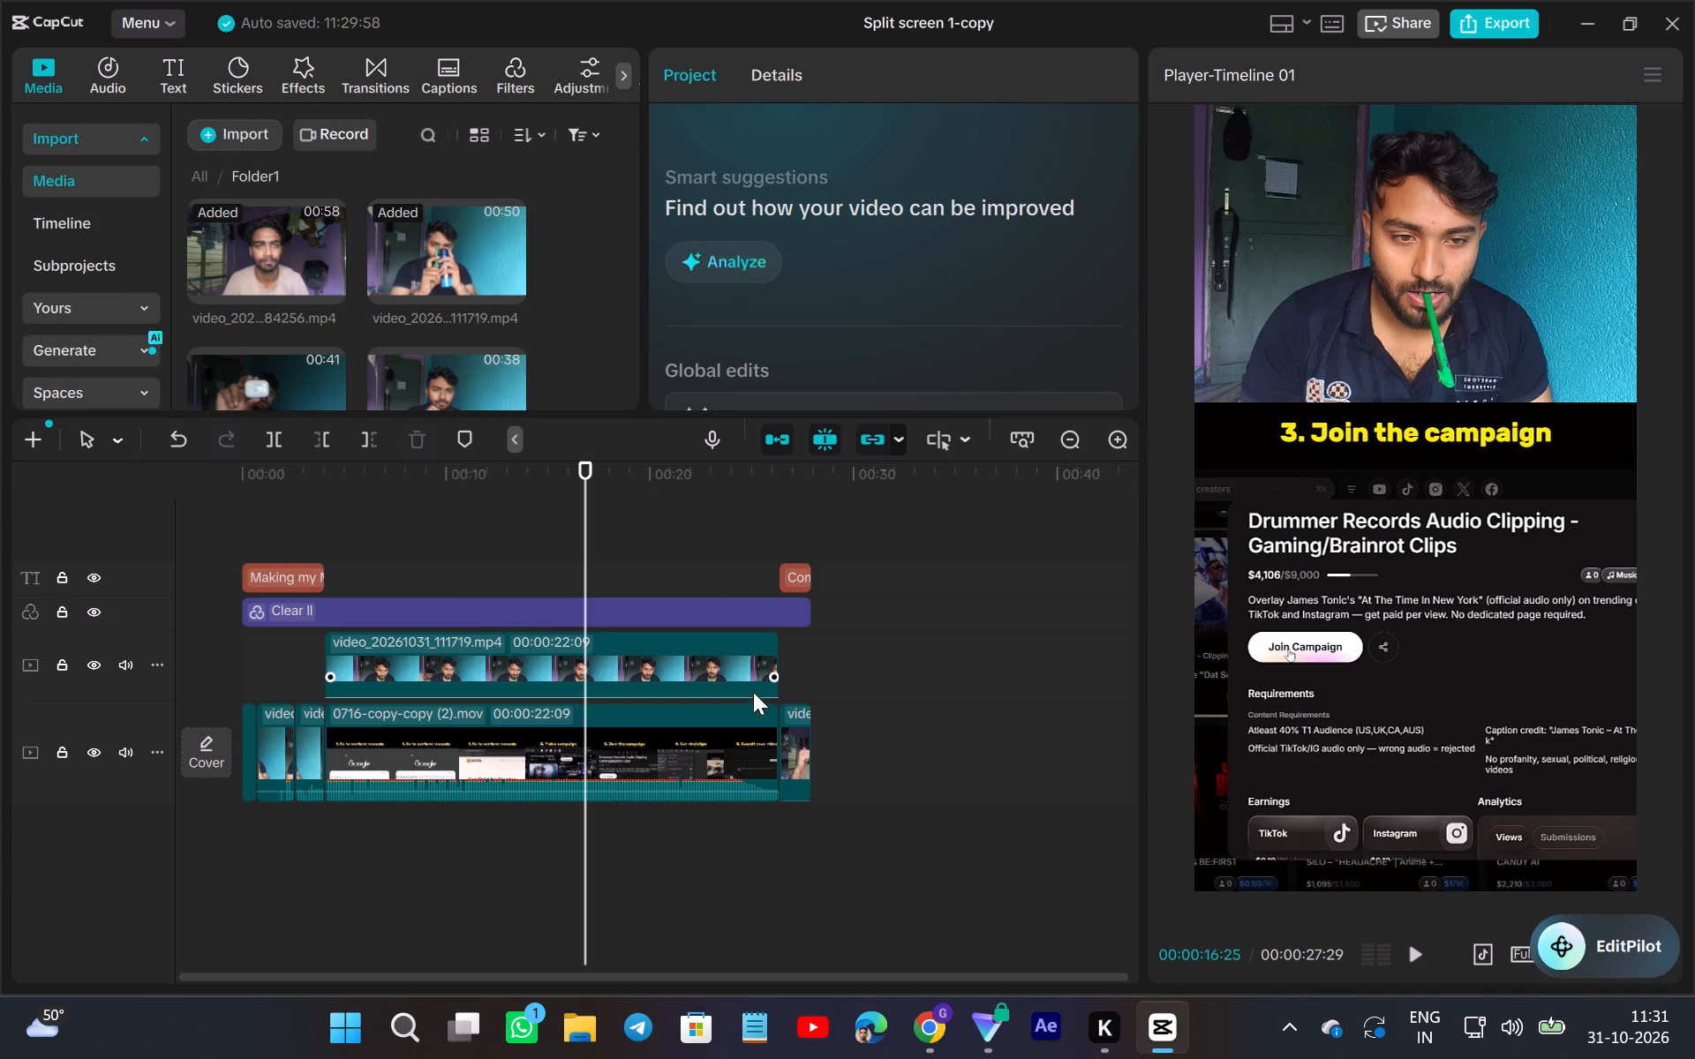
pyautogui.click(802, 668)
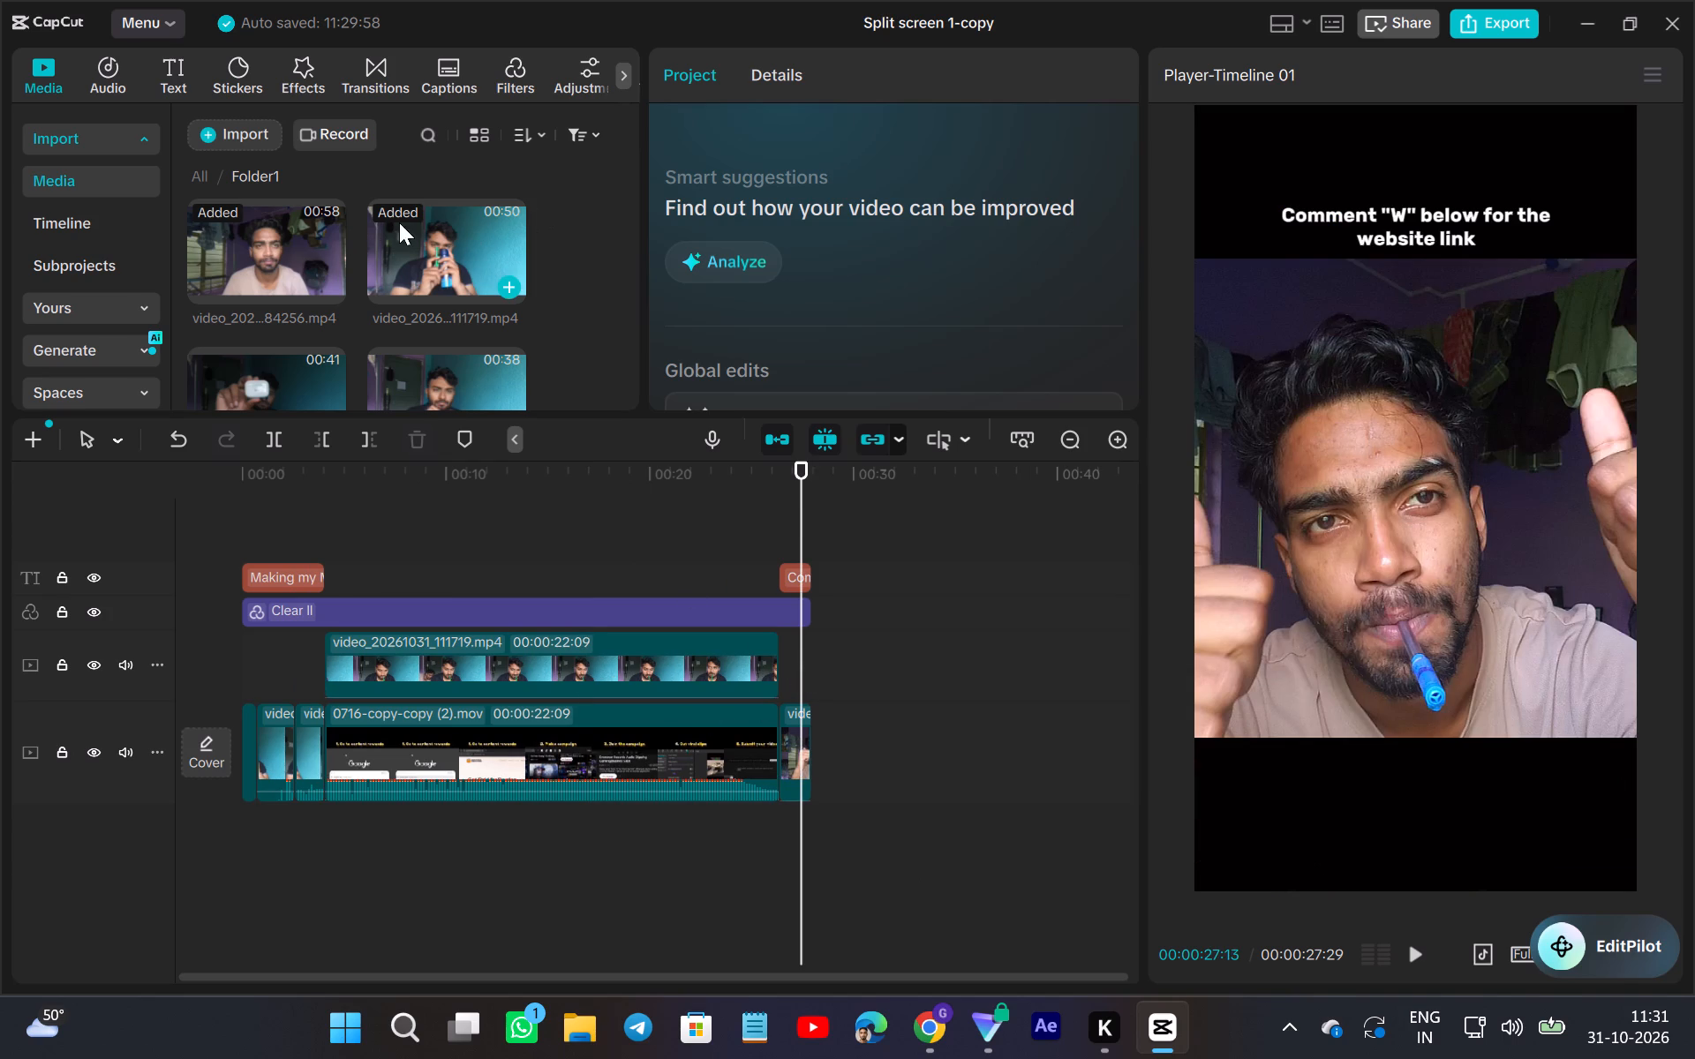
pyautogui.moveTo(399, 222); pyautogui.dragTo(803, 735)
pyautogui.hscroll(-9, 870, 642)
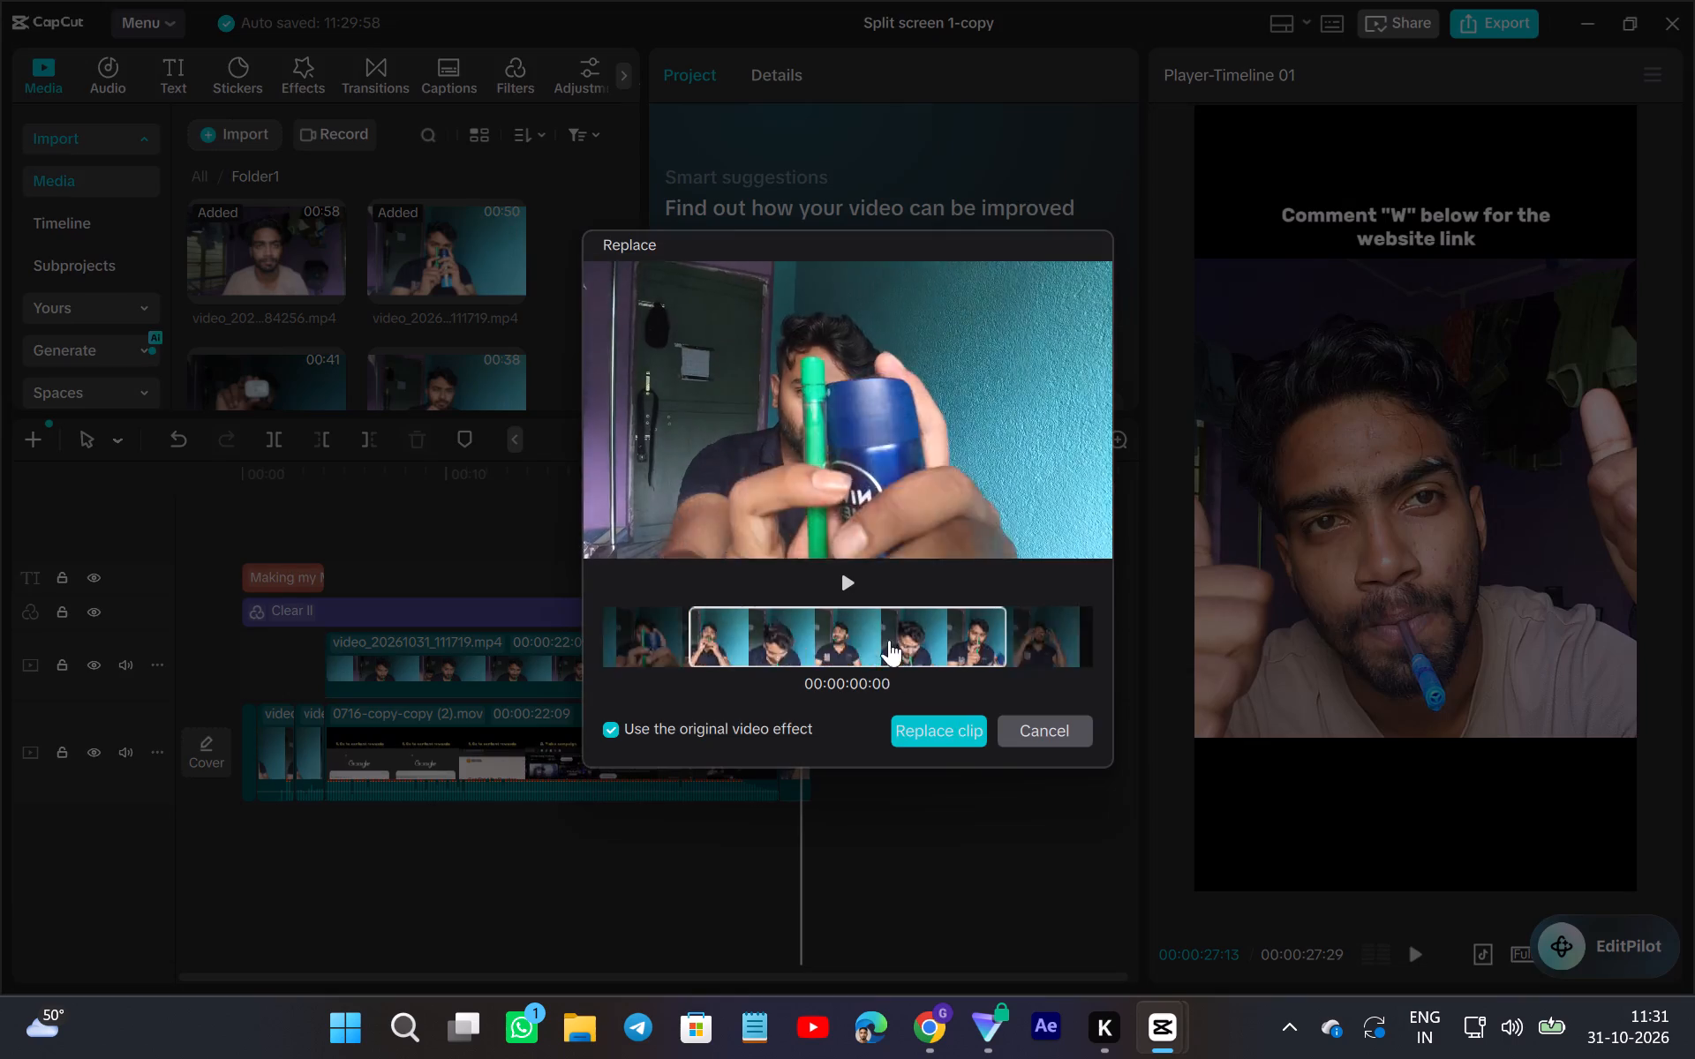
pyautogui.hscroll(-18, 889, 640)
pyautogui.hscroll(-19, 895, 636)
pyautogui.hscroll(-6, 712, 377)
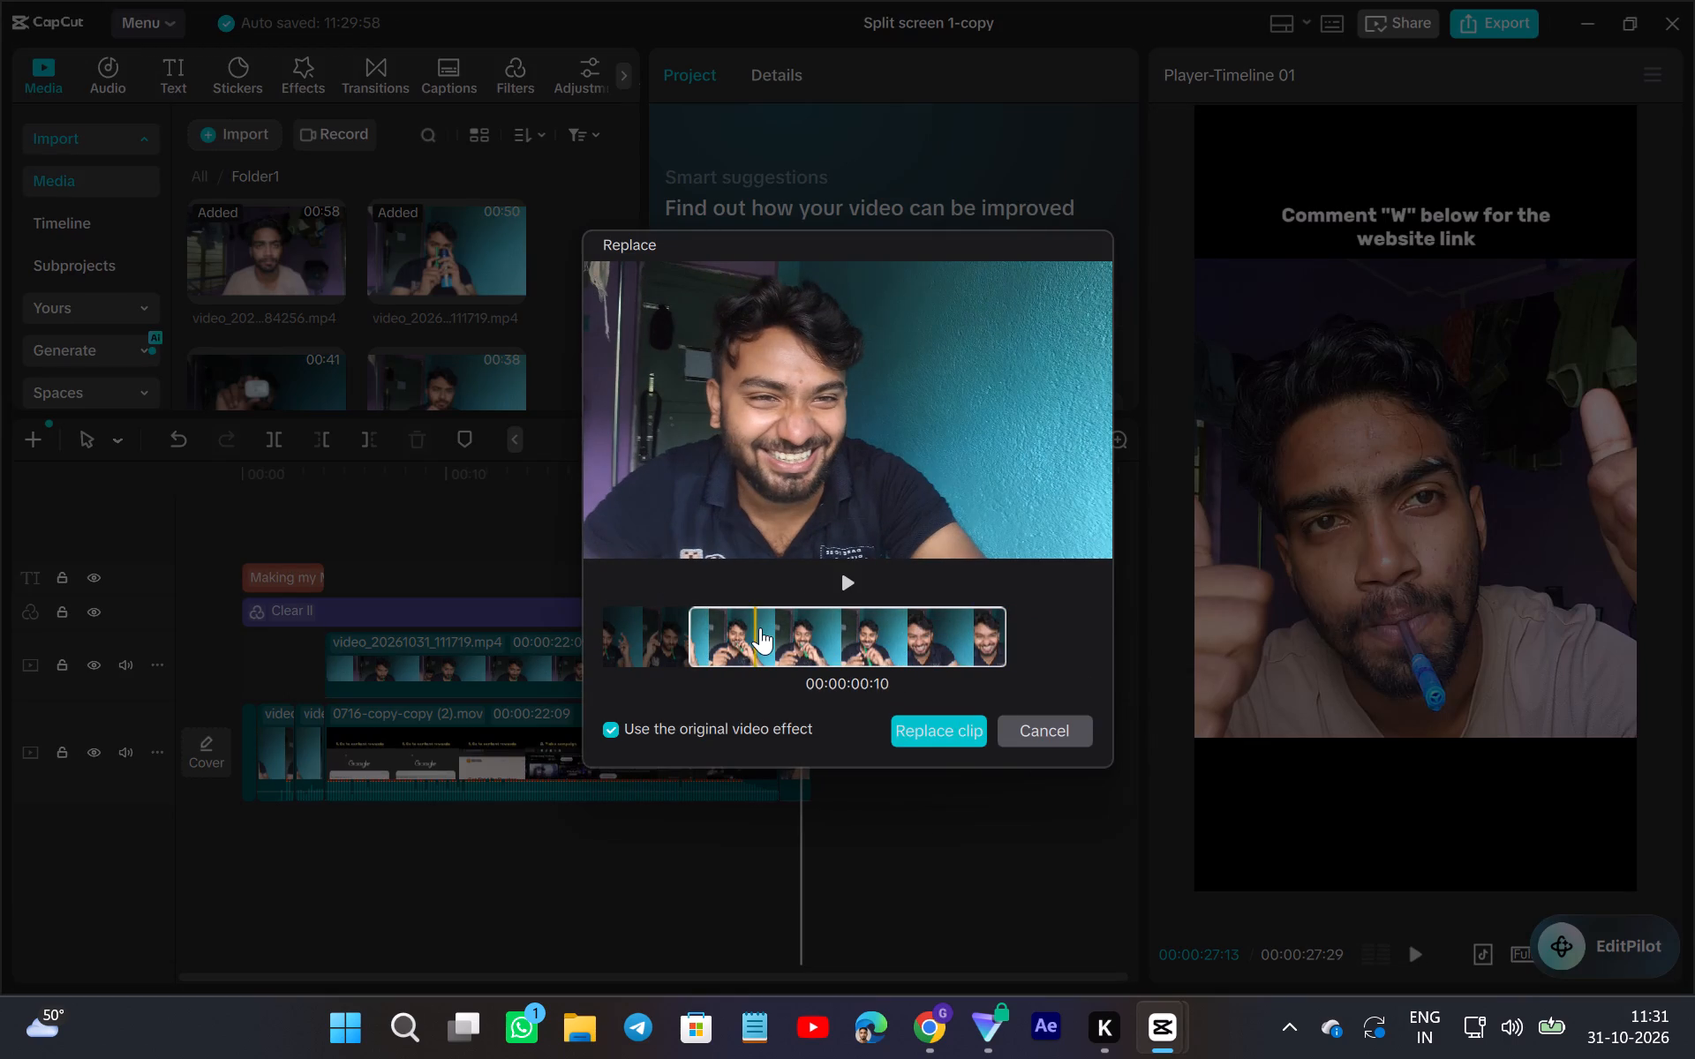
pyautogui.moveTo(760, 627); pyautogui.dragTo(825, 701)
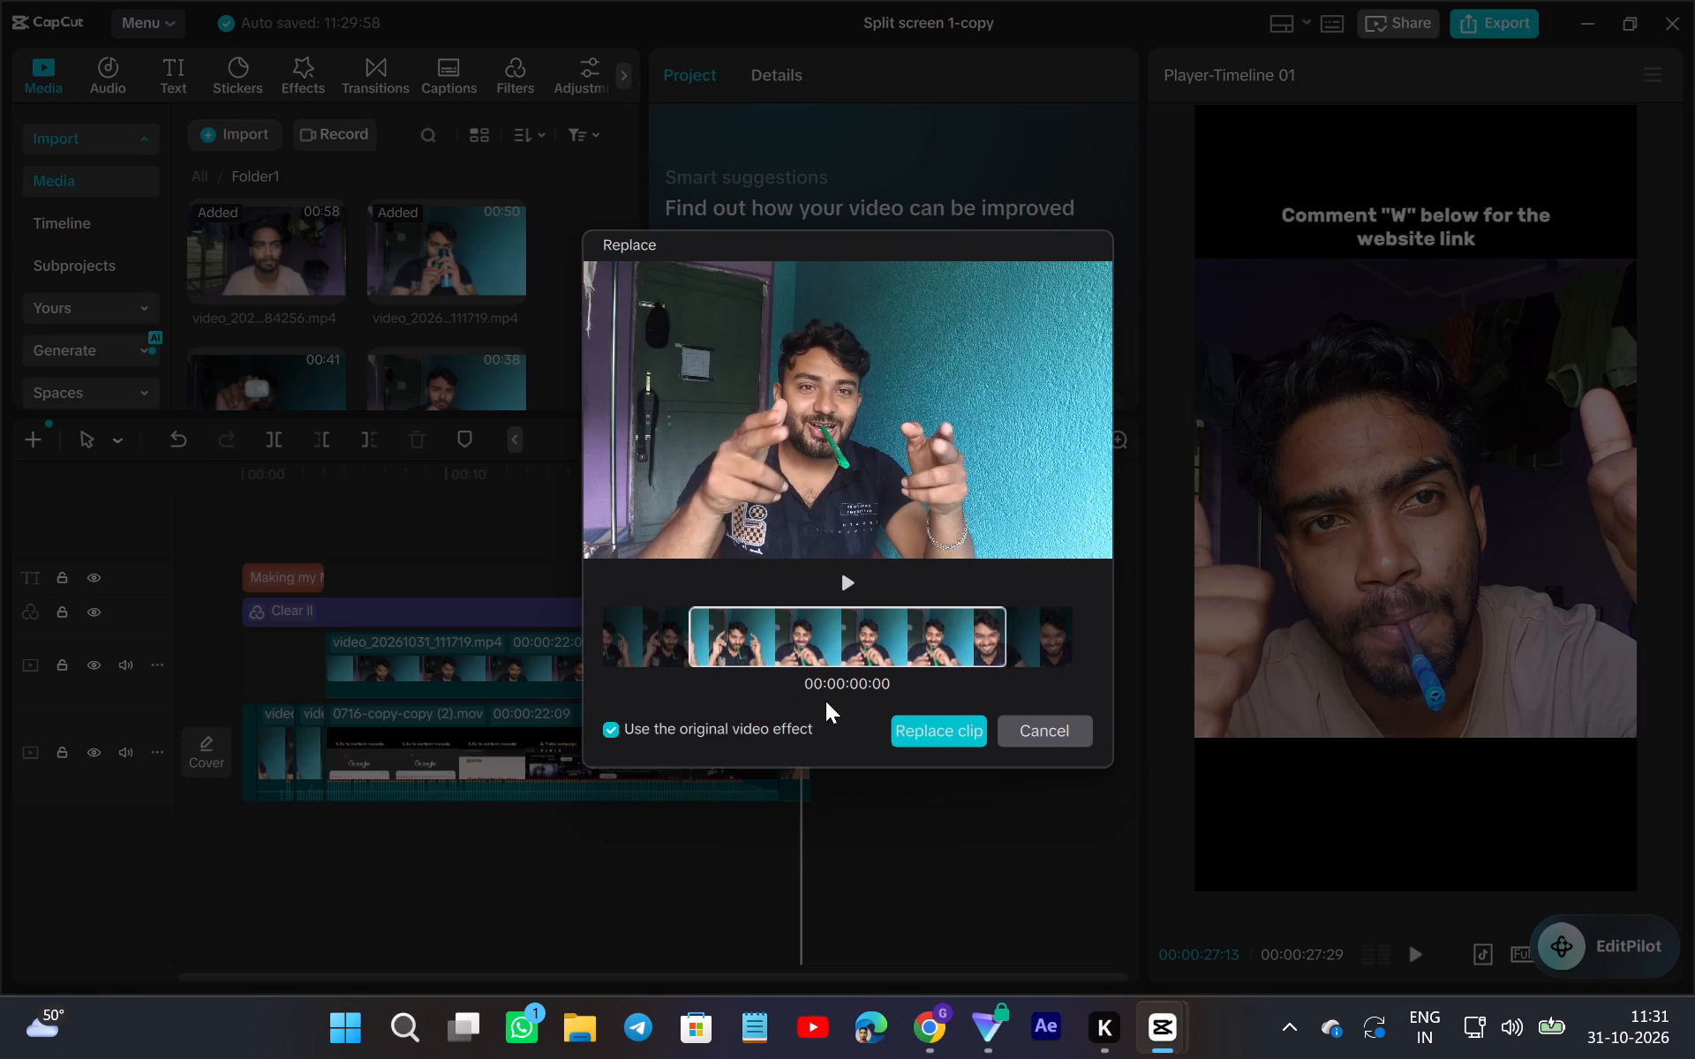
pyautogui.moveTo(825, 701); pyautogui.dragTo(870, 714)
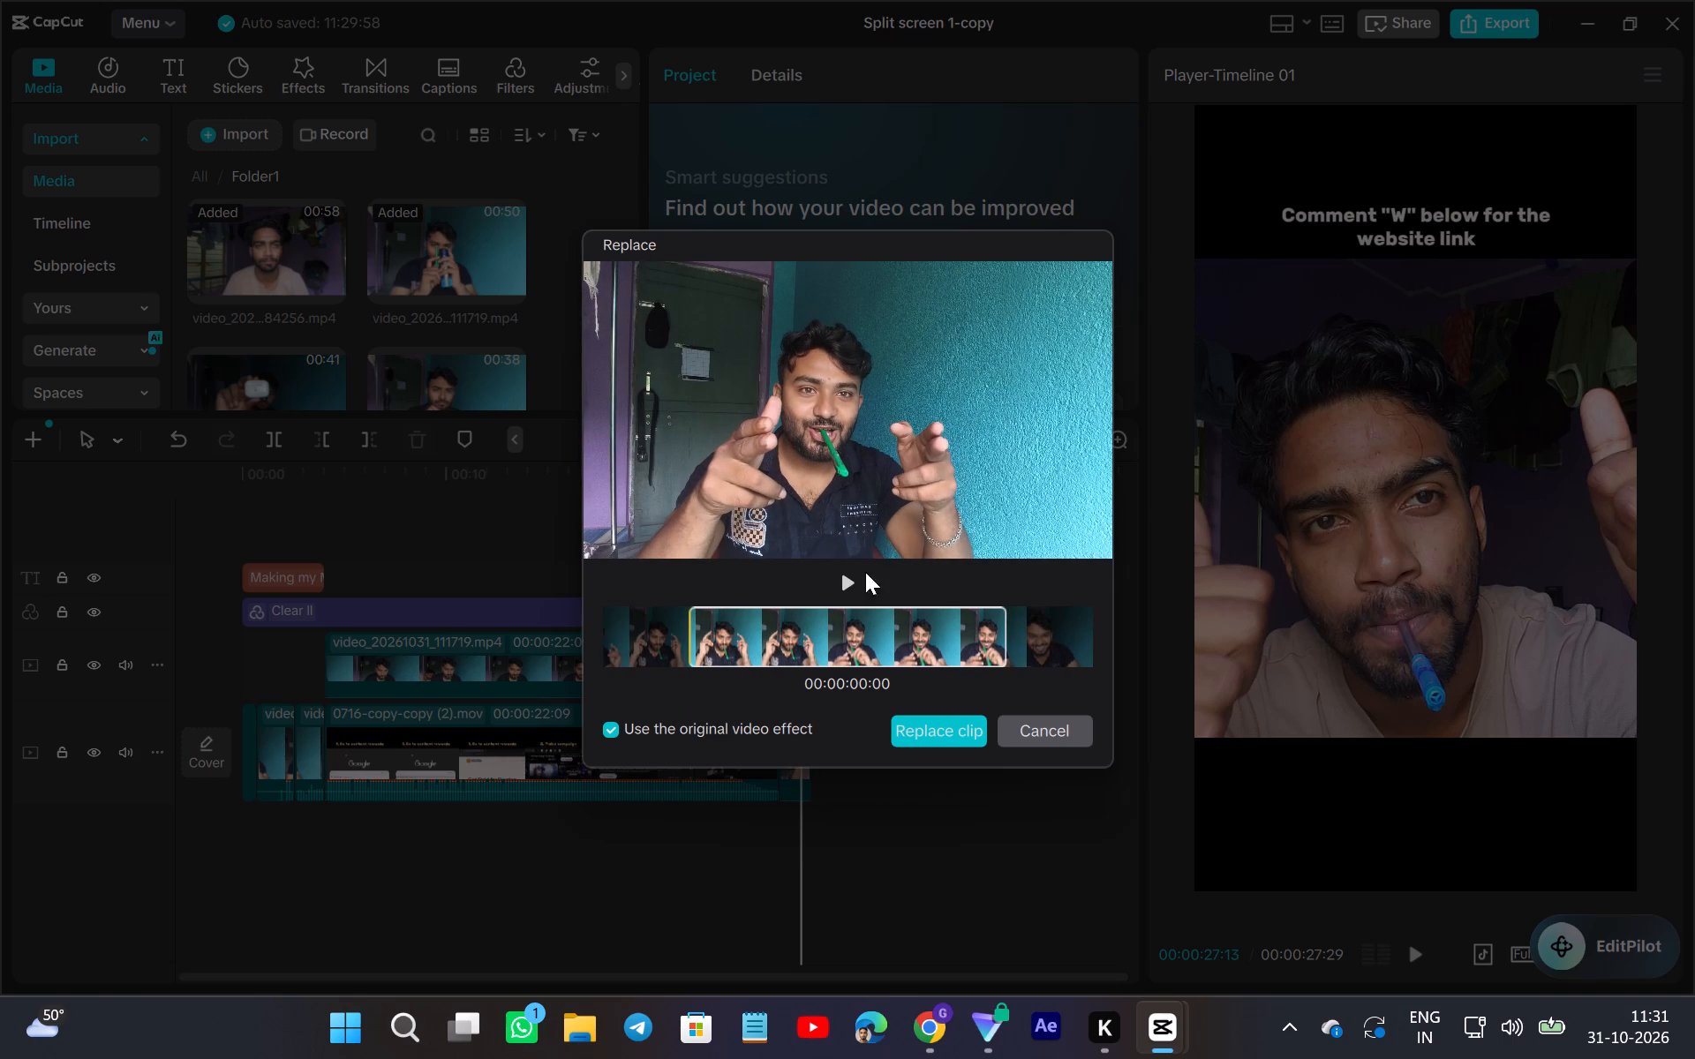
pyautogui.click(854, 589)
pyautogui.moveTo(914, 655); pyautogui.dragTo(976, 712)
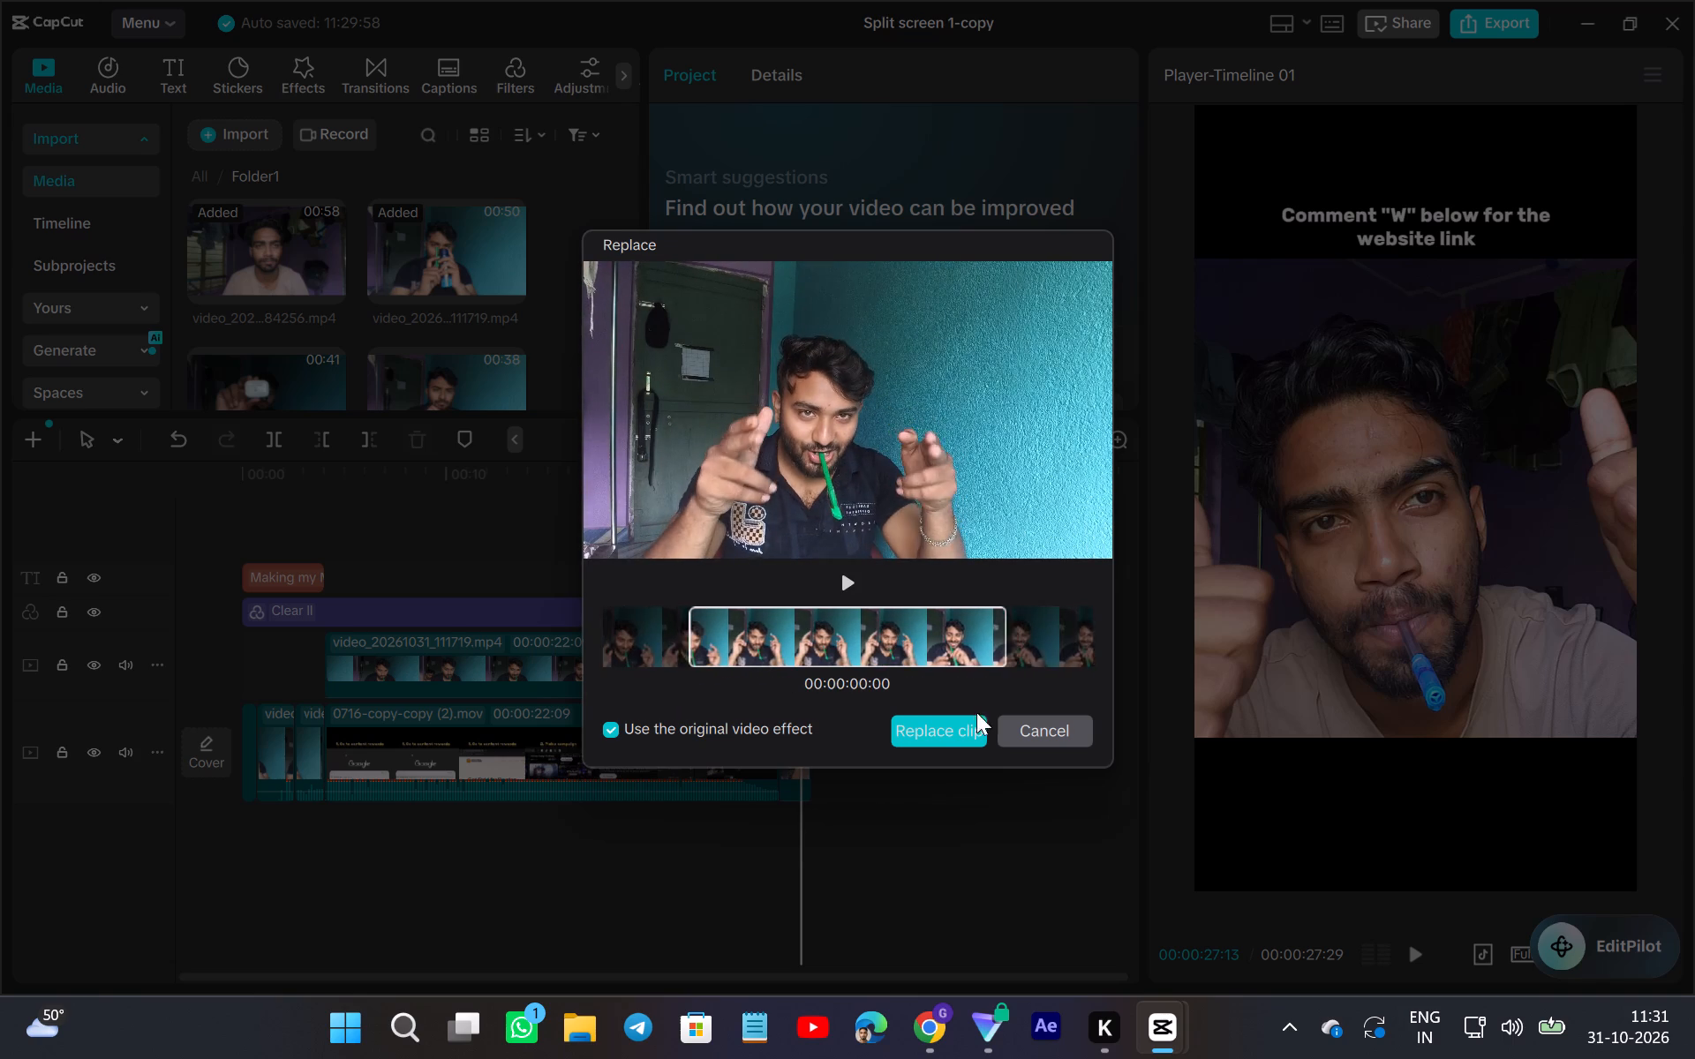
pyautogui.moveTo(976, 712); pyautogui.dragTo(1131, 774)
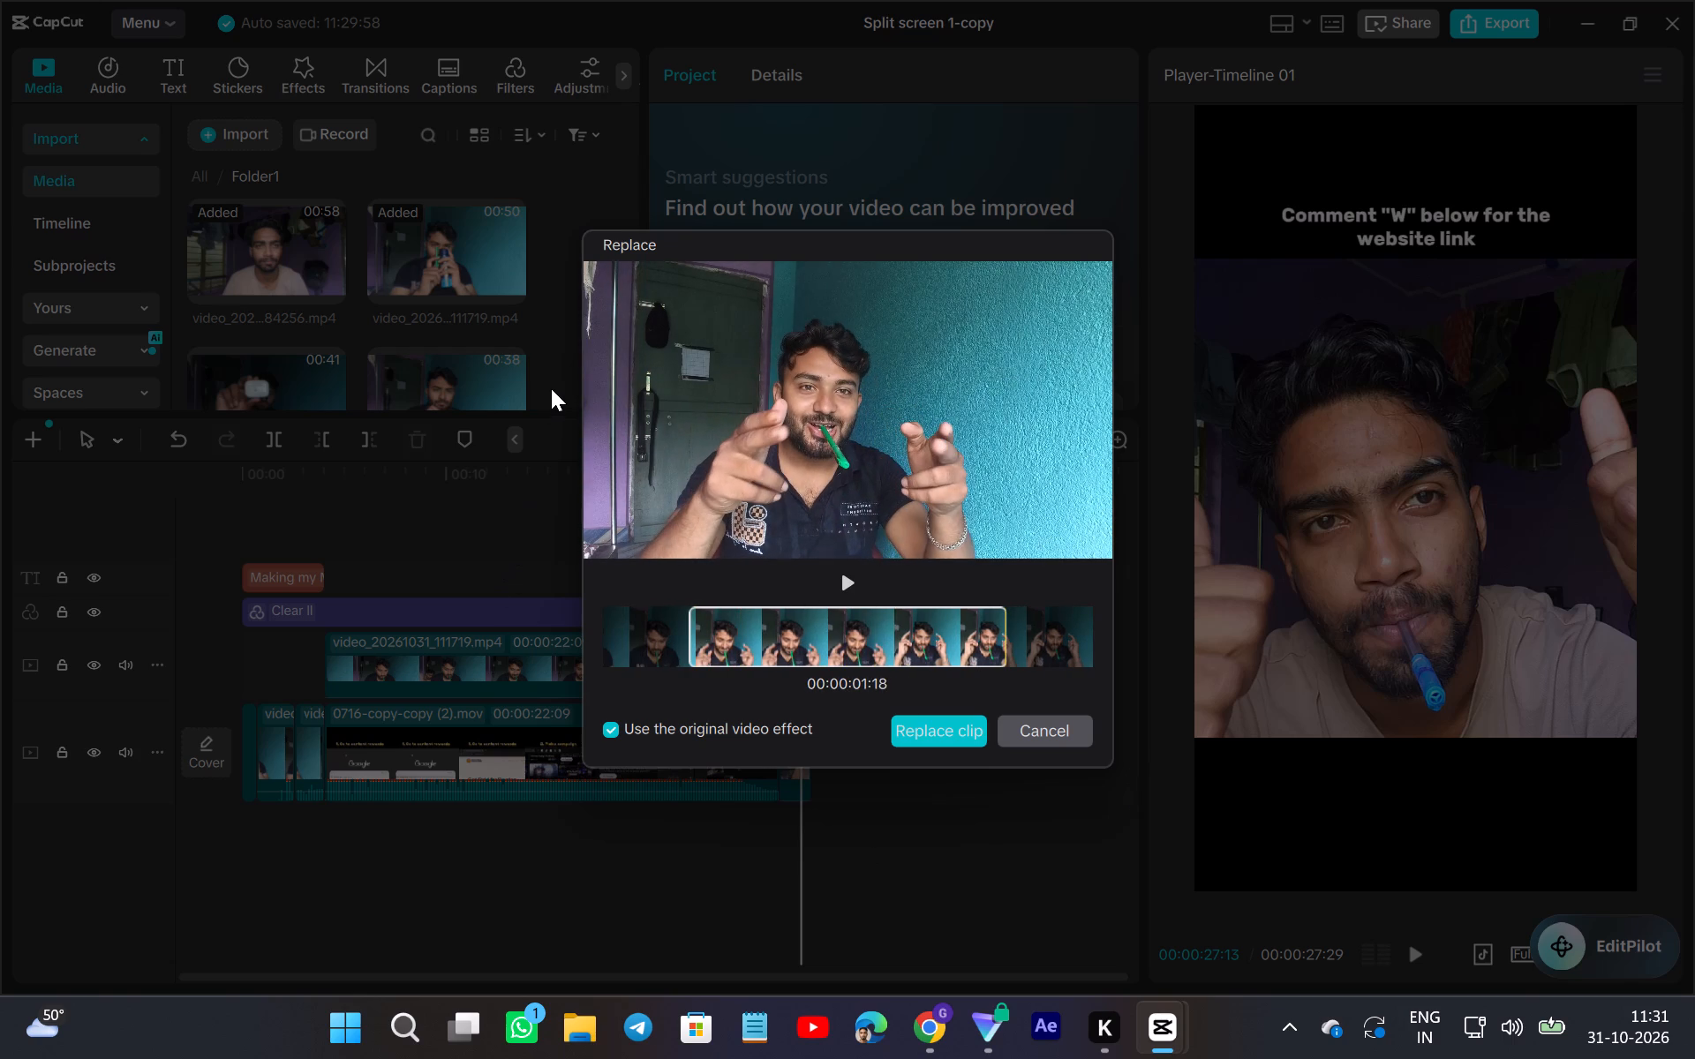
pyautogui.click(937, 740)
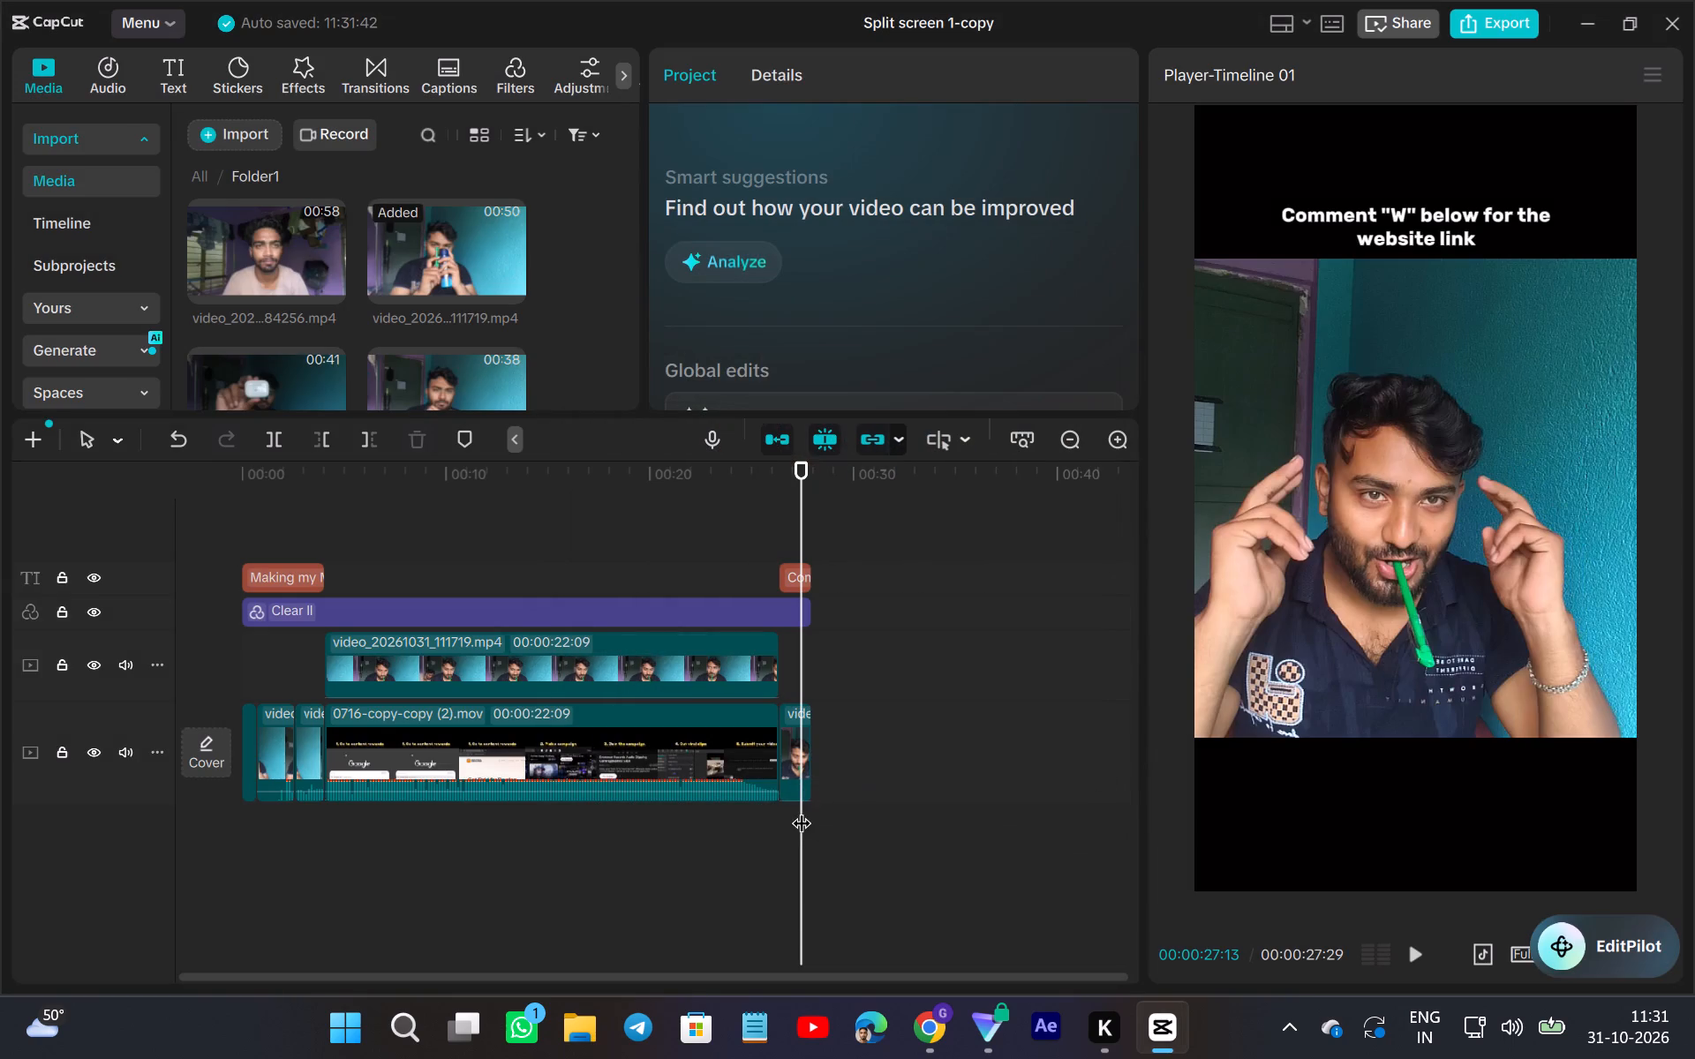
# Play the opening from 00:00:00:00 to check the replaced clips leading into the split-screen section.
pyautogui.keyDown('ctrl'); pyautogui.scroll(3, 798, 802); pyautogui.keyUp('ctrl')
pyautogui.keyDown('ctrl'); pyautogui.scroll(-10, 810, 799); pyautogui.keyUp('ctrl')
pyautogui.hscroll(-3, 809, 799)
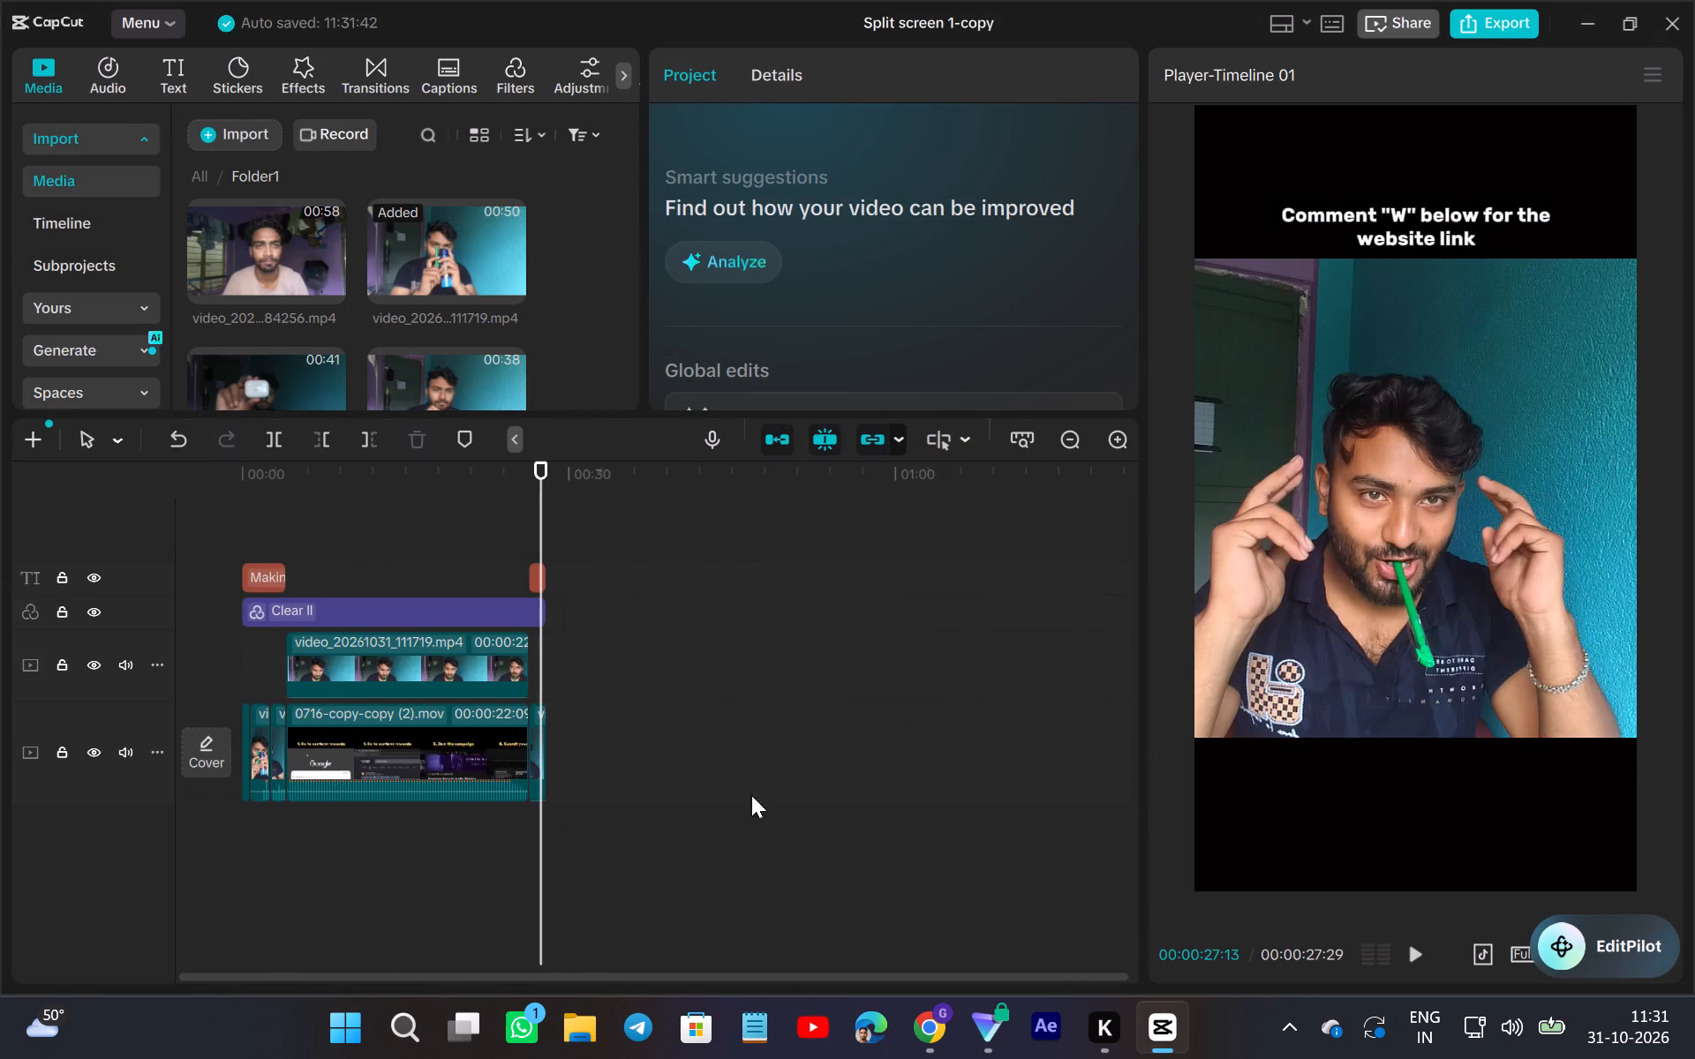
pyautogui.hscroll(-1, 751, 795)
pyautogui.hscroll(5, 591, 825)
pyautogui.click(221, 813)
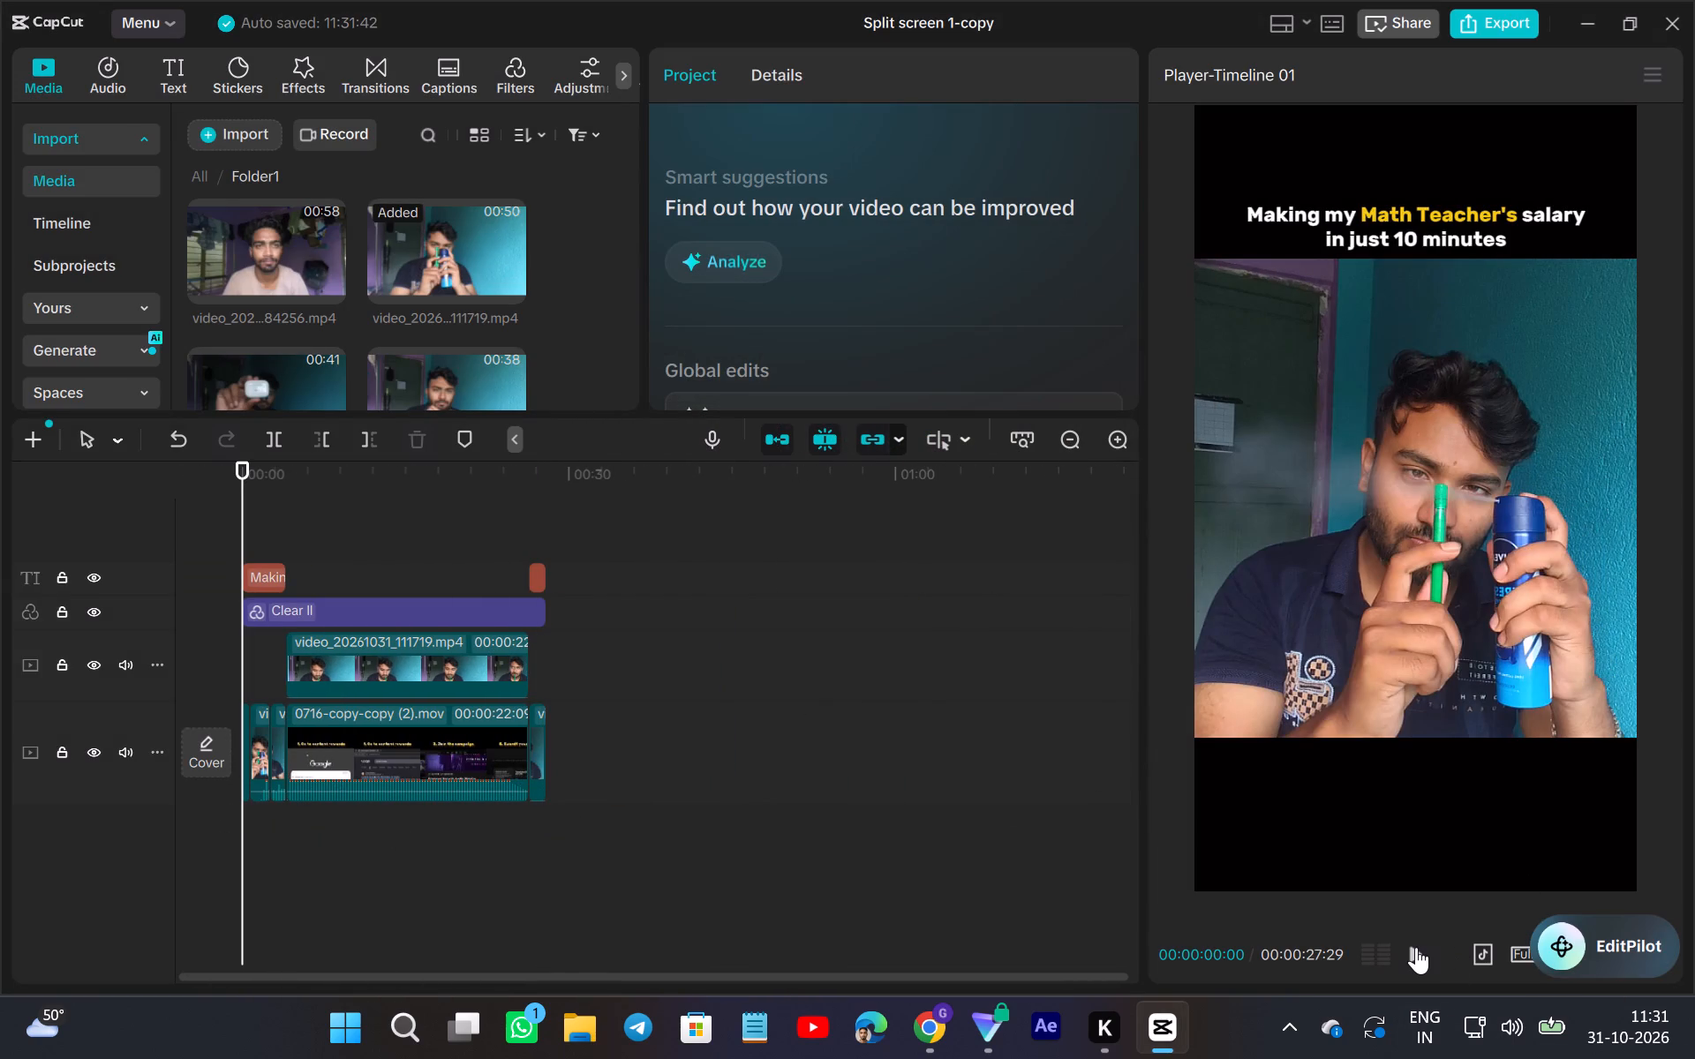
pyautogui.click(1416, 947)
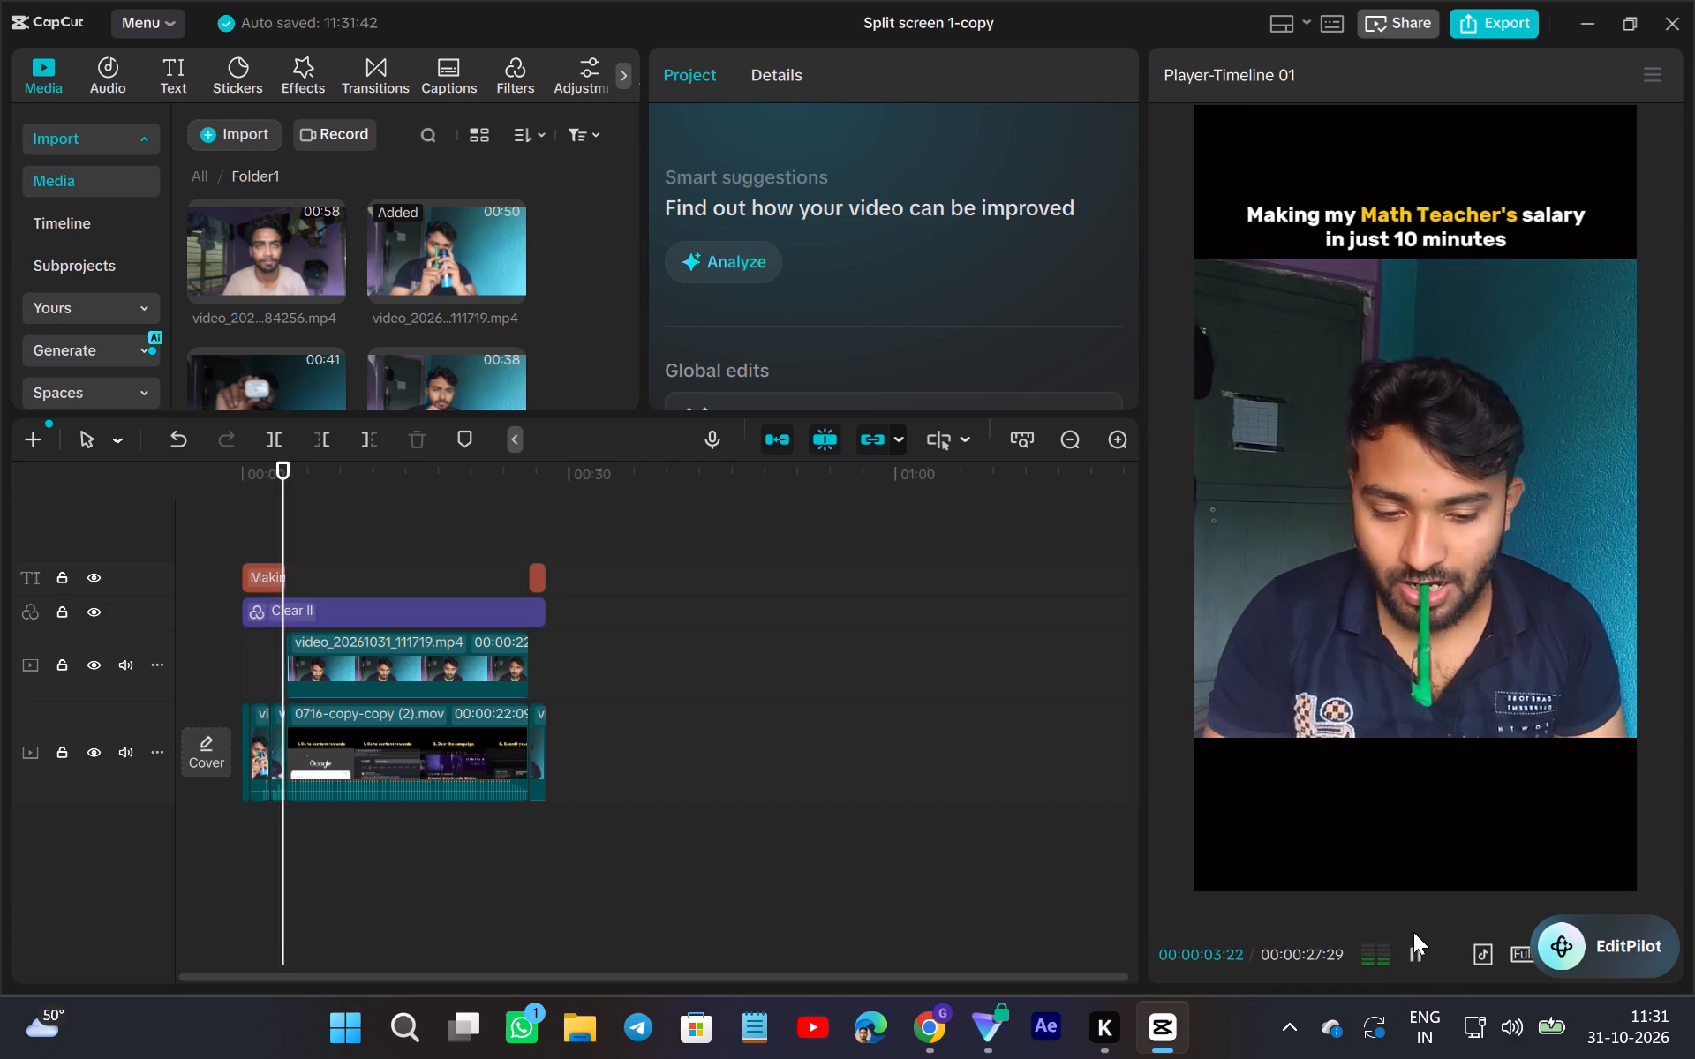
# Replay the second opening clip from about one second in to check the lead-in to the third opening clip.
pyautogui.click(282, 822)
pyautogui.click(280, 816)
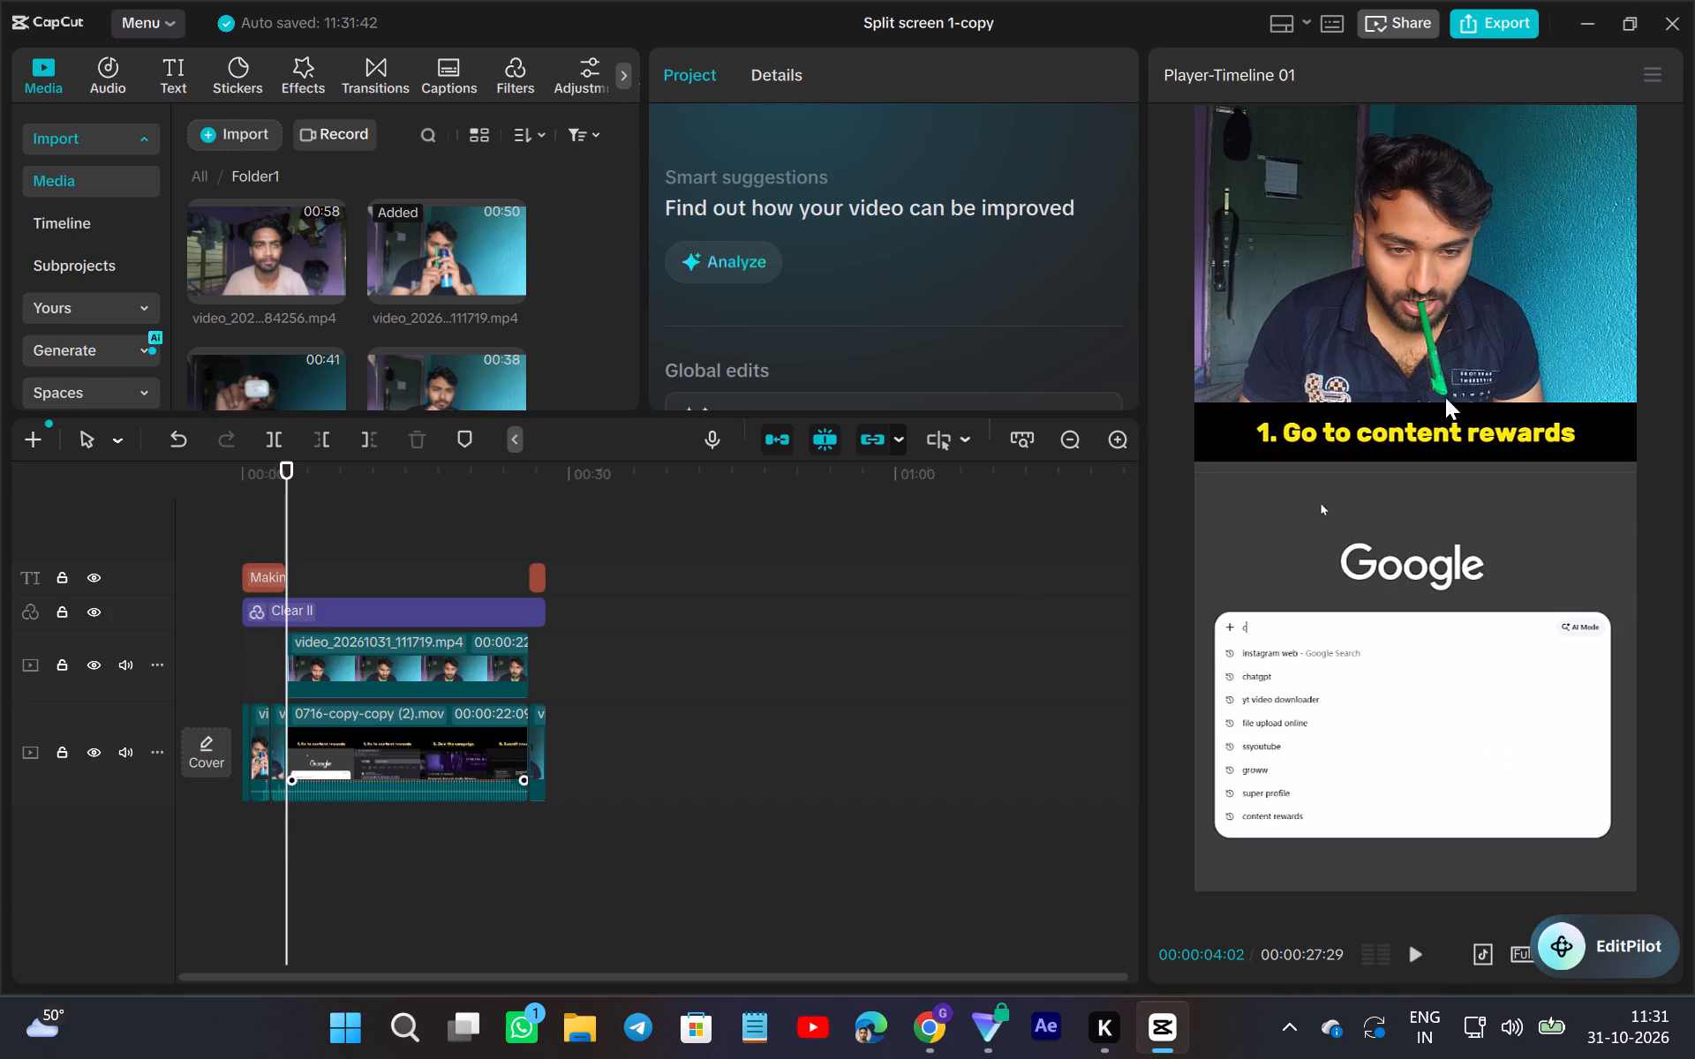
pyautogui.doubleClick(1131, 439)
pyautogui.hscroll(1, 964, 486)
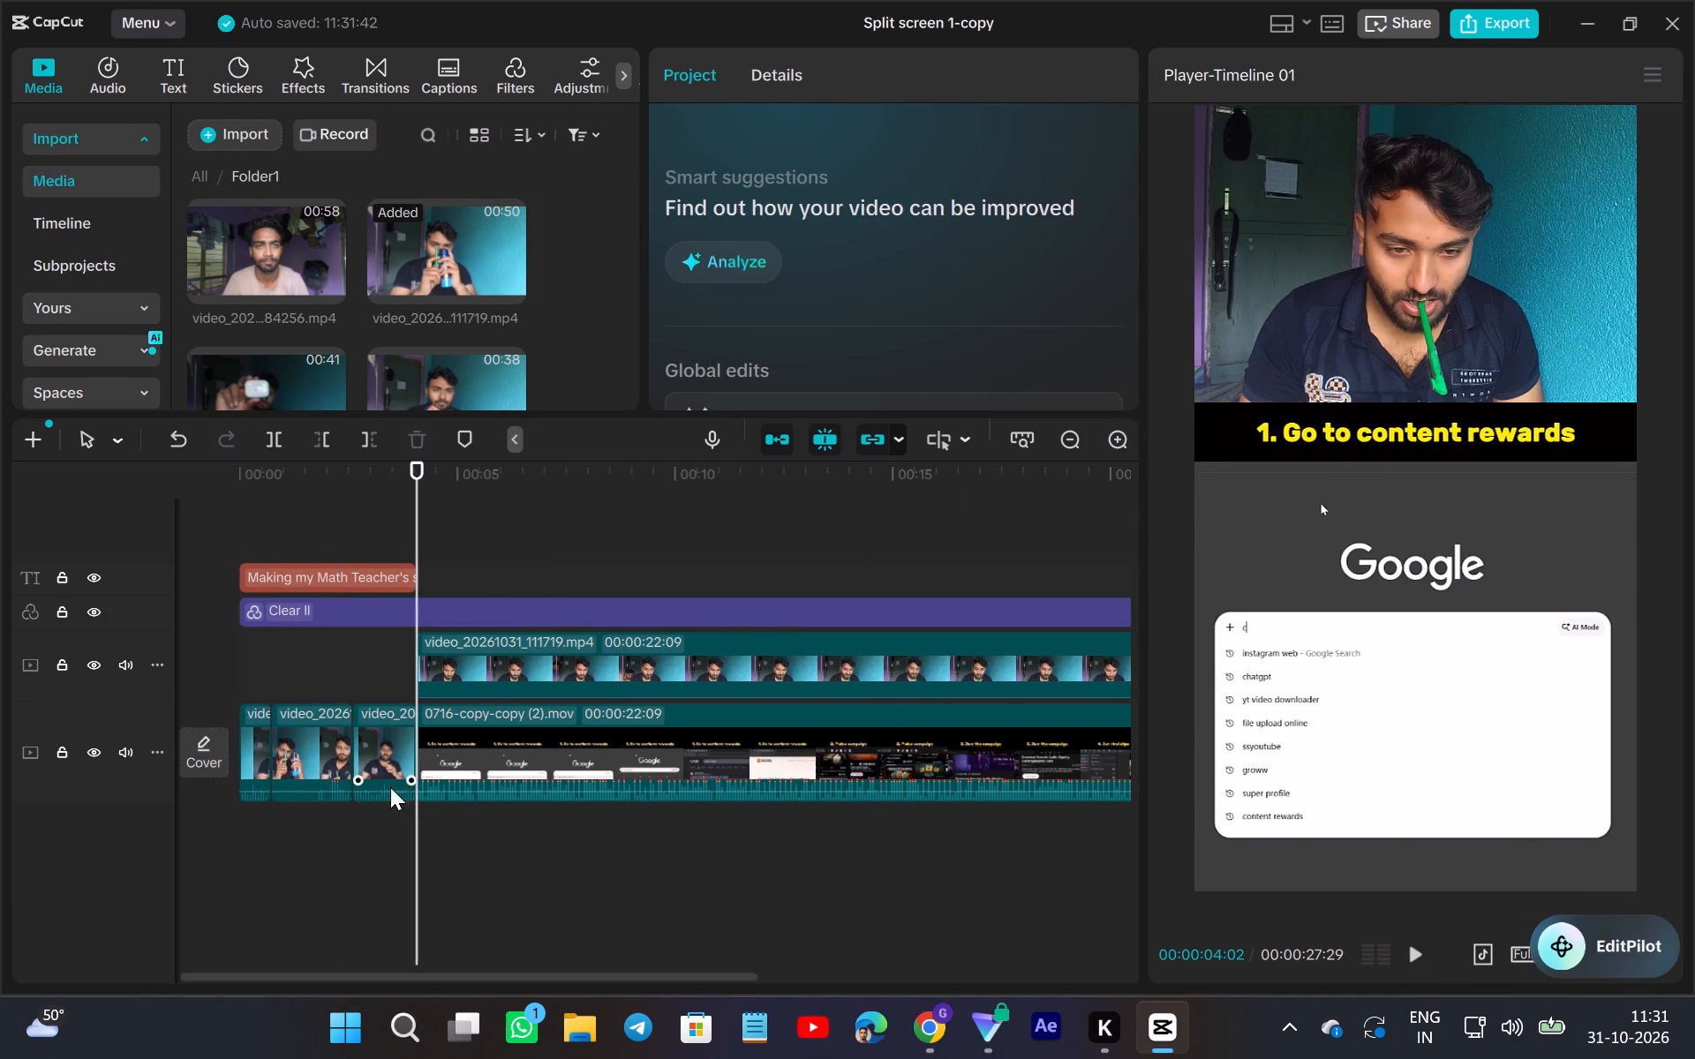
pyautogui.click(380, 837)
pyautogui.click(281, 832)
pyautogui.click(1405, 954)
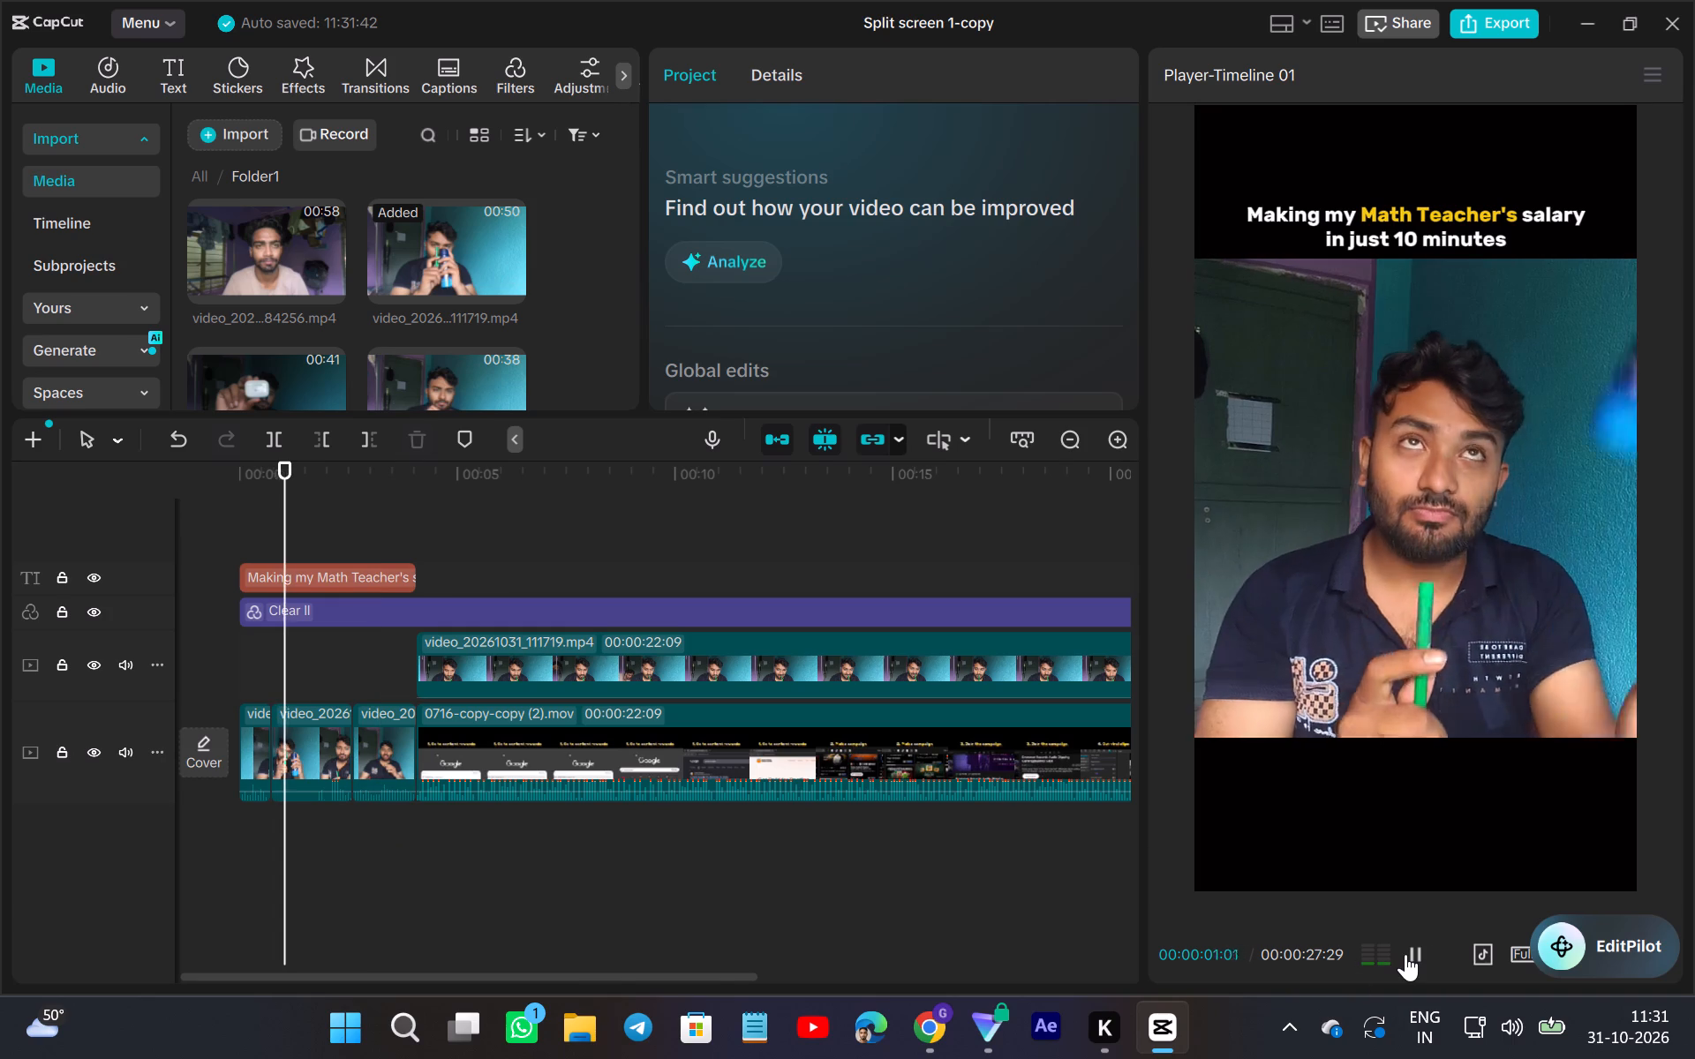
pyautogui.click(1405, 954)
pyautogui.doubleClick(1405, 954)
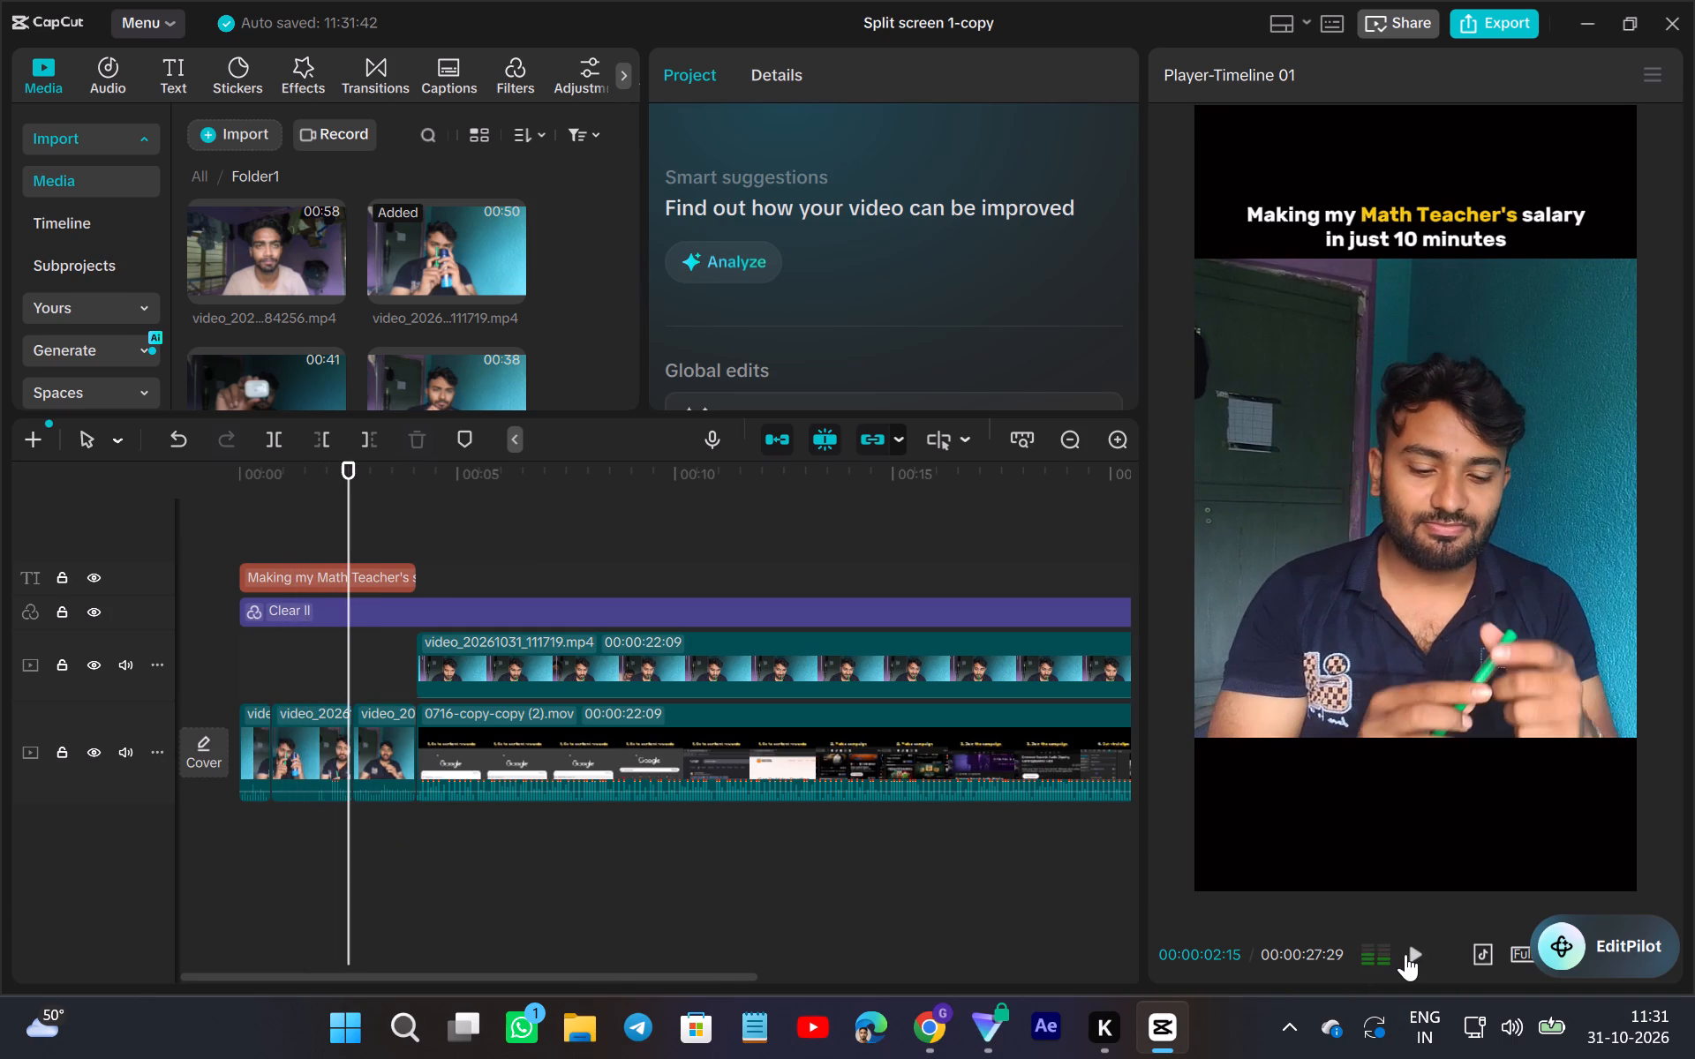
# Turn the volume of the third opening clip all the way down.
pyautogui.click(387, 726)
pyautogui.click(755, 73)
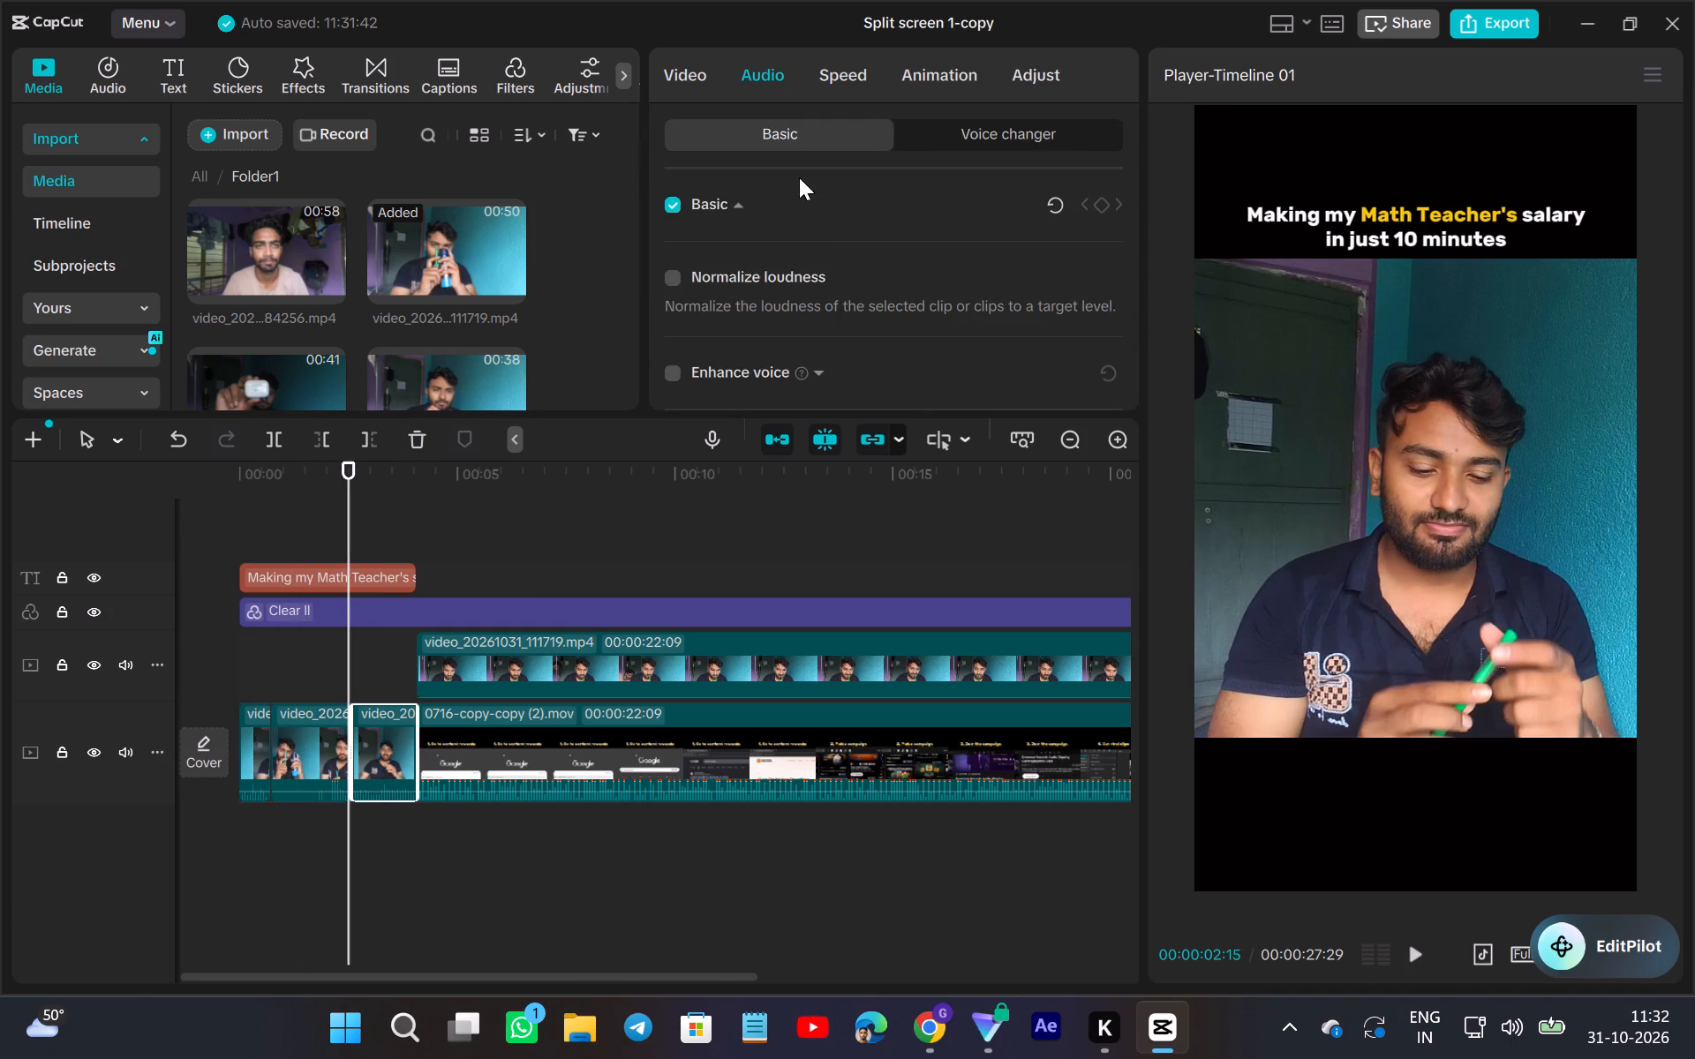
pyautogui.moveTo(835, 259); pyautogui.dragTo(621, 278)
# Play from 00:00:00:00 into the split-screen section to check the opening after the audio change.
pyautogui.click(183, 679)
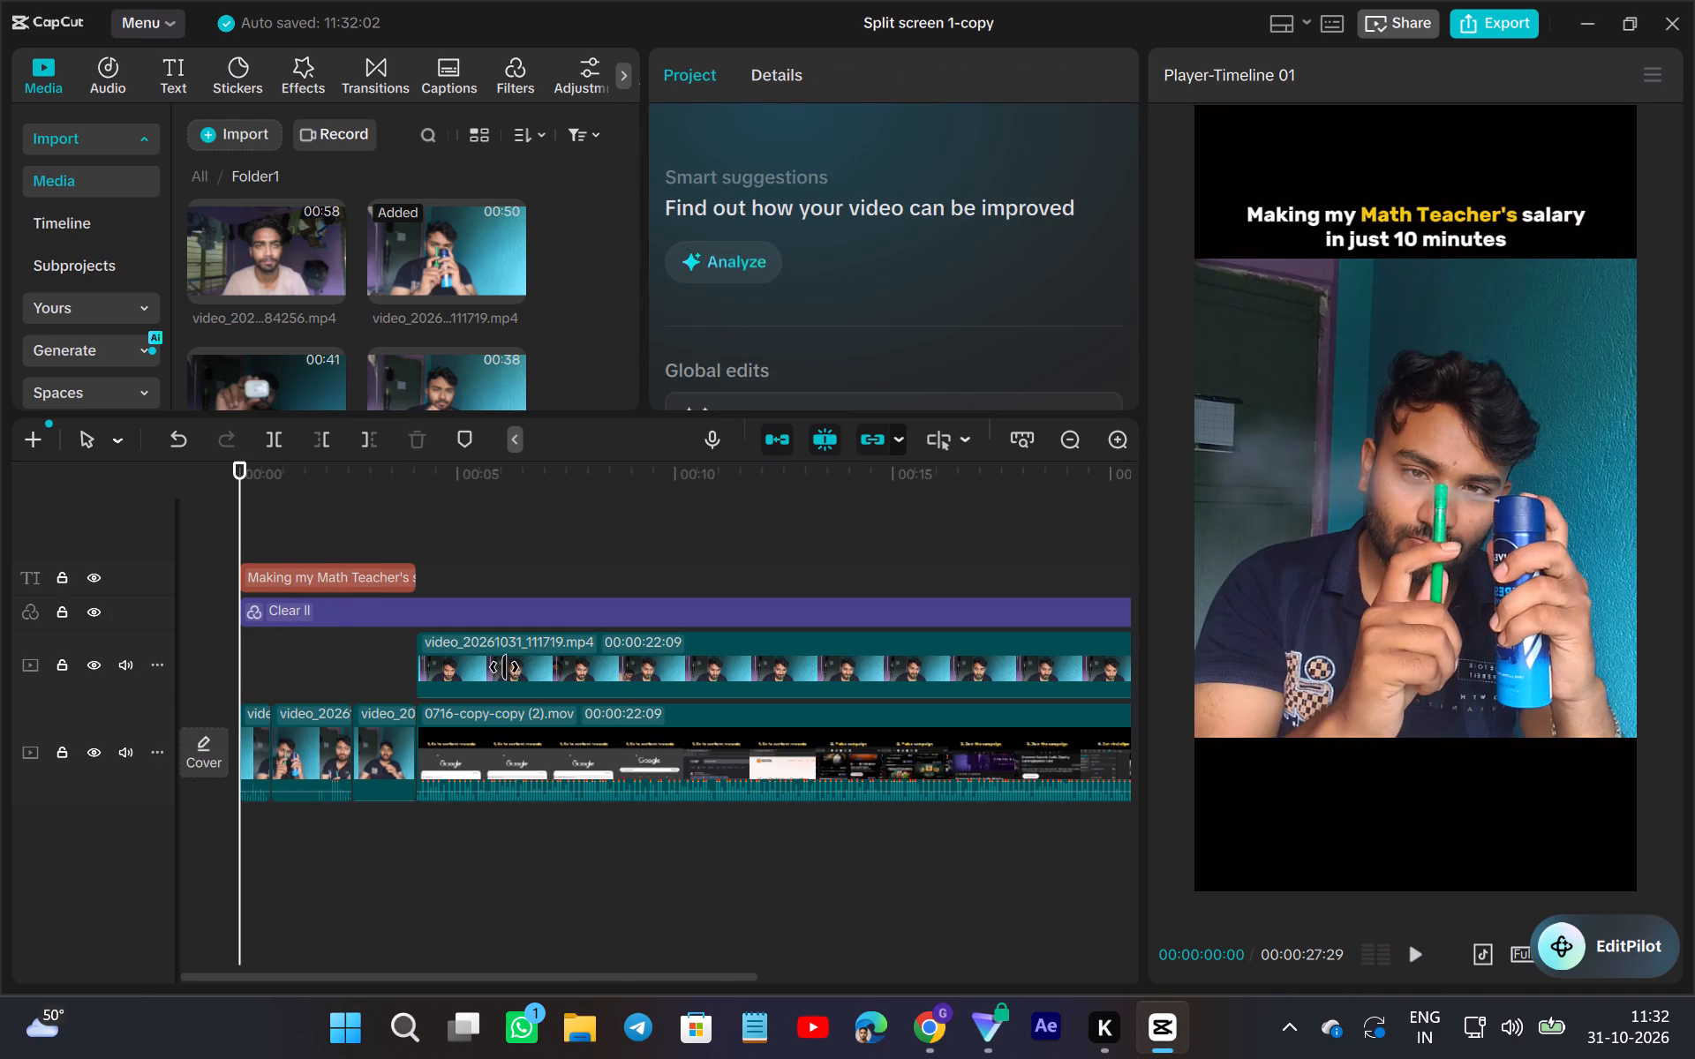
pyautogui.click(1418, 947)
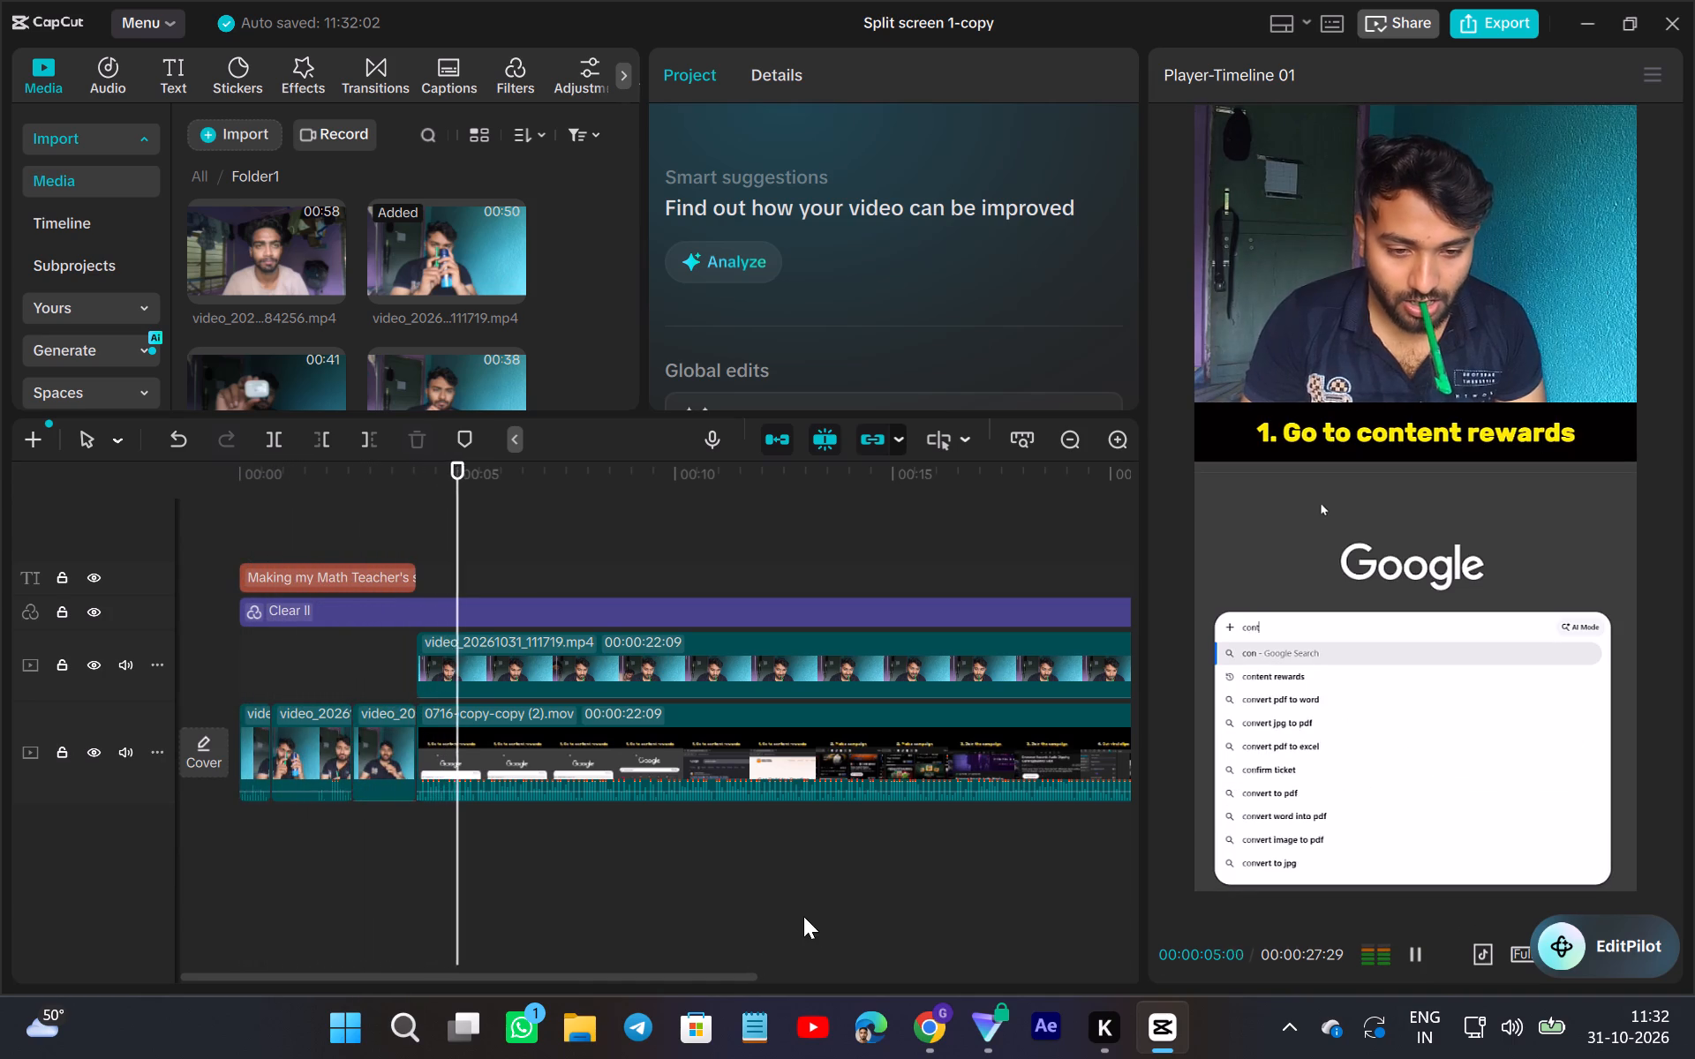
# Play from 00:00:23:20 and again from about 00:00:25 to check the change from split screen to closing clip.
pyautogui.hscroll(-3, 803, 916)
pyautogui.keyDown('ctrl'); pyautogui.scroll(-2, 691, 881); pyautogui.keyUp('ctrl')
pyautogui.click(928, 882)
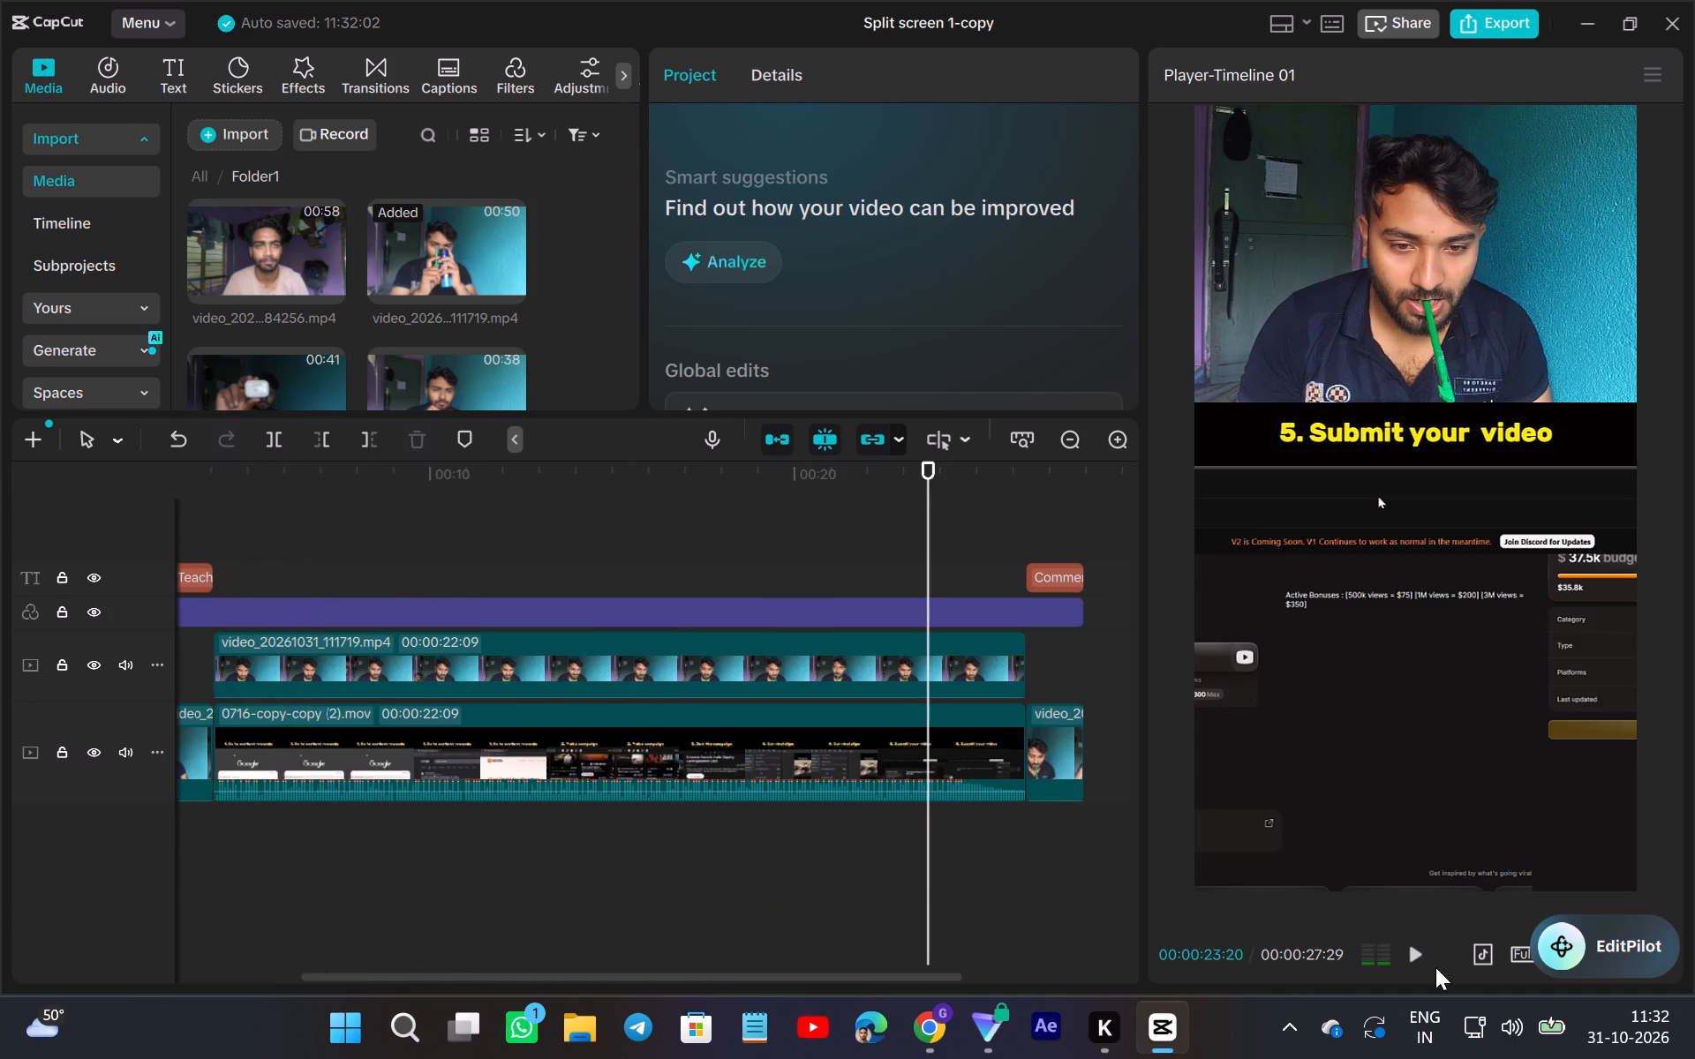
pyautogui.click(1408, 960)
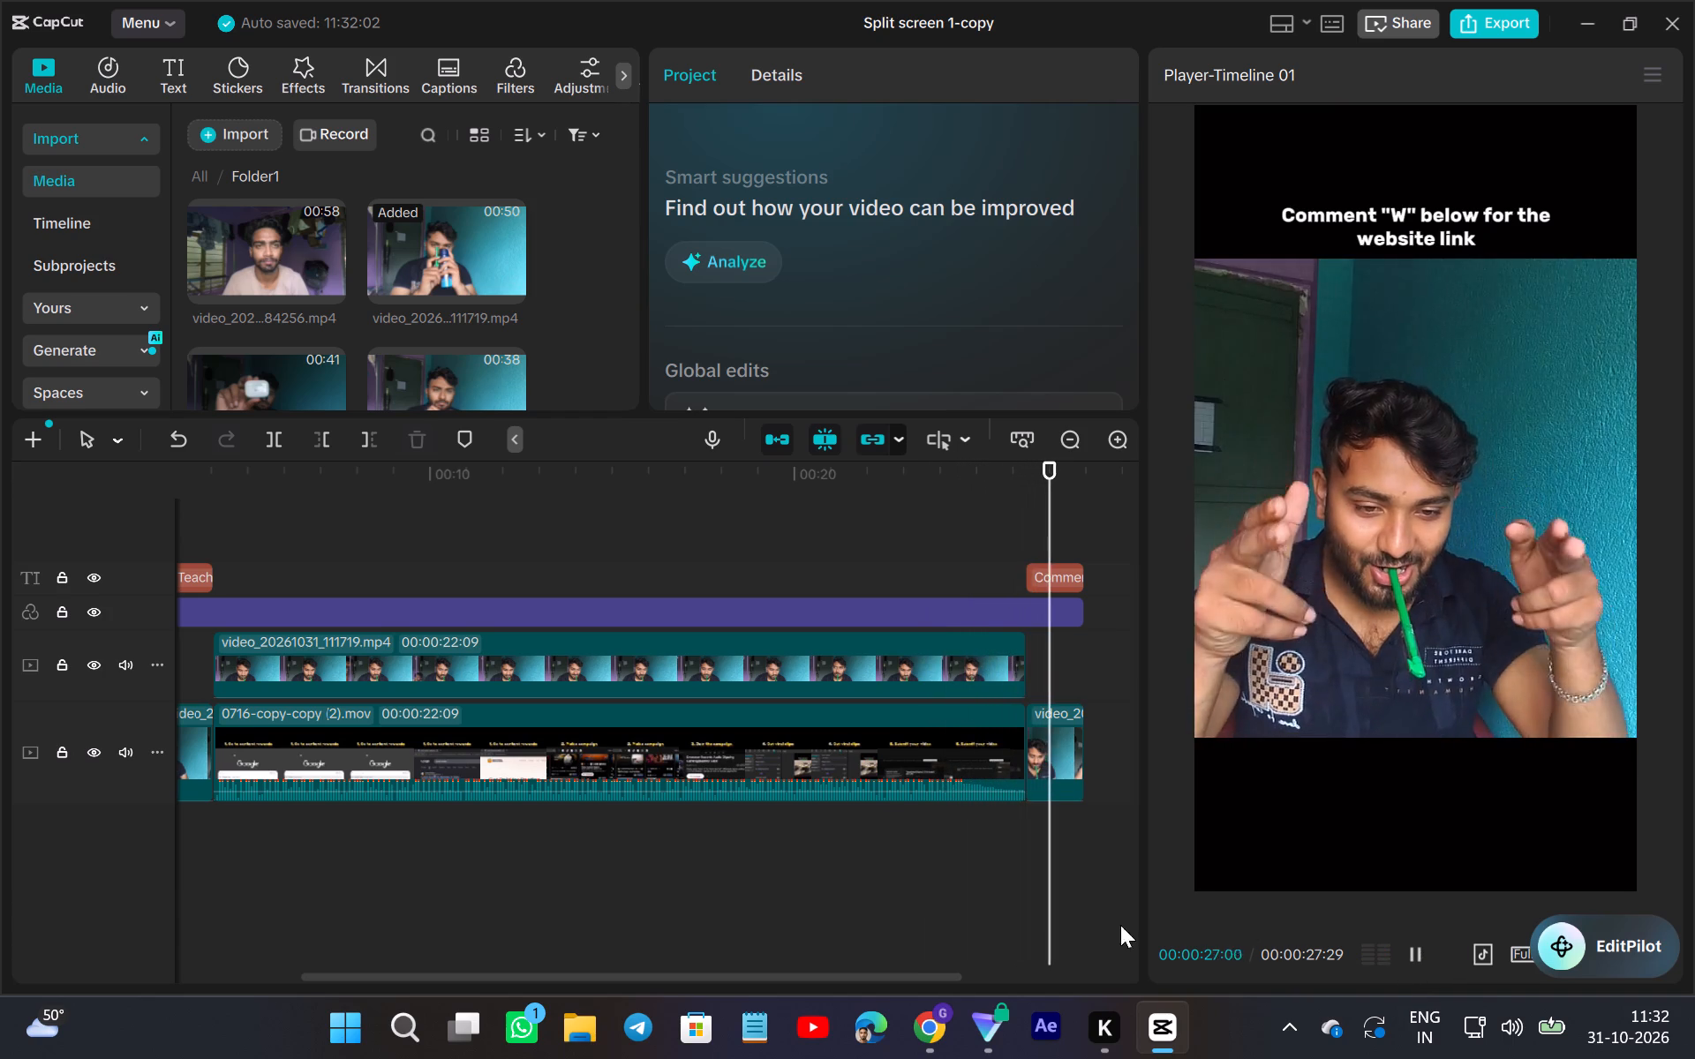
pyautogui.click(982, 852)
pyautogui.click(1419, 953)
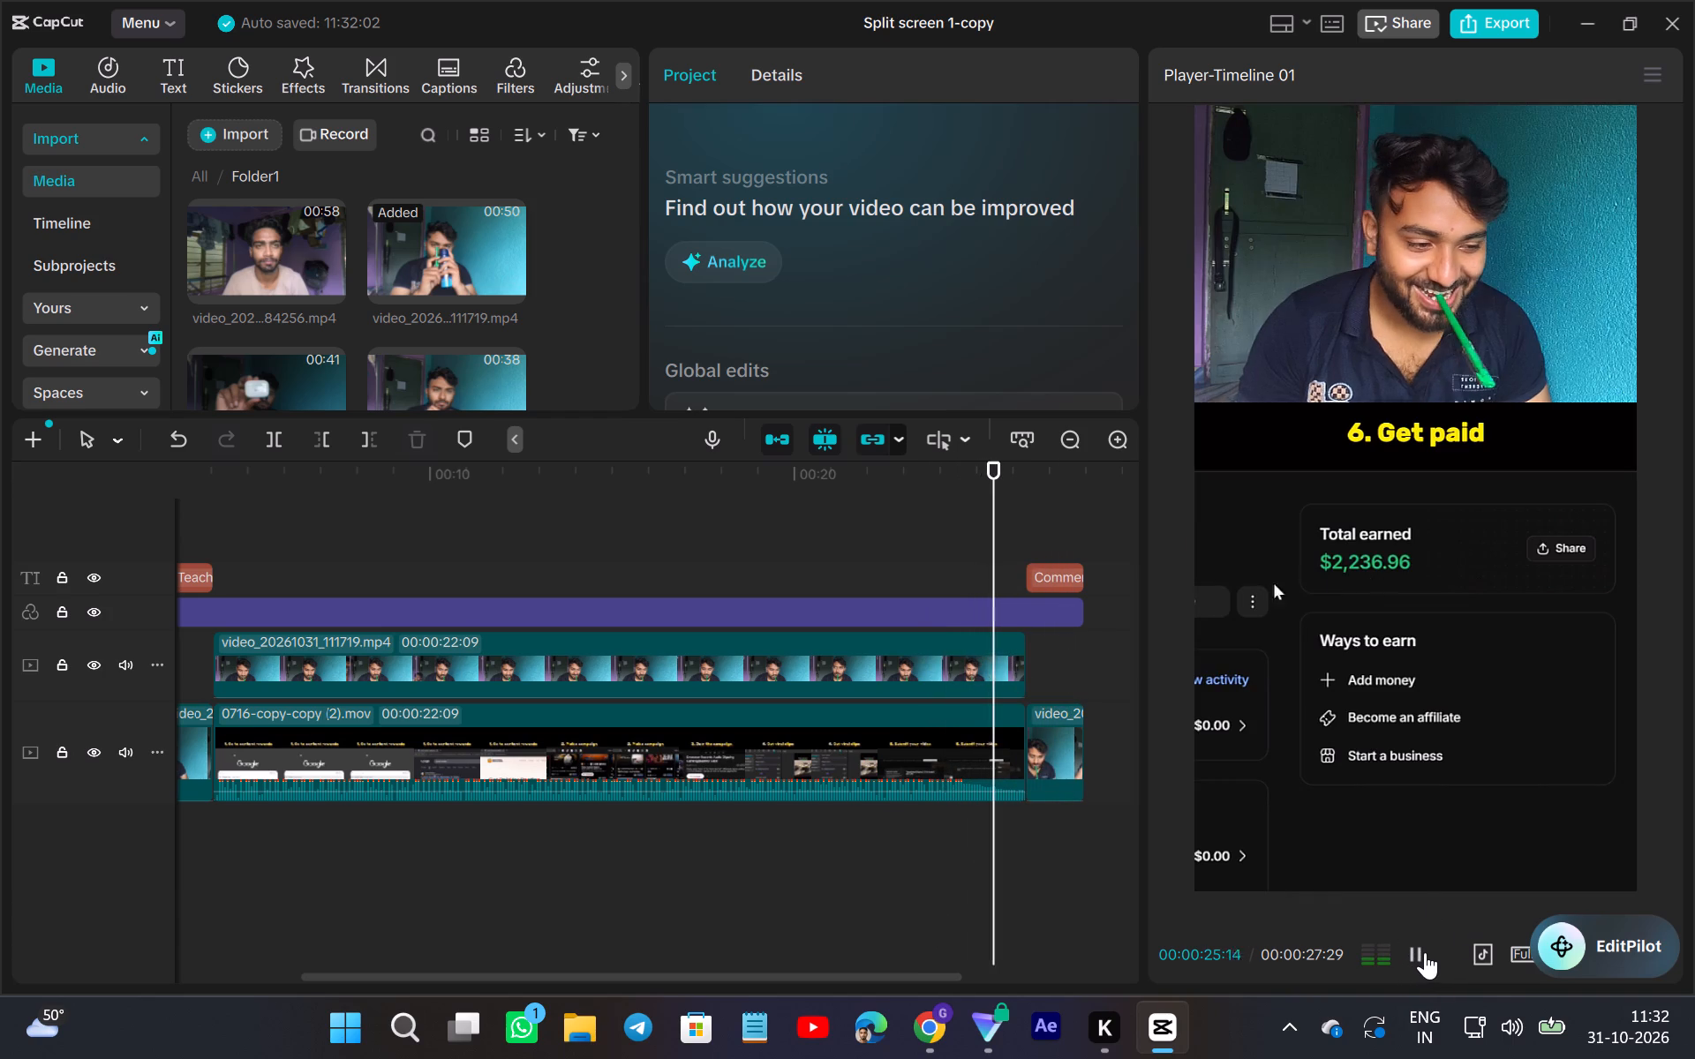
pyautogui.click(1425, 952)
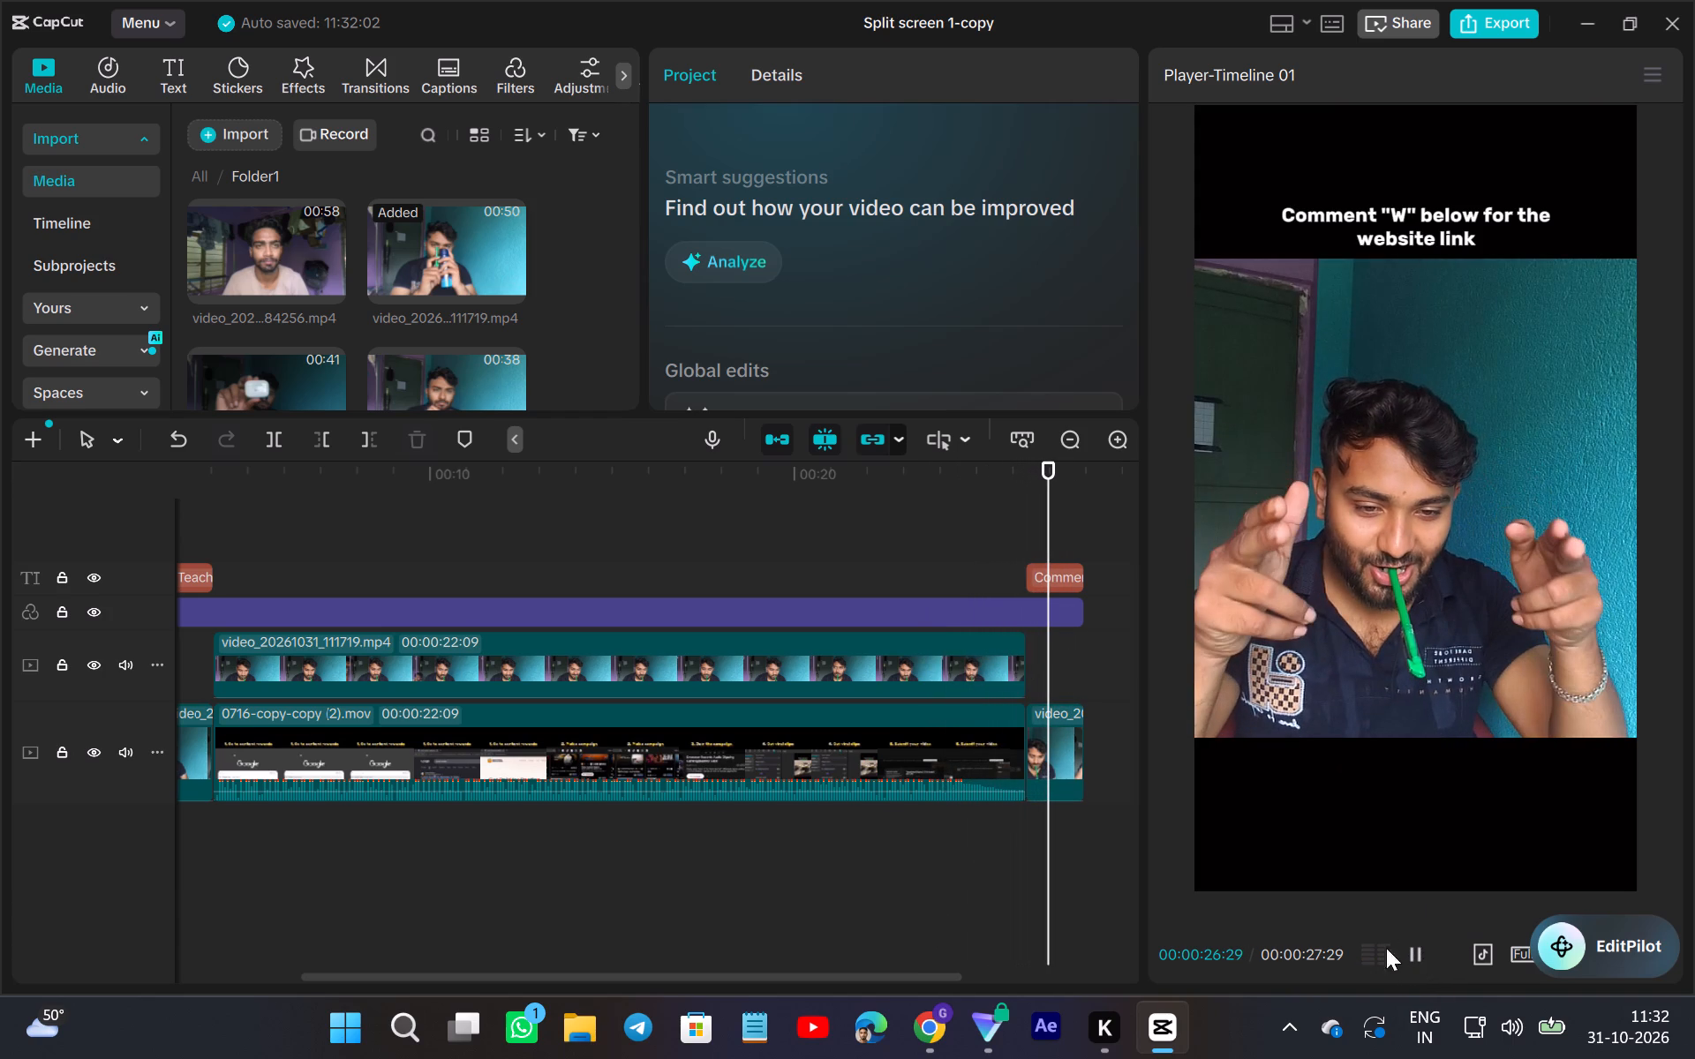
# Shift the closing clip horizontally to the right so the man sits centred under the "Comment "W" below for the website link" caption.
pyautogui.click(1329, 609)
pyautogui.moveTo(1367, 575); pyautogui.dragTo(1382, 573)
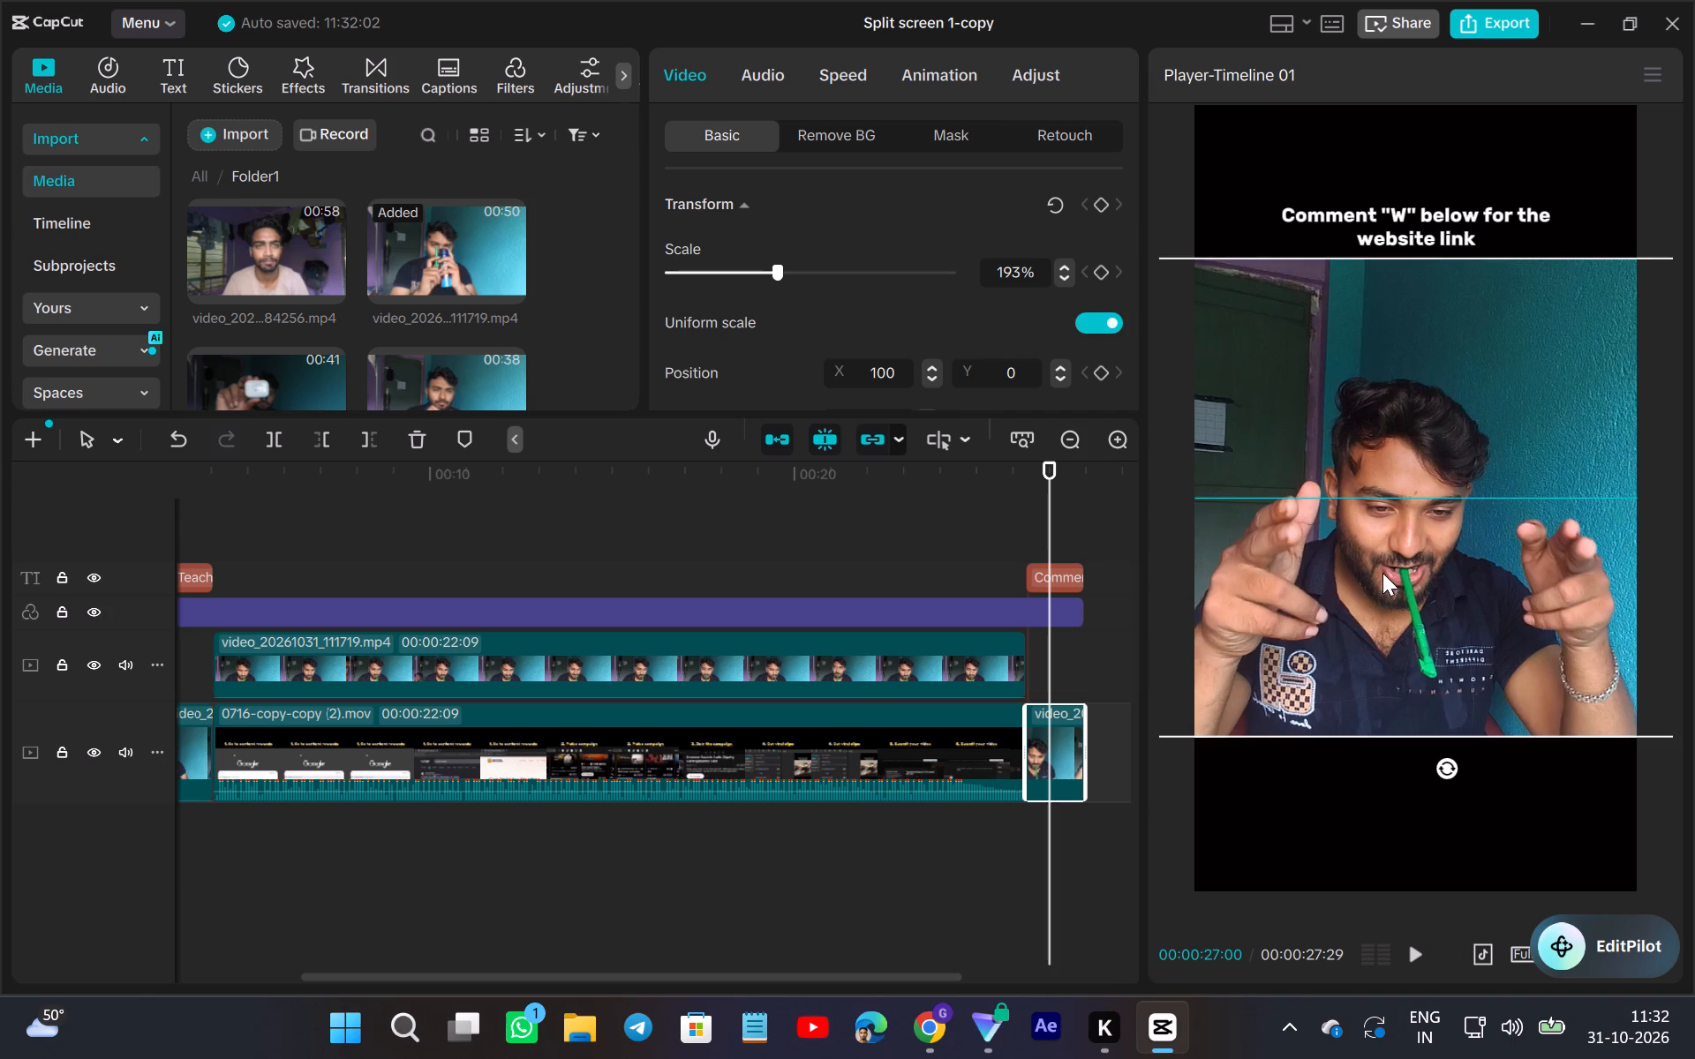
pyautogui.moveTo(1382, 573); pyautogui.dragTo(1400, 575)
# Play from 00:00:22:22 to the end to check the repositioned closing clip.
pyautogui.click(893, 856)
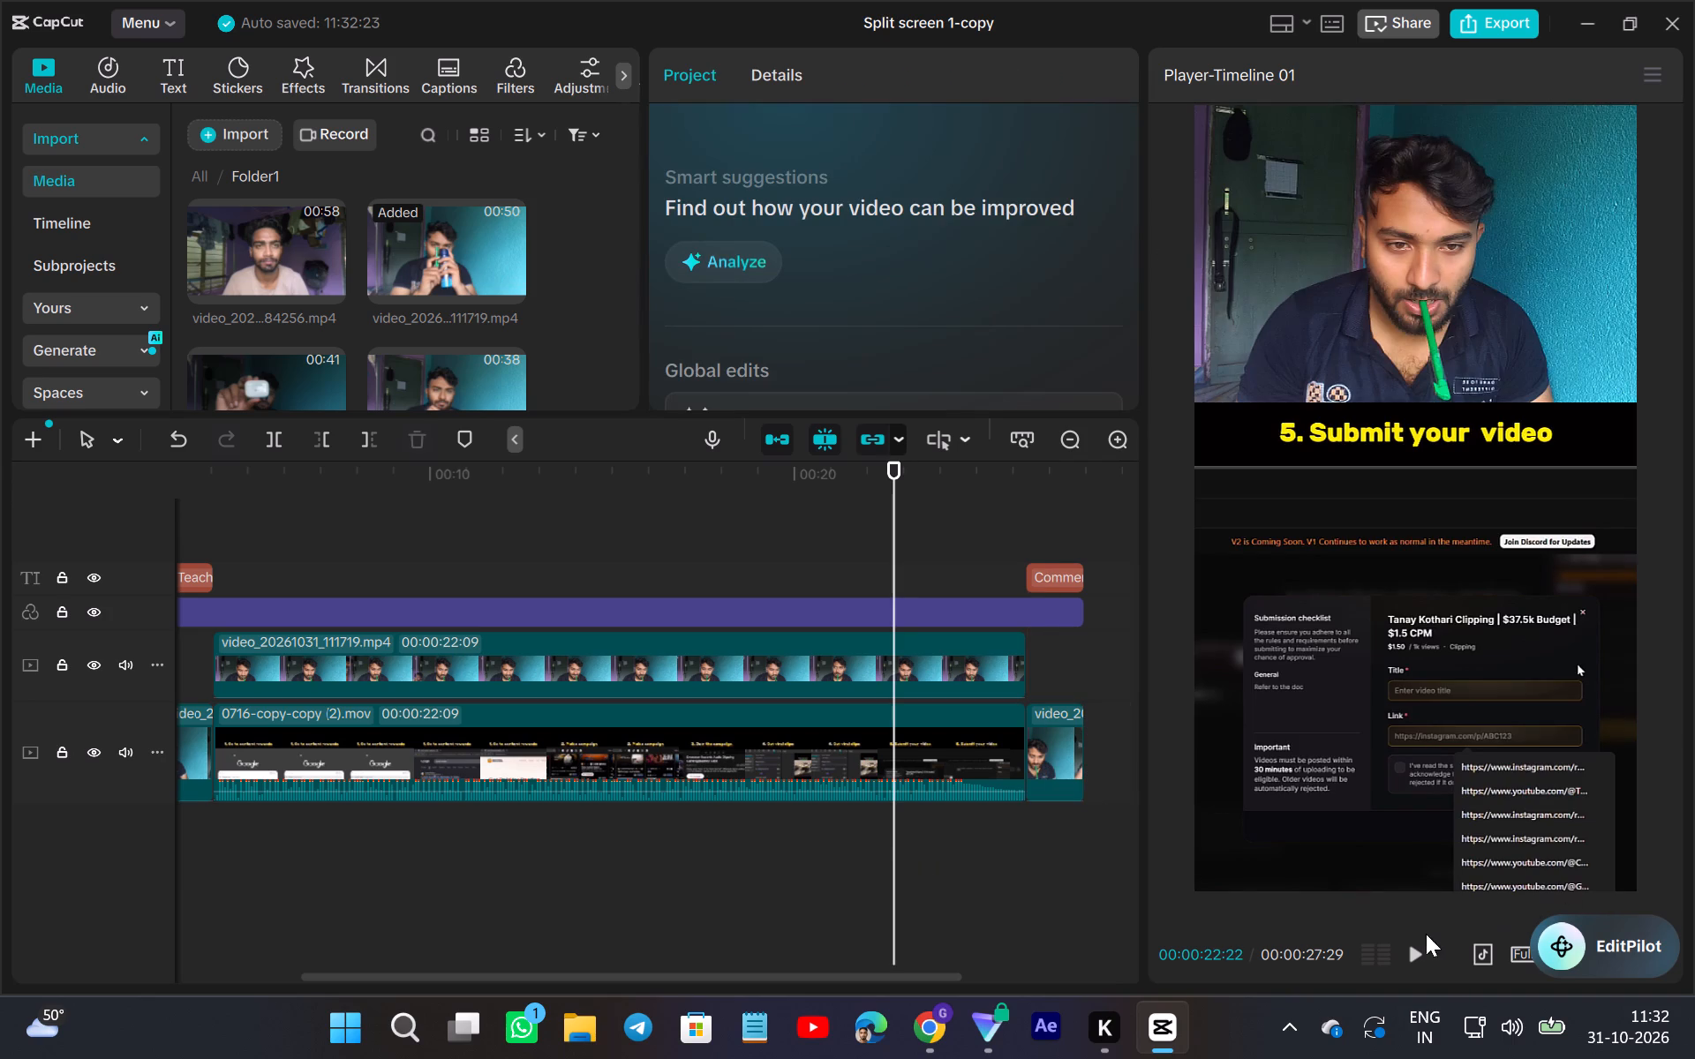
pyautogui.click(1420, 946)
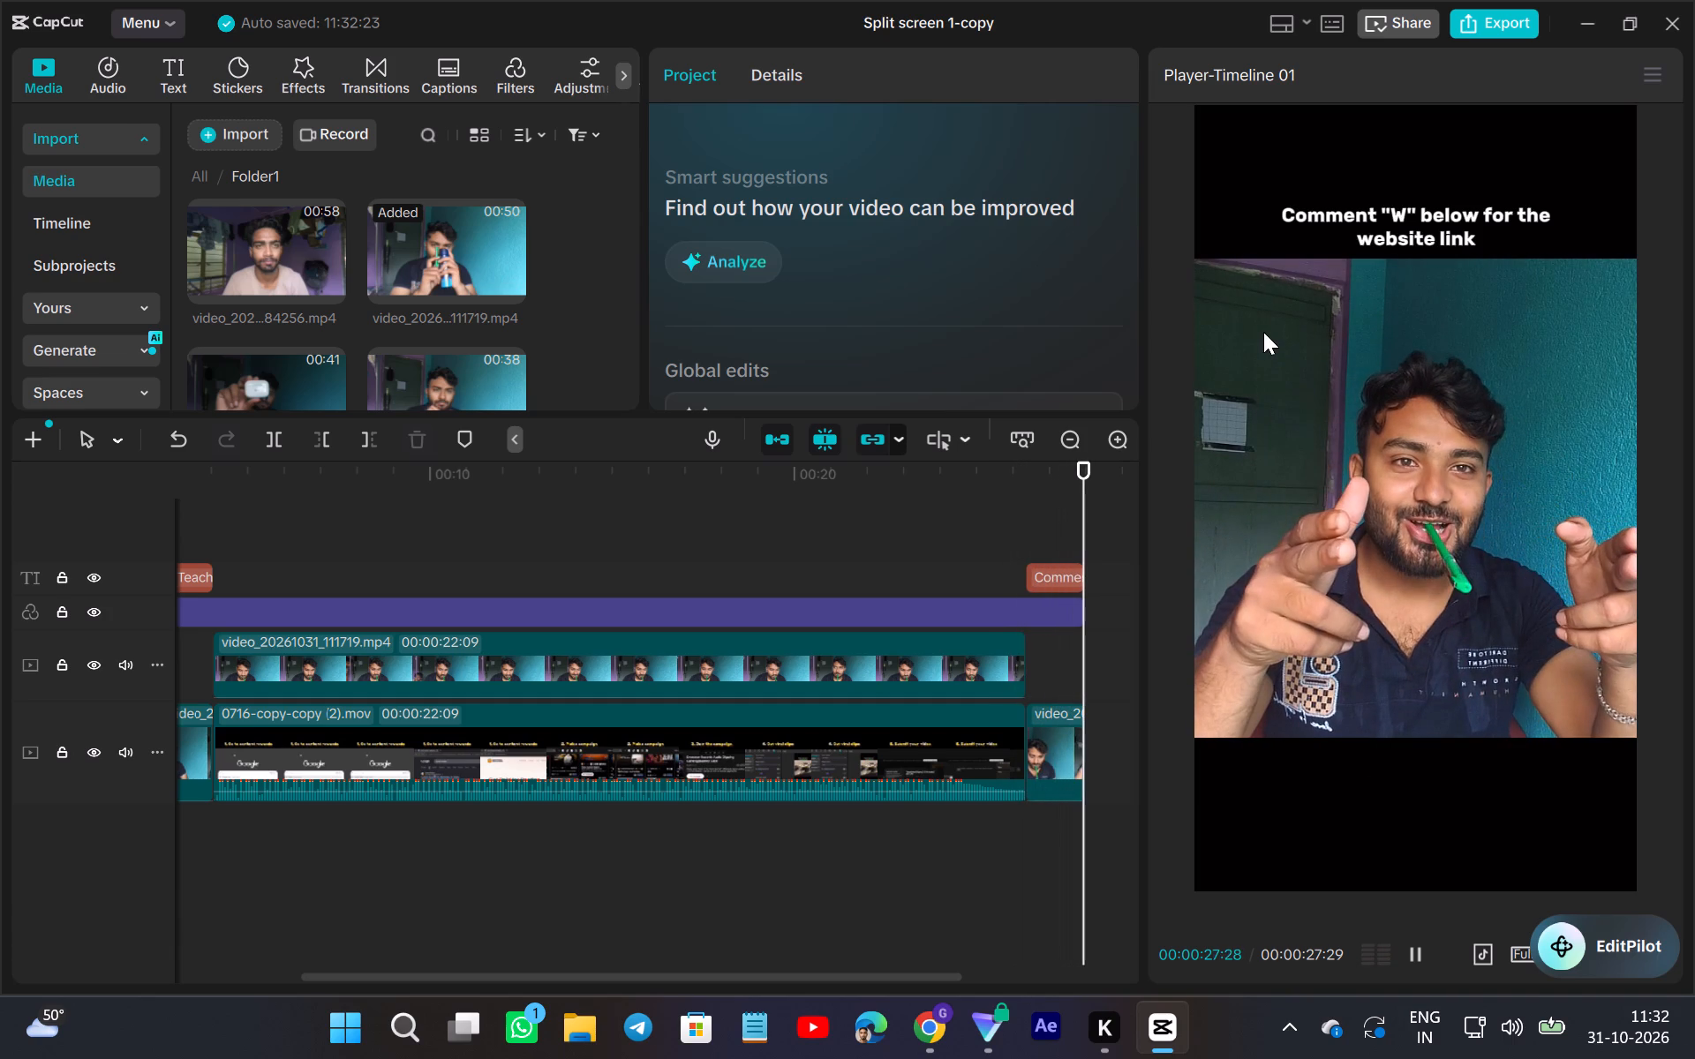
# Export the video as "Split screen 1-copy" in 1080P, H.264 mp4 at 30fps, and dismiss the sharing options.
pyautogui.click(1510, 20)
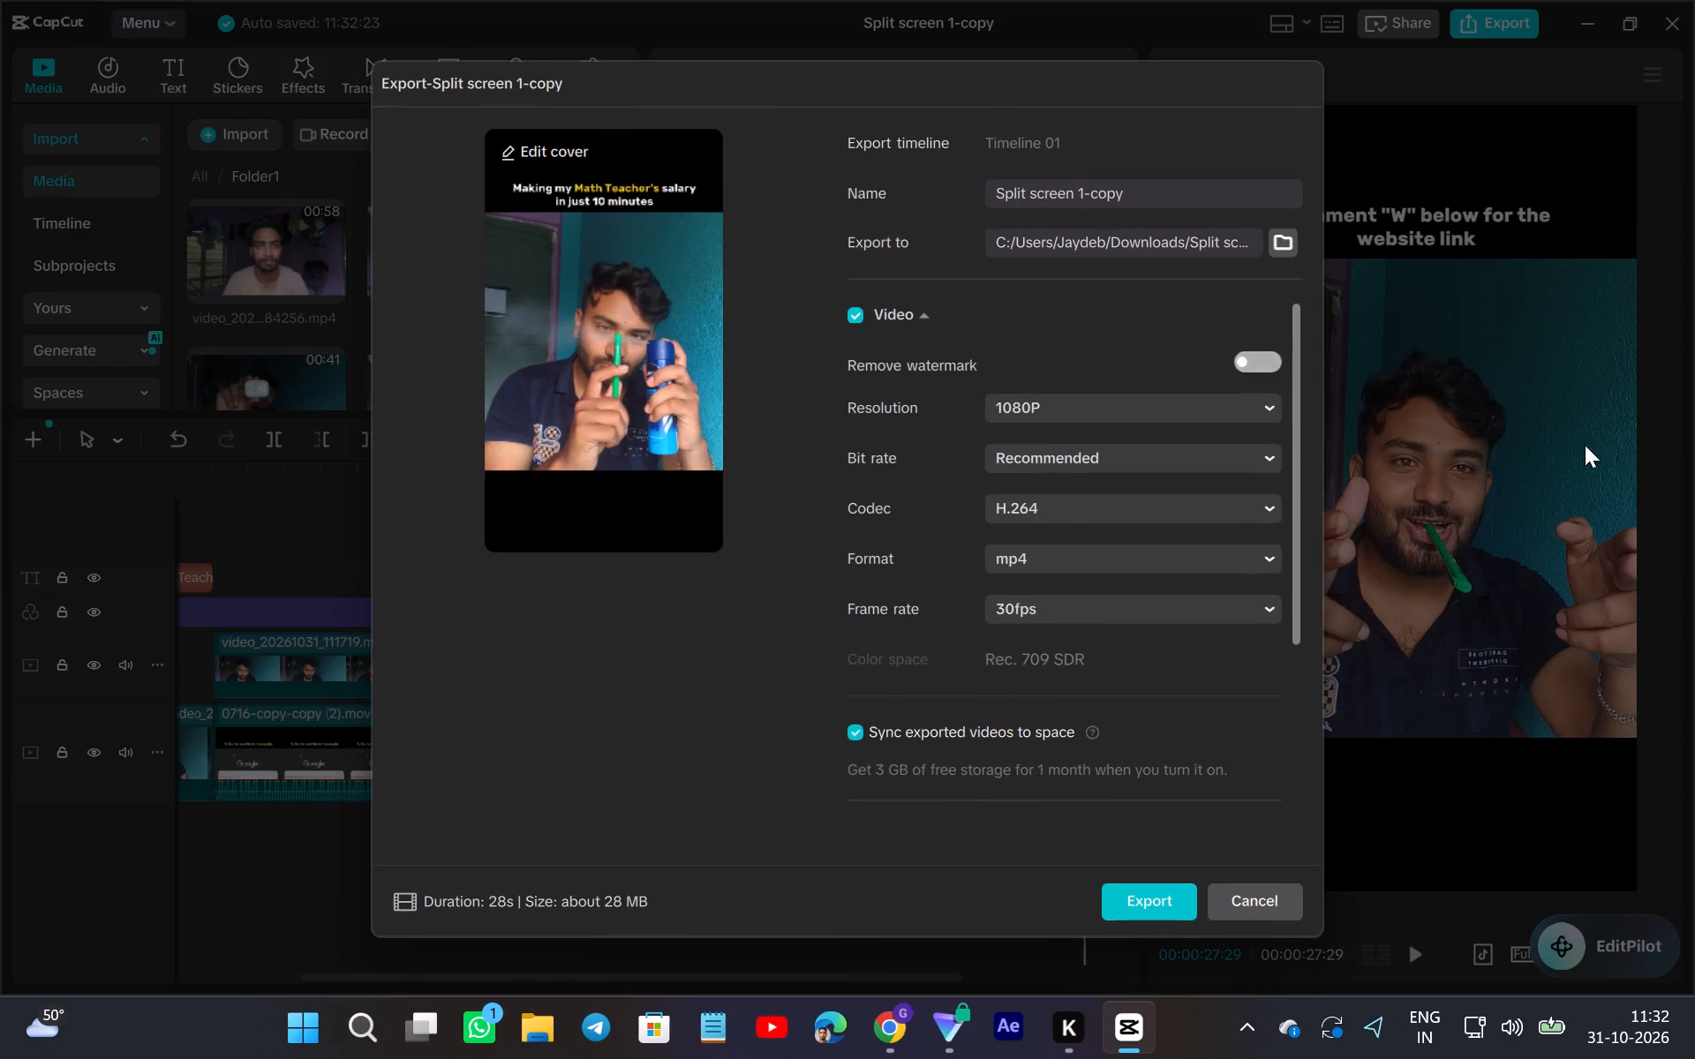
pyautogui.click(1149, 906)
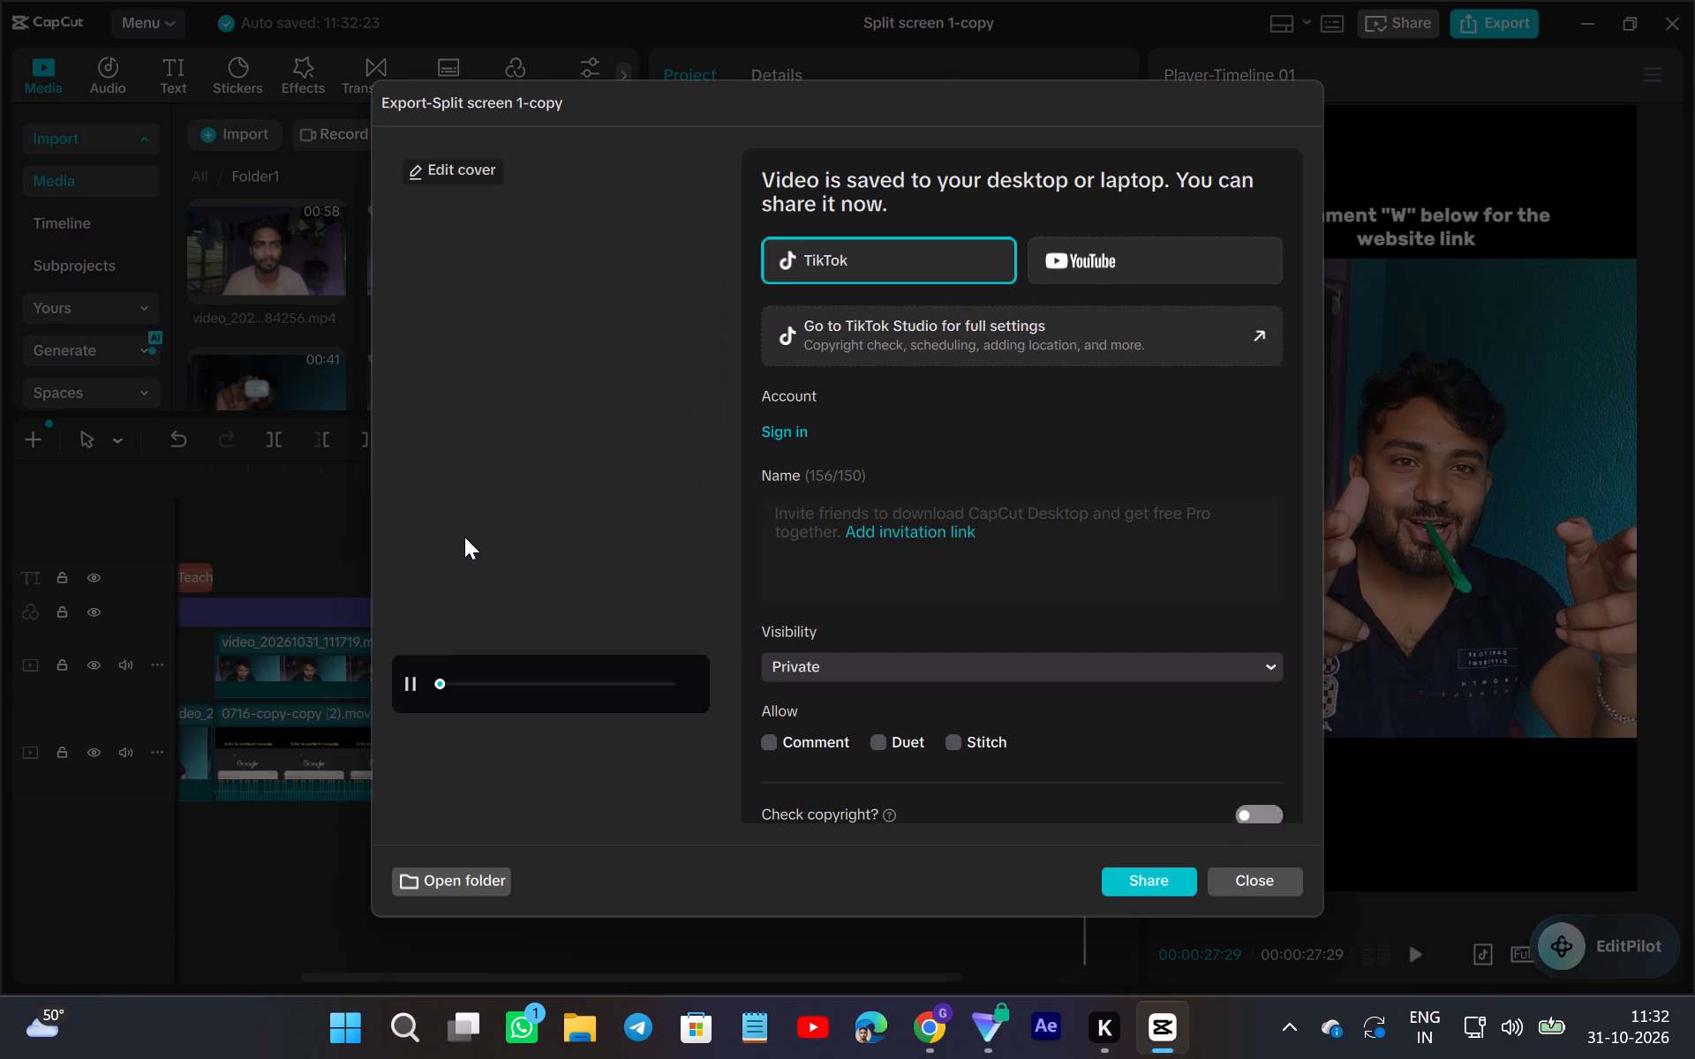
pyautogui.click(1242, 882)
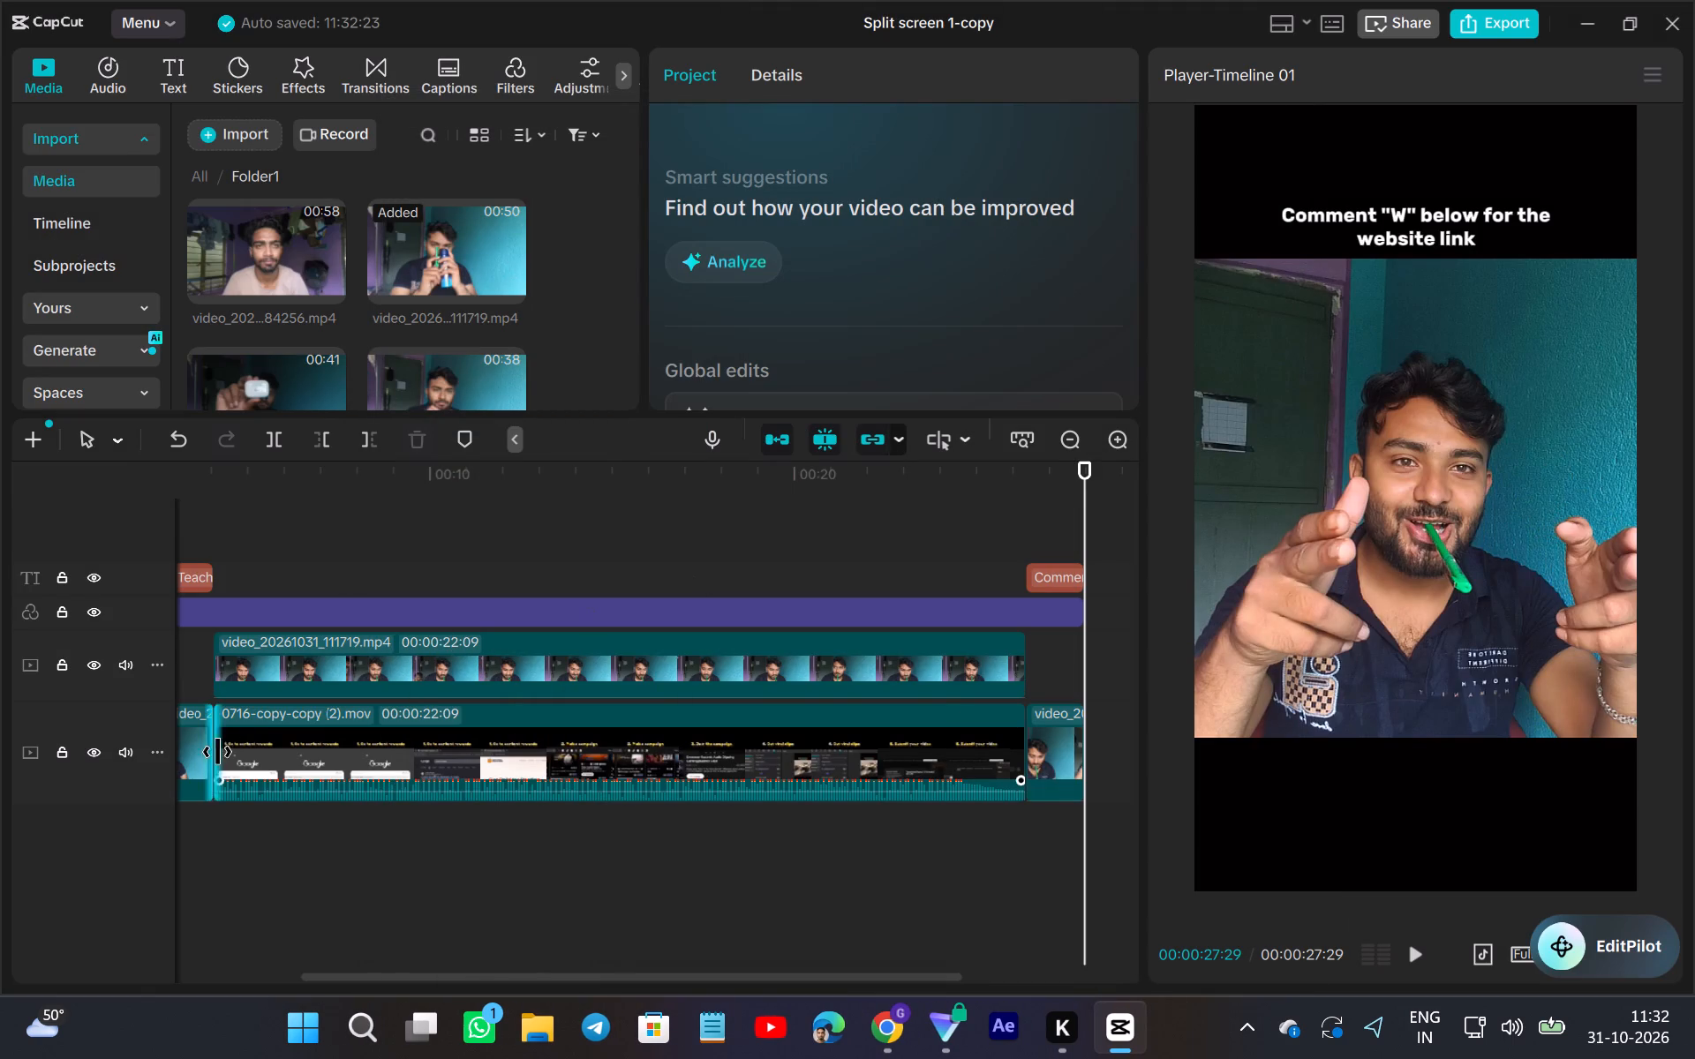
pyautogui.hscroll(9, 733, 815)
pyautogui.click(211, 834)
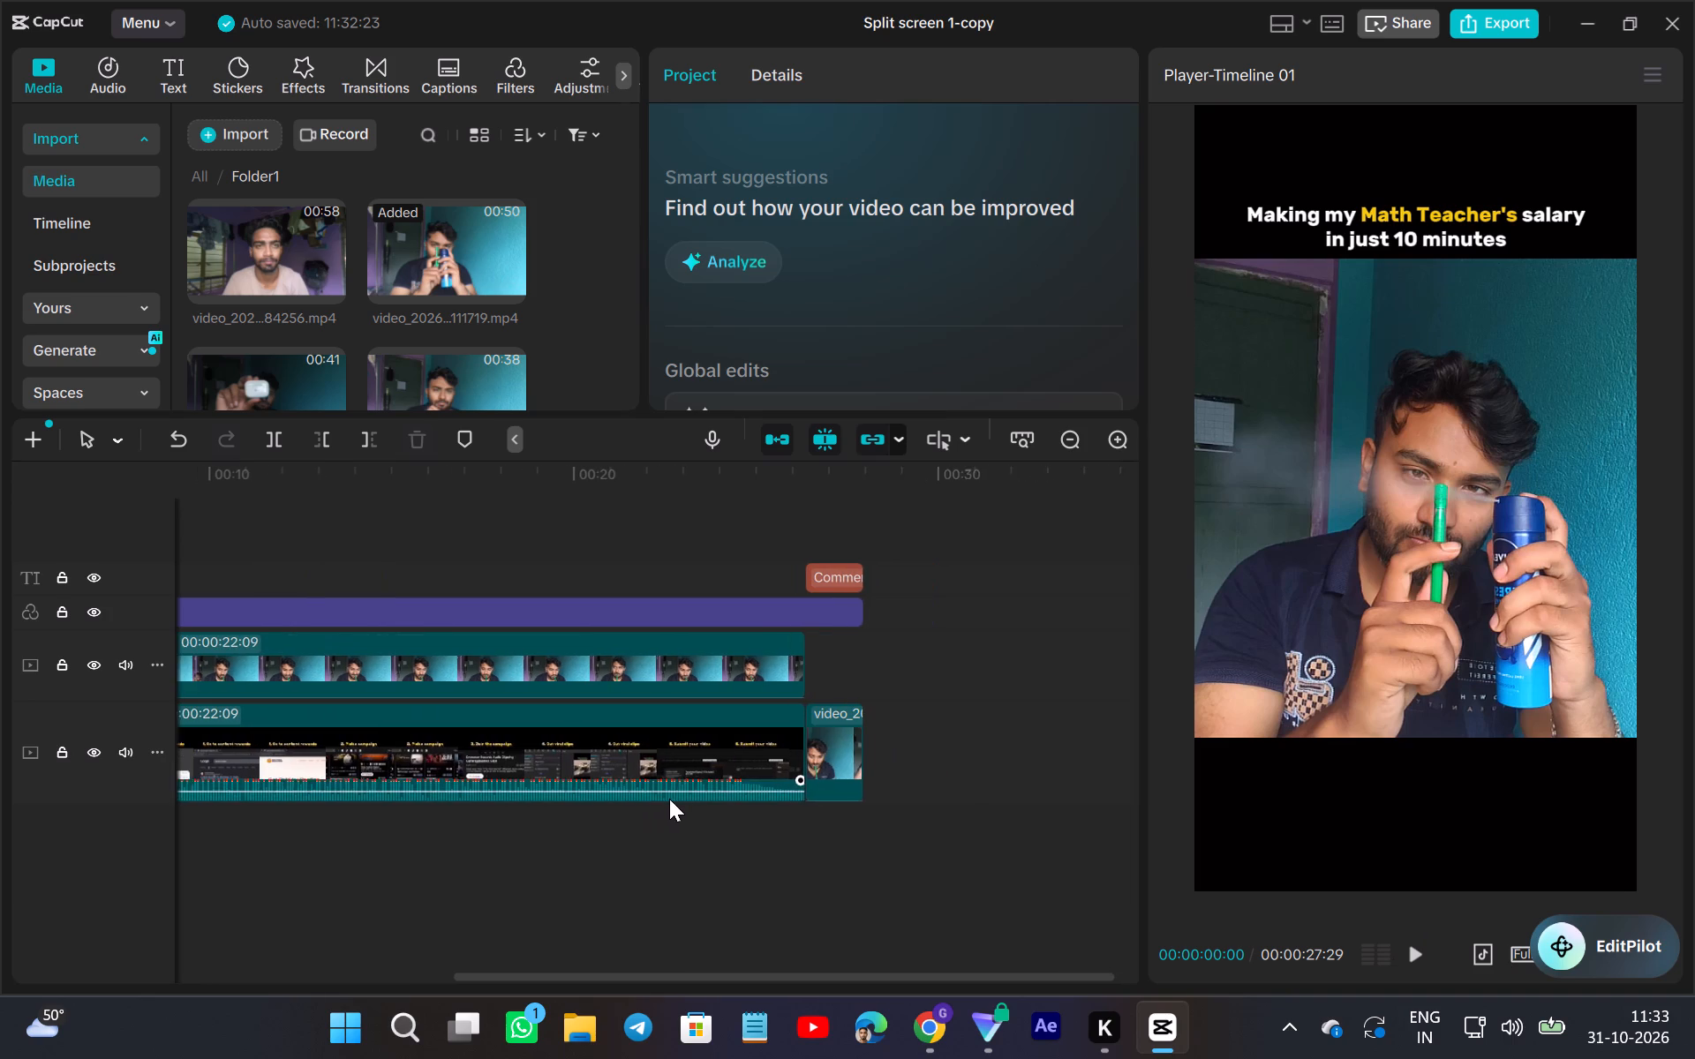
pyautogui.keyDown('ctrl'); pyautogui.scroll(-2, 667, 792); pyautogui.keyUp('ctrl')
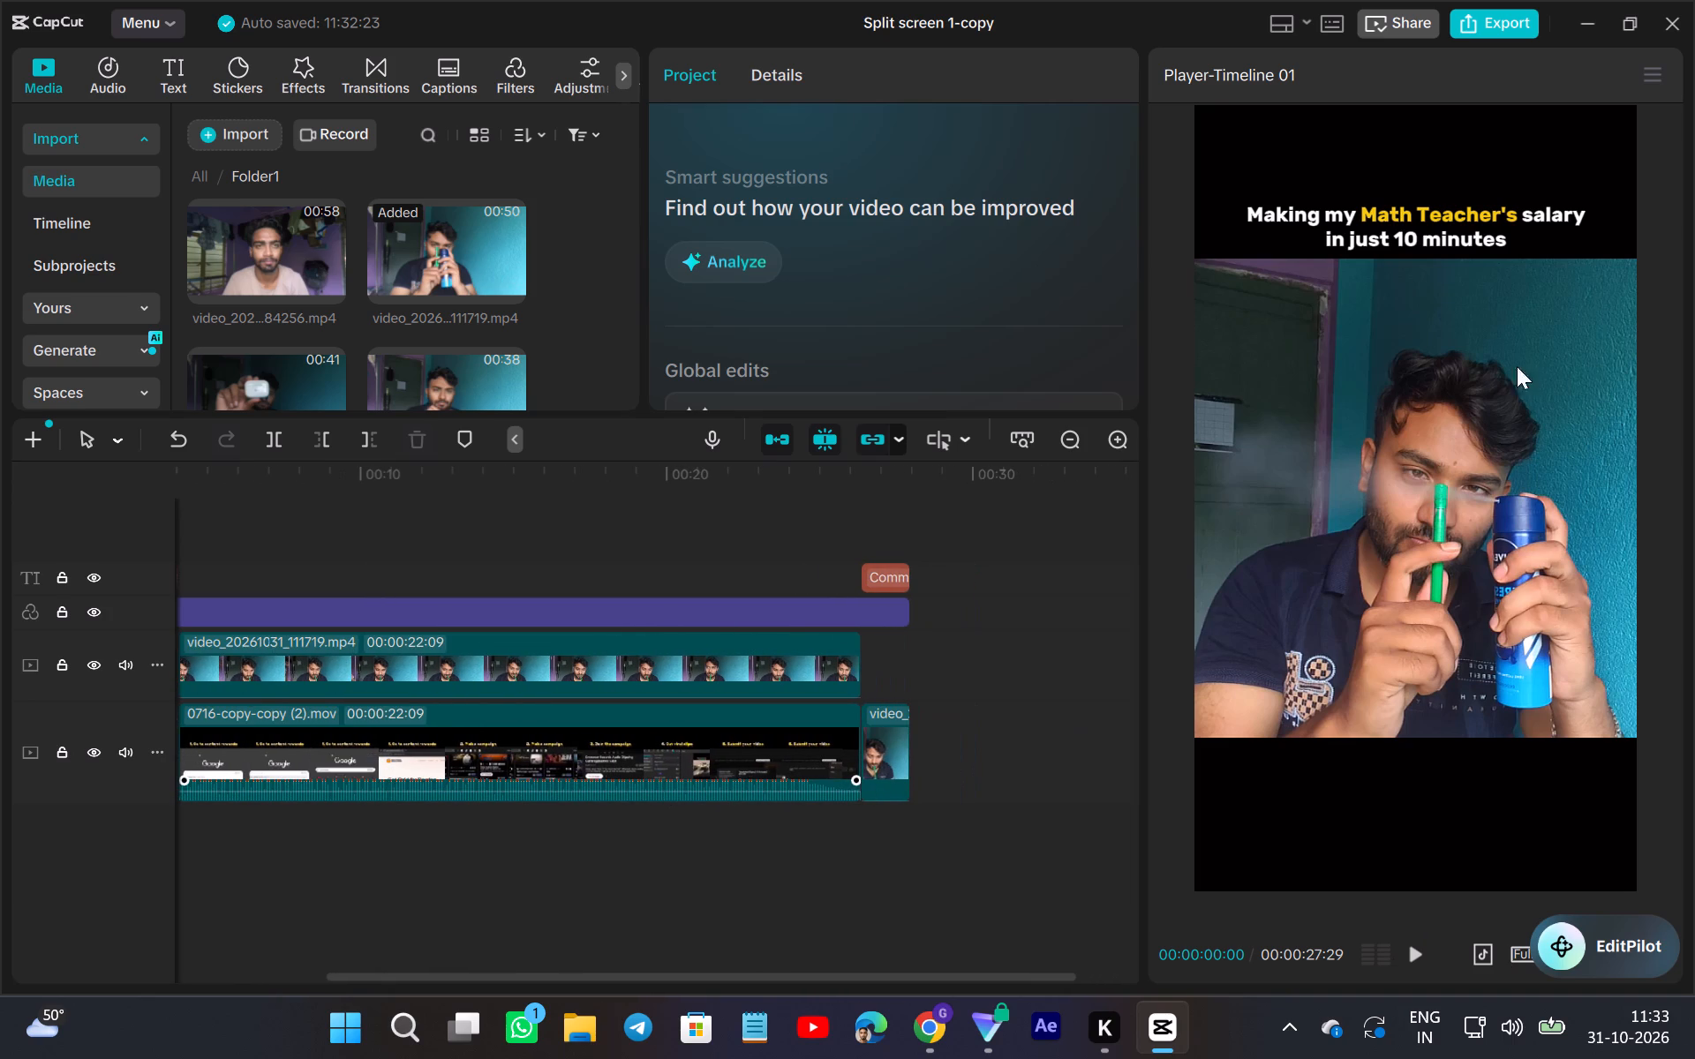
# Delete the unused 00:58 source video ending in 84256.mp4 from Folder1 in the project media.
pyautogui.rightClick(200, 249)
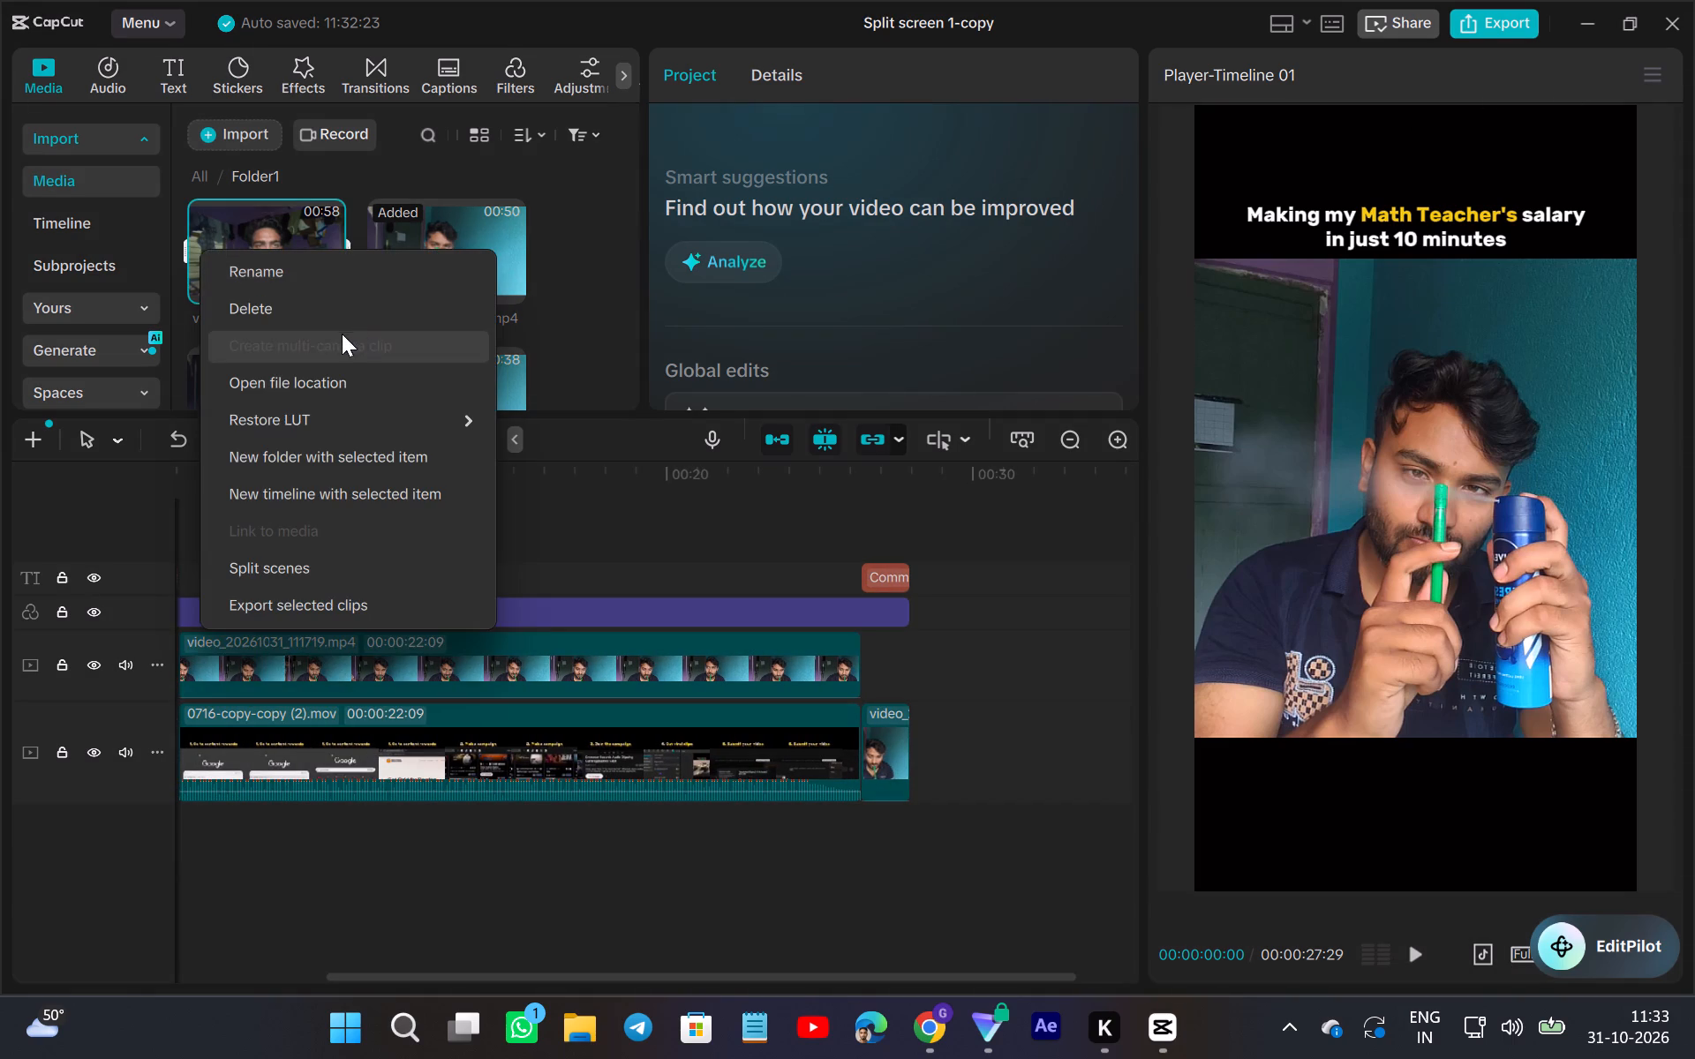
pyautogui.click(327, 307)
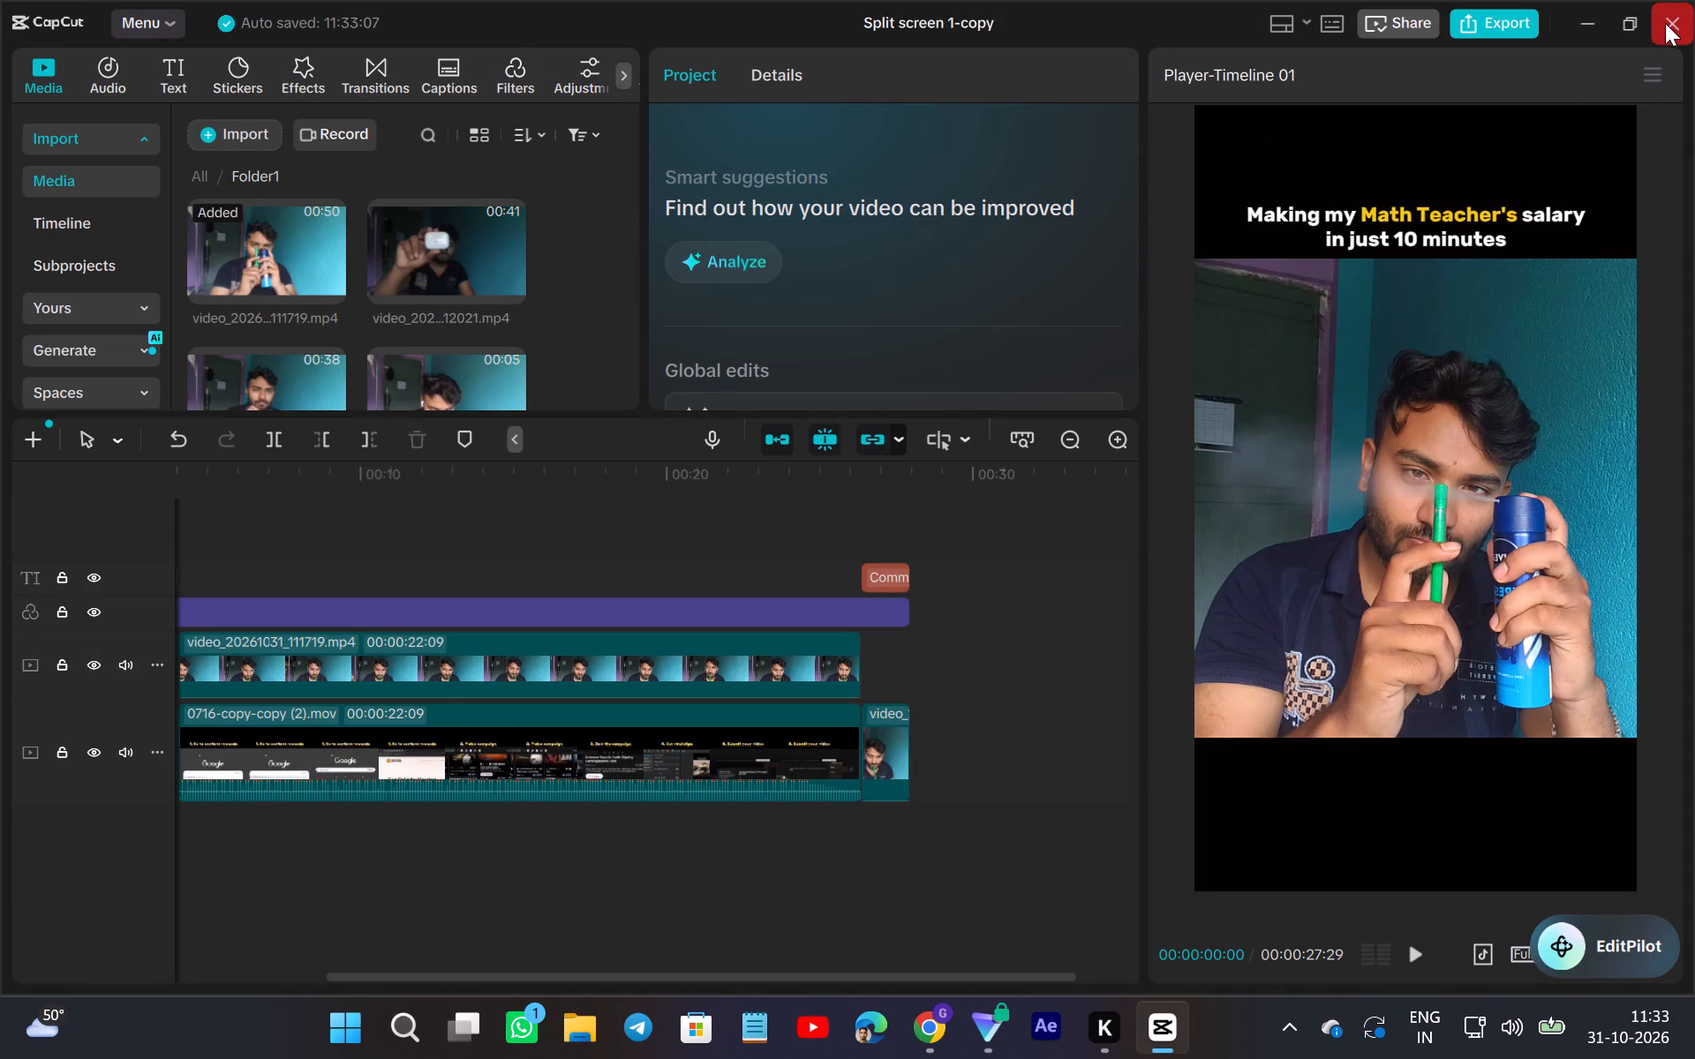
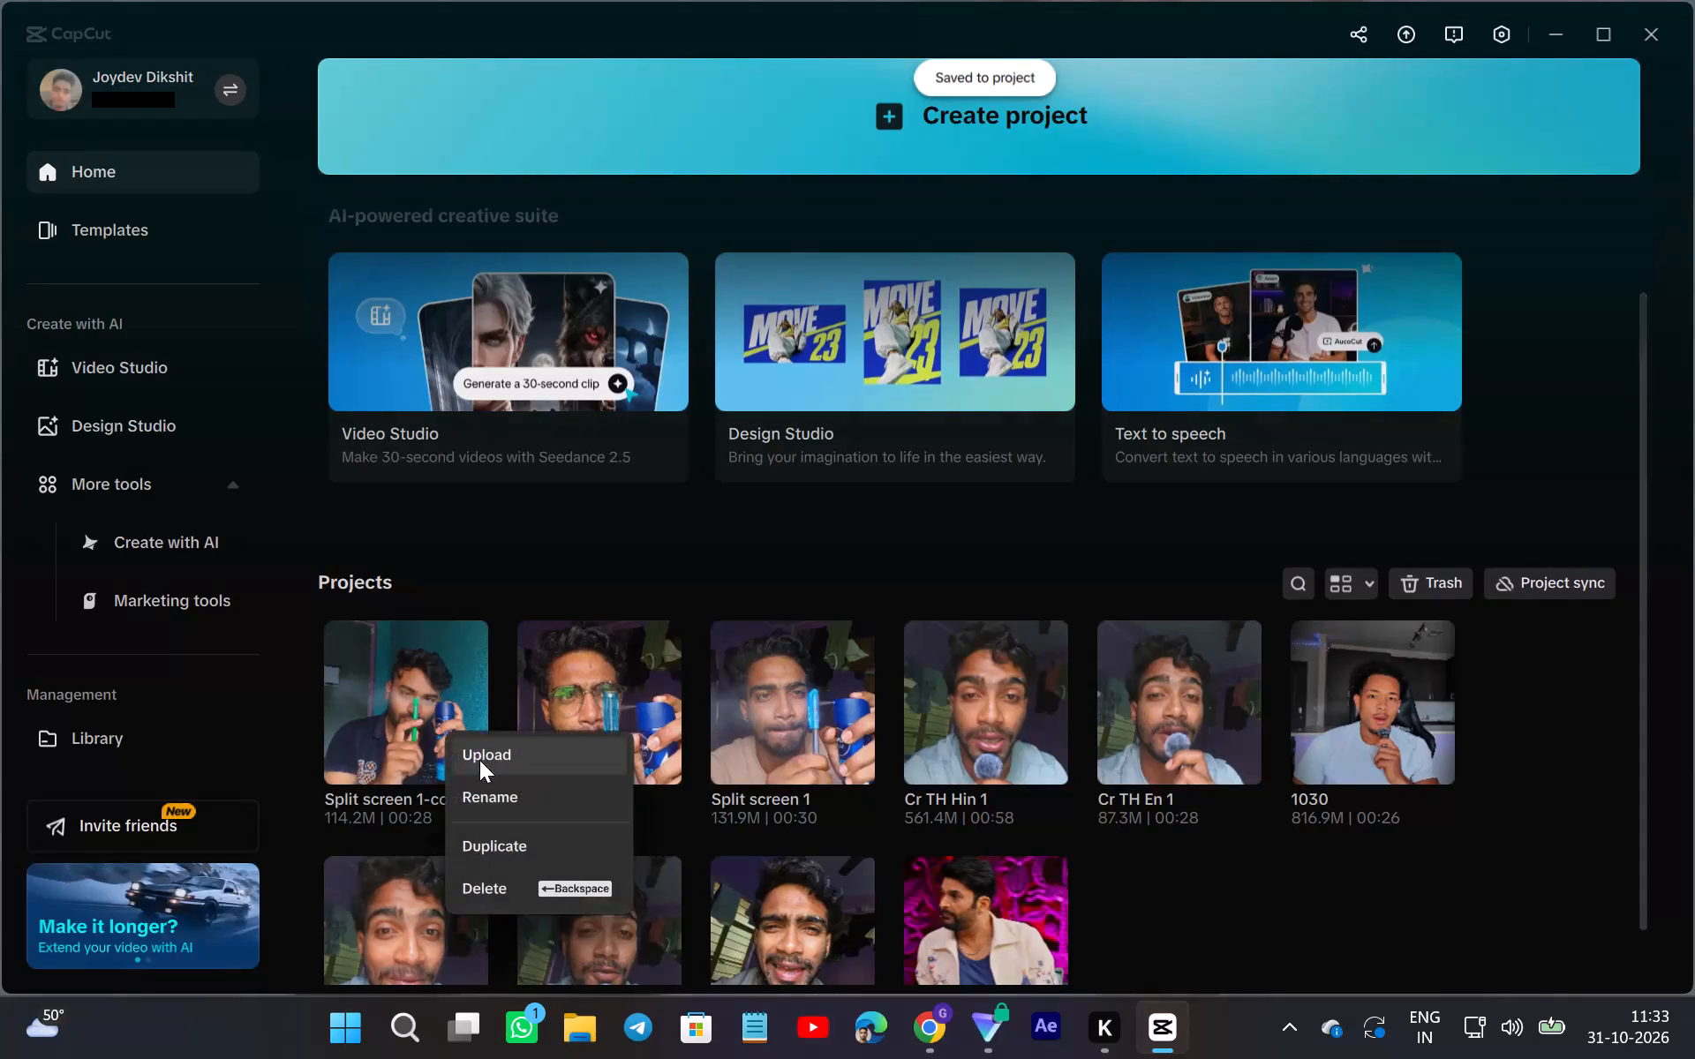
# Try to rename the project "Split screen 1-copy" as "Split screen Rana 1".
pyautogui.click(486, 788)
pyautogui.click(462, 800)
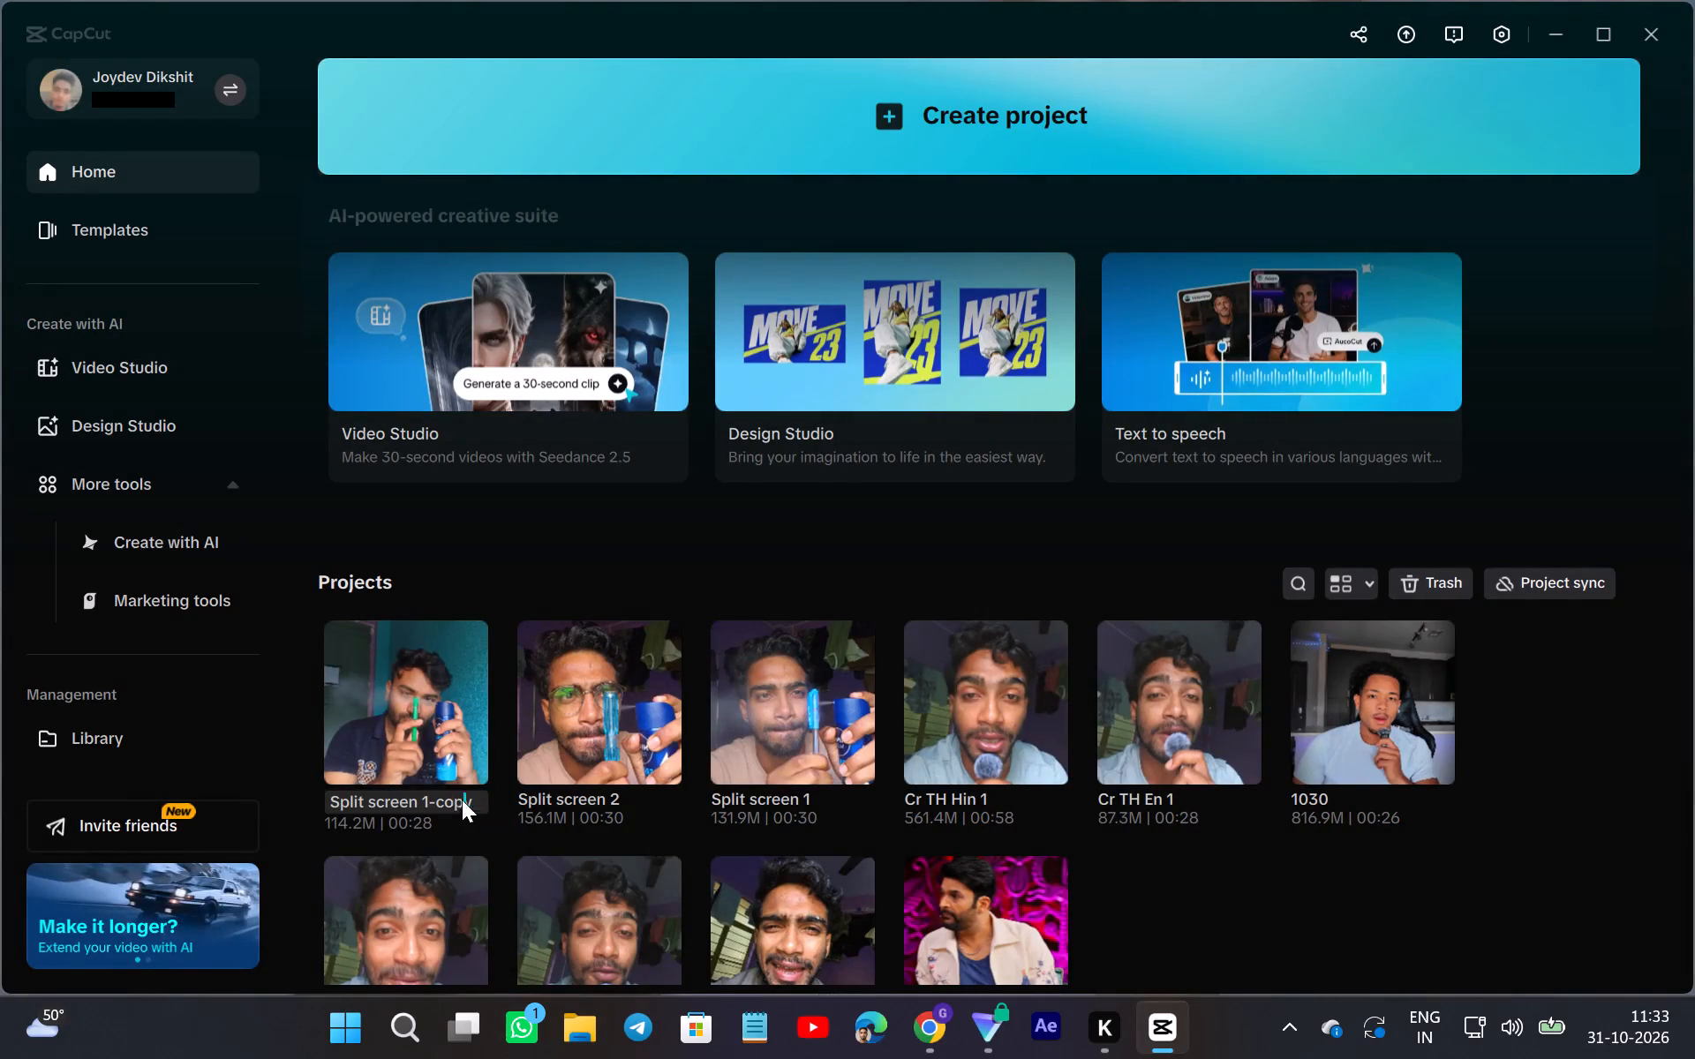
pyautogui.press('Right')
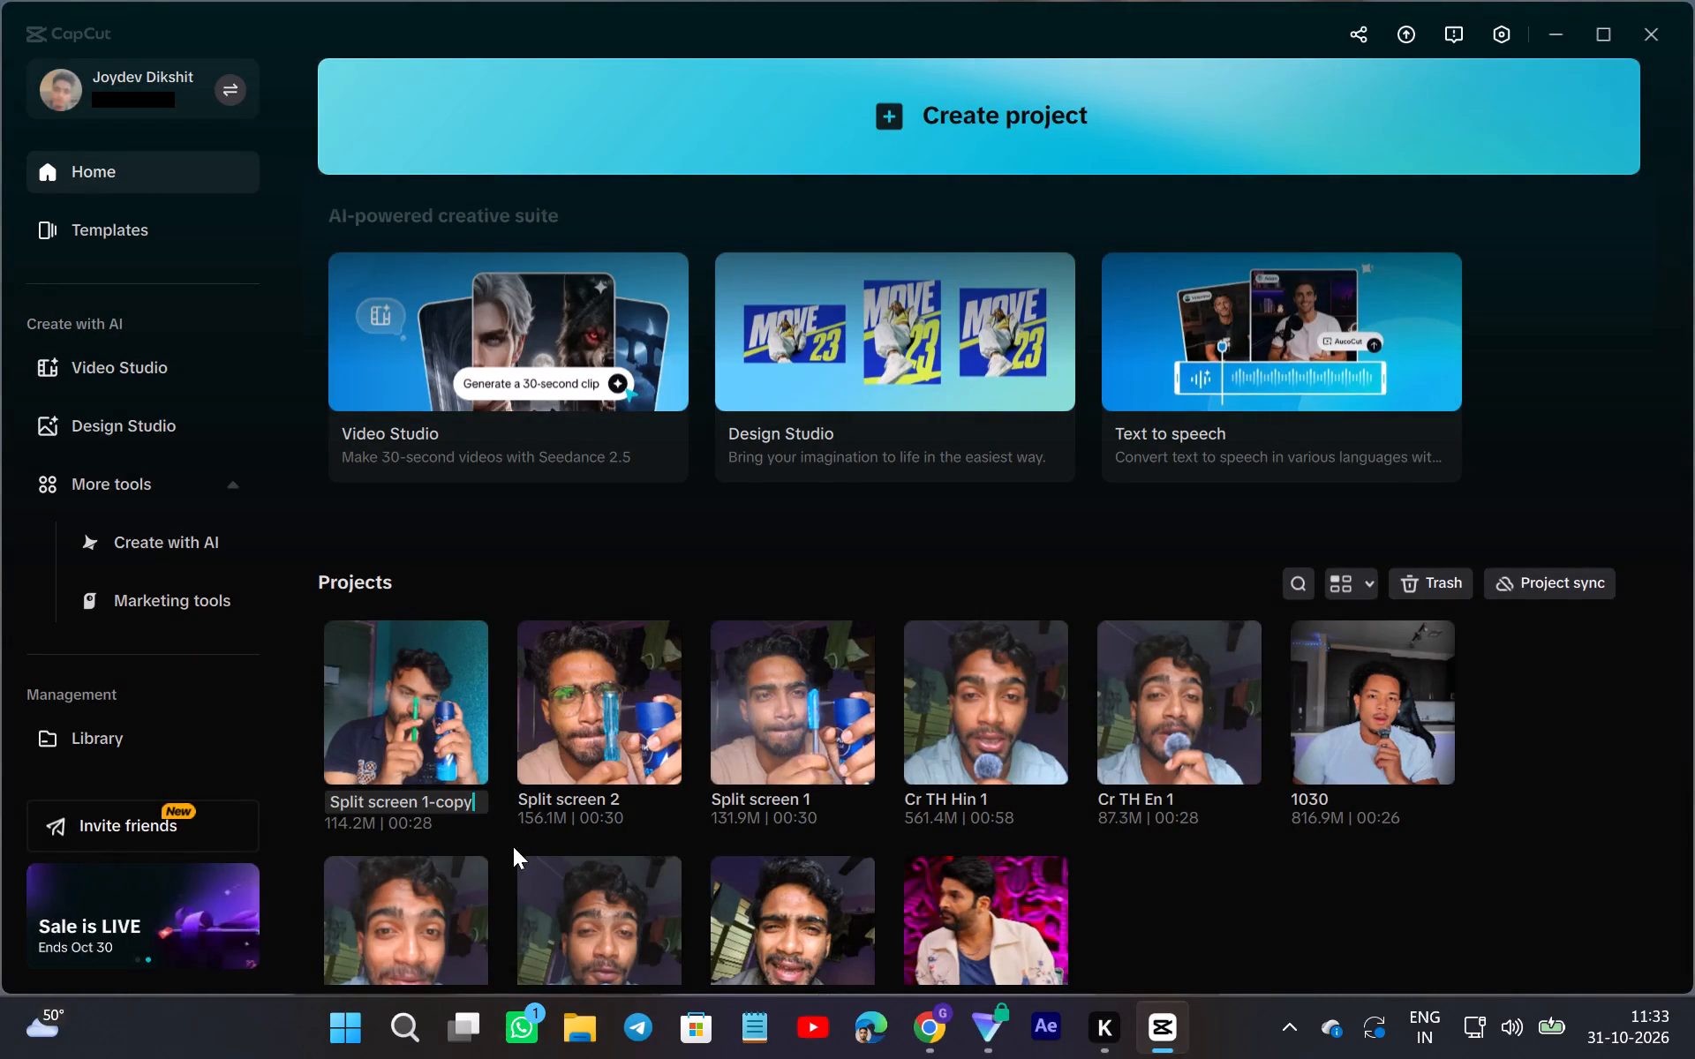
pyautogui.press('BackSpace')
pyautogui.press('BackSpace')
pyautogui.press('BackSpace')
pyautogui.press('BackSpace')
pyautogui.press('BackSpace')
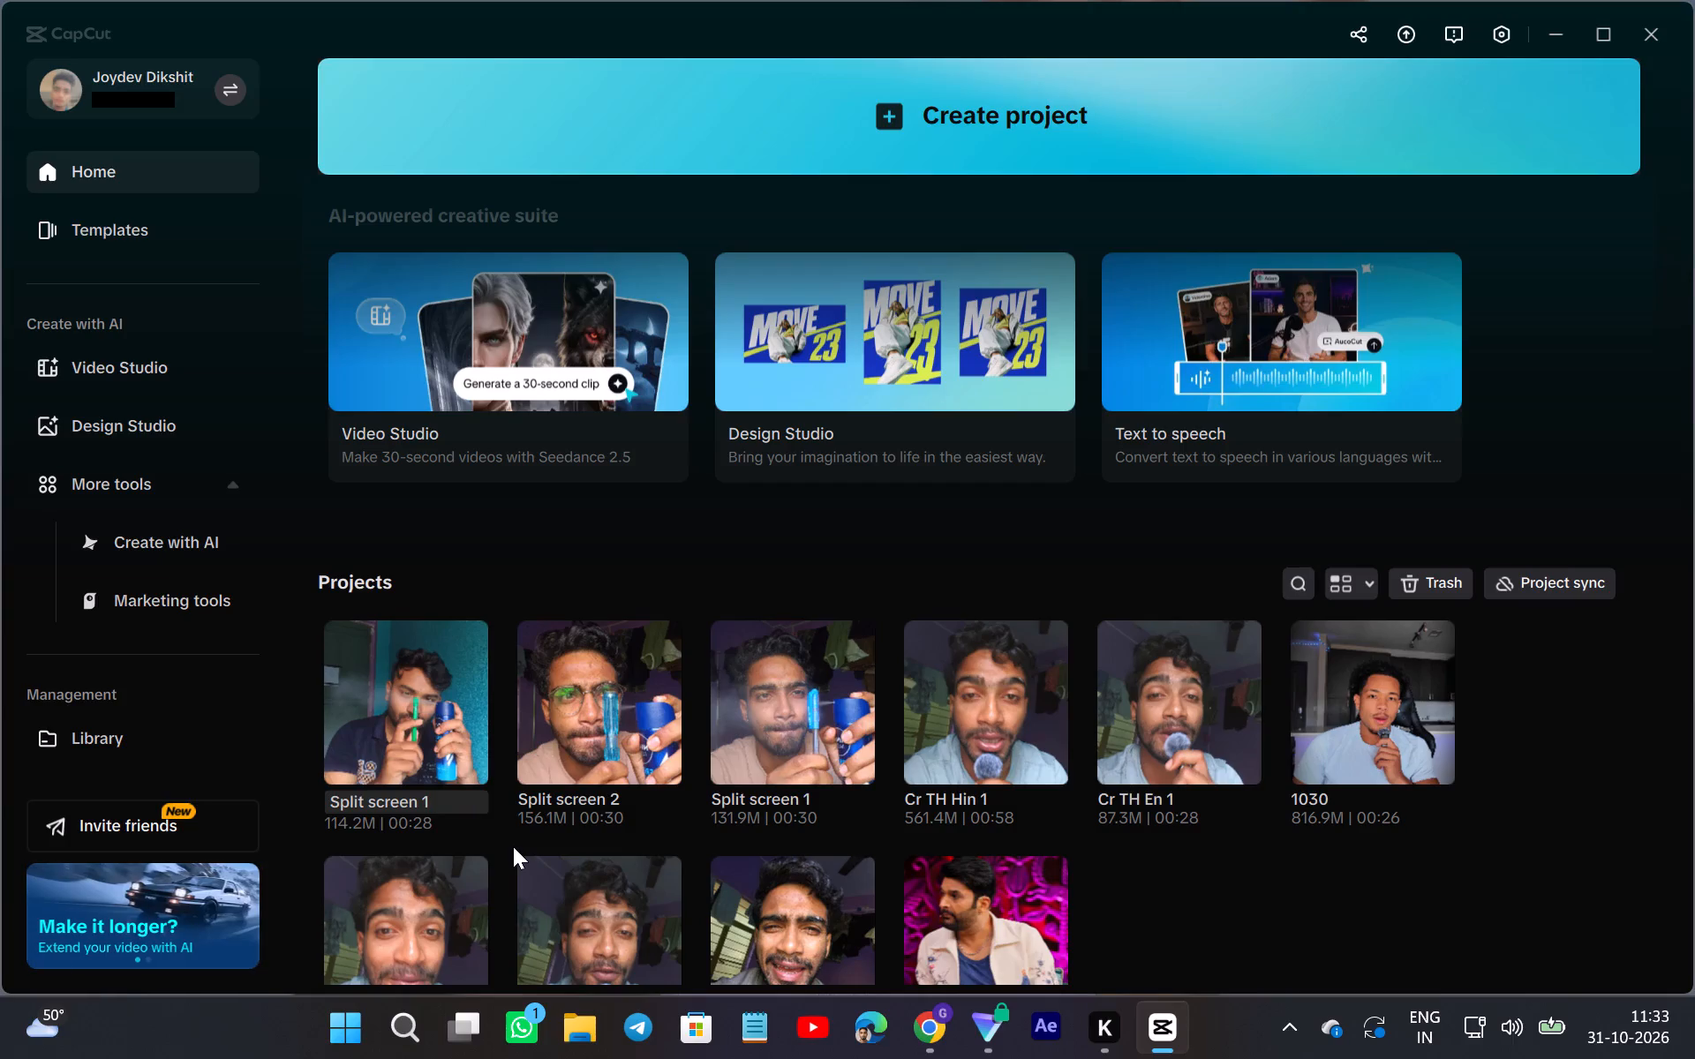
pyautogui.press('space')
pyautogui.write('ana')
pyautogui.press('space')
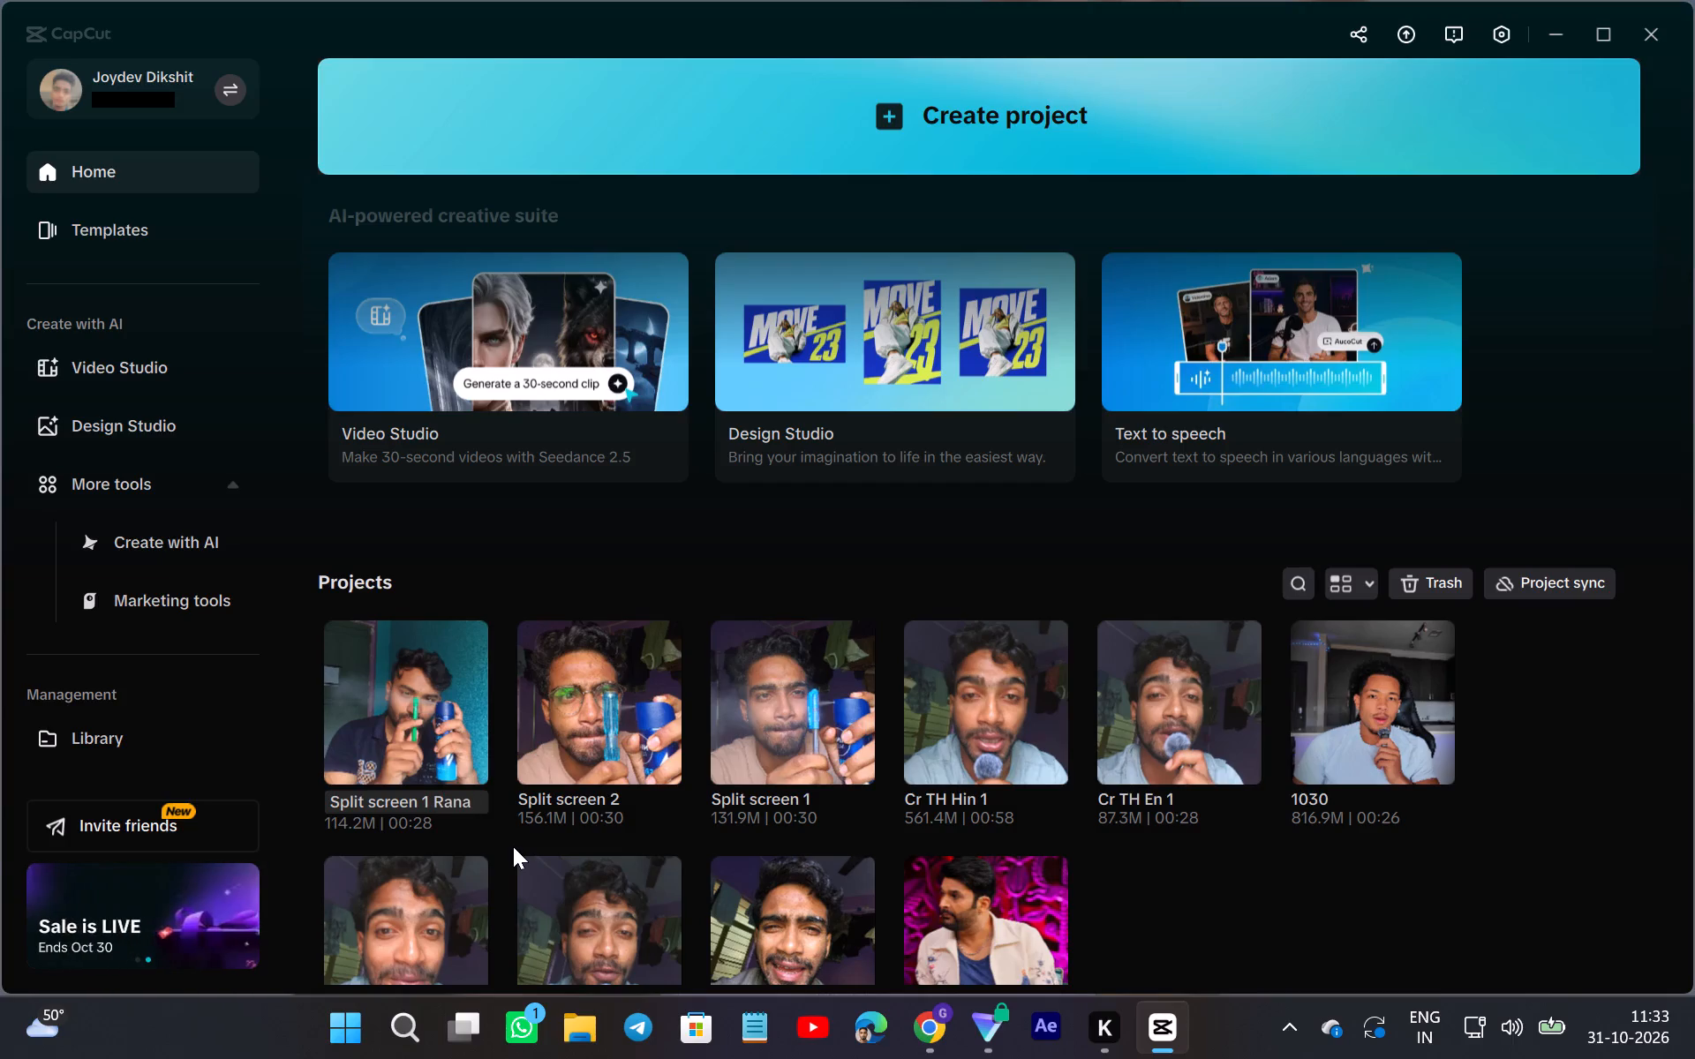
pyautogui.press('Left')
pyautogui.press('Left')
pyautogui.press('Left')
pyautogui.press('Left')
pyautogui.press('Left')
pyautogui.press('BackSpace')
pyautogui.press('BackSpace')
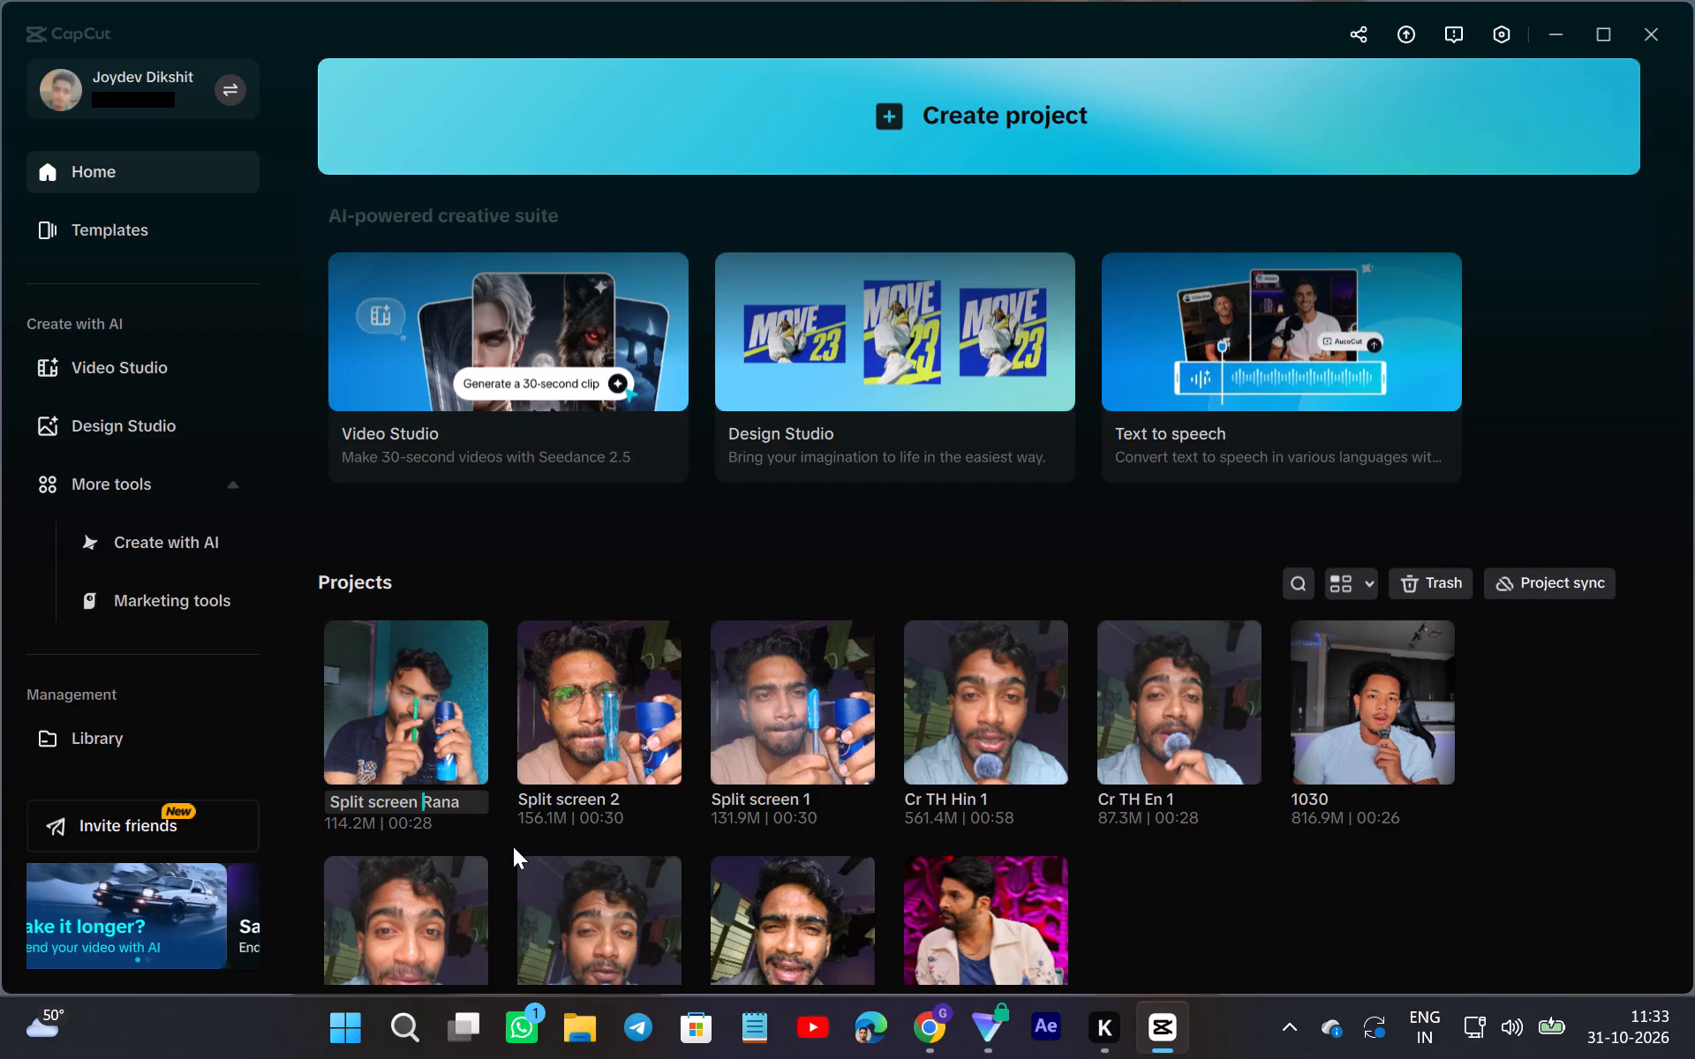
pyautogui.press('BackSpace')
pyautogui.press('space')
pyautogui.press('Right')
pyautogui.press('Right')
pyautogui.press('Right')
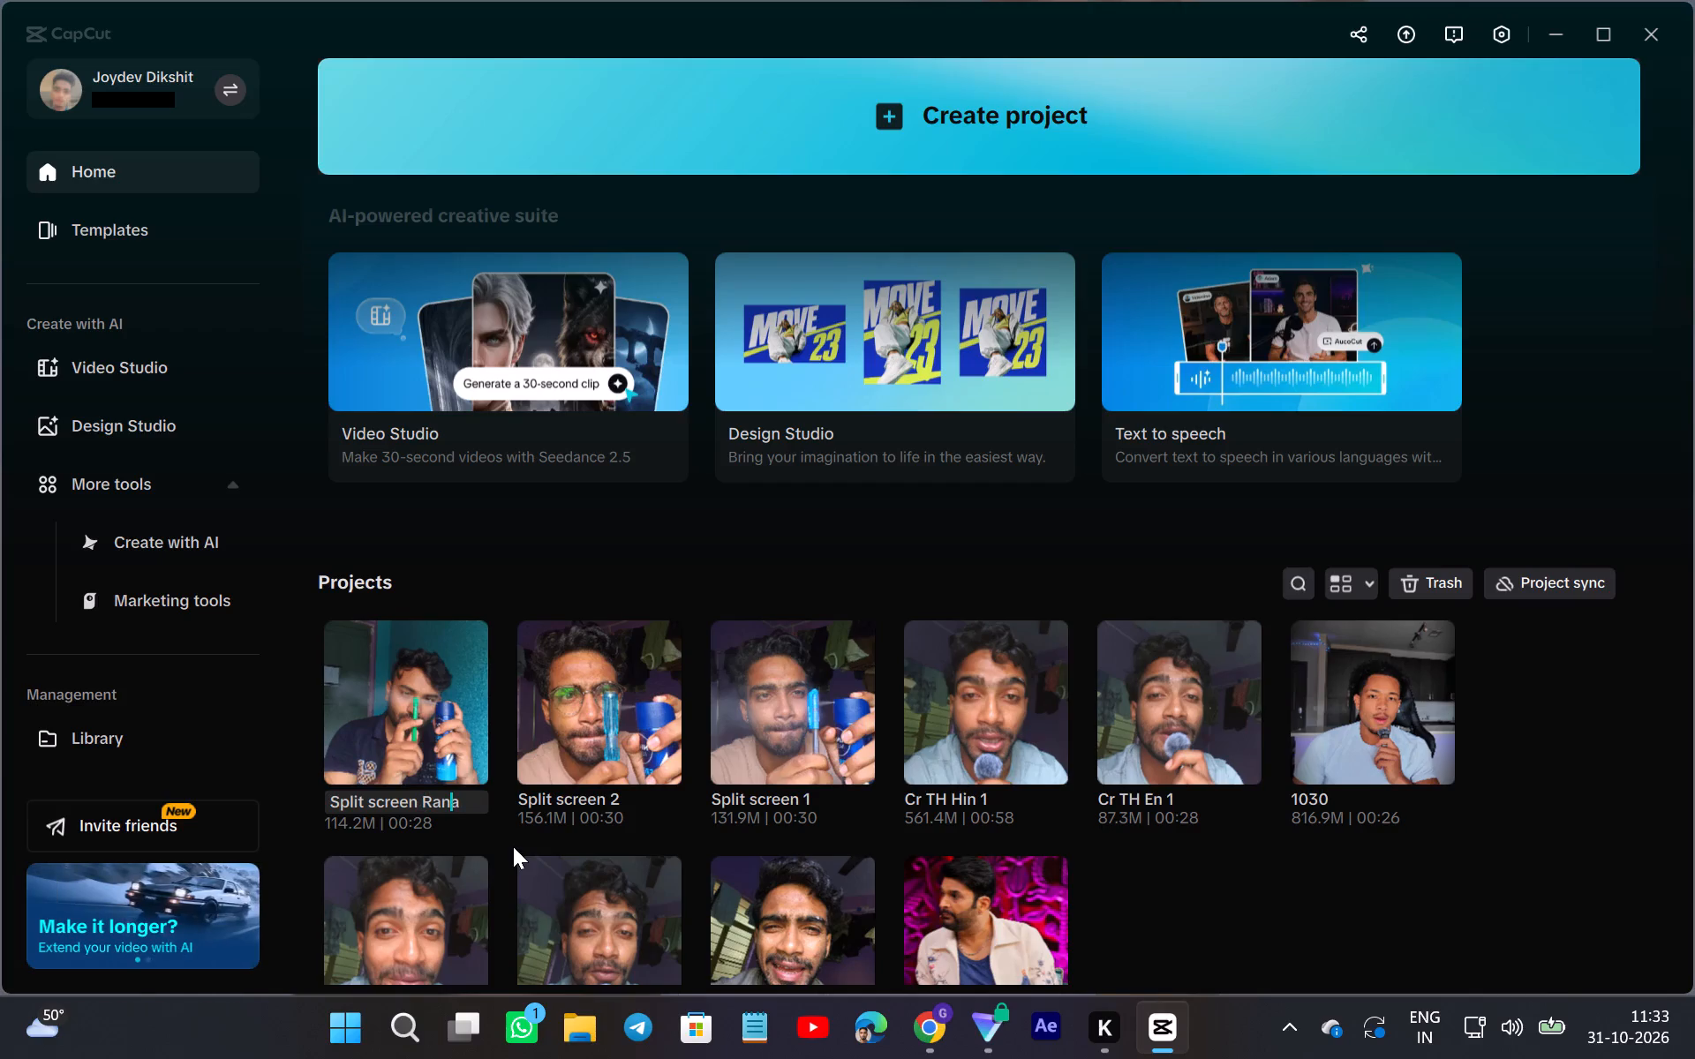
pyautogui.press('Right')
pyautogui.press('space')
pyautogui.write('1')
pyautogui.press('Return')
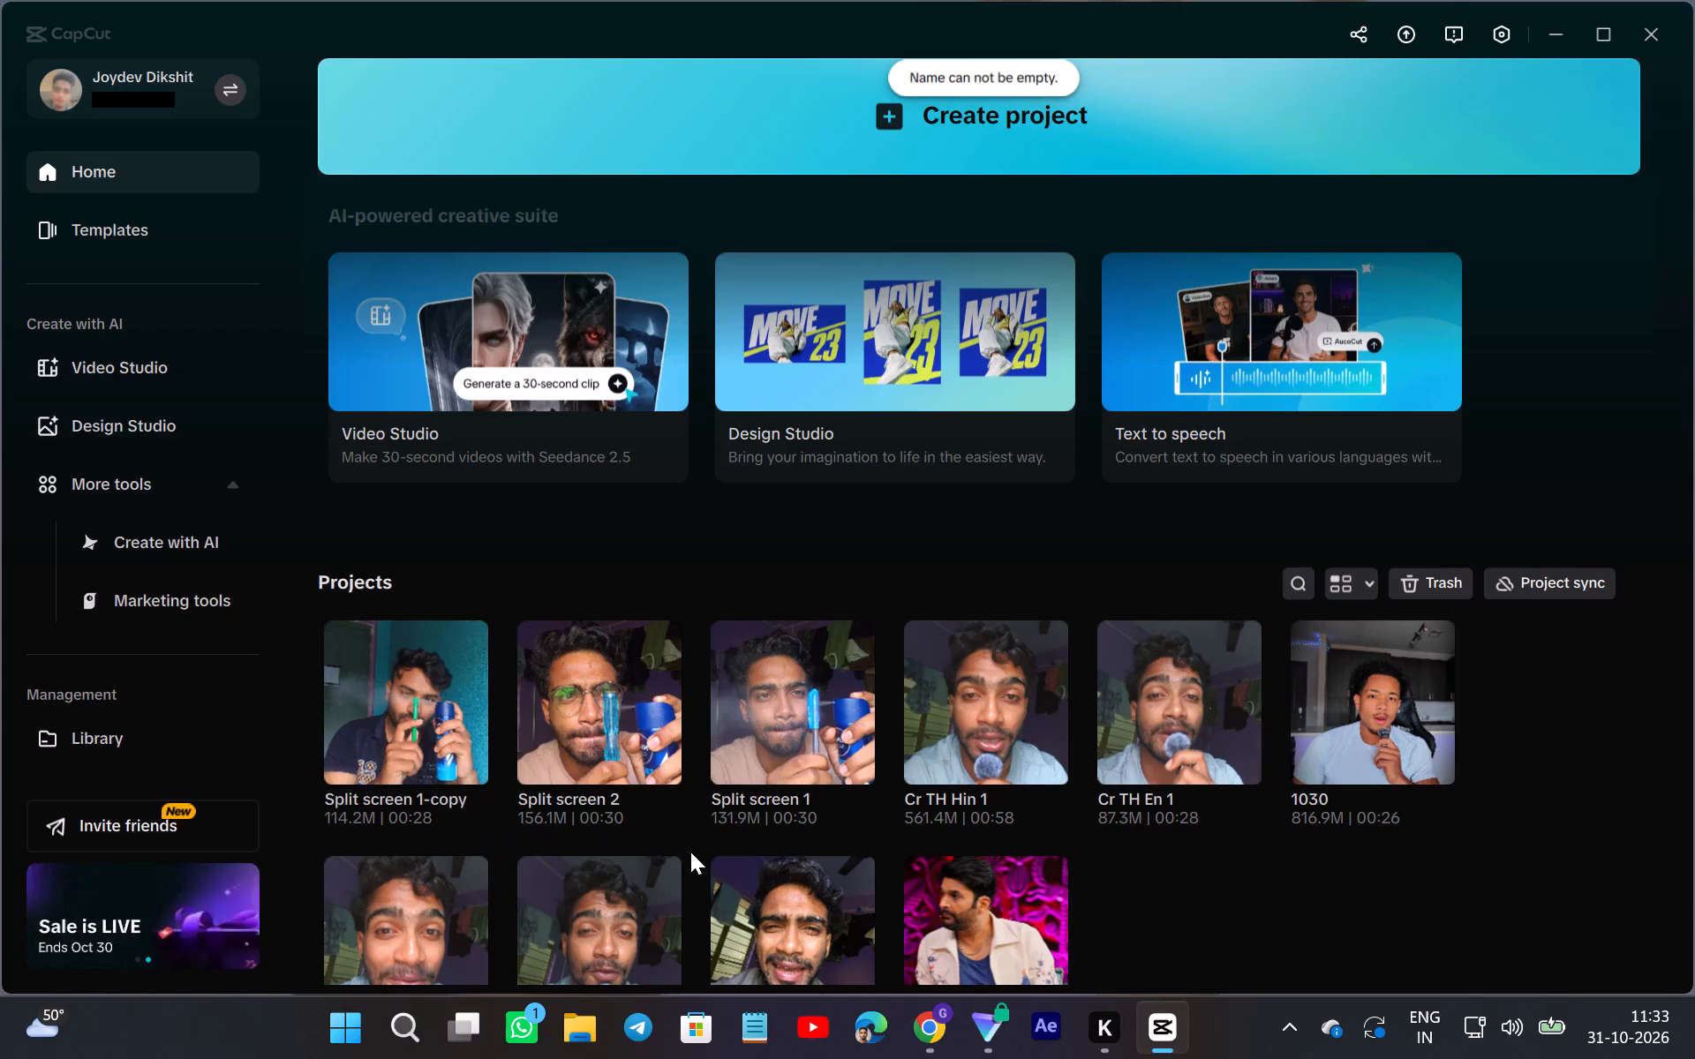
# Rename the project "Split screen 1-copy" as "Split screen Rana".
pyautogui.rightClick(391, 734)
pyautogui.click(427, 806)
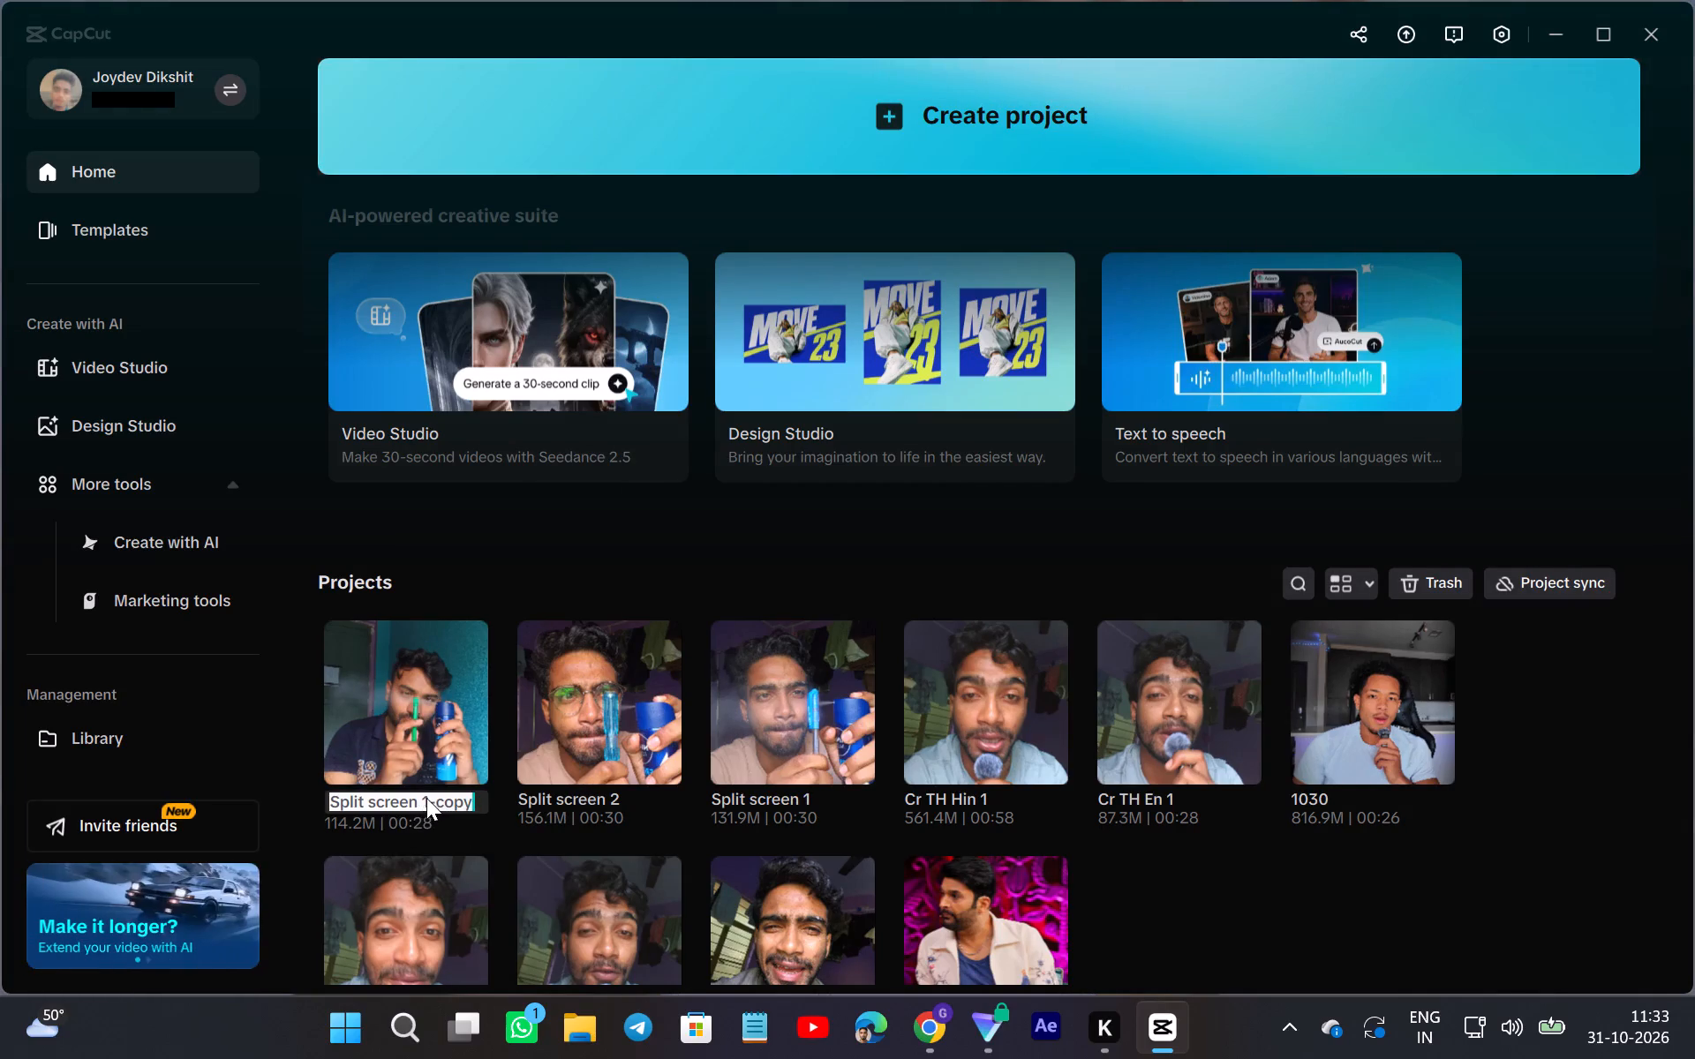
pyautogui.click(426, 798)
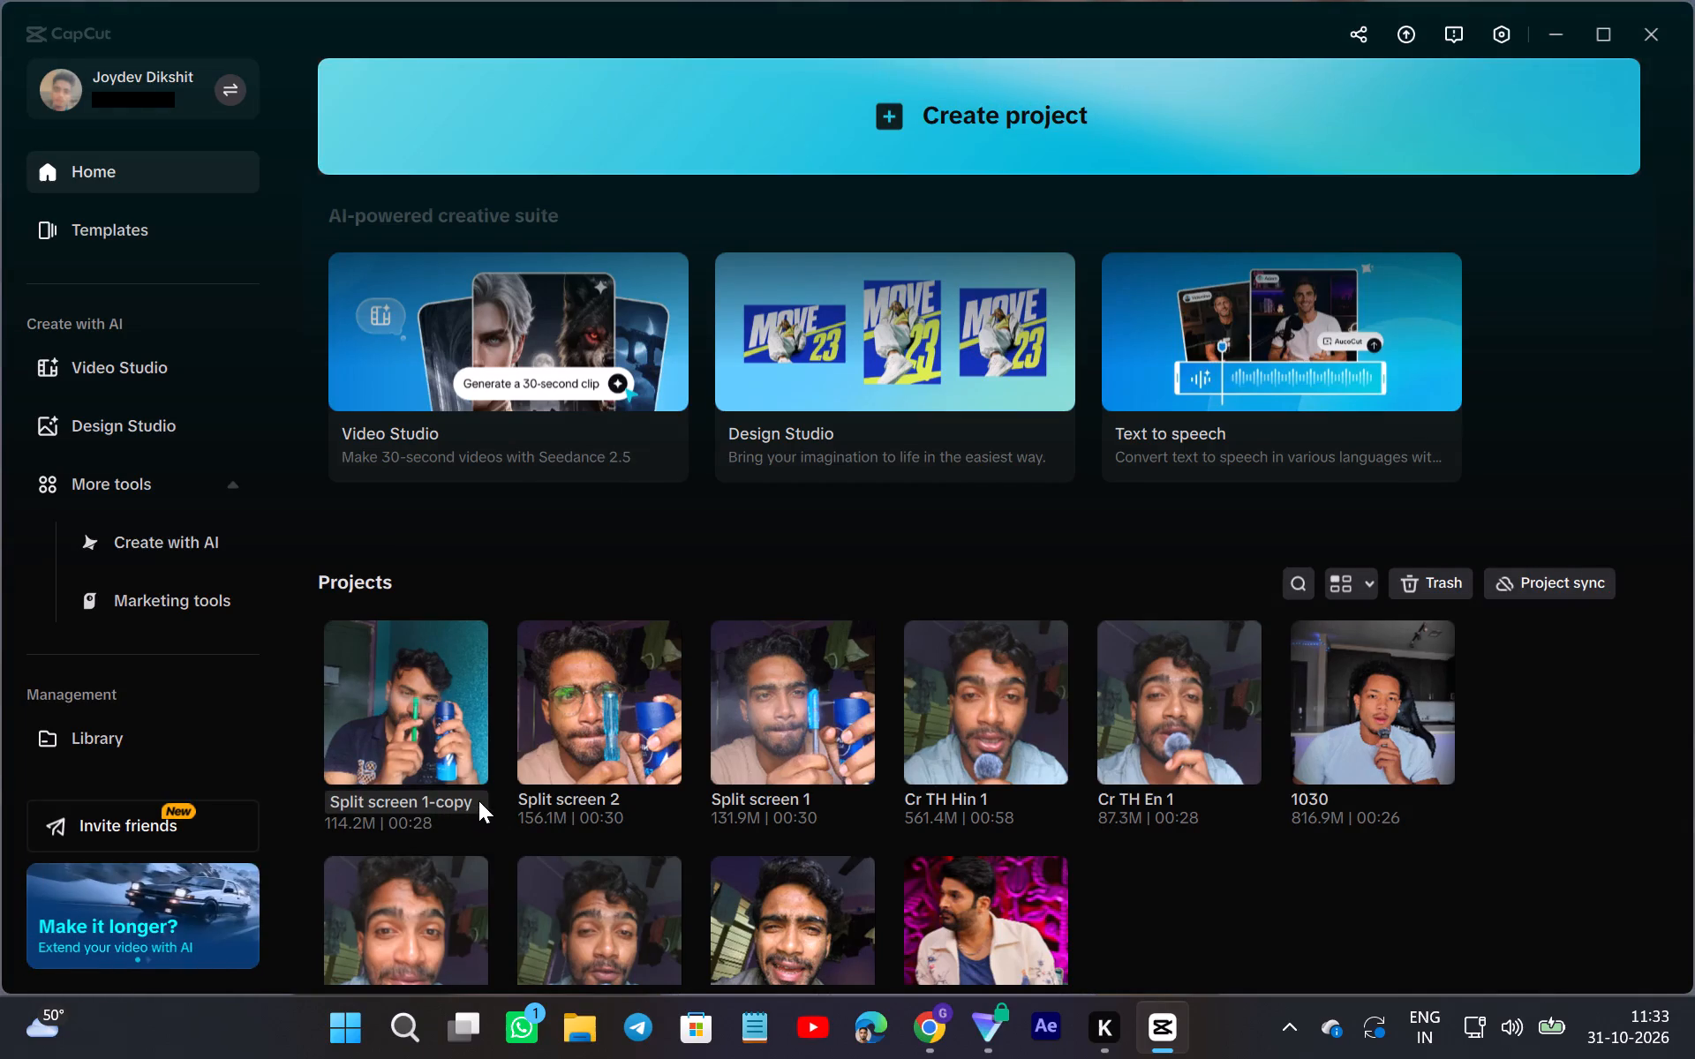
pyautogui.click(478, 800)
pyautogui.press('BackSpace')
pyautogui.press('BackSpace')
pyautogui.press('BackSpace')
pyautogui.press('BackSpace')
pyautogui.press('BackSpace')
pyautogui.press('BackSpace')
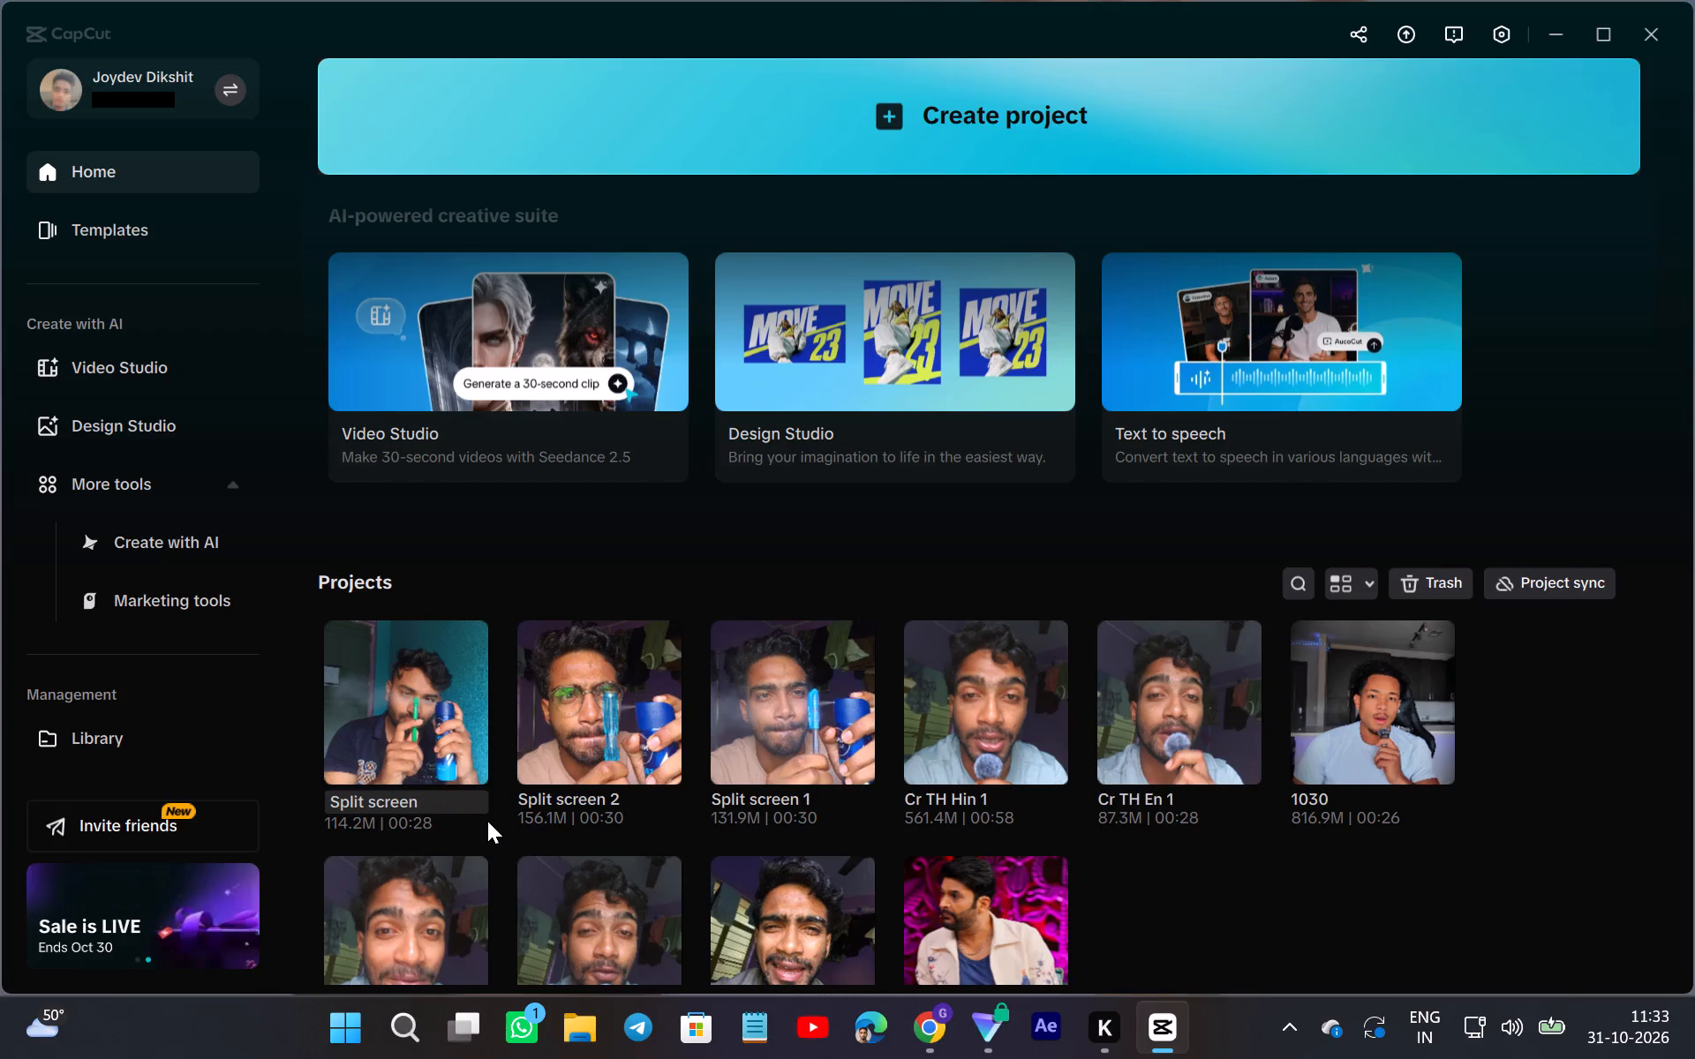
pyautogui.write('ana')
pyautogui.press('Return')
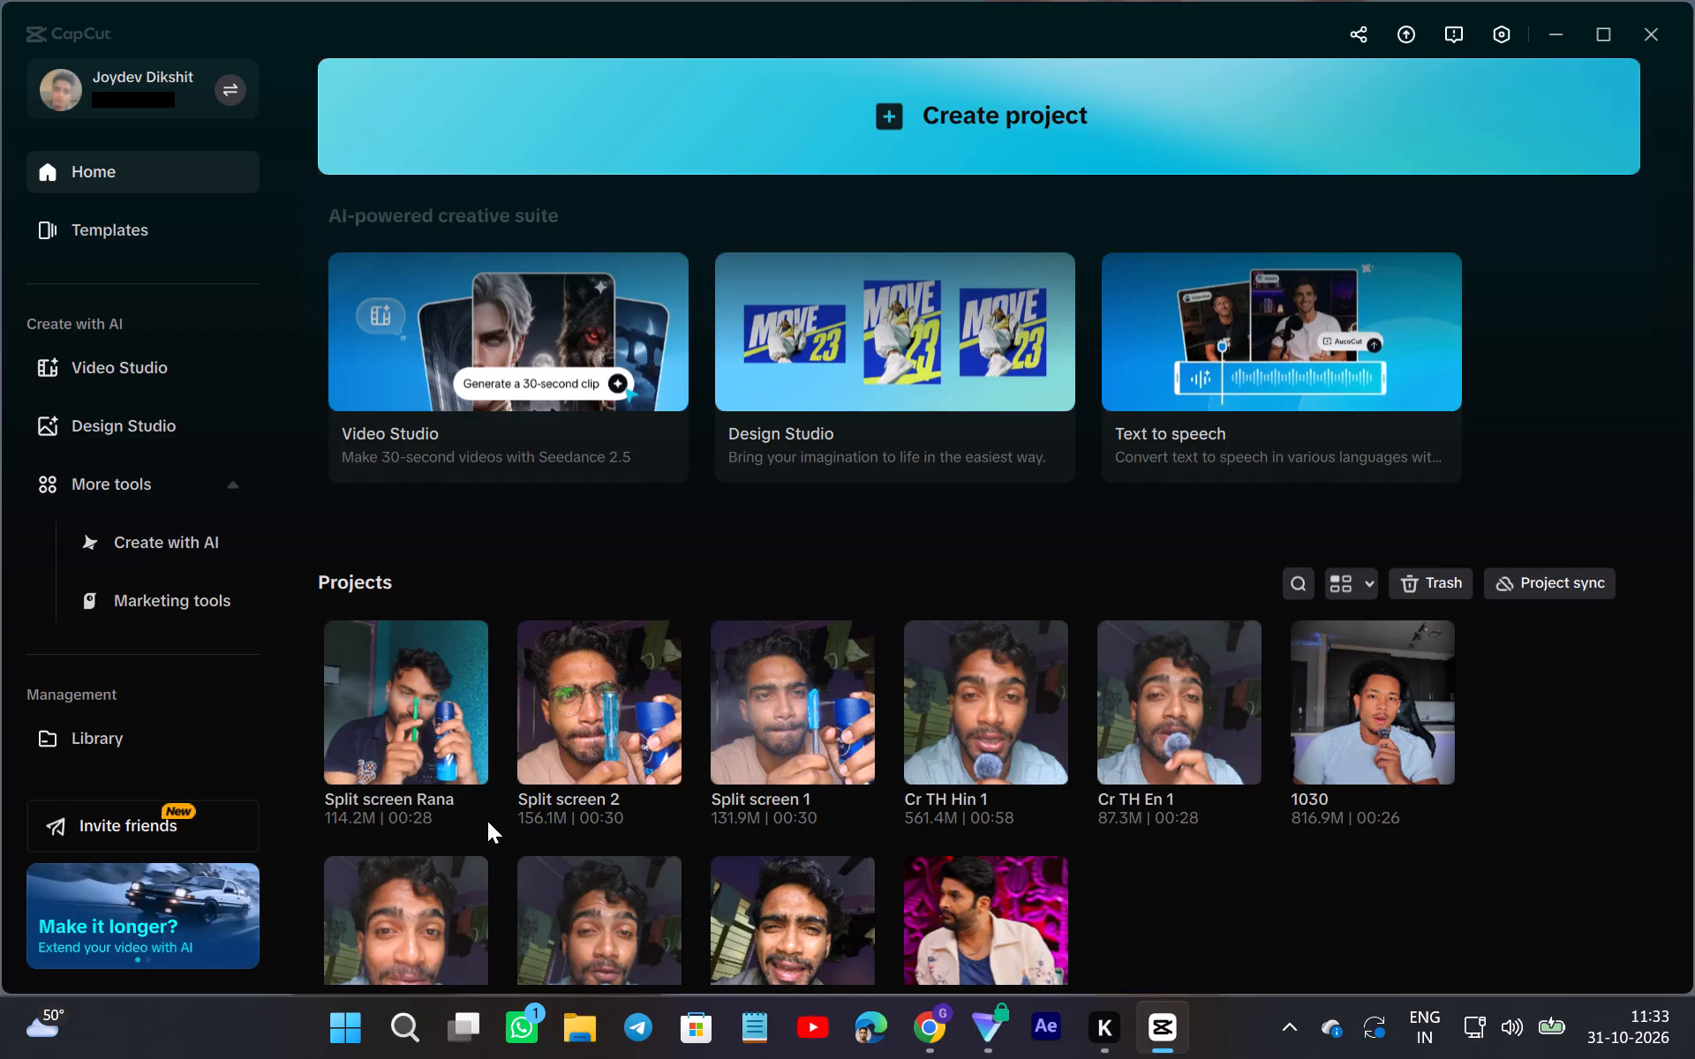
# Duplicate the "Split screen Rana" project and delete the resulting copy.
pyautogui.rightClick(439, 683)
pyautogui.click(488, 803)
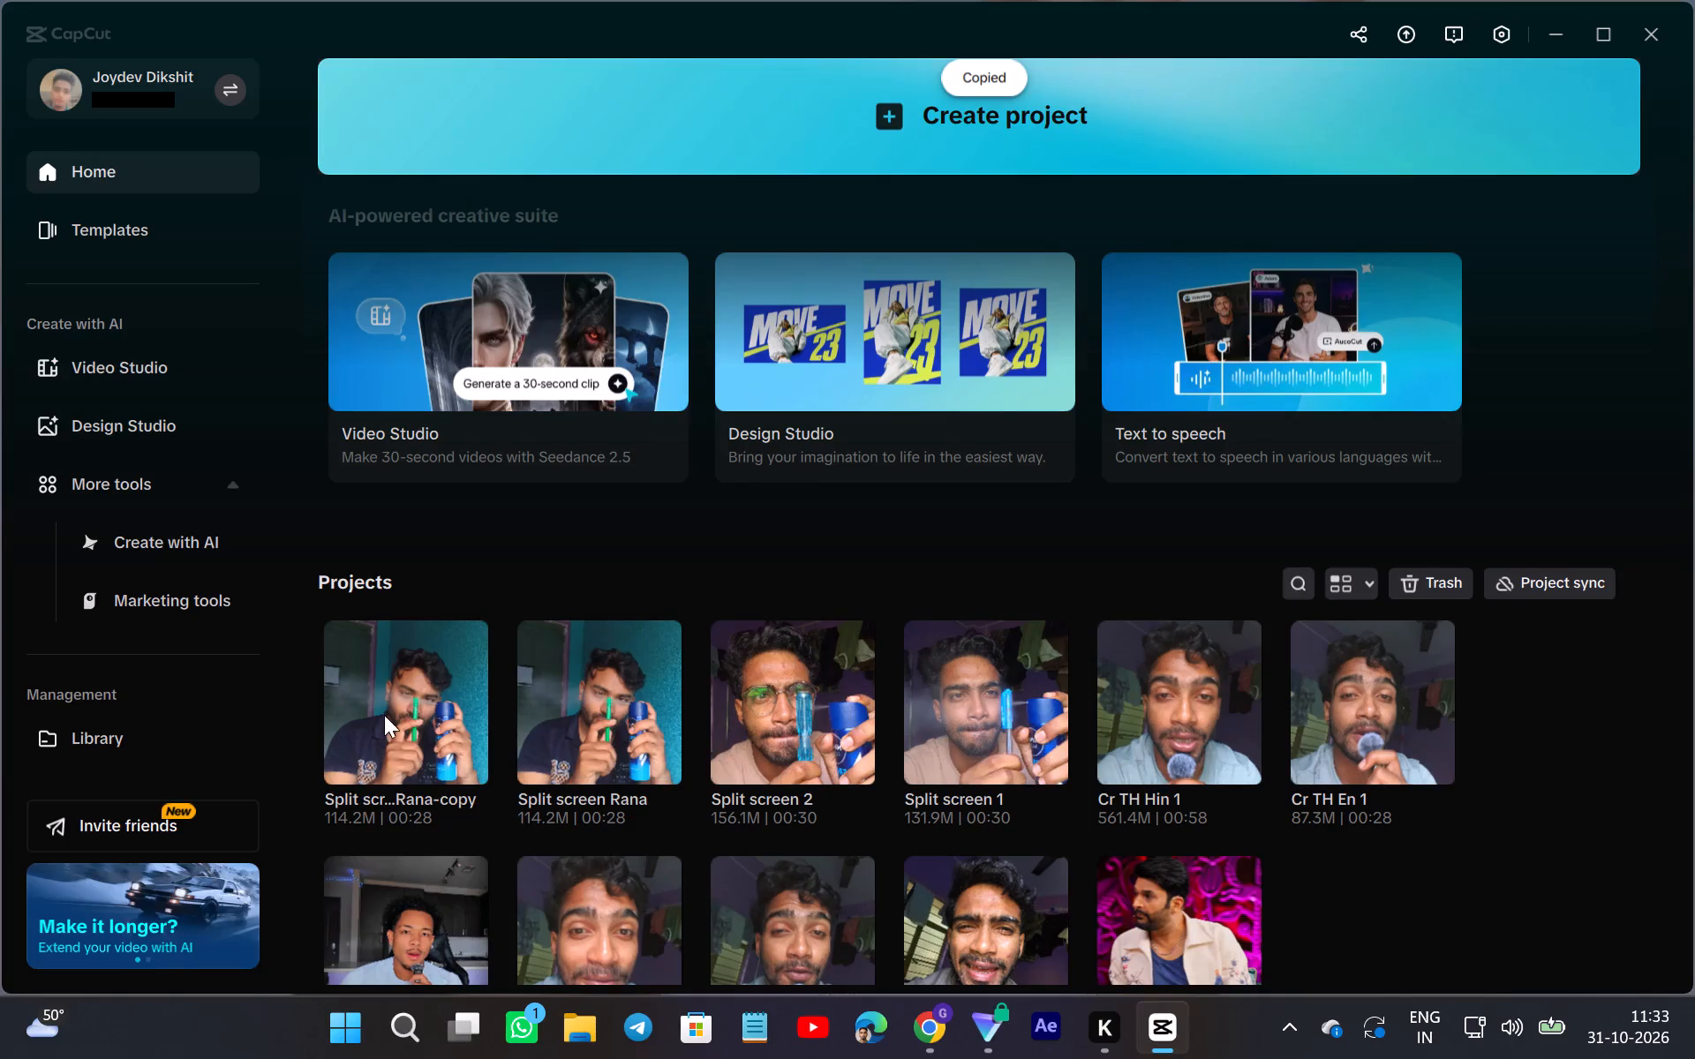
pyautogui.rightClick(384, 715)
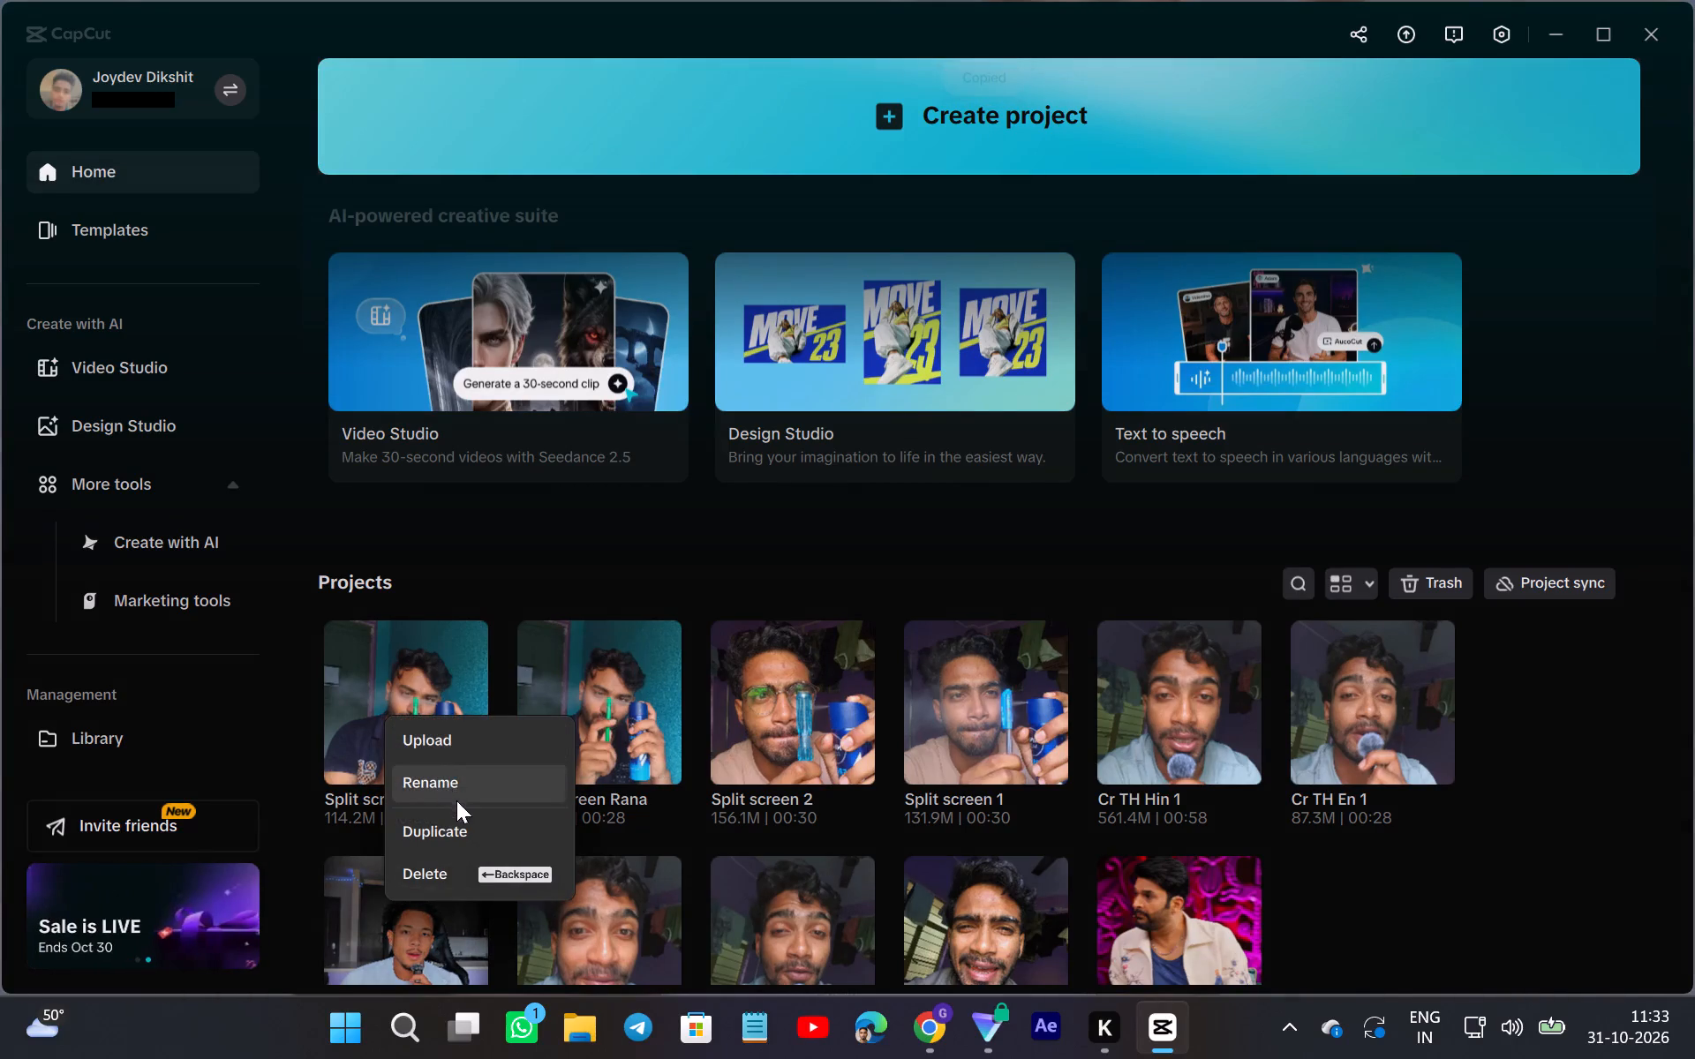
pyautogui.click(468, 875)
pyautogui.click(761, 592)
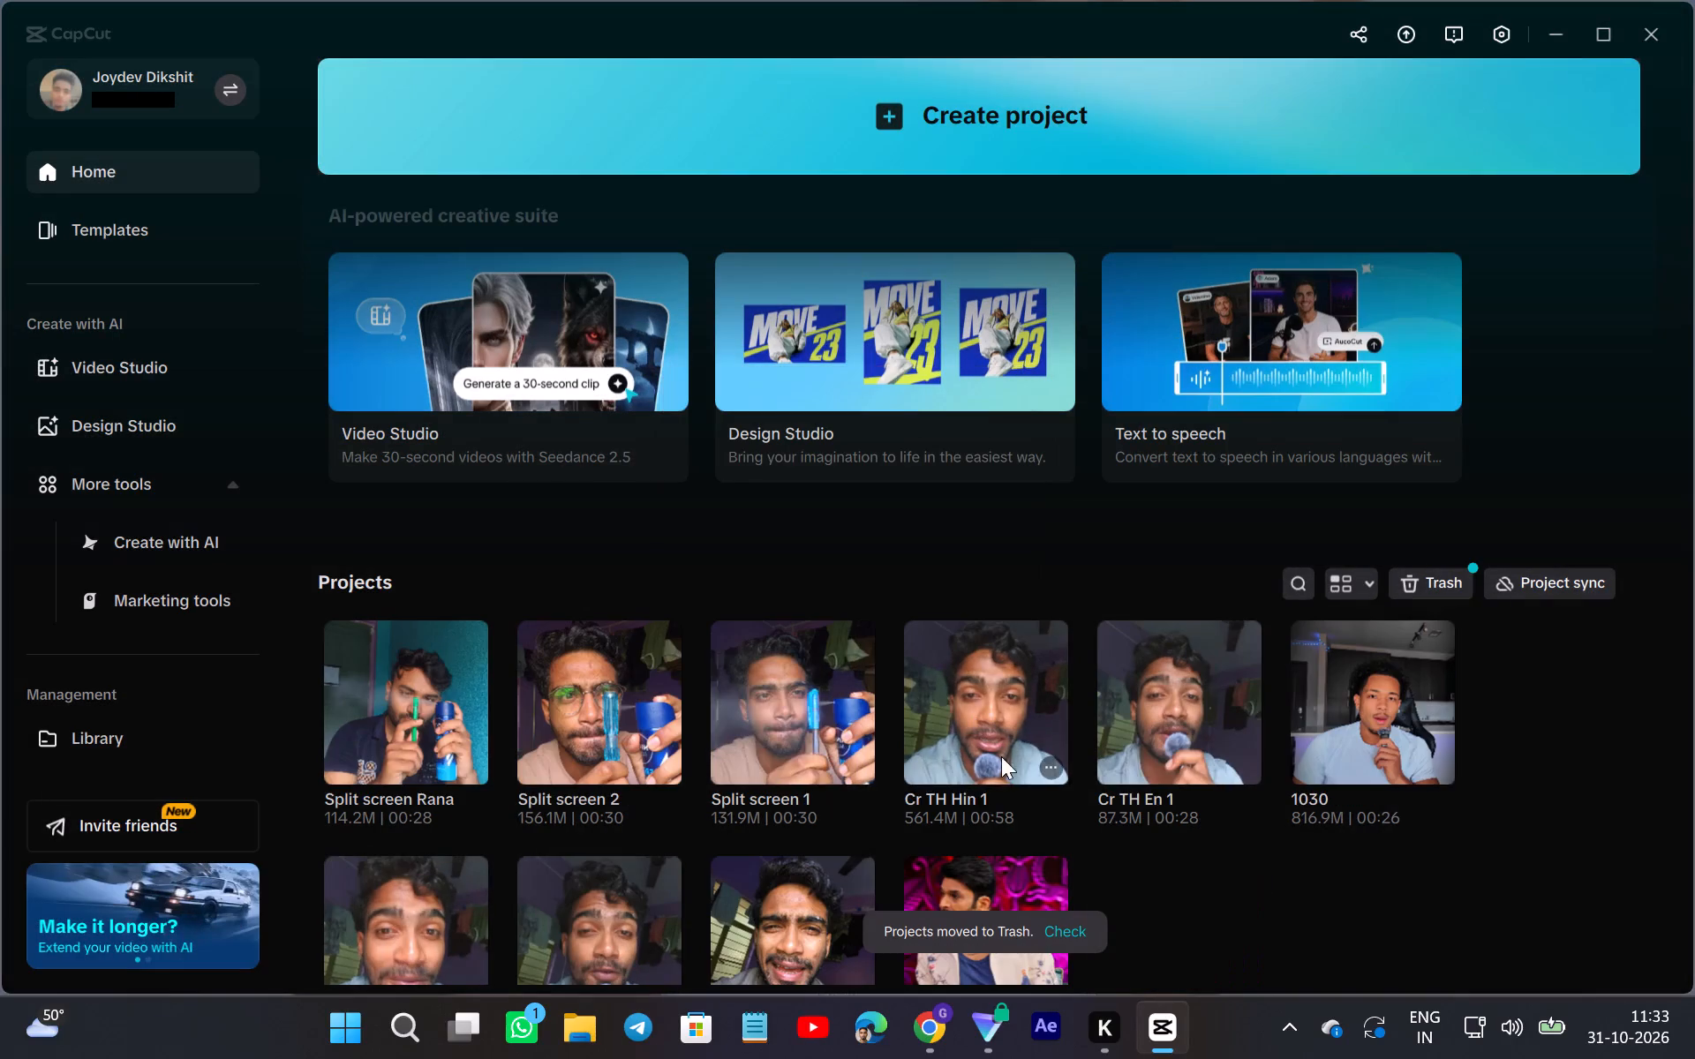
# Duplicate the "Split screen 2" project.
pyautogui.rightClick(586, 691)
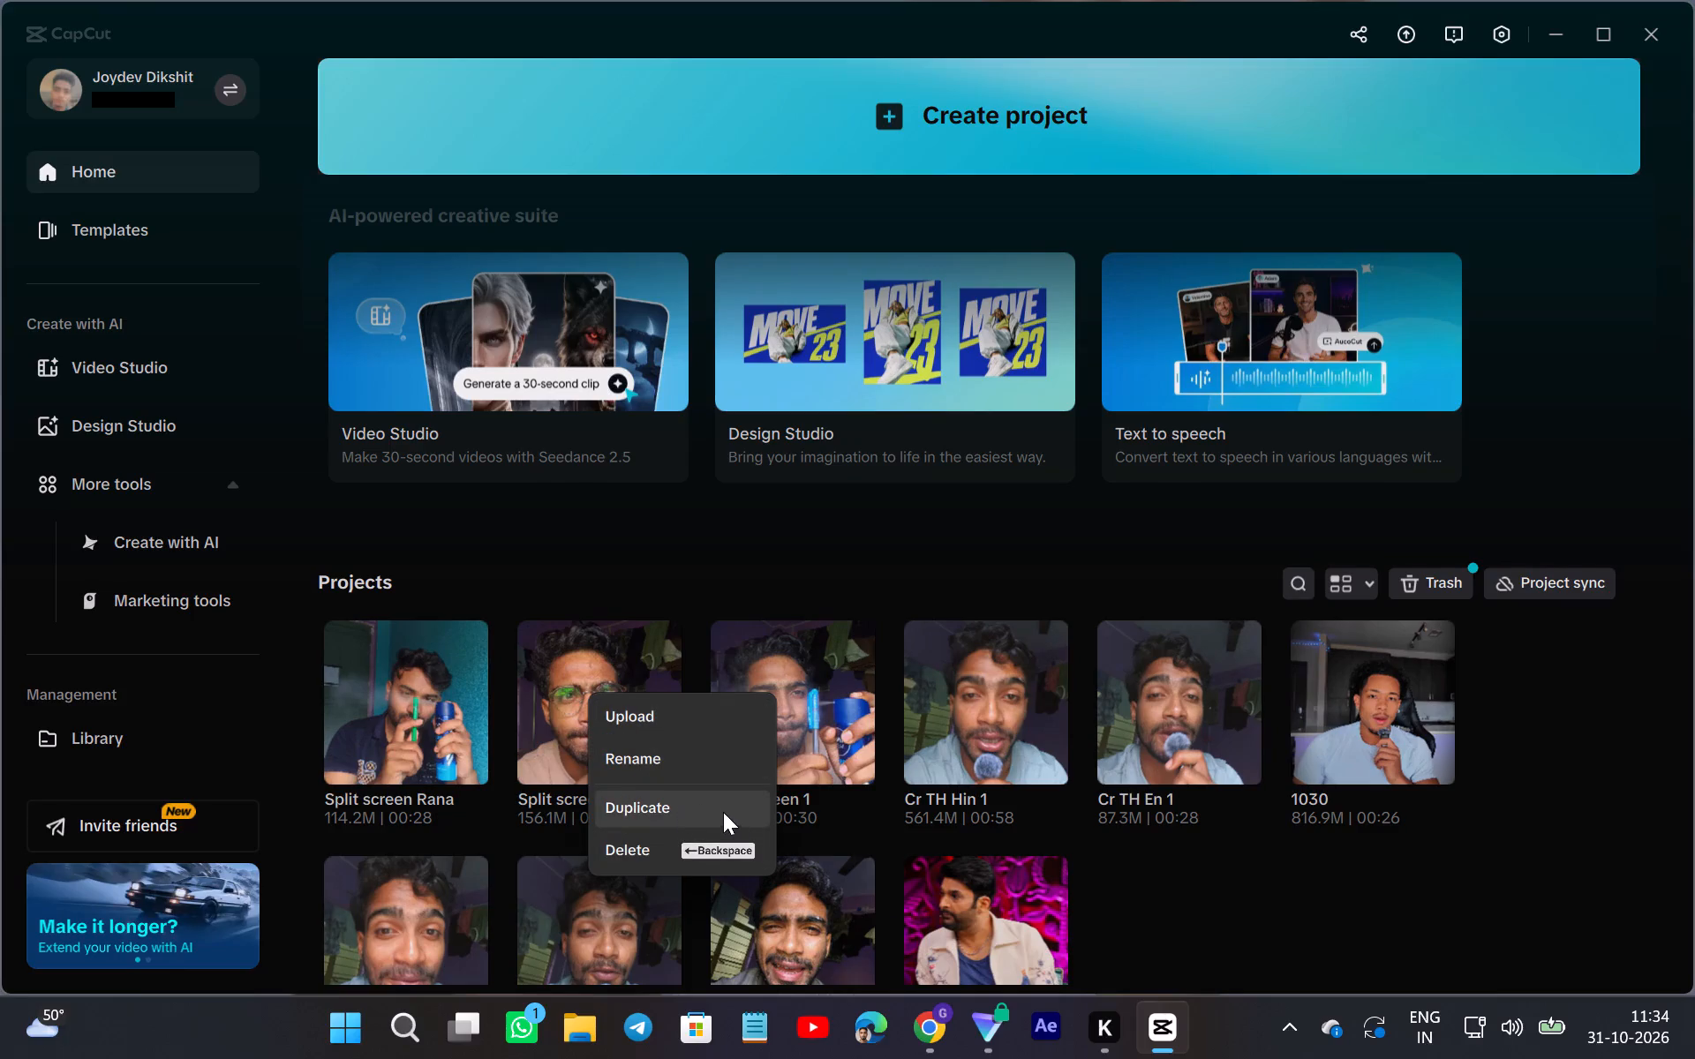
pyautogui.click(672, 809)
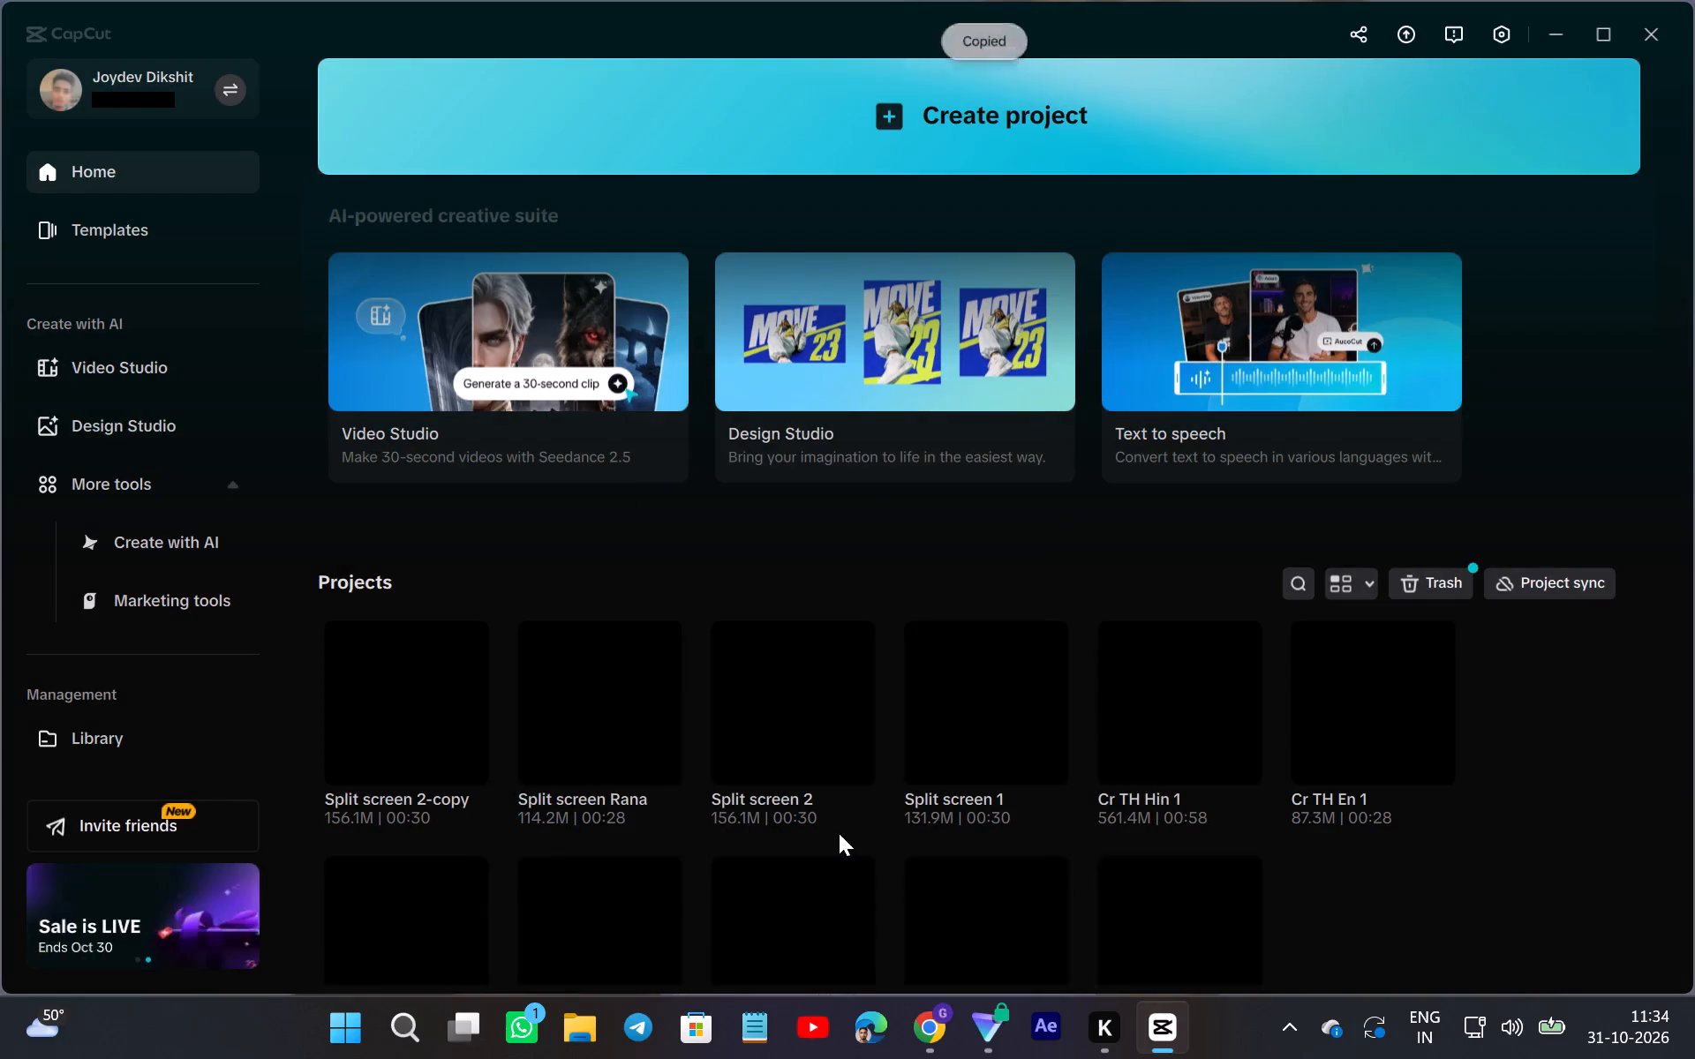
# Rename the copy of the "Split screen 2" project as "Split screen Rana 2".
pyautogui.rightClick(406, 725)
pyautogui.click(459, 795)
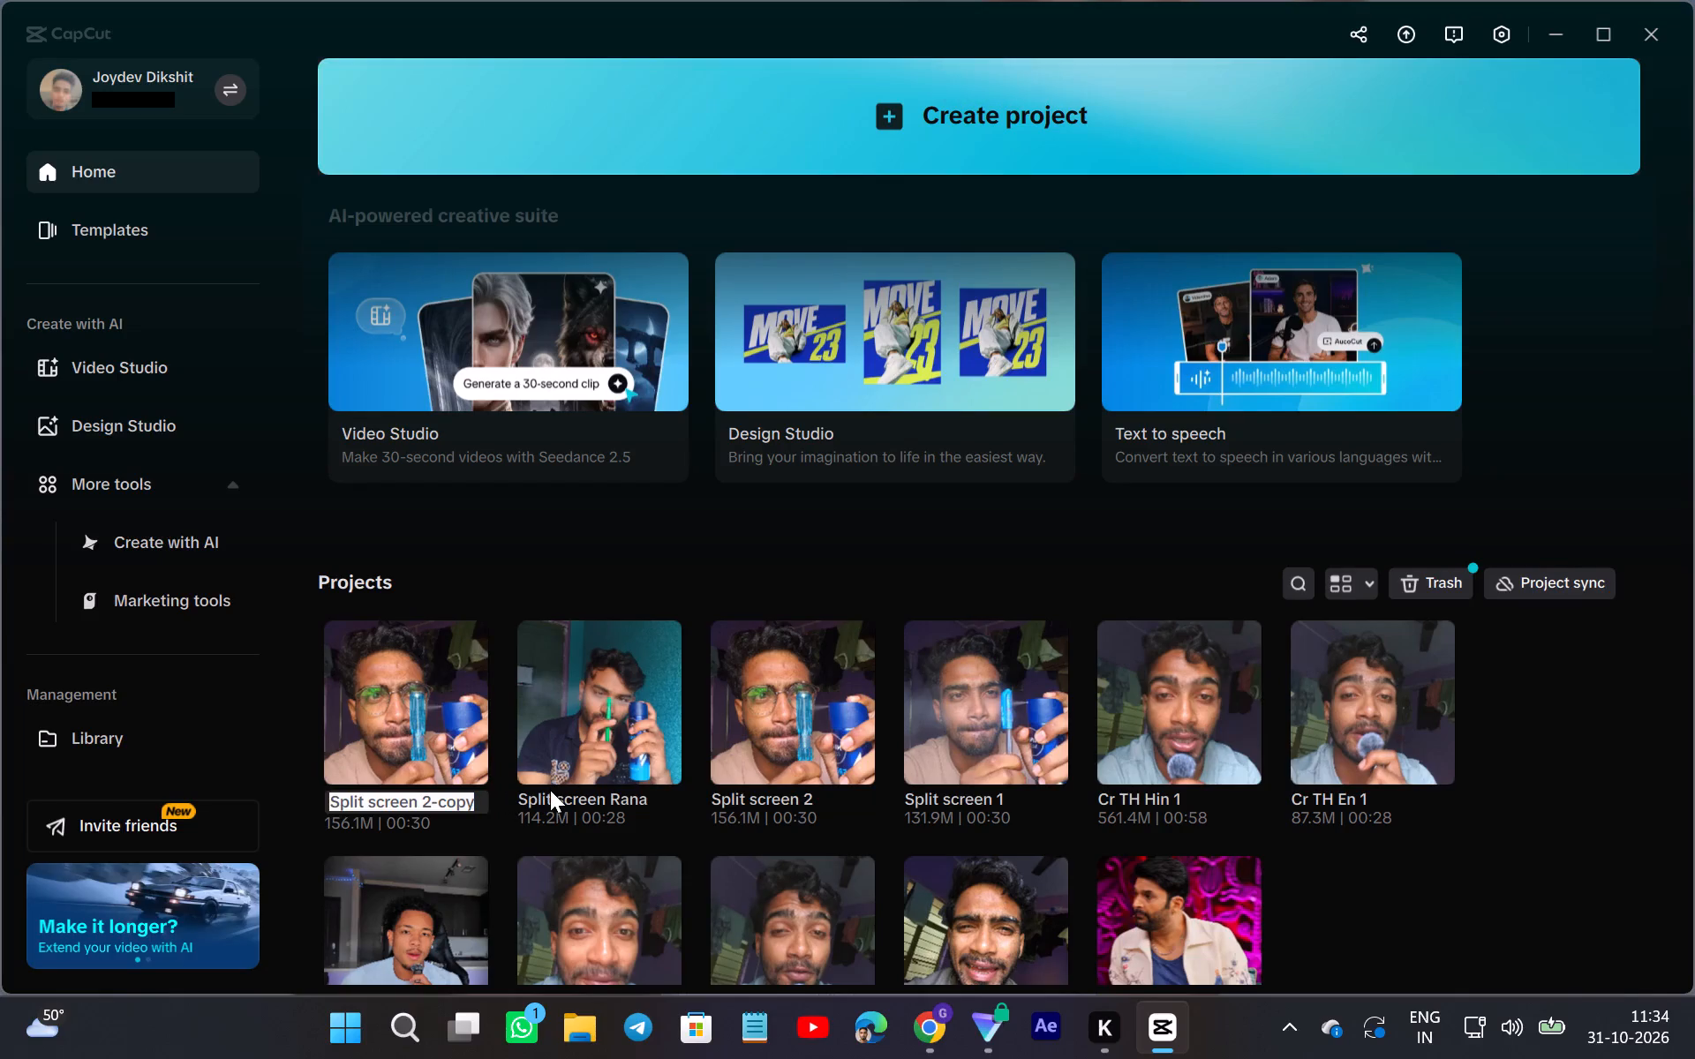
pyautogui.click(459, 802)
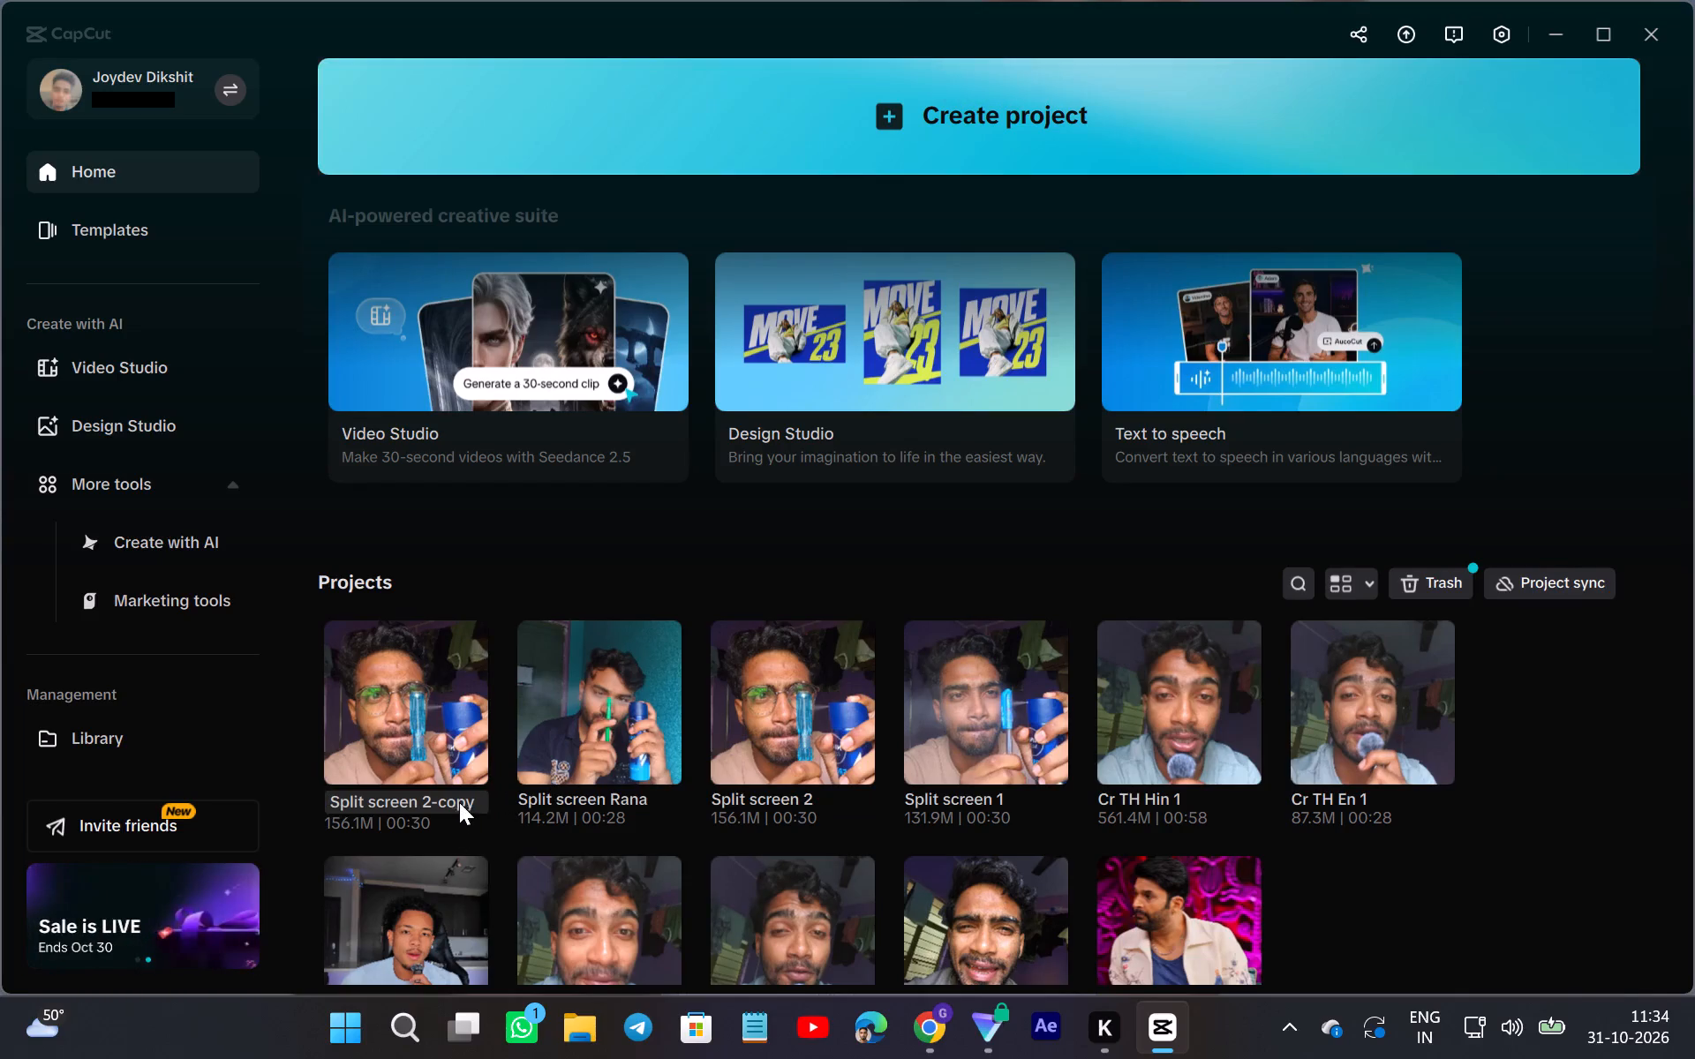
pyautogui.press('Right')
pyautogui.press('Right')
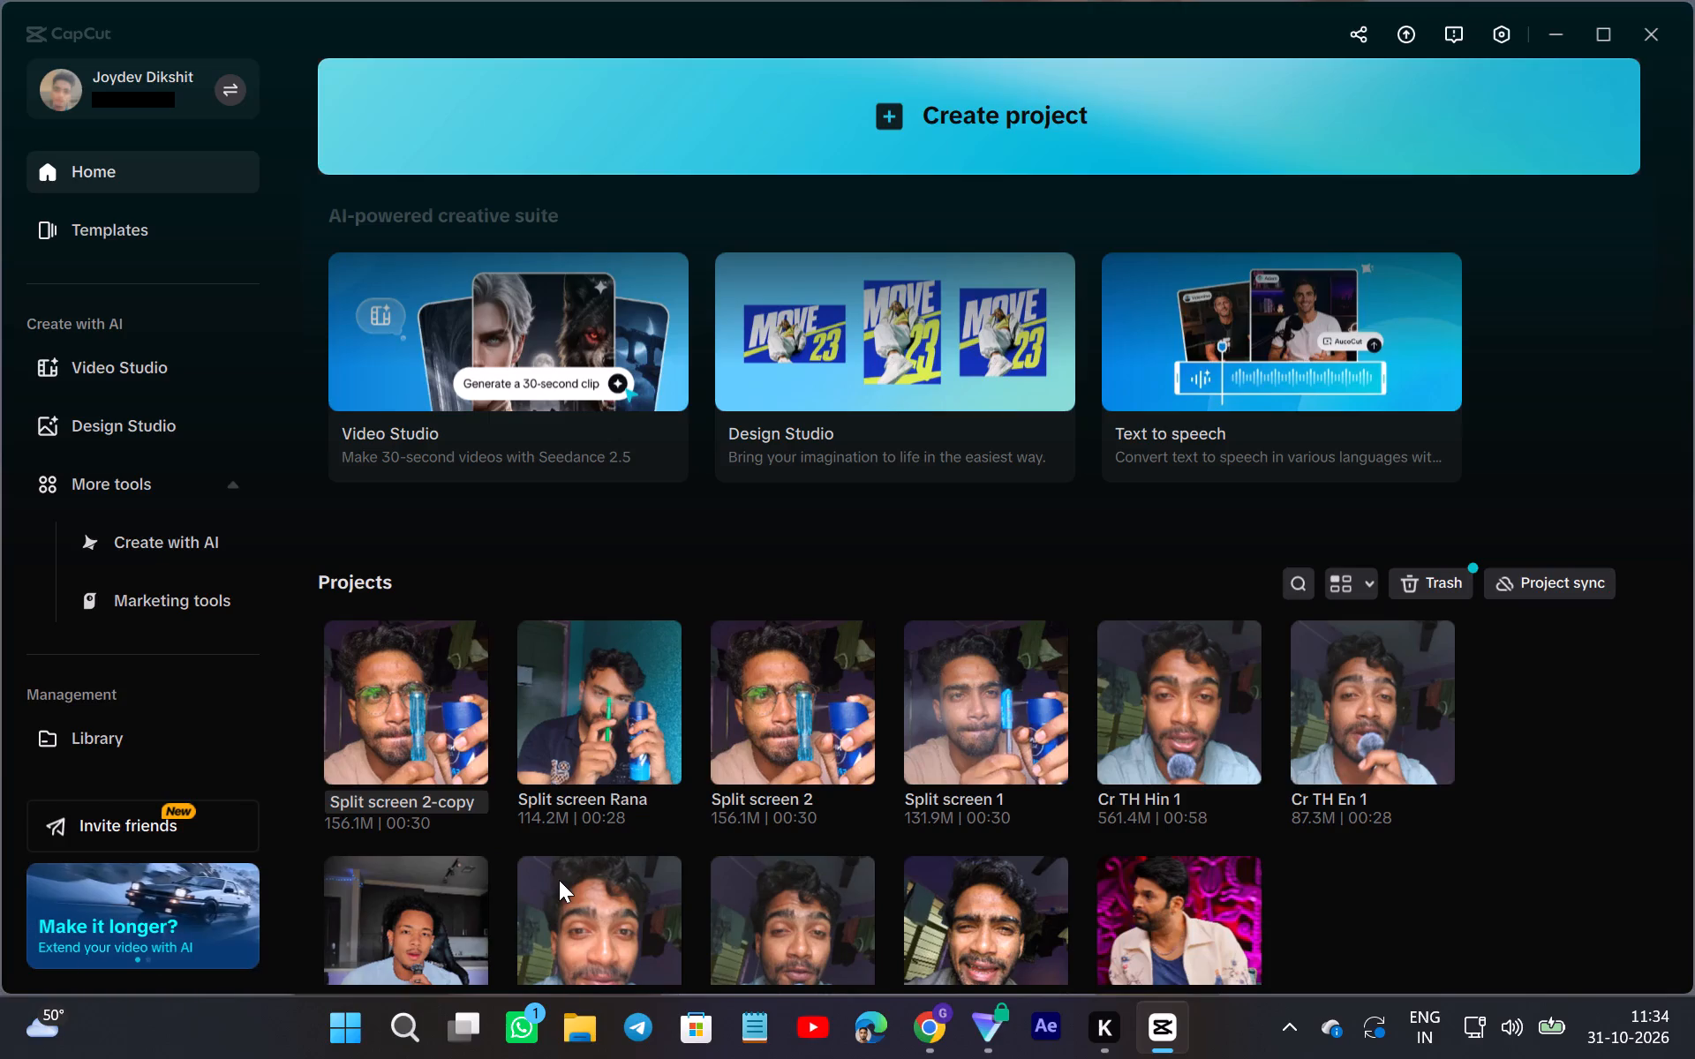
pyautogui.press('BackSpace')
pyautogui.press('BackSpace')
pyautogui.press('BackSpace')
pyautogui.press('BackSpace')
pyautogui.press('BackSpace')
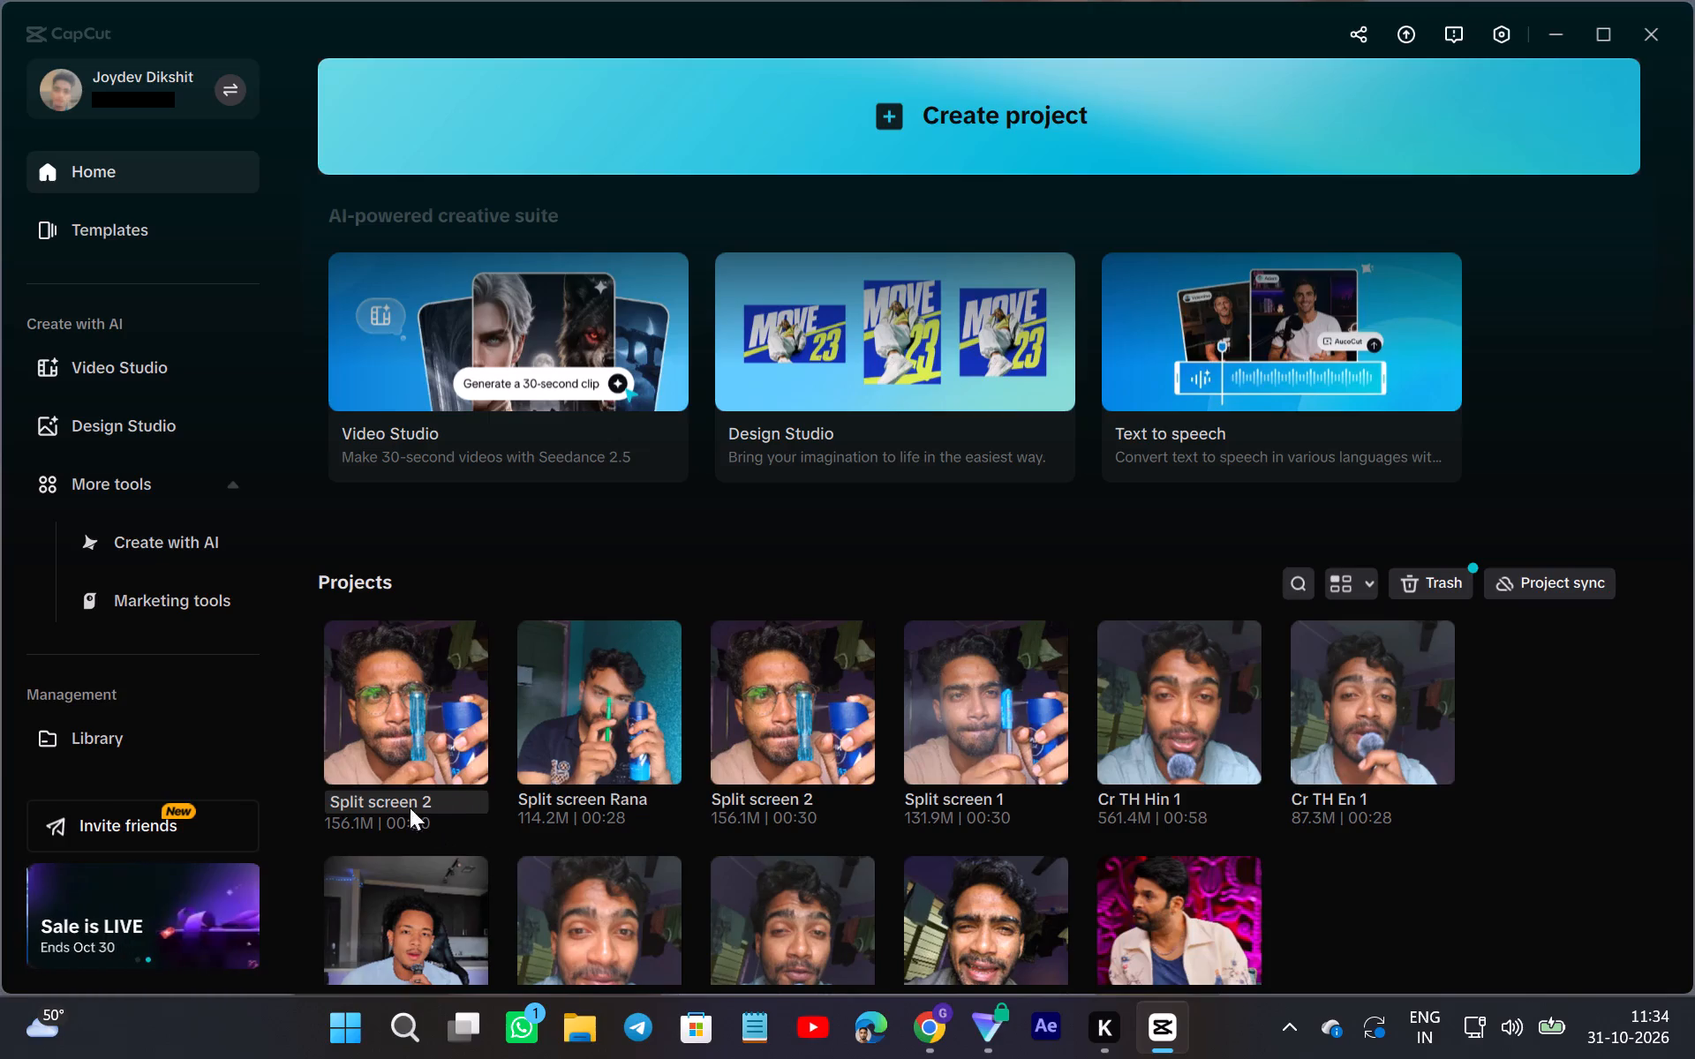
pyautogui.click(425, 802)
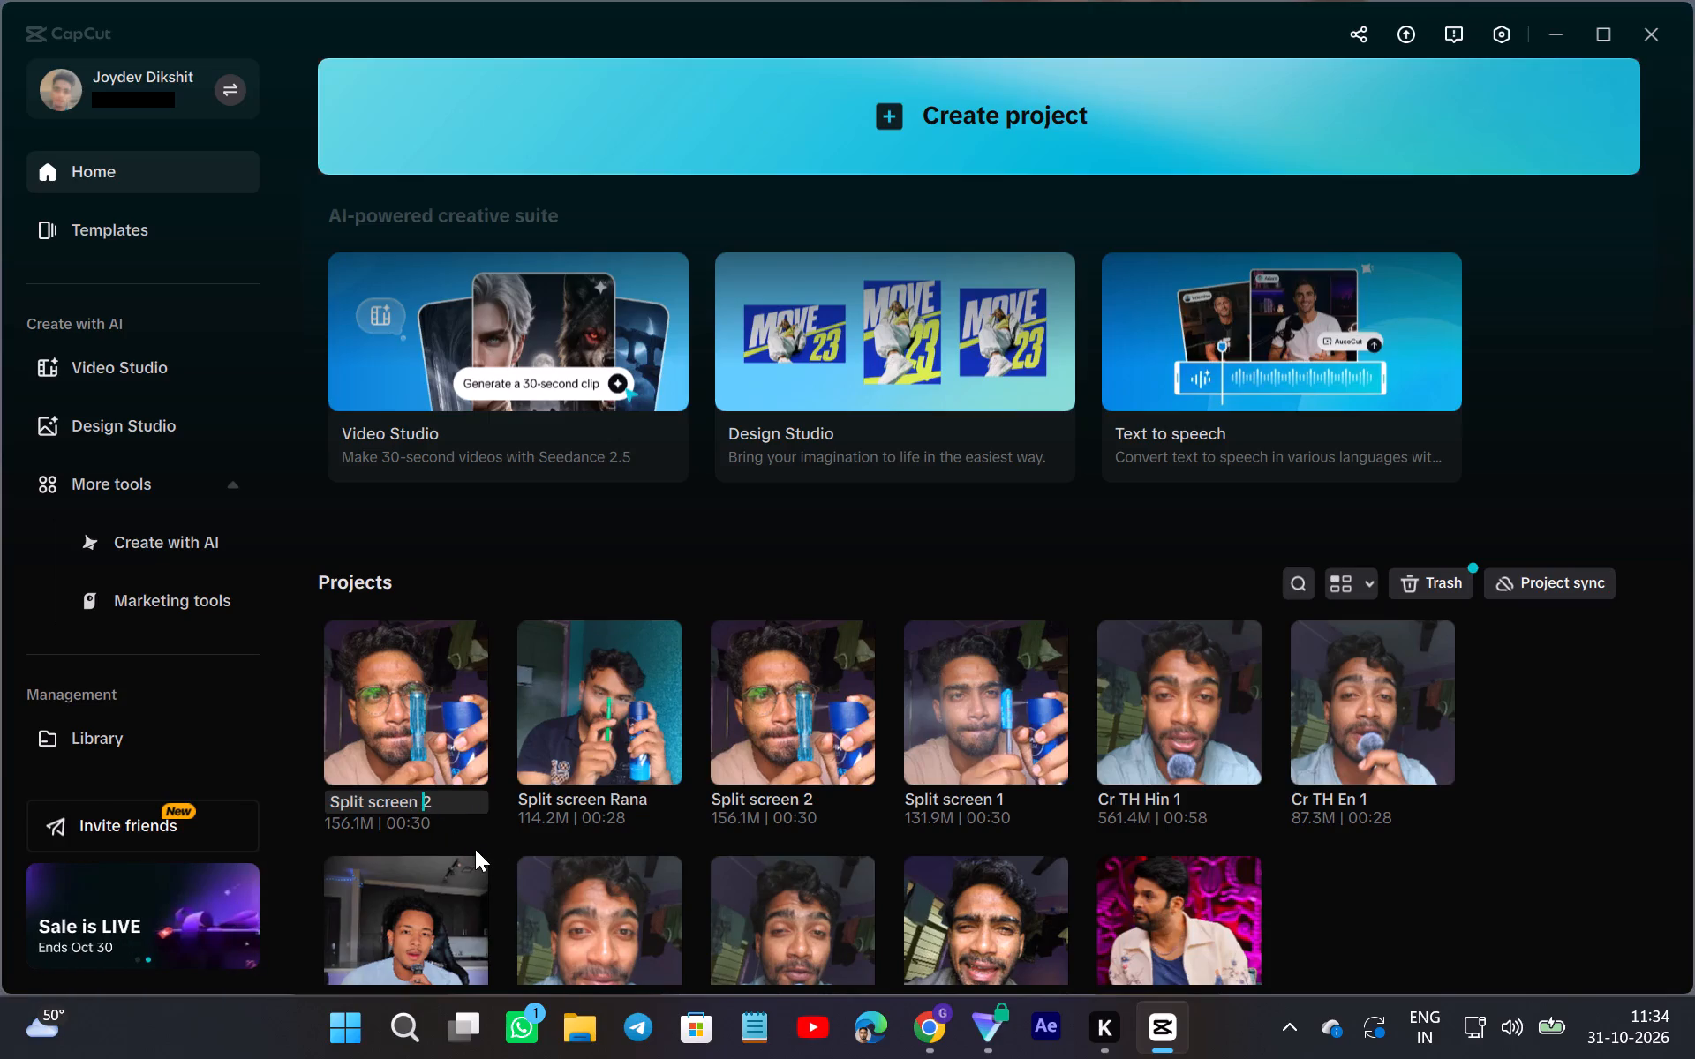
pyautogui.write('ana')
pyautogui.press('space')
pyautogui.press('Return')
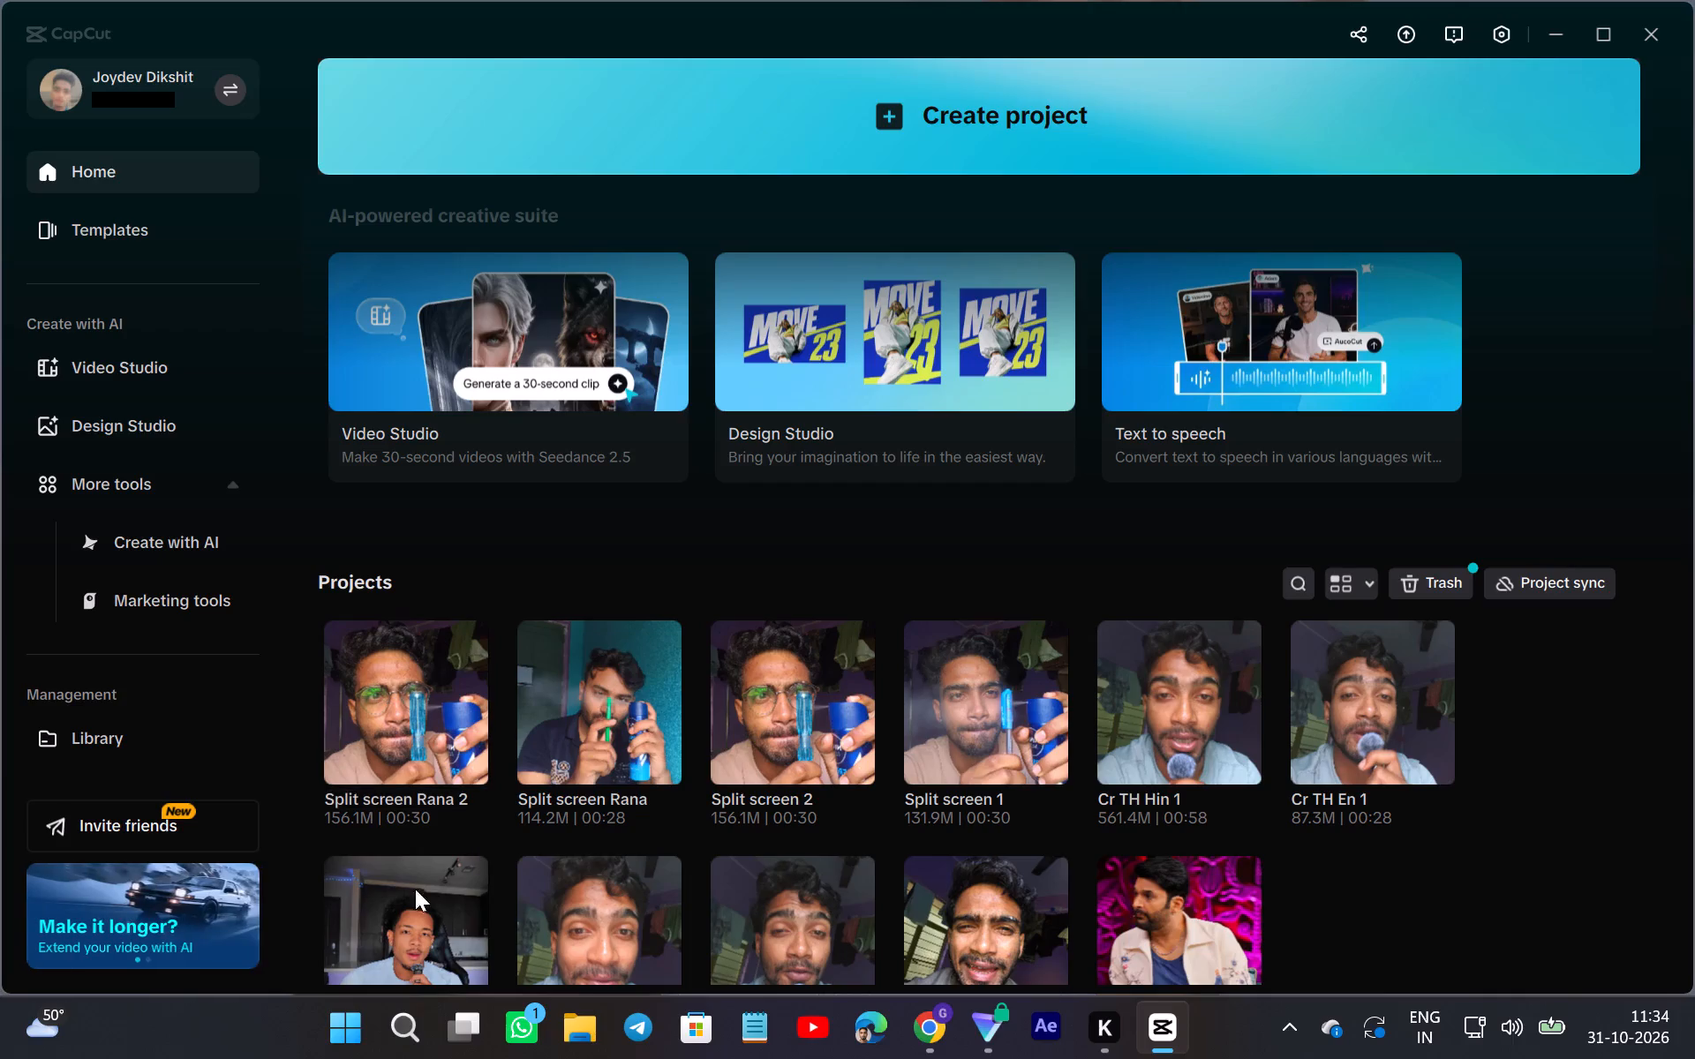
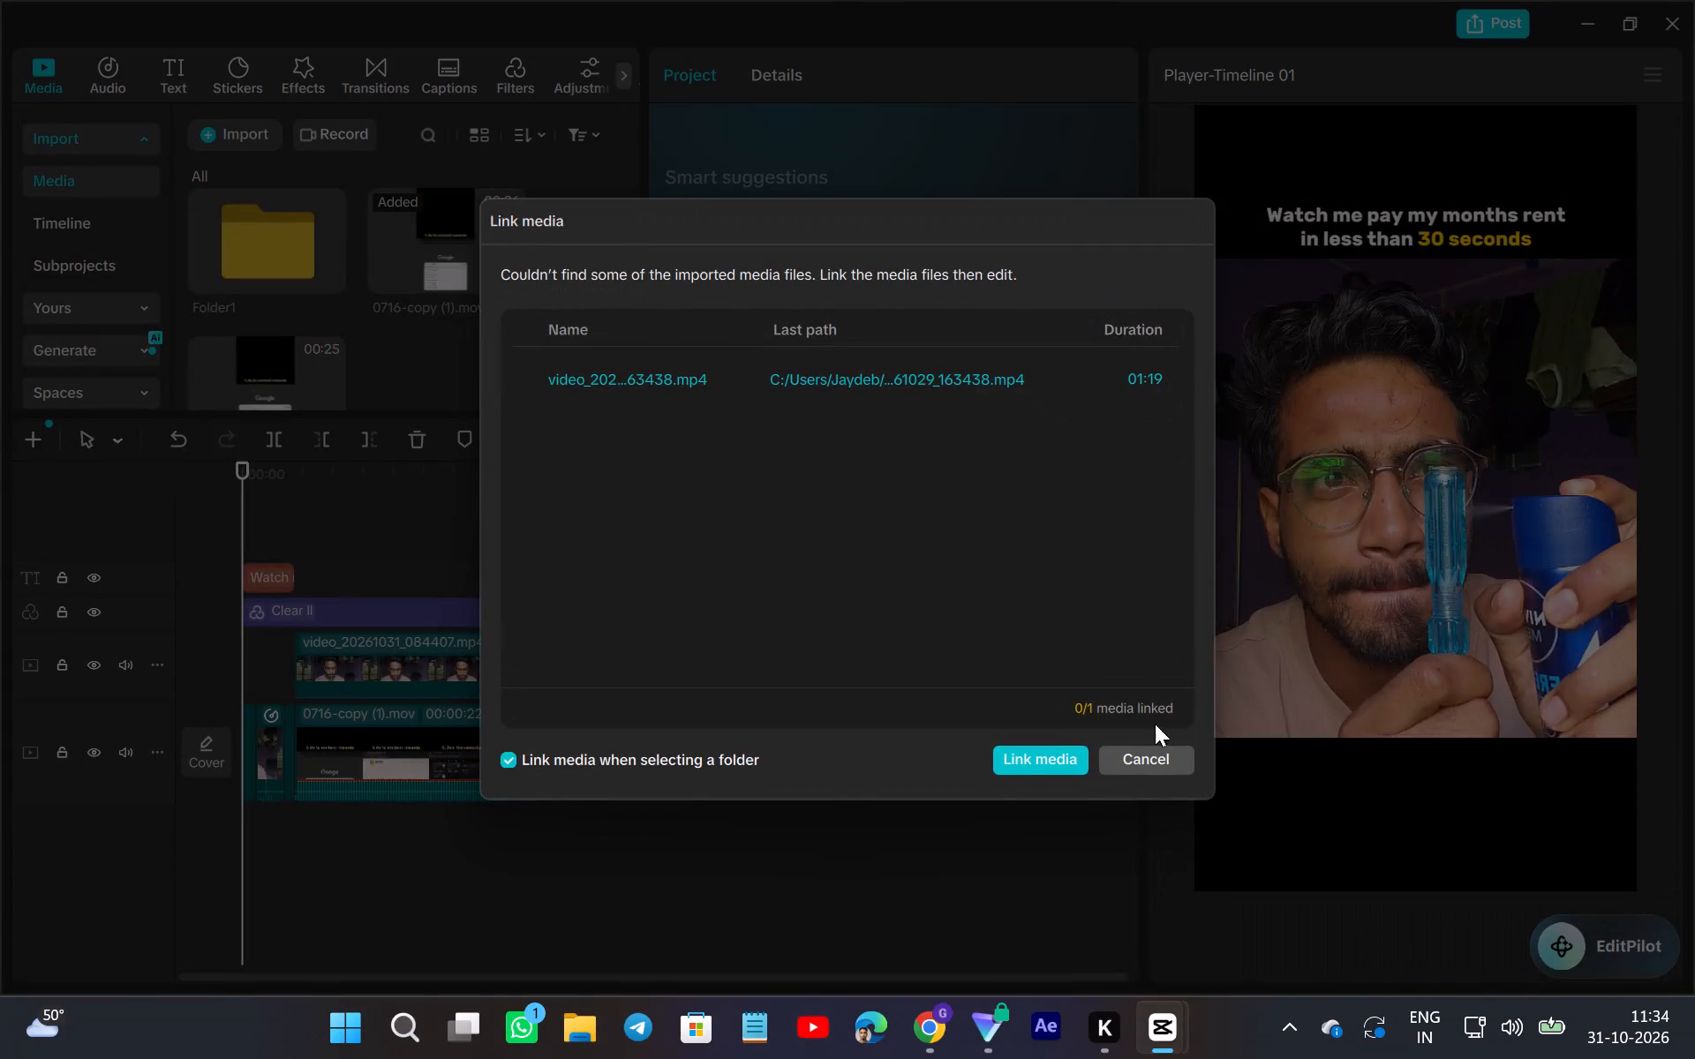
# Skip relinking the missing media and delete the lost video ending in 63438.mp4 from Folder1.
pyautogui.click(1156, 755)
pyautogui.doubleClick(227, 232)
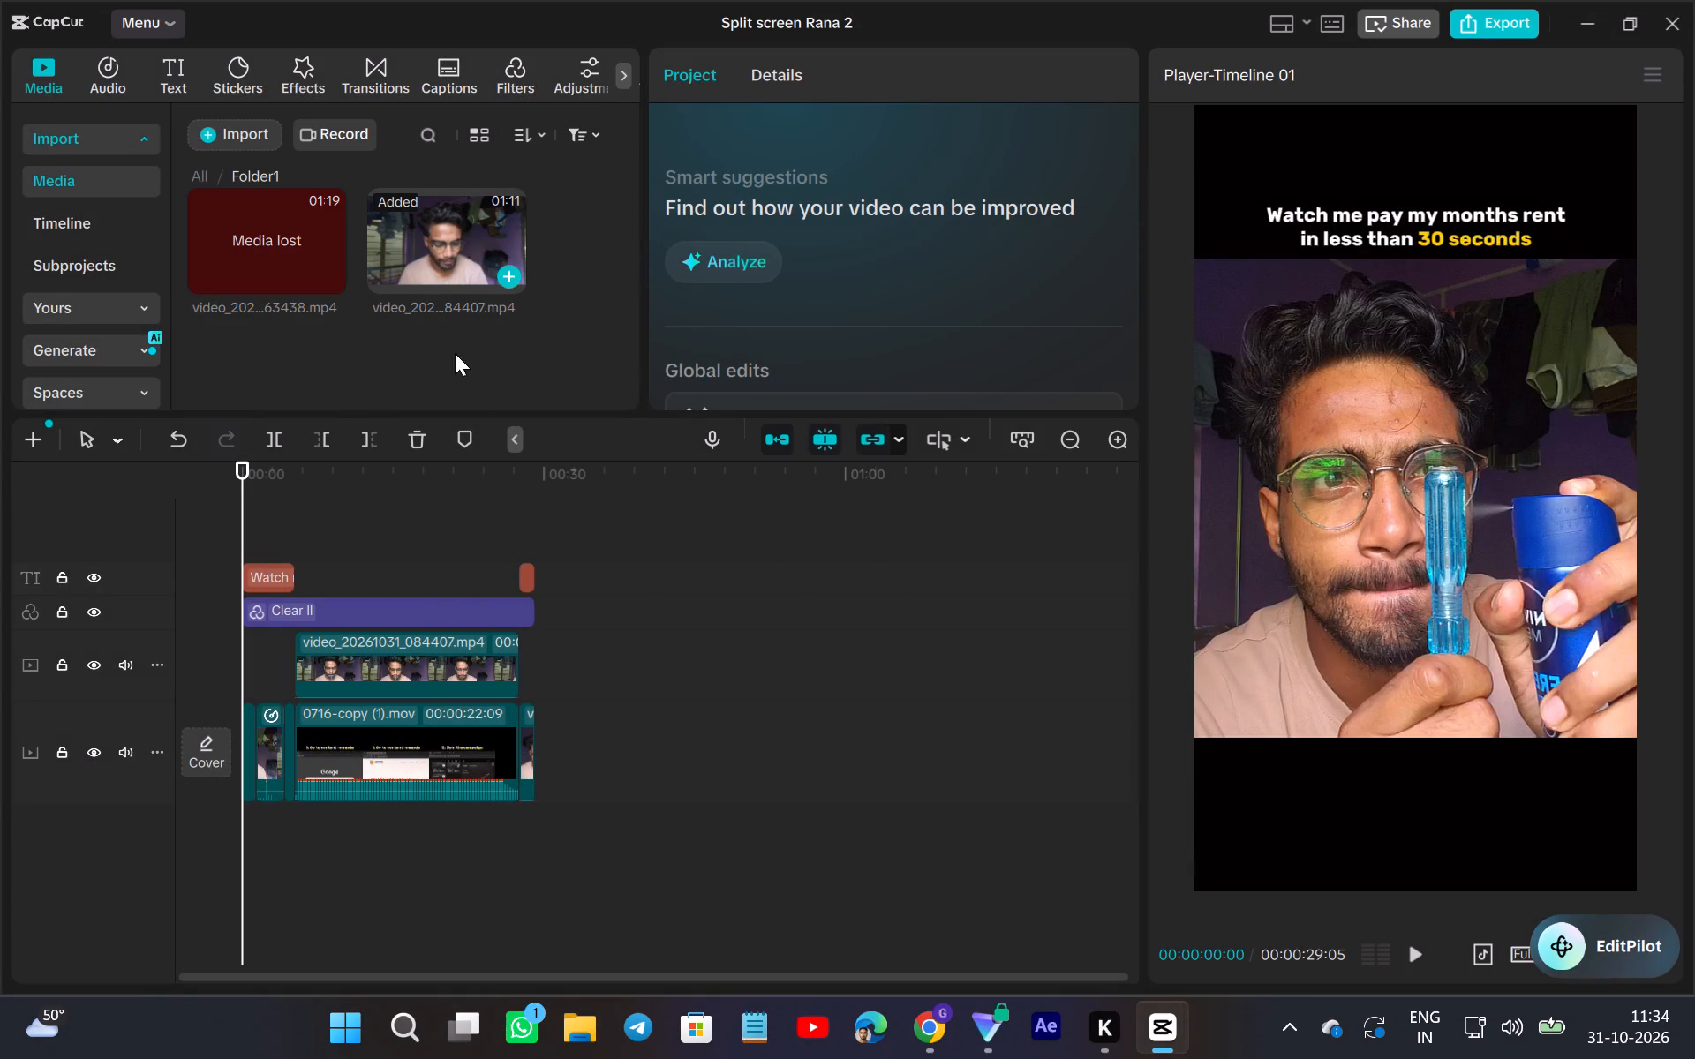
pyautogui.rightClick(285, 248)
pyautogui.click(371, 313)
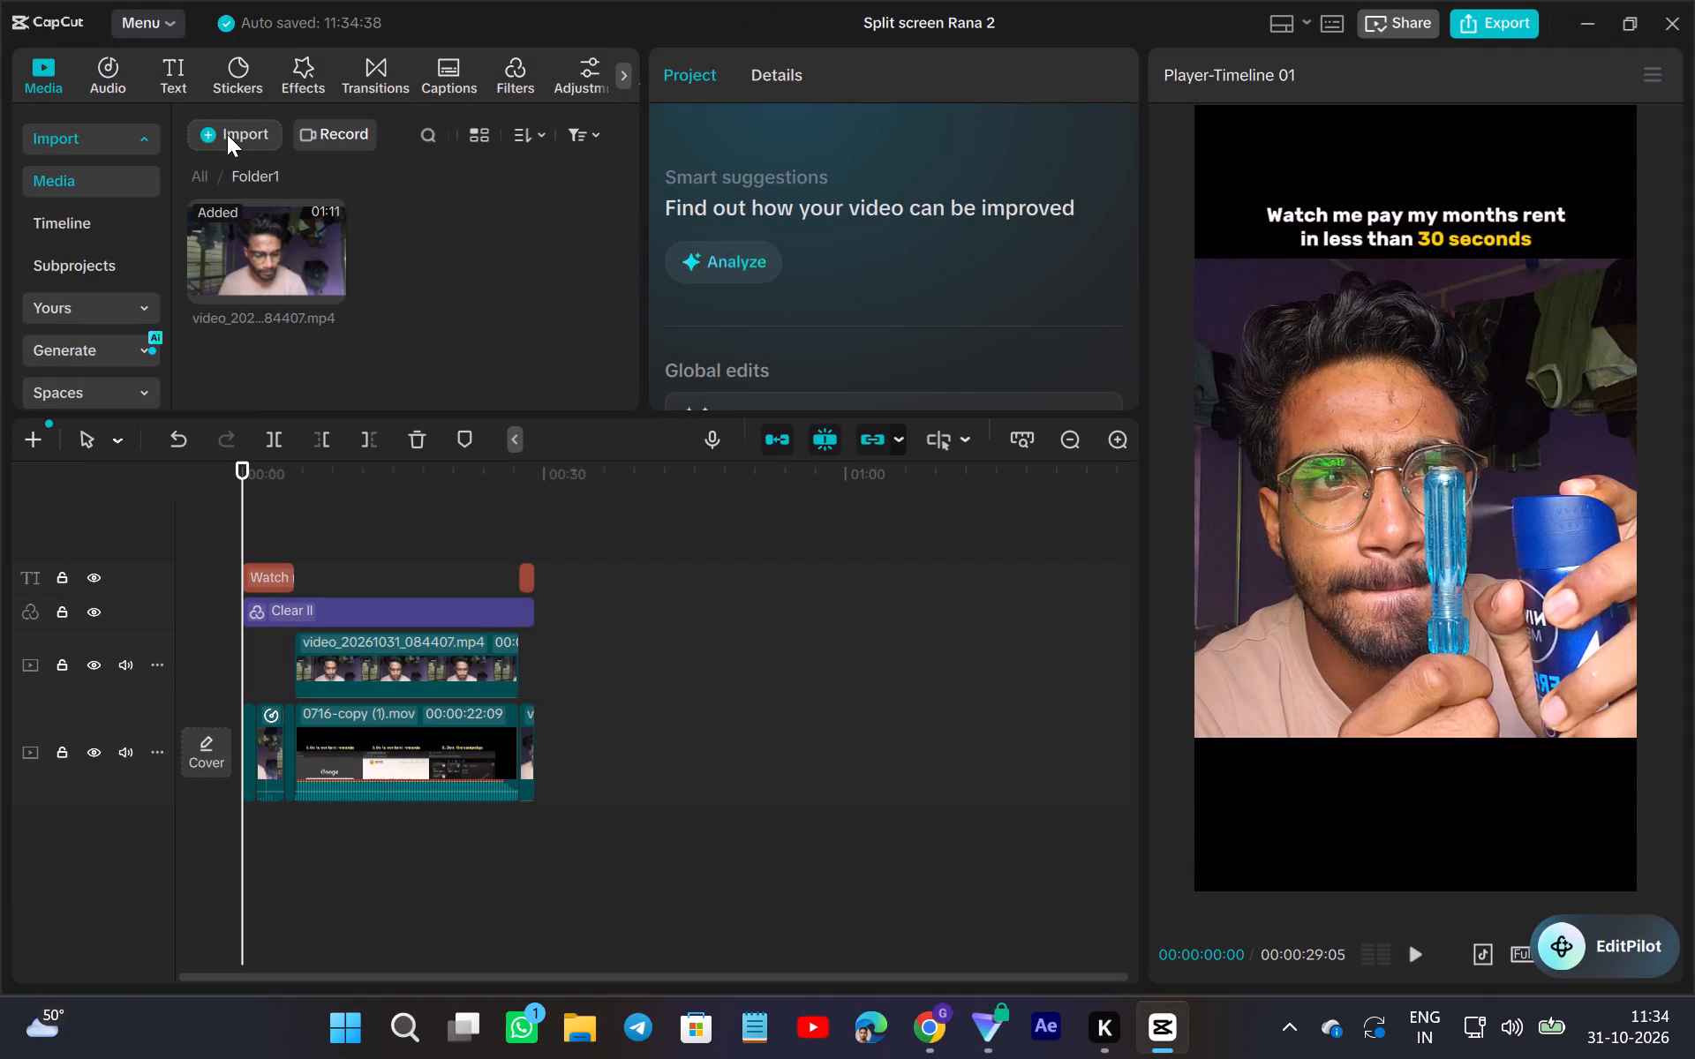
# Import video_20261031_111719, 112021, 111903 and 112113.mp4 from the Mobile Devices folder into Folder1.
pyautogui.click(222, 132)
pyautogui.click(350, 198)
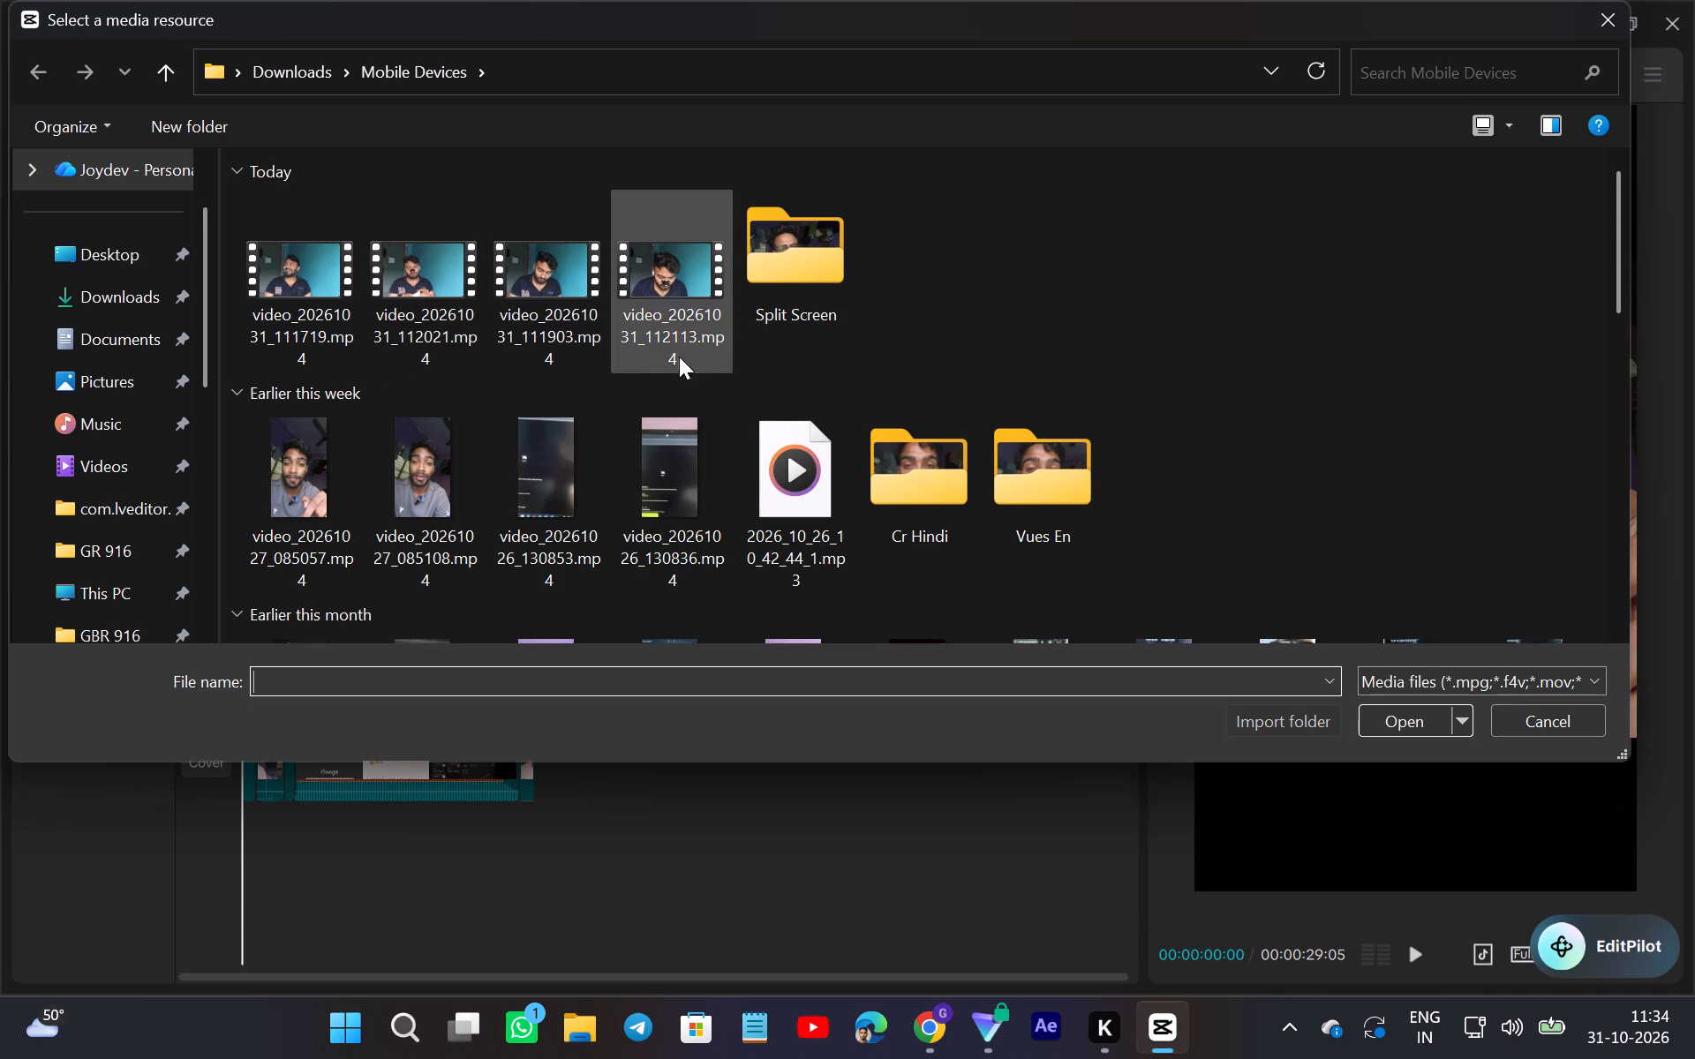
pyautogui.click(674, 324)
pyautogui.keyDown('ctrl'); pyautogui.click(598, 339); pyautogui.keyUp('ctrl')
pyautogui.keyDown('ctrl'); pyautogui.click(463, 315); pyautogui.keyUp('ctrl')
pyautogui.keyDown('ctrl'); pyautogui.click(315, 312); pyautogui.keyUp('ctrl')
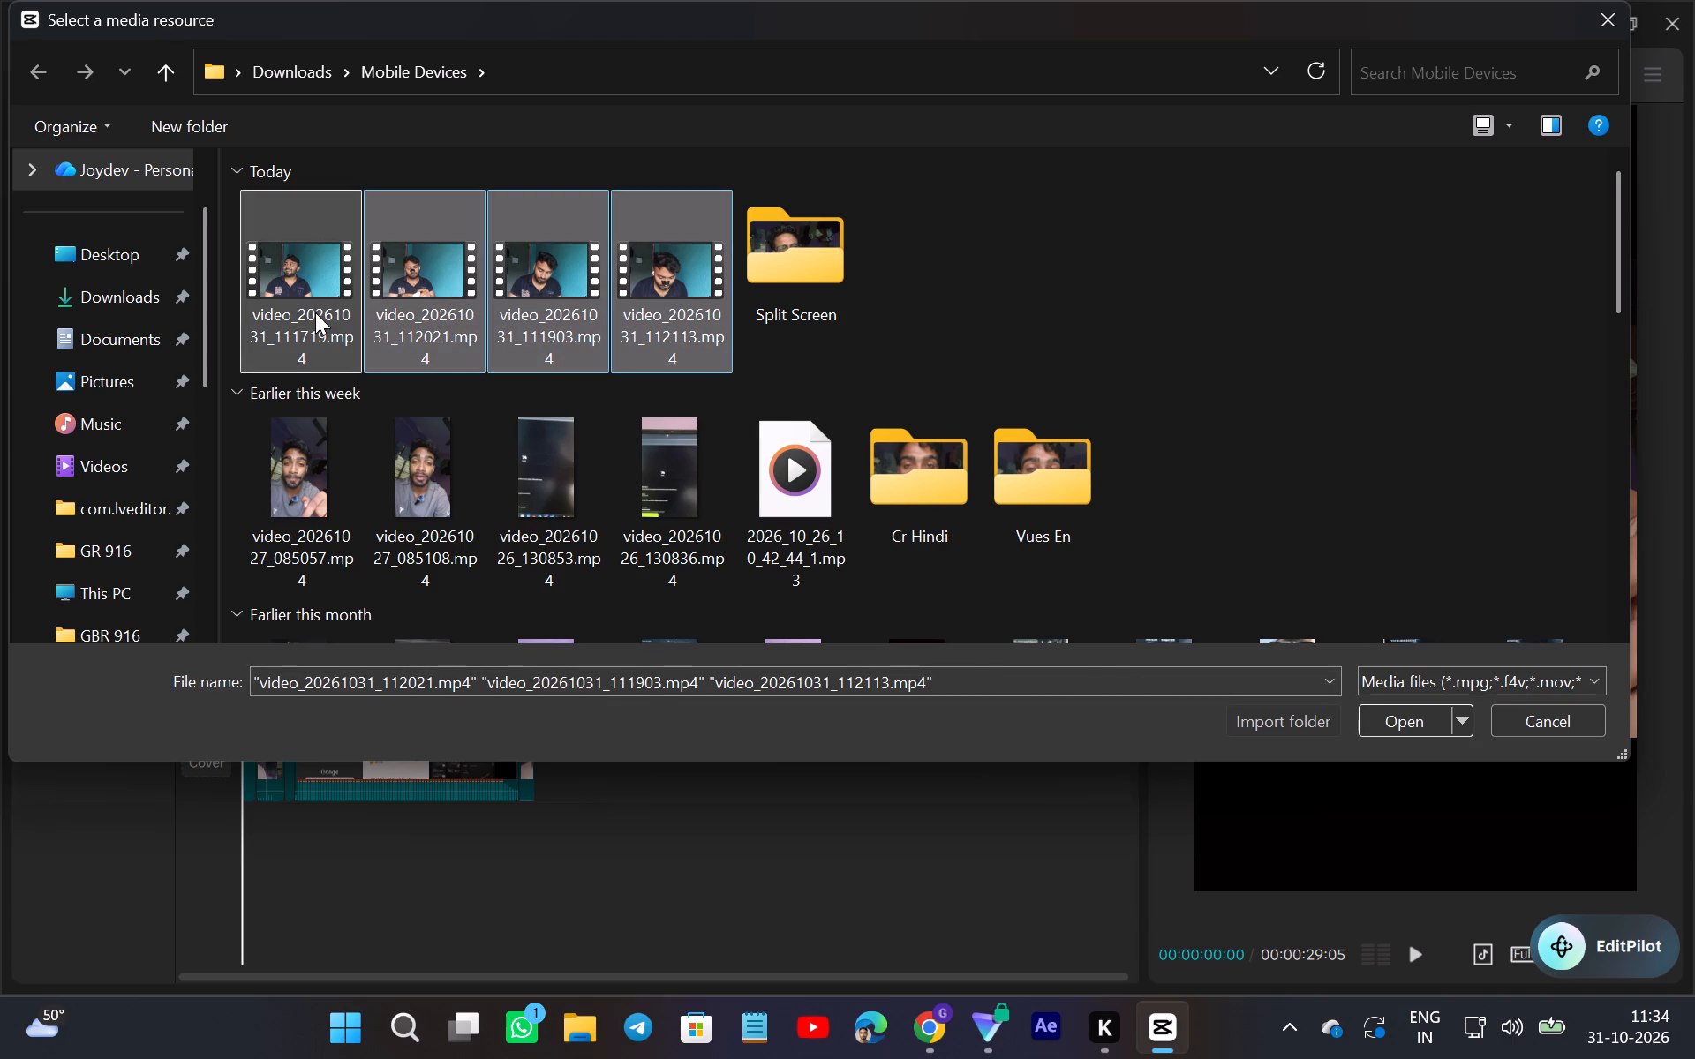
pyautogui.click(1397, 713)
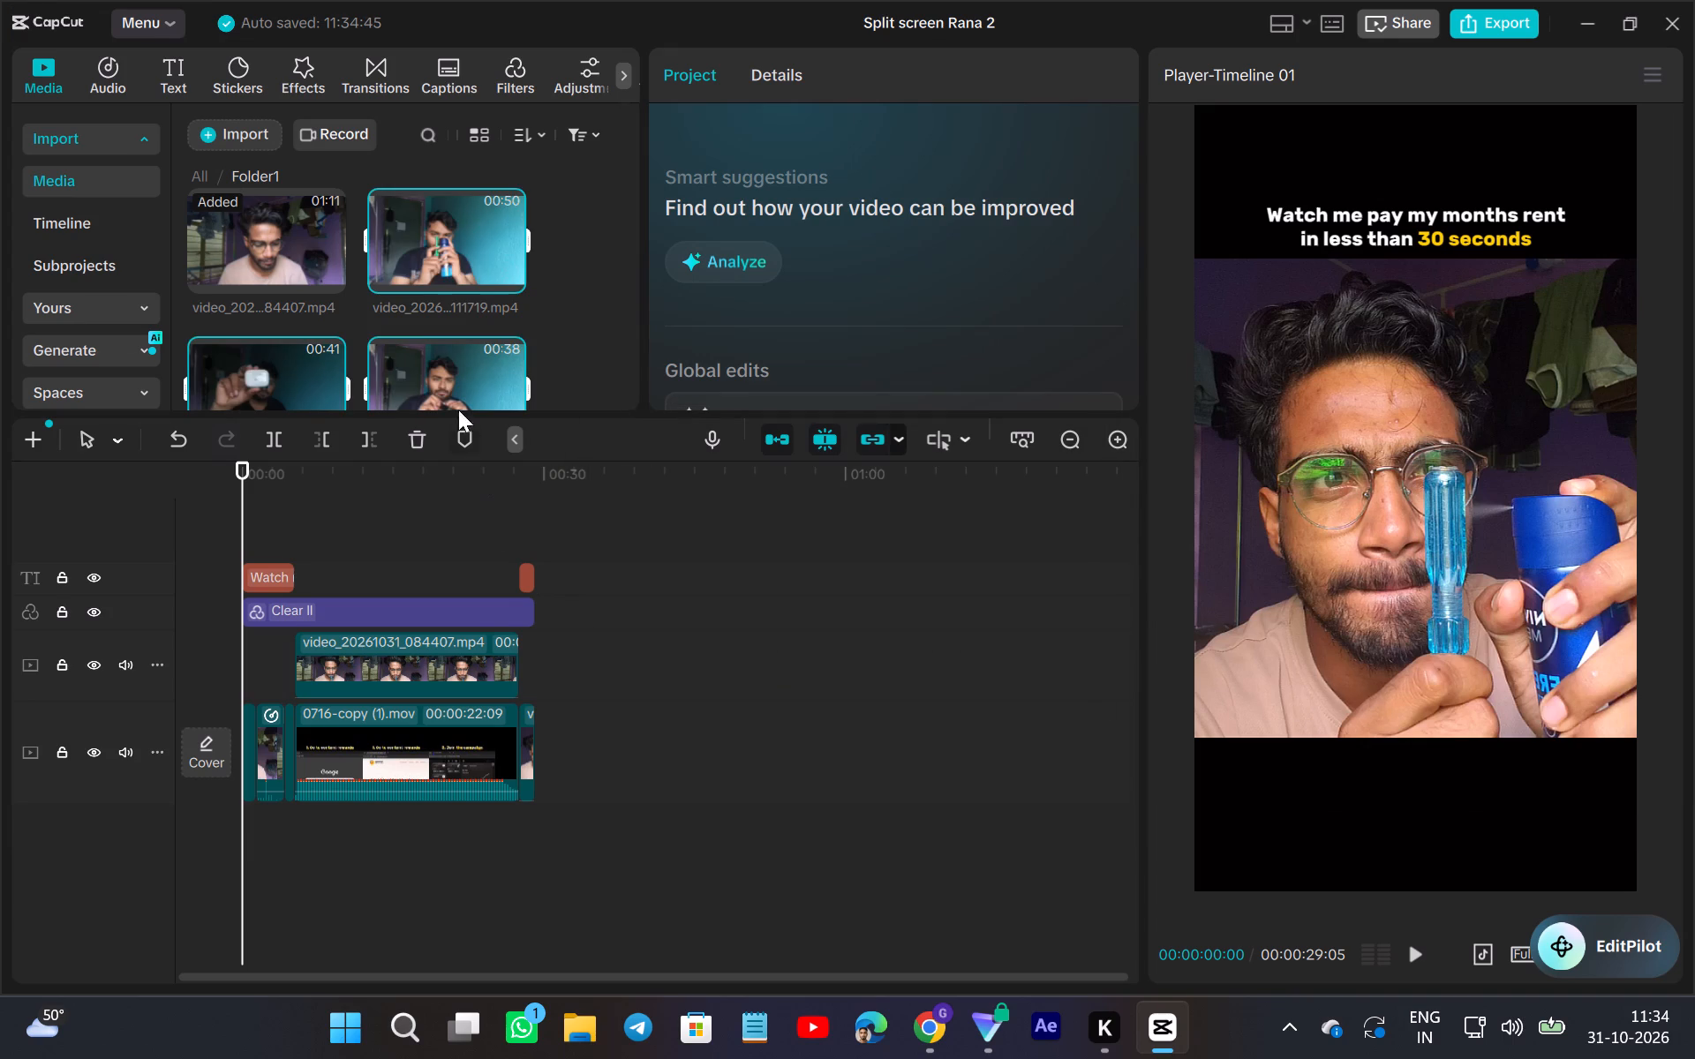
# Combine all the opening main-track clips before 0716-copy (1).mov into one compound clip.
pyautogui.click(438, 530)
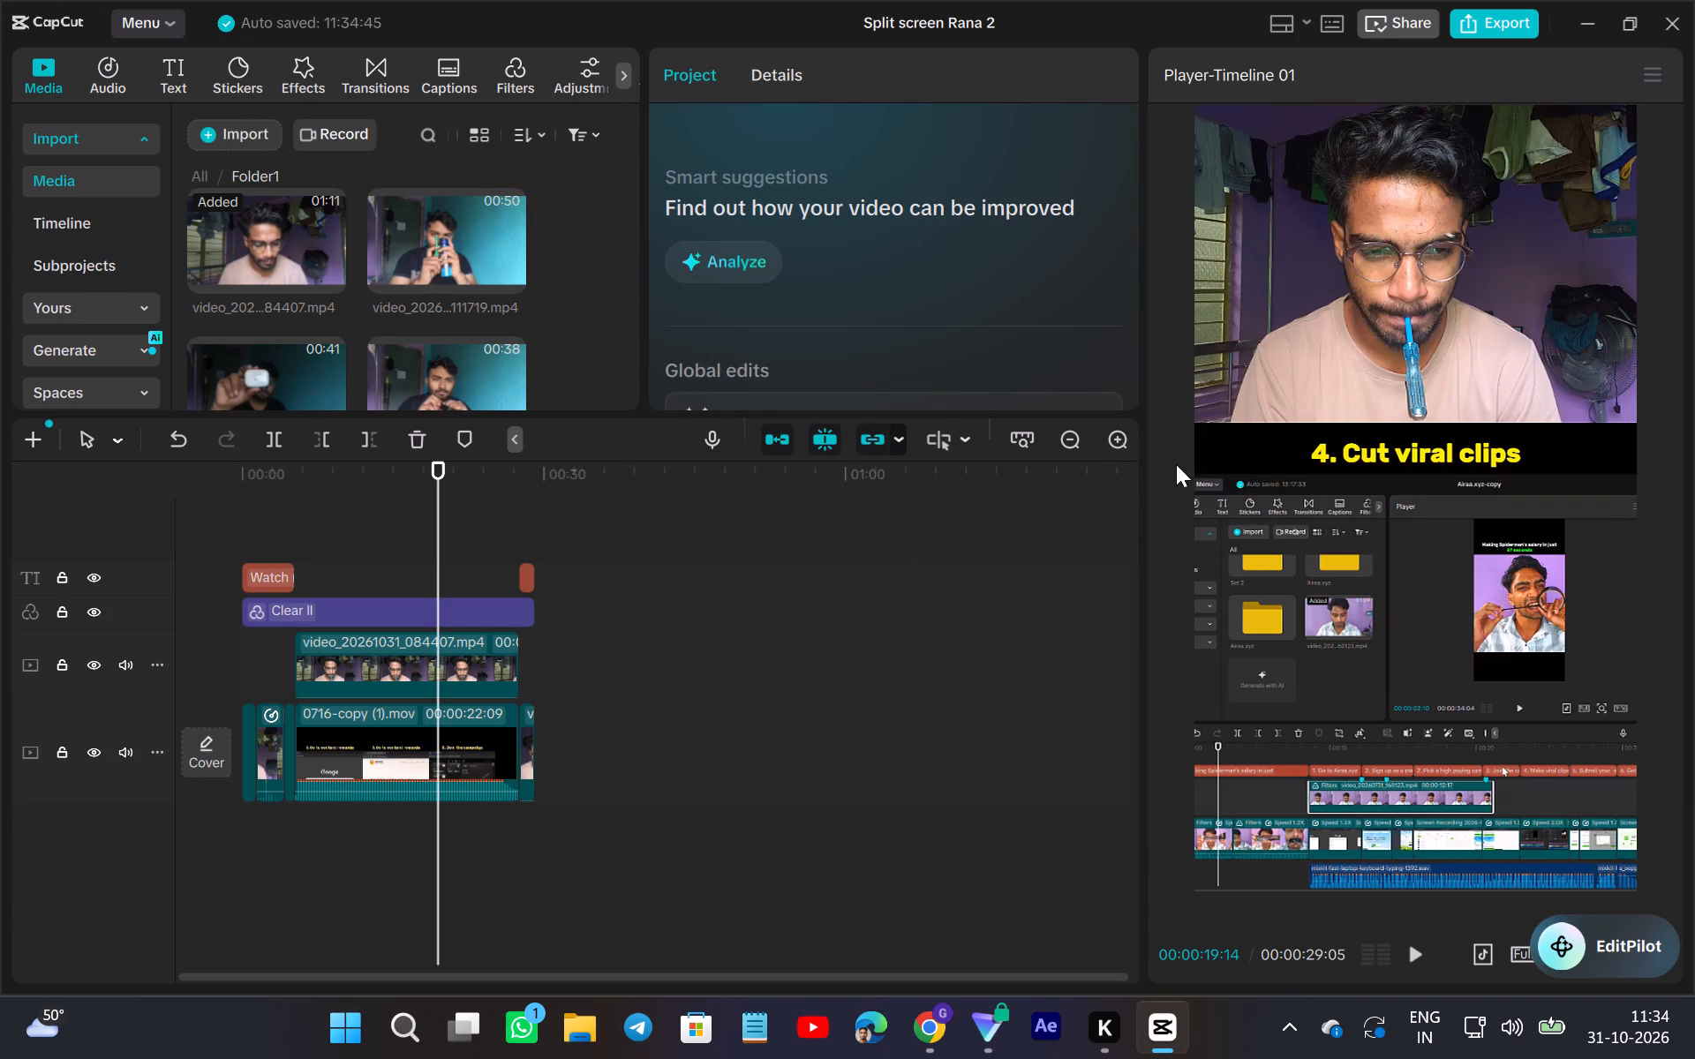
pyautogui.tripleClick(1126, 437)
pyautogui.hscroll(7, 872, 642)
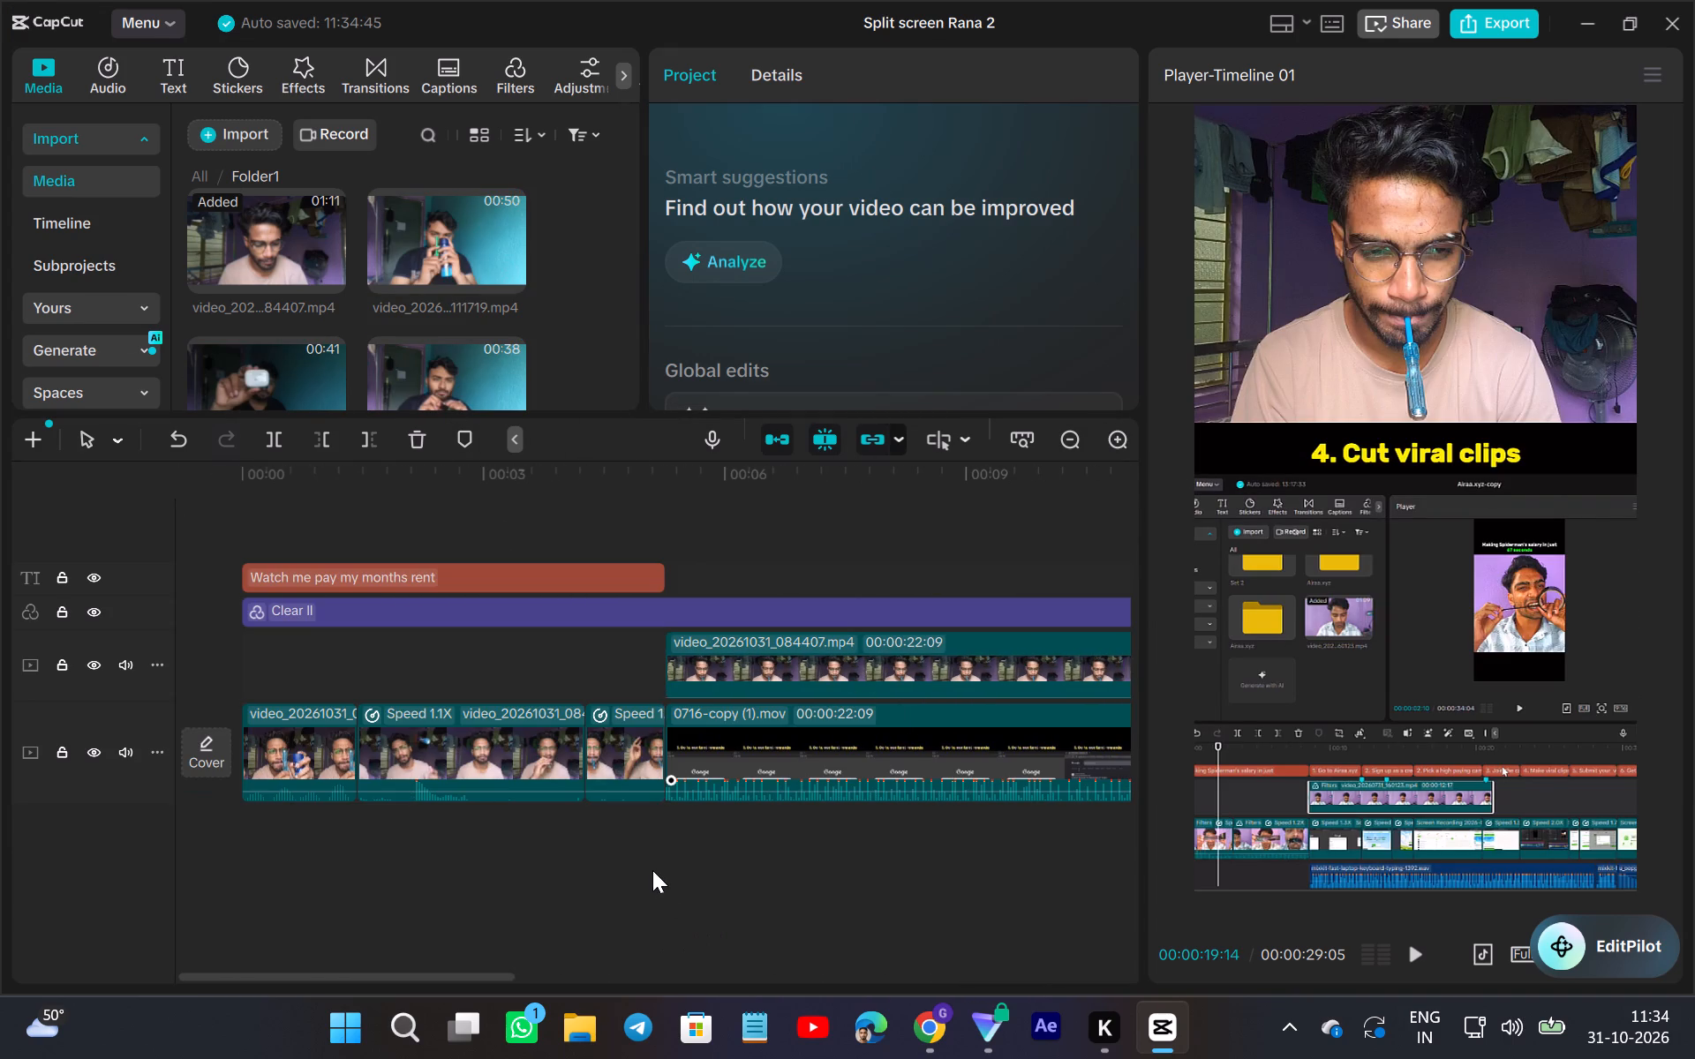
pyautogui.moveTo(633, 851); pyautogui.dragTo(290, 718)
pyautogui.rightClick(475, 736)
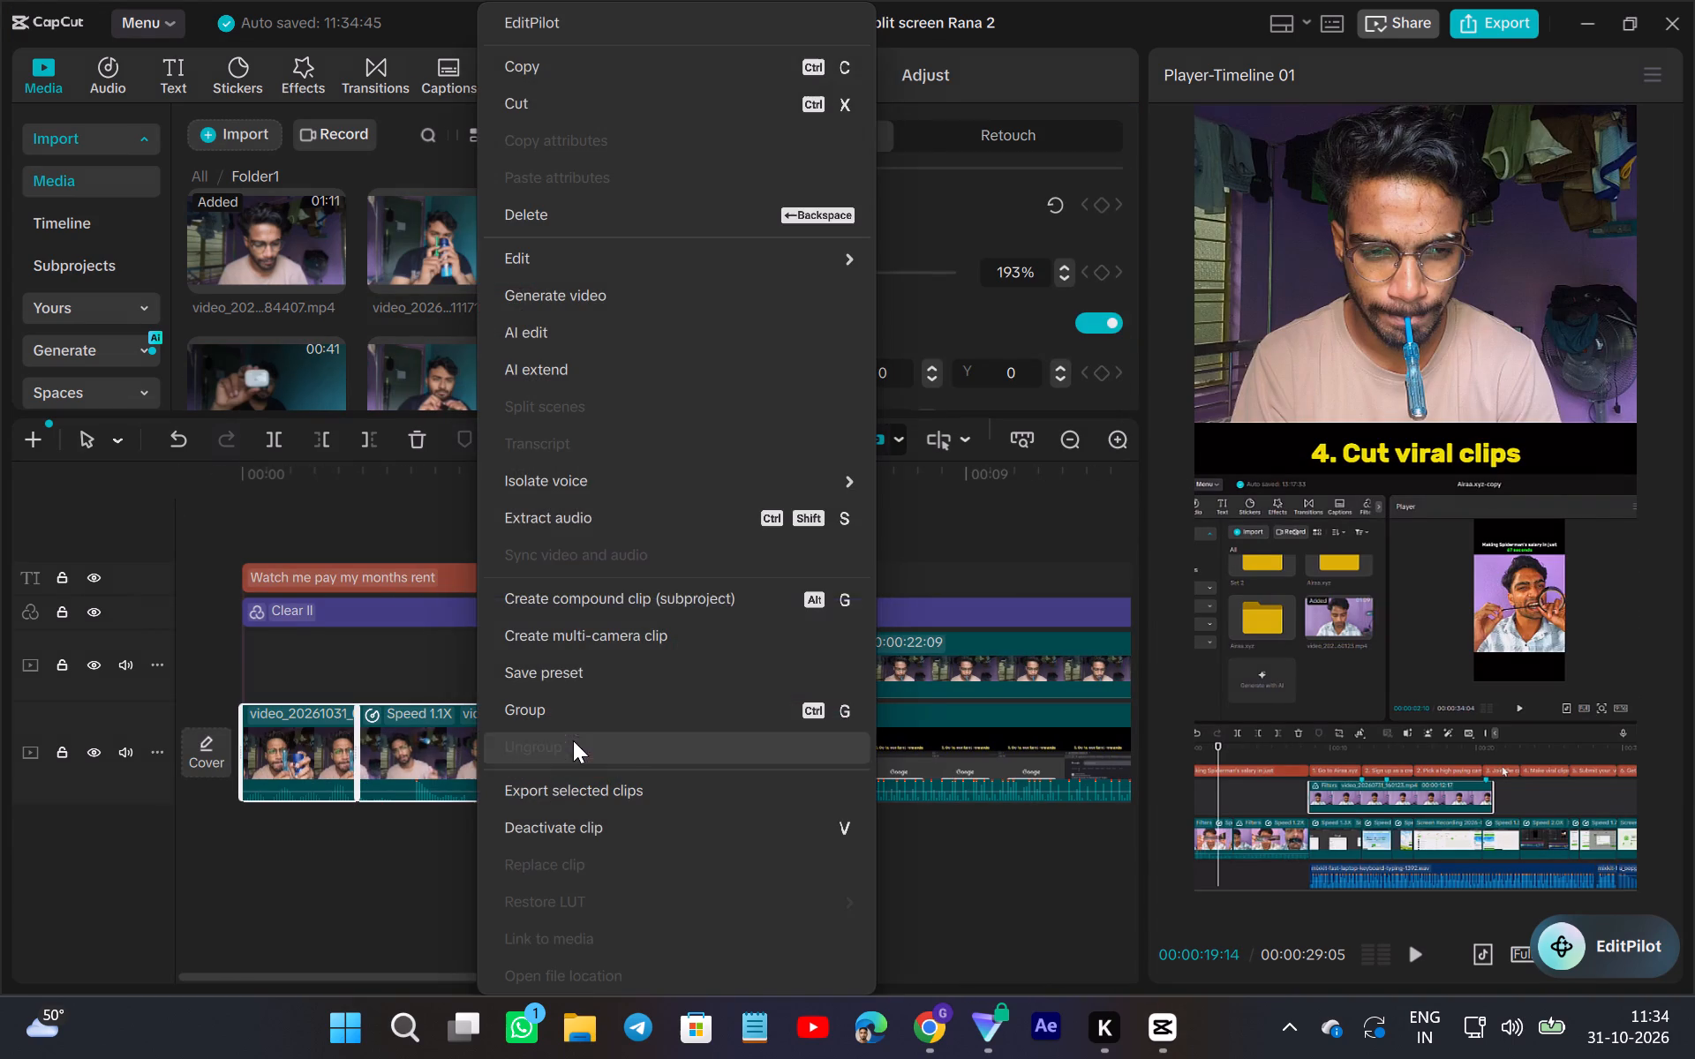
pyautogui.click(644, 595)
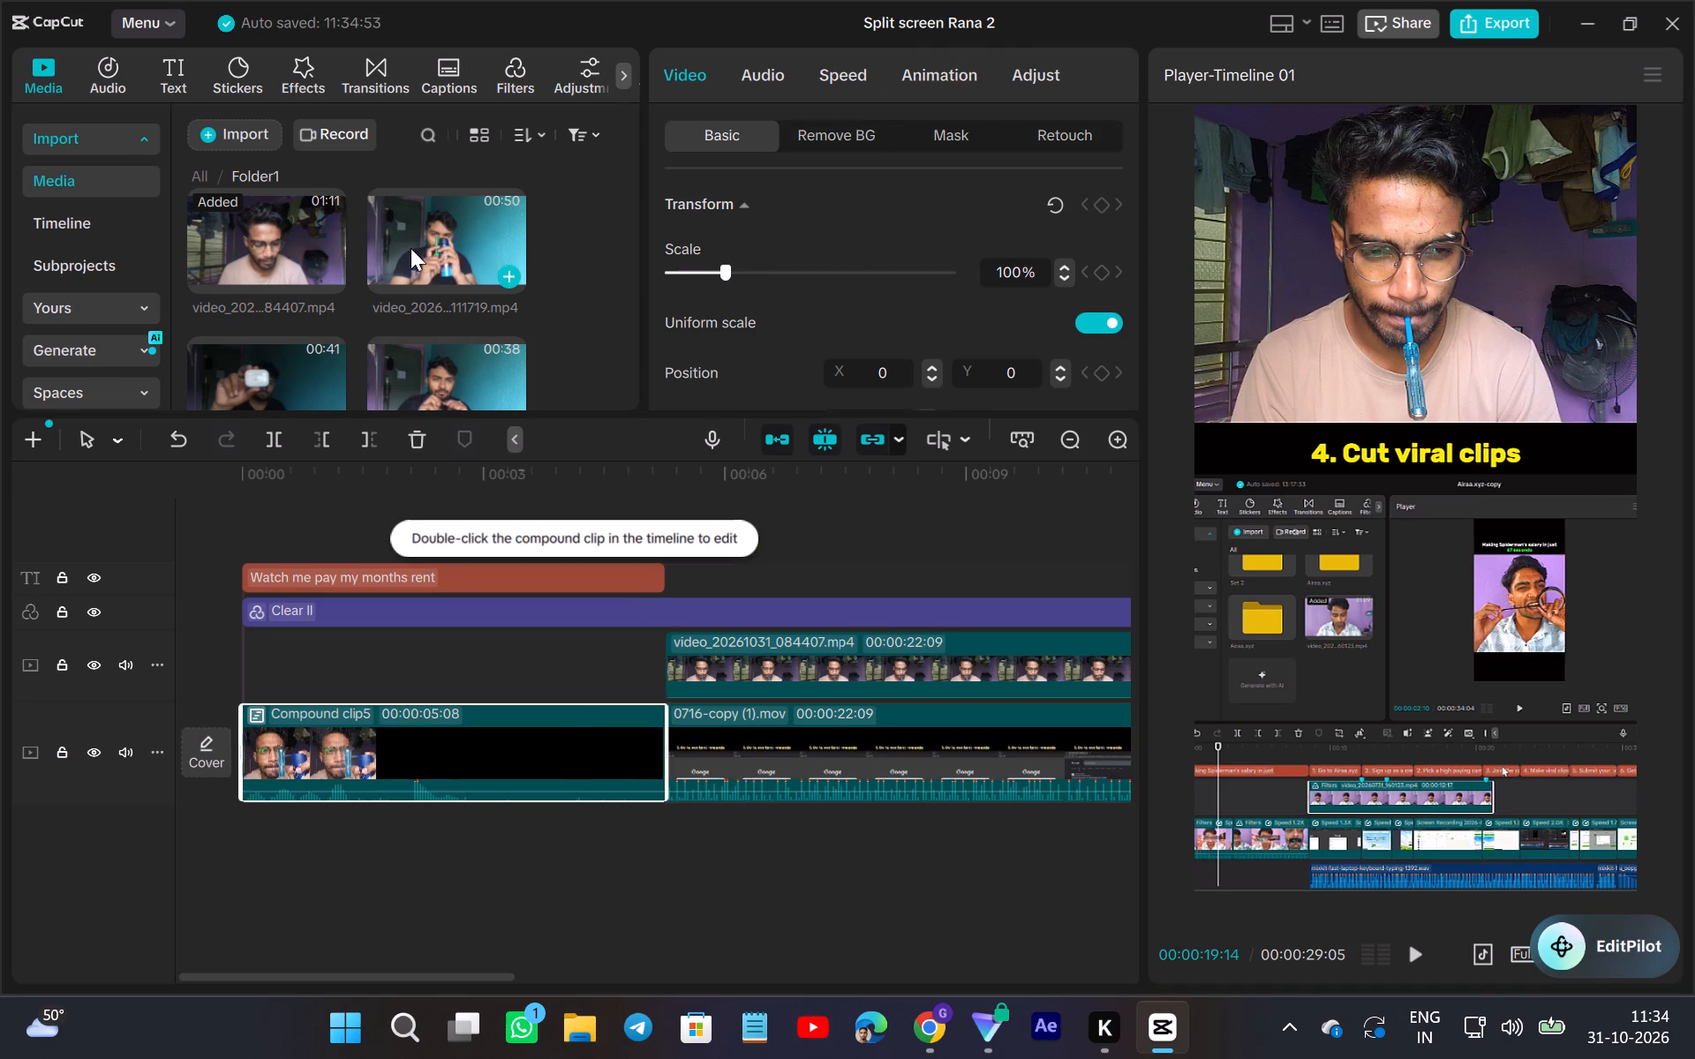
# Preview the imported videos and replace the opening compound clip with video_20261031_111903.mp4, using a section shortly after the video's start.
pyautogui.click(411, 248)
pyautogui.scroll(-1, 320, 345)
pyautogui.click(244, 305)
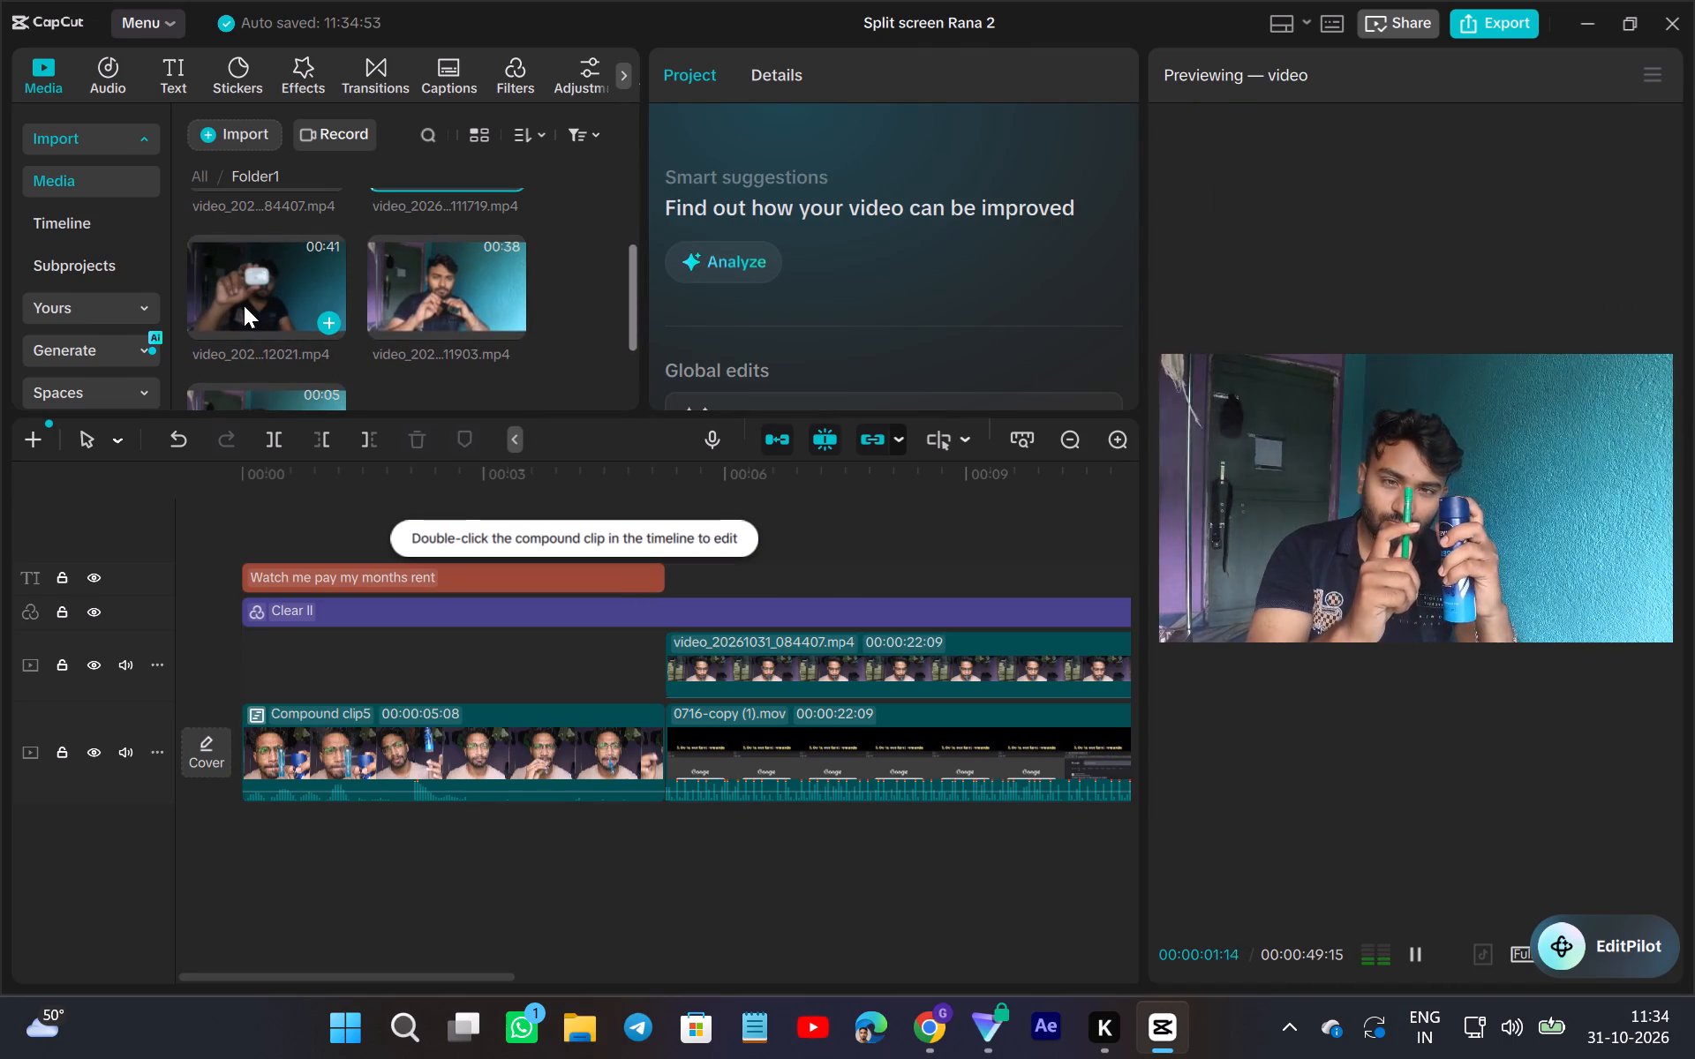
pyautogui.click(419, 289)
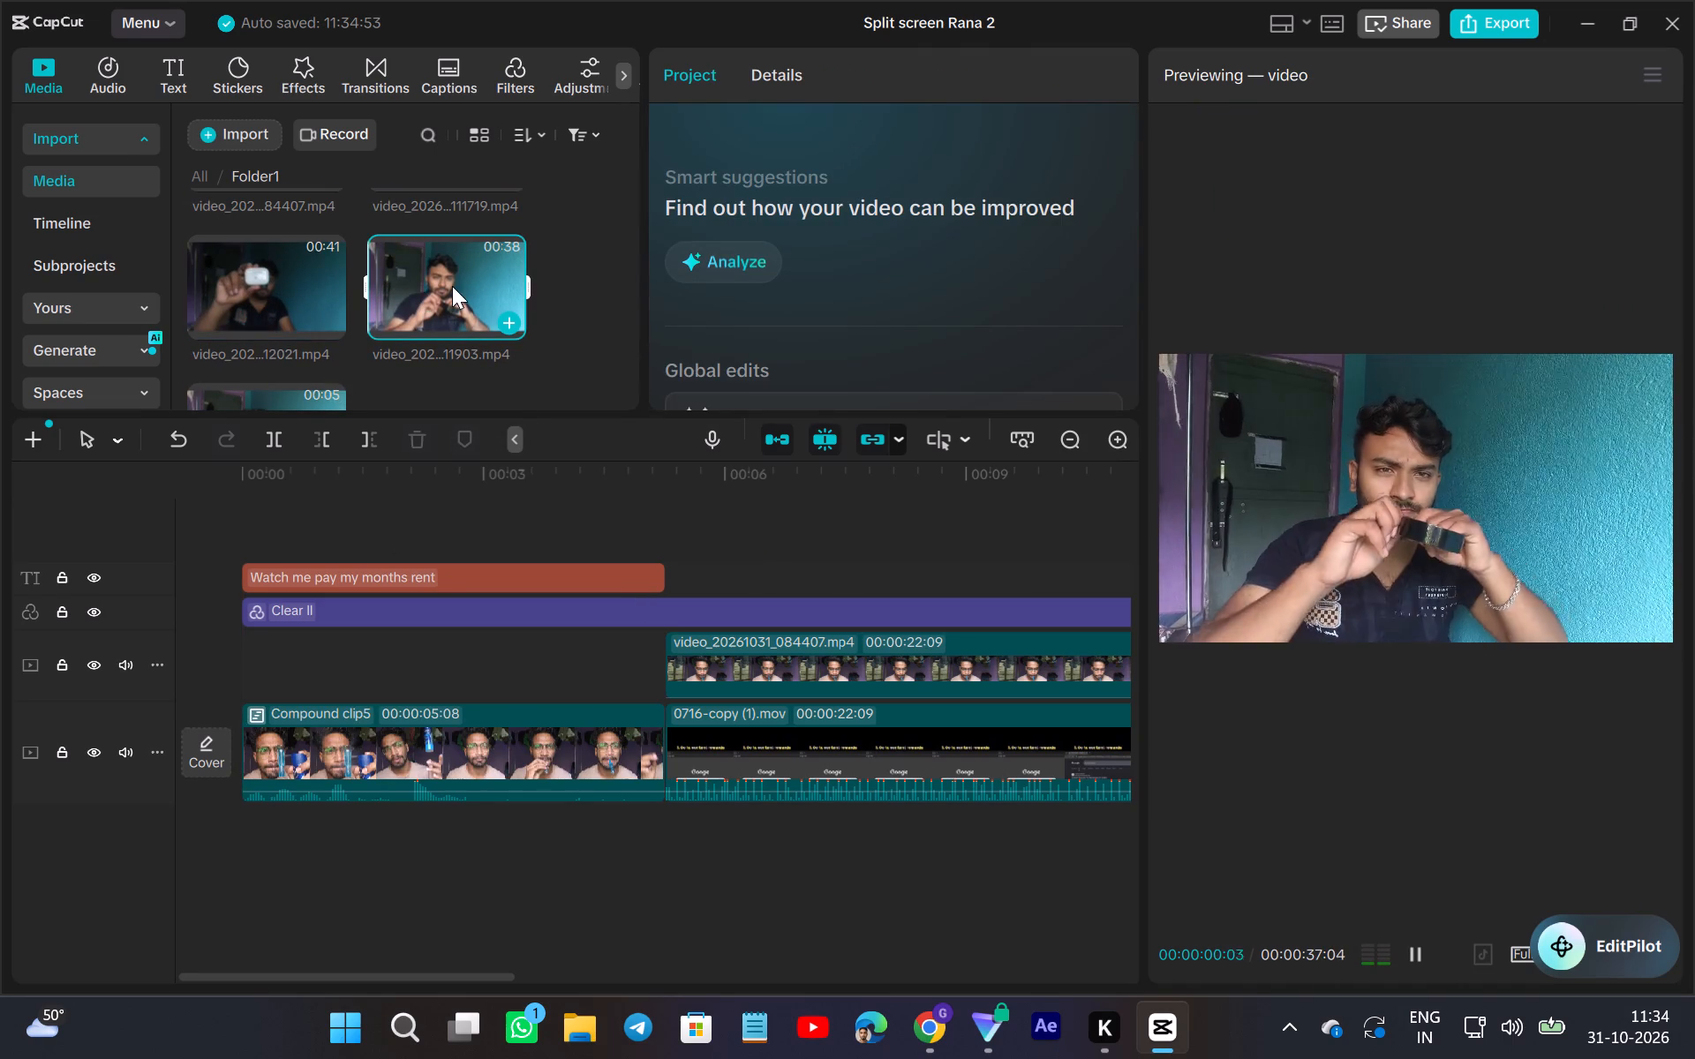
pyautogui.click(480, 291)
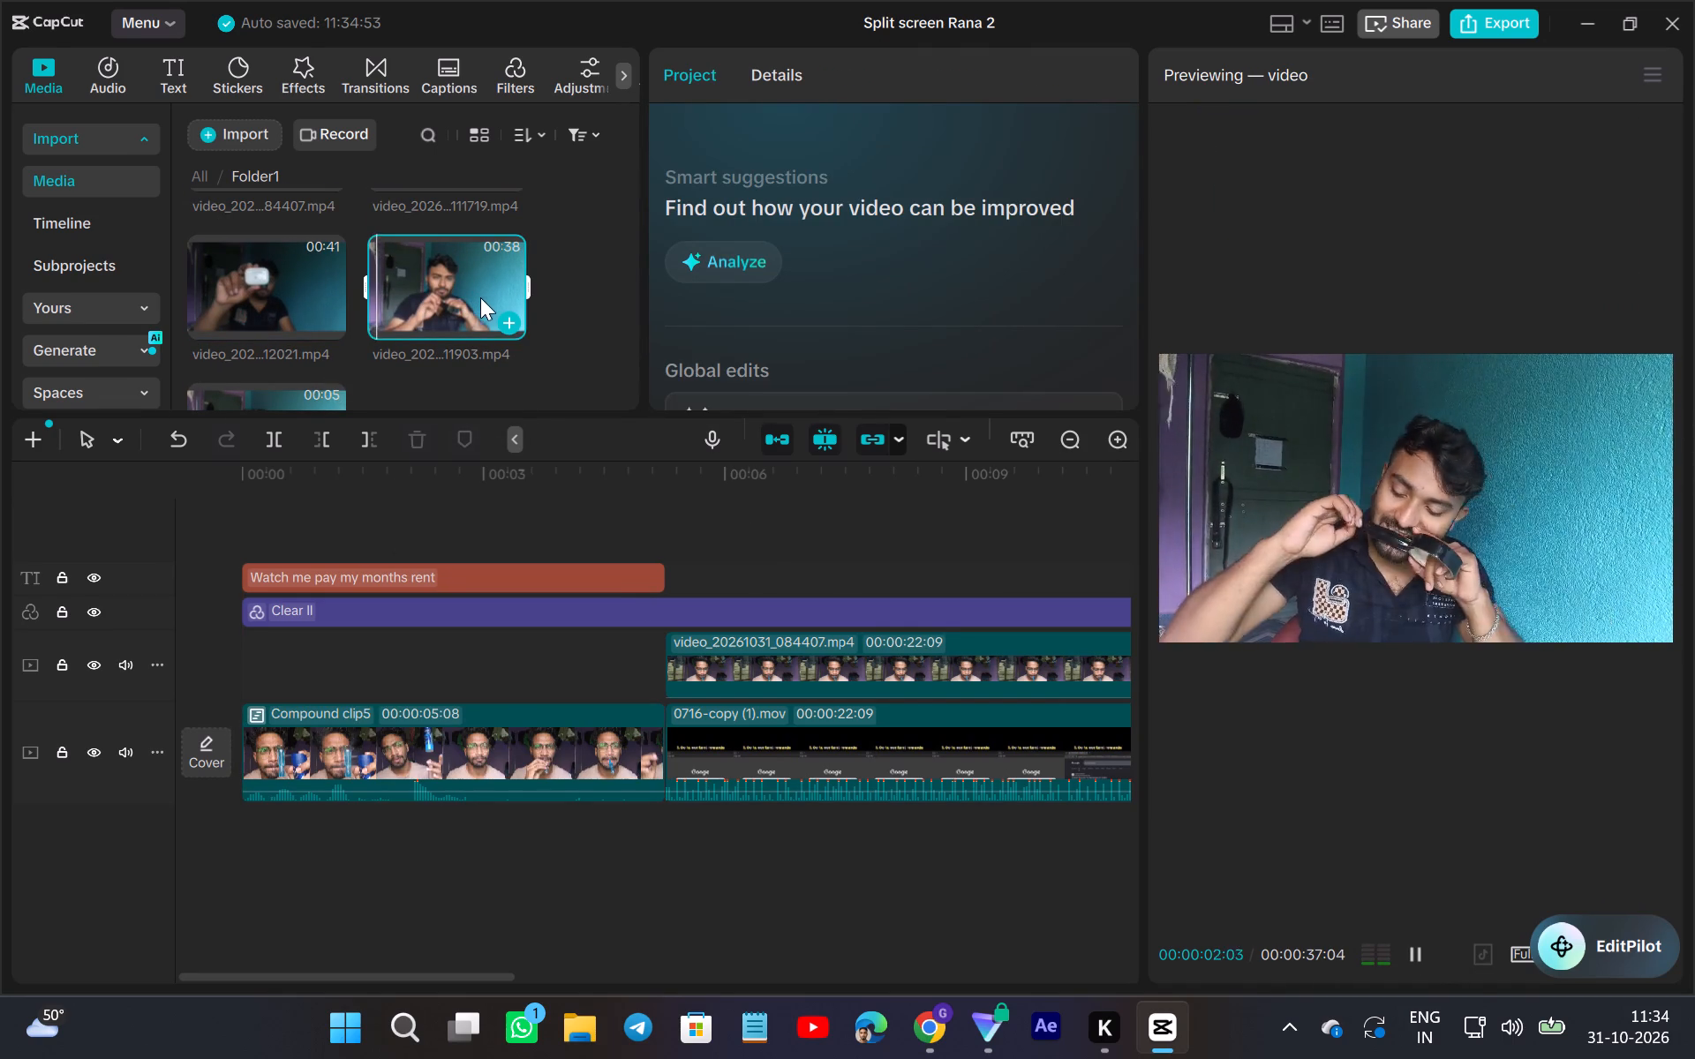
pyautogui.click(388, 725)
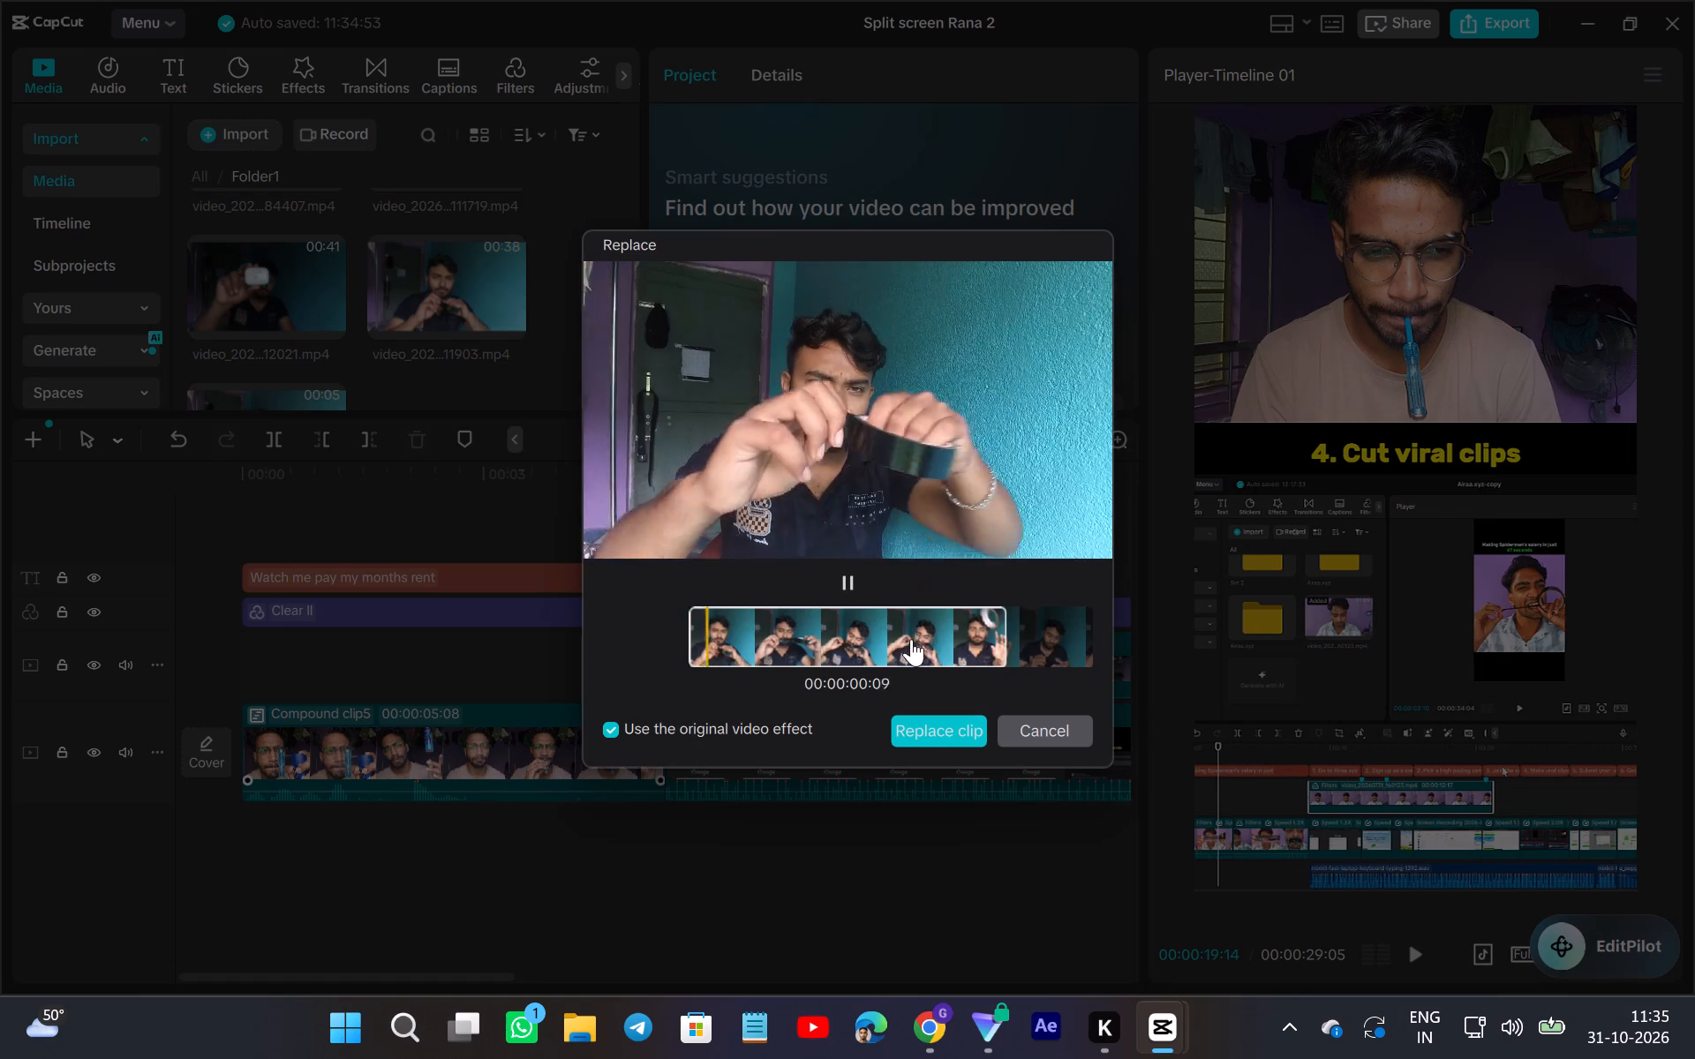
pyautogui.moveTo(928, 640); pyautogui.dragTo(858, 683)
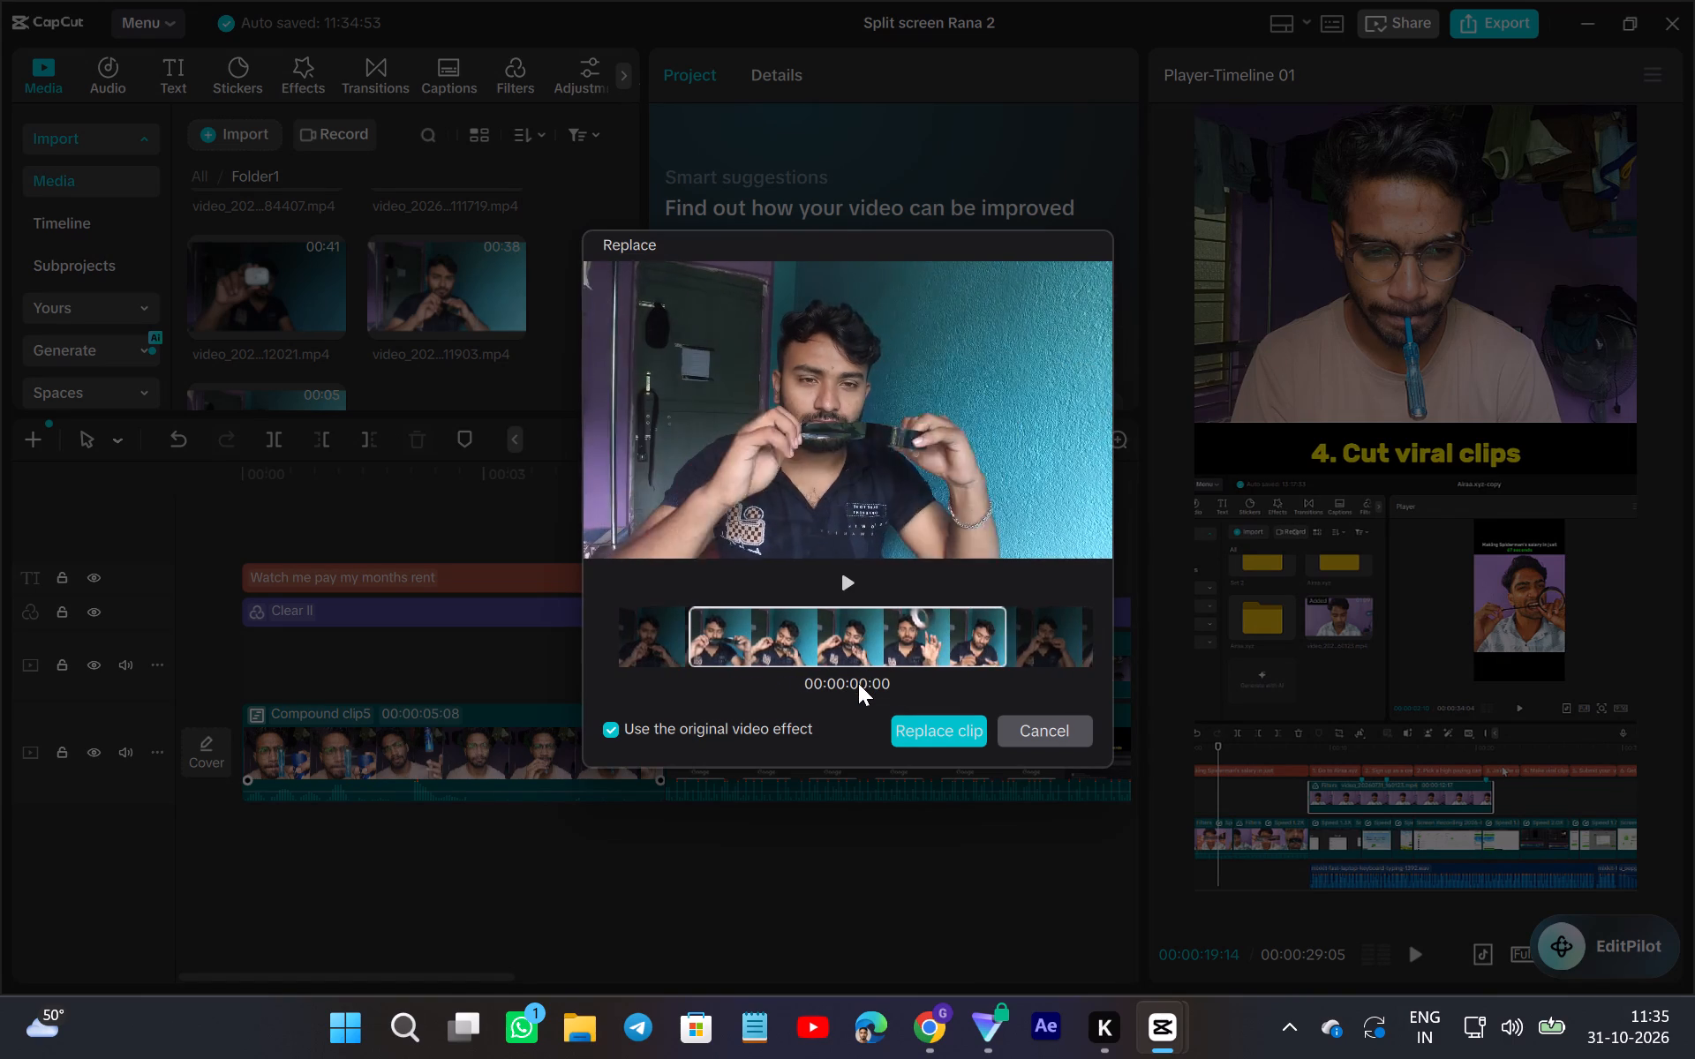
pyautogui.moveTo(858, 683); pyautogui.dragTo(830, 705)
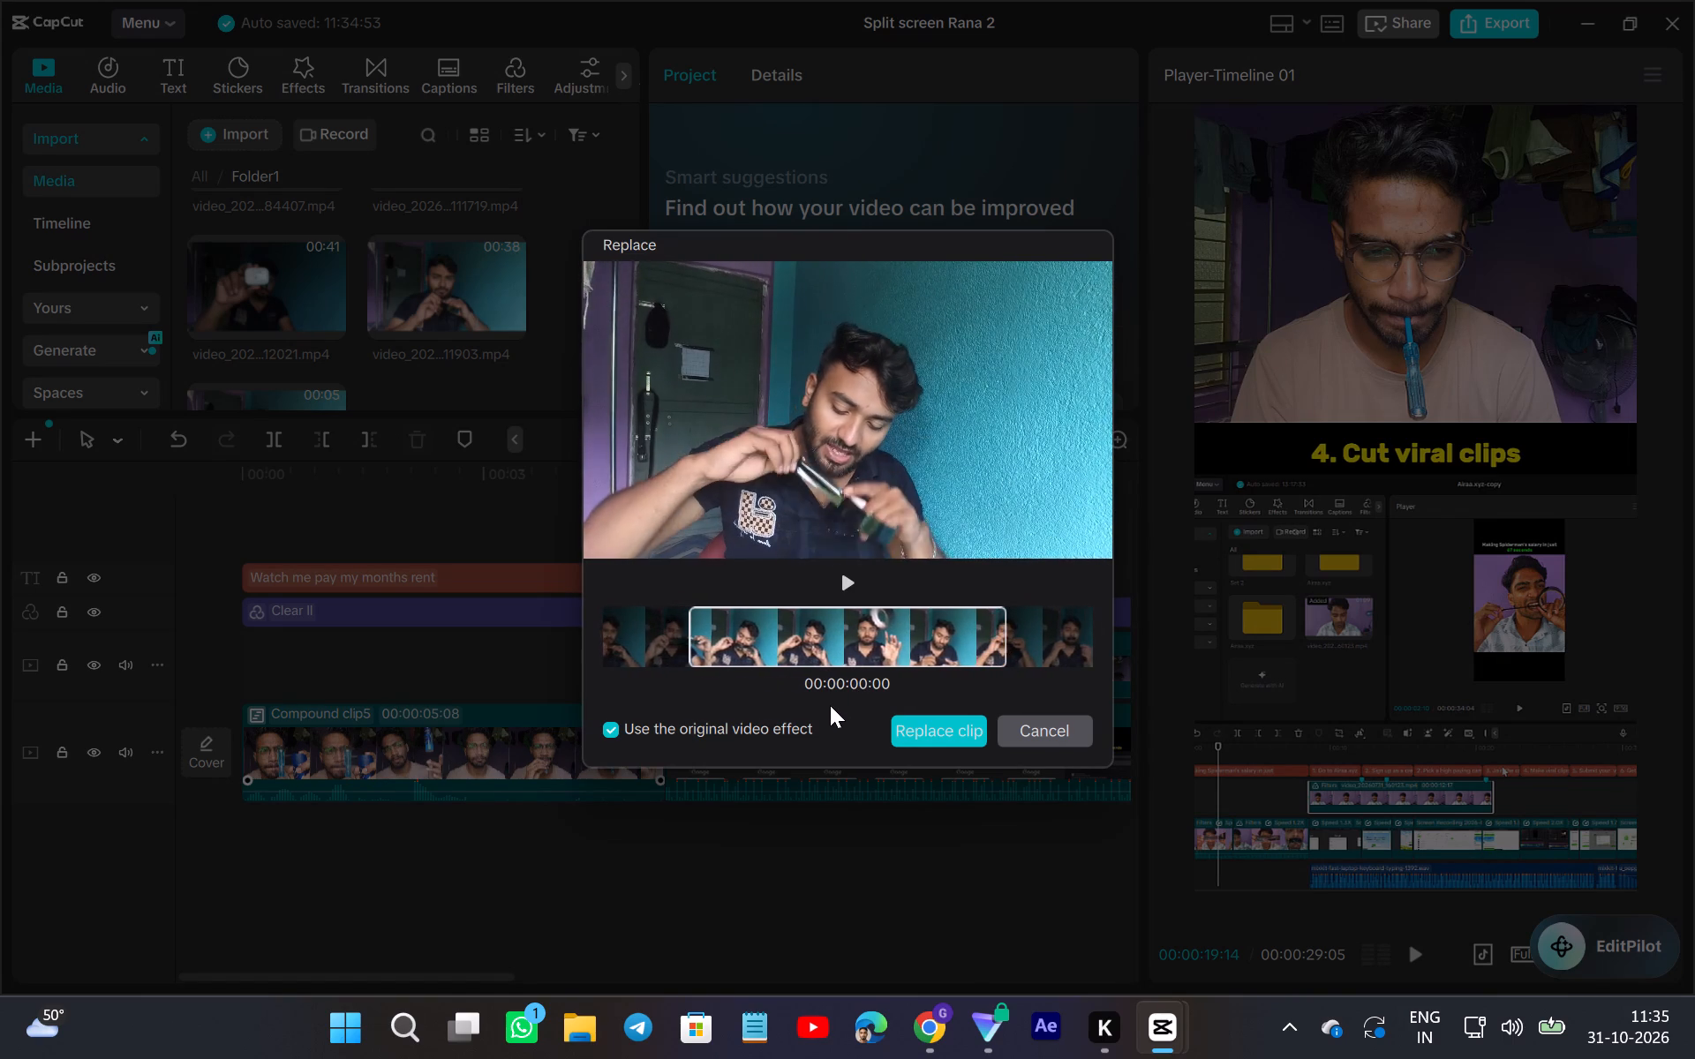
pyautogui.moveTo(830, 705); pyautogui.dragTo(903, 688)
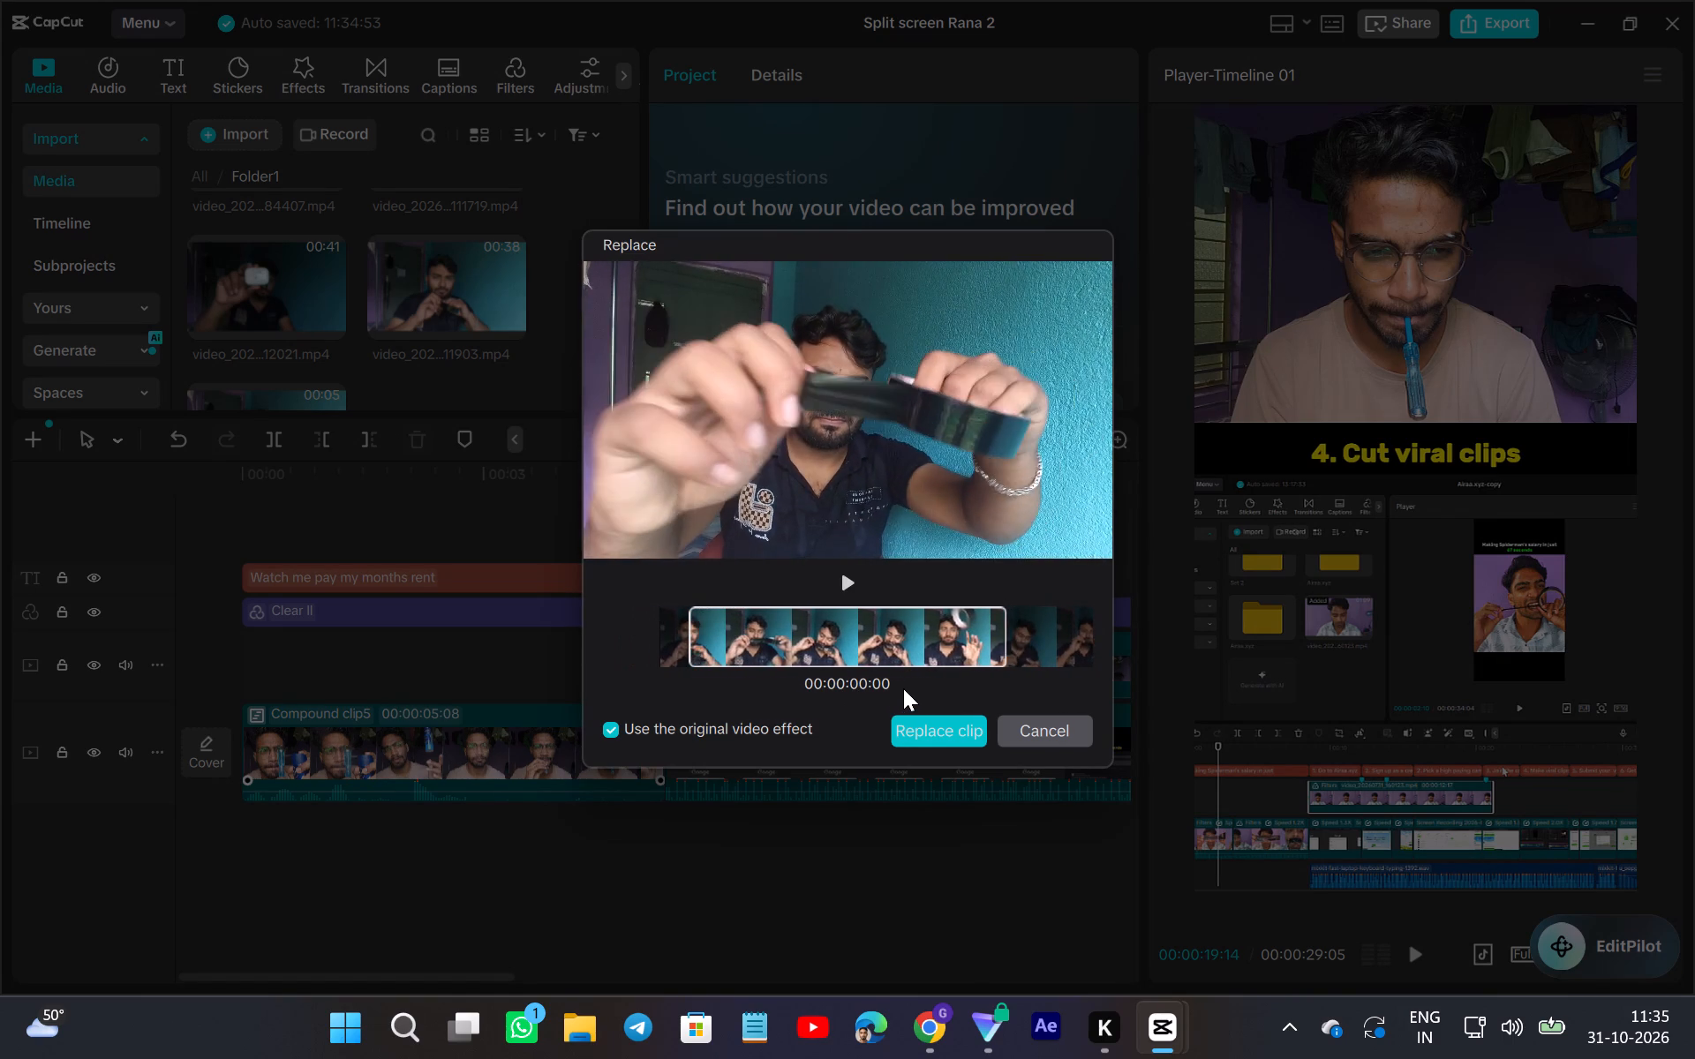
pyautogui.moveTo(903, 688); pyautogui.dragTo(893, 692)
pyautogui.moveTo(906, 689); pyautogui.dragTo(892, 690, button='right')
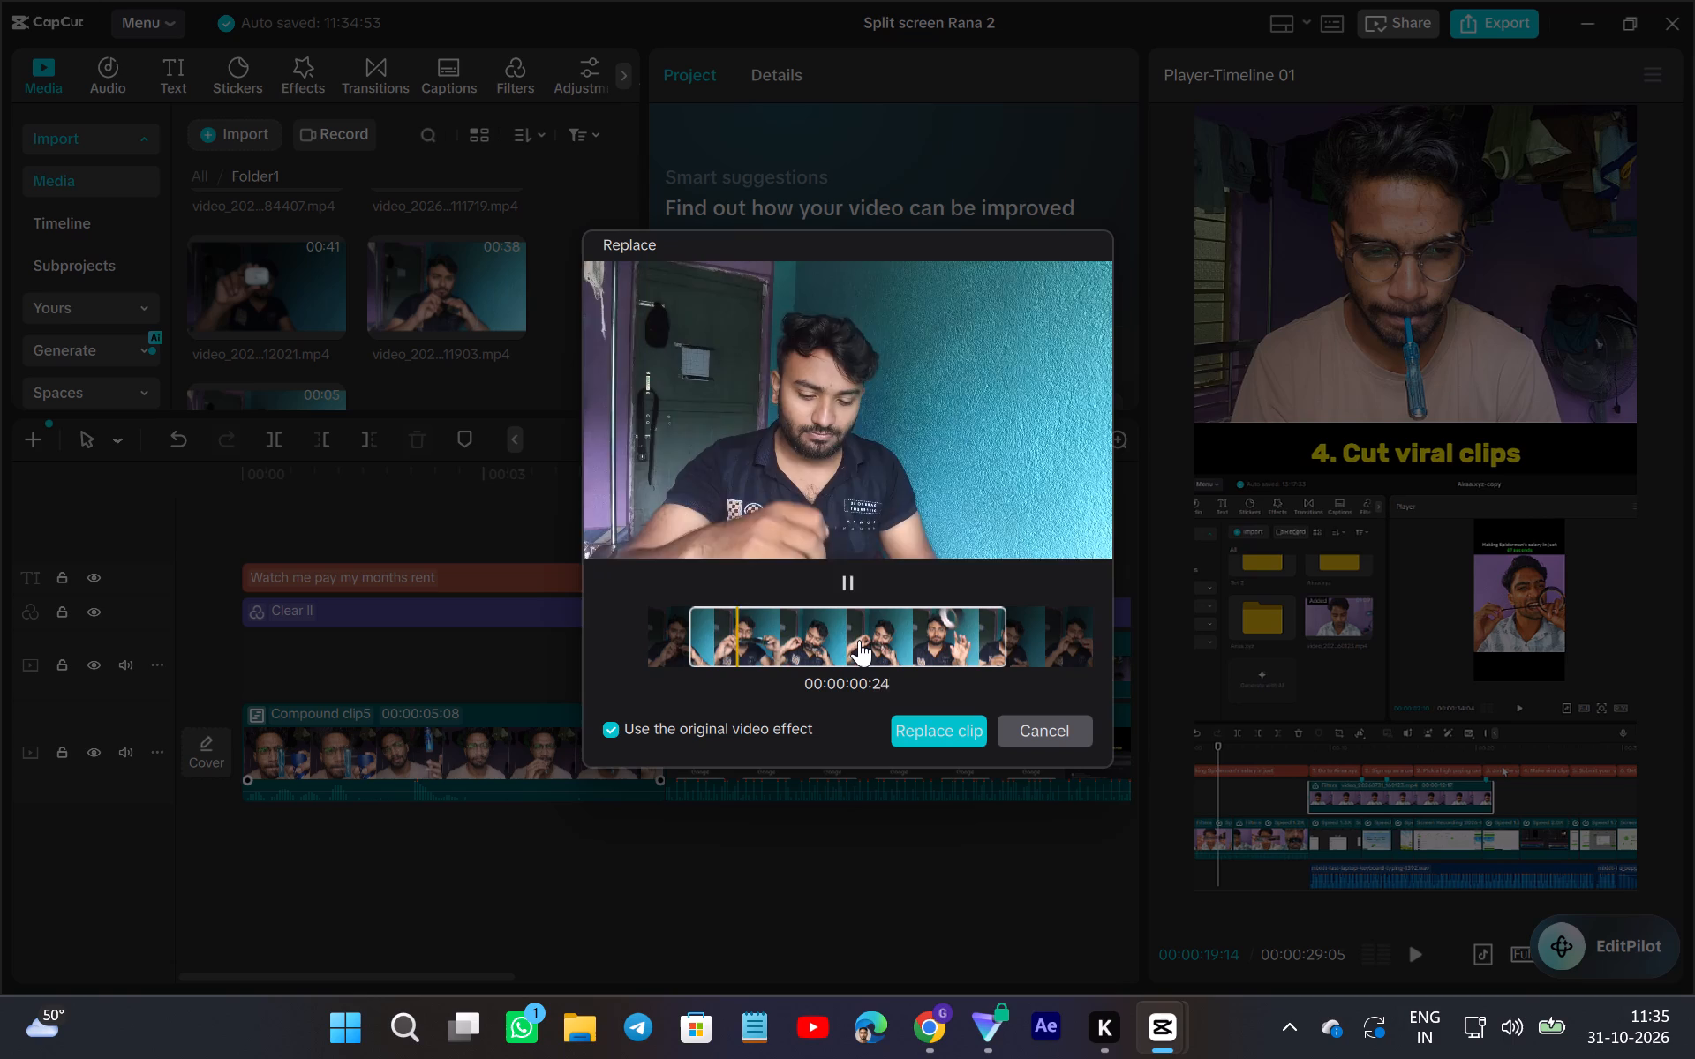
pyautogui.moveTo(836, 635); pyautogui.dragTo(864, 651)
pyautogui.moveTo(837, 630); pyautogui.dragTo(825, 666)
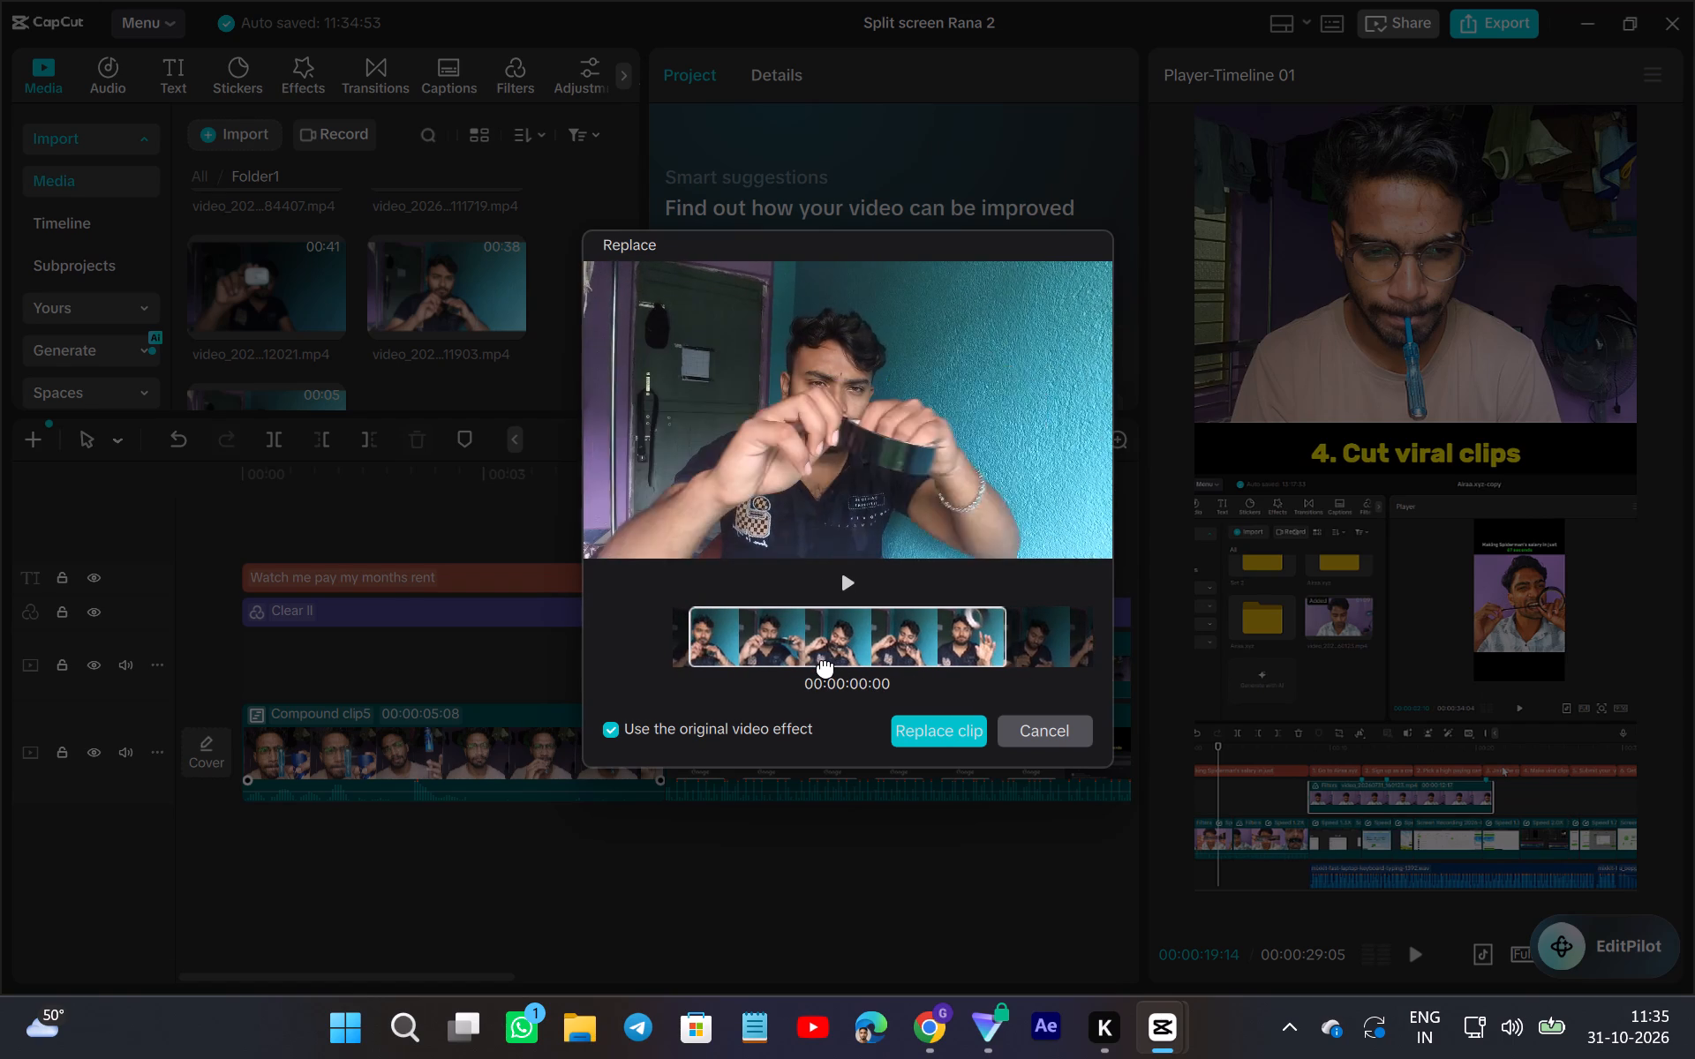
pyautogui.moveTo(825, 666); pyautogui.dragTo(830, 672)
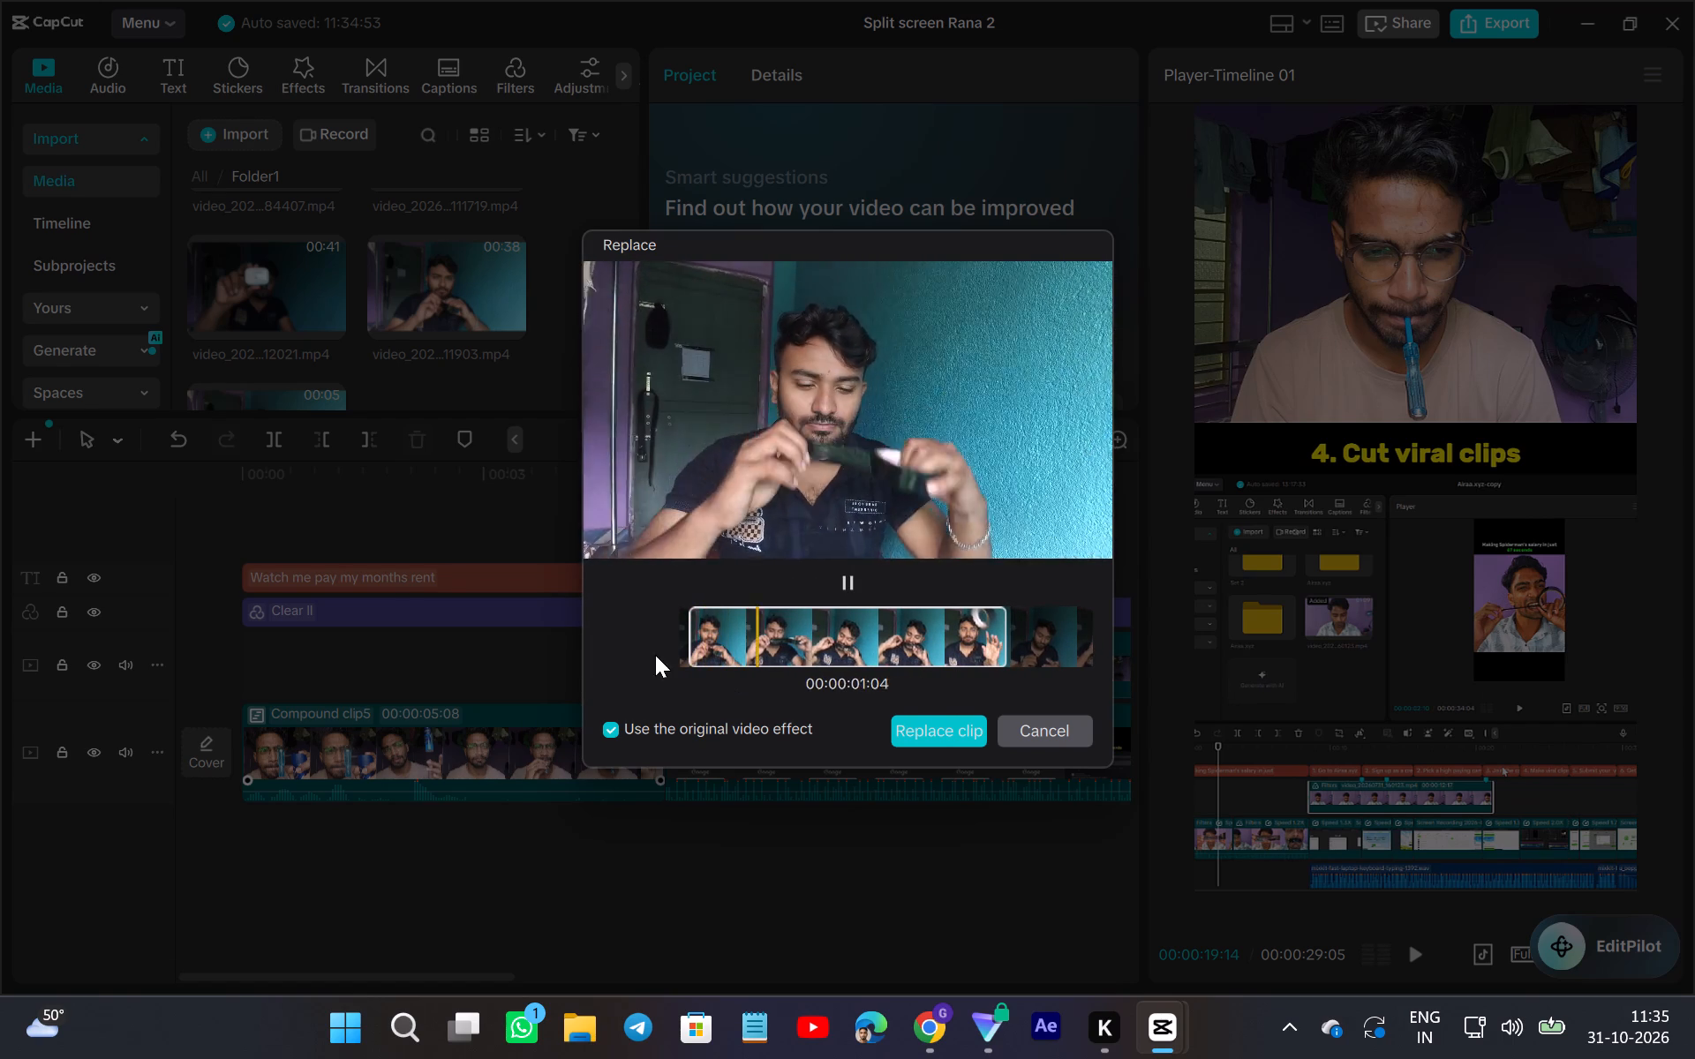
pyautogui.click(930, 720)
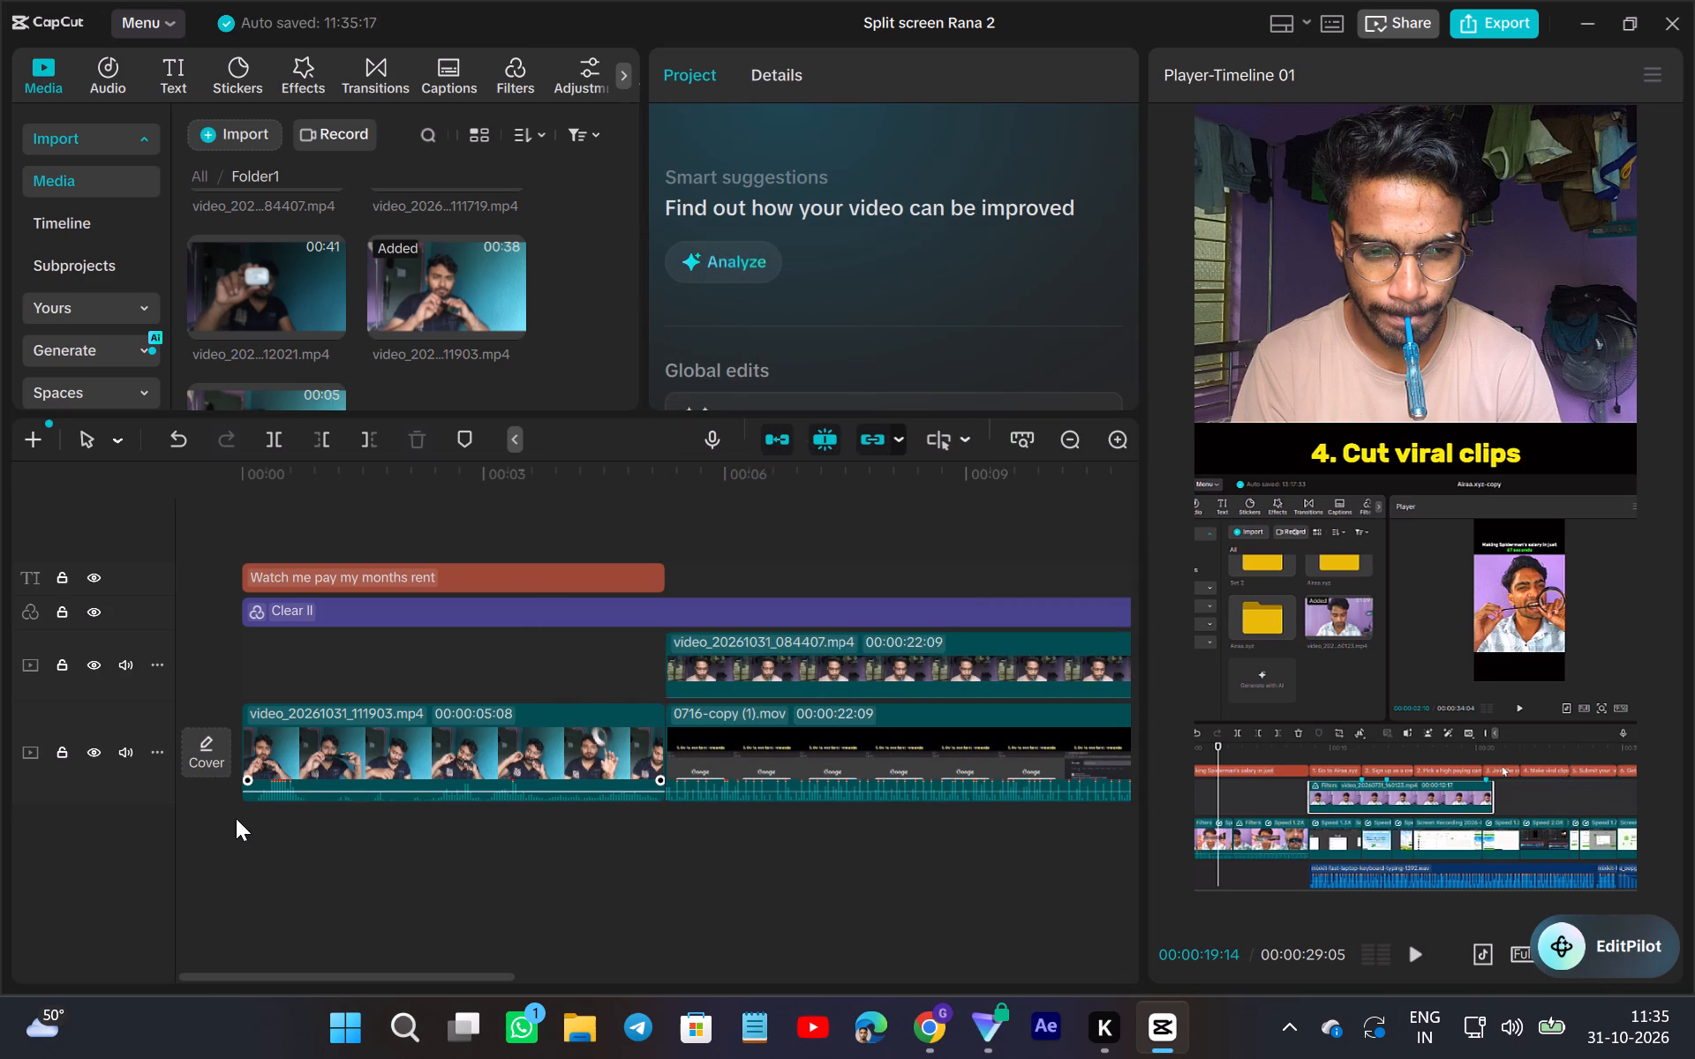
# Play the start of the timeline and trim the beginning of the opening video_20261031_111903.mp4 clip to a duration of 00:00:05:01.
pyautogui.click(236, 818)
pyautogui.click(173, 845)
pyautogui.click(245, 835)
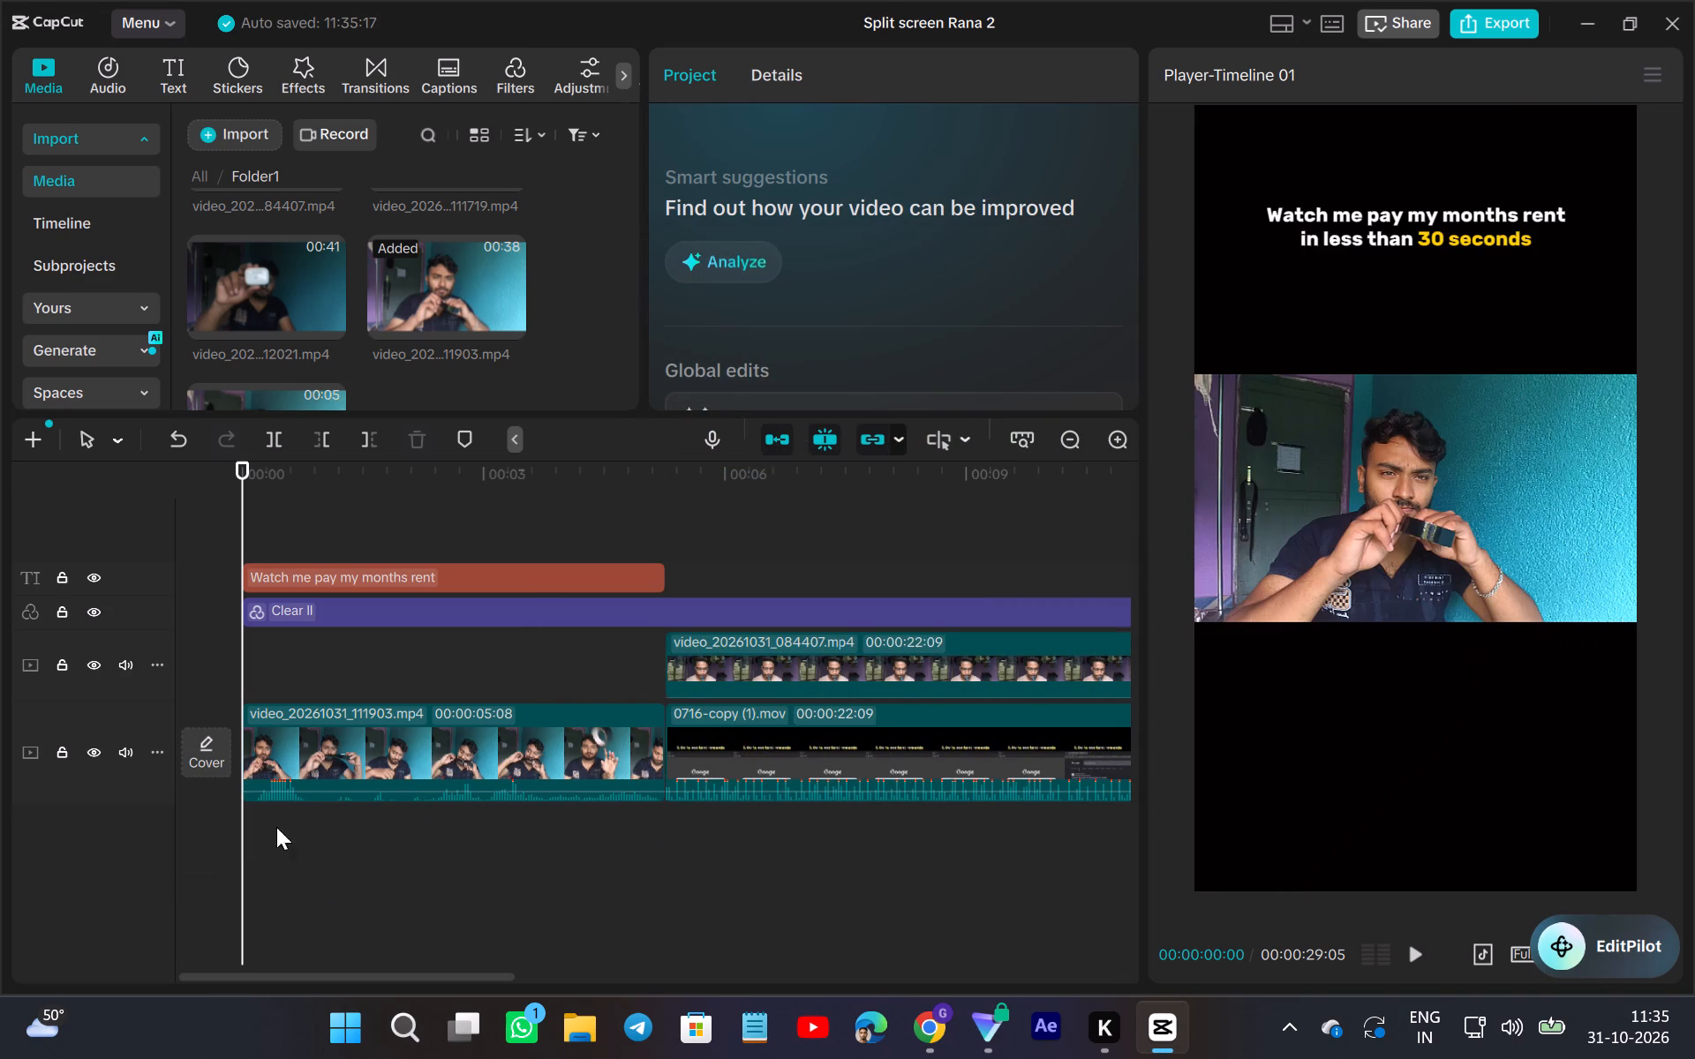
pyautogui.click(1406, 958)
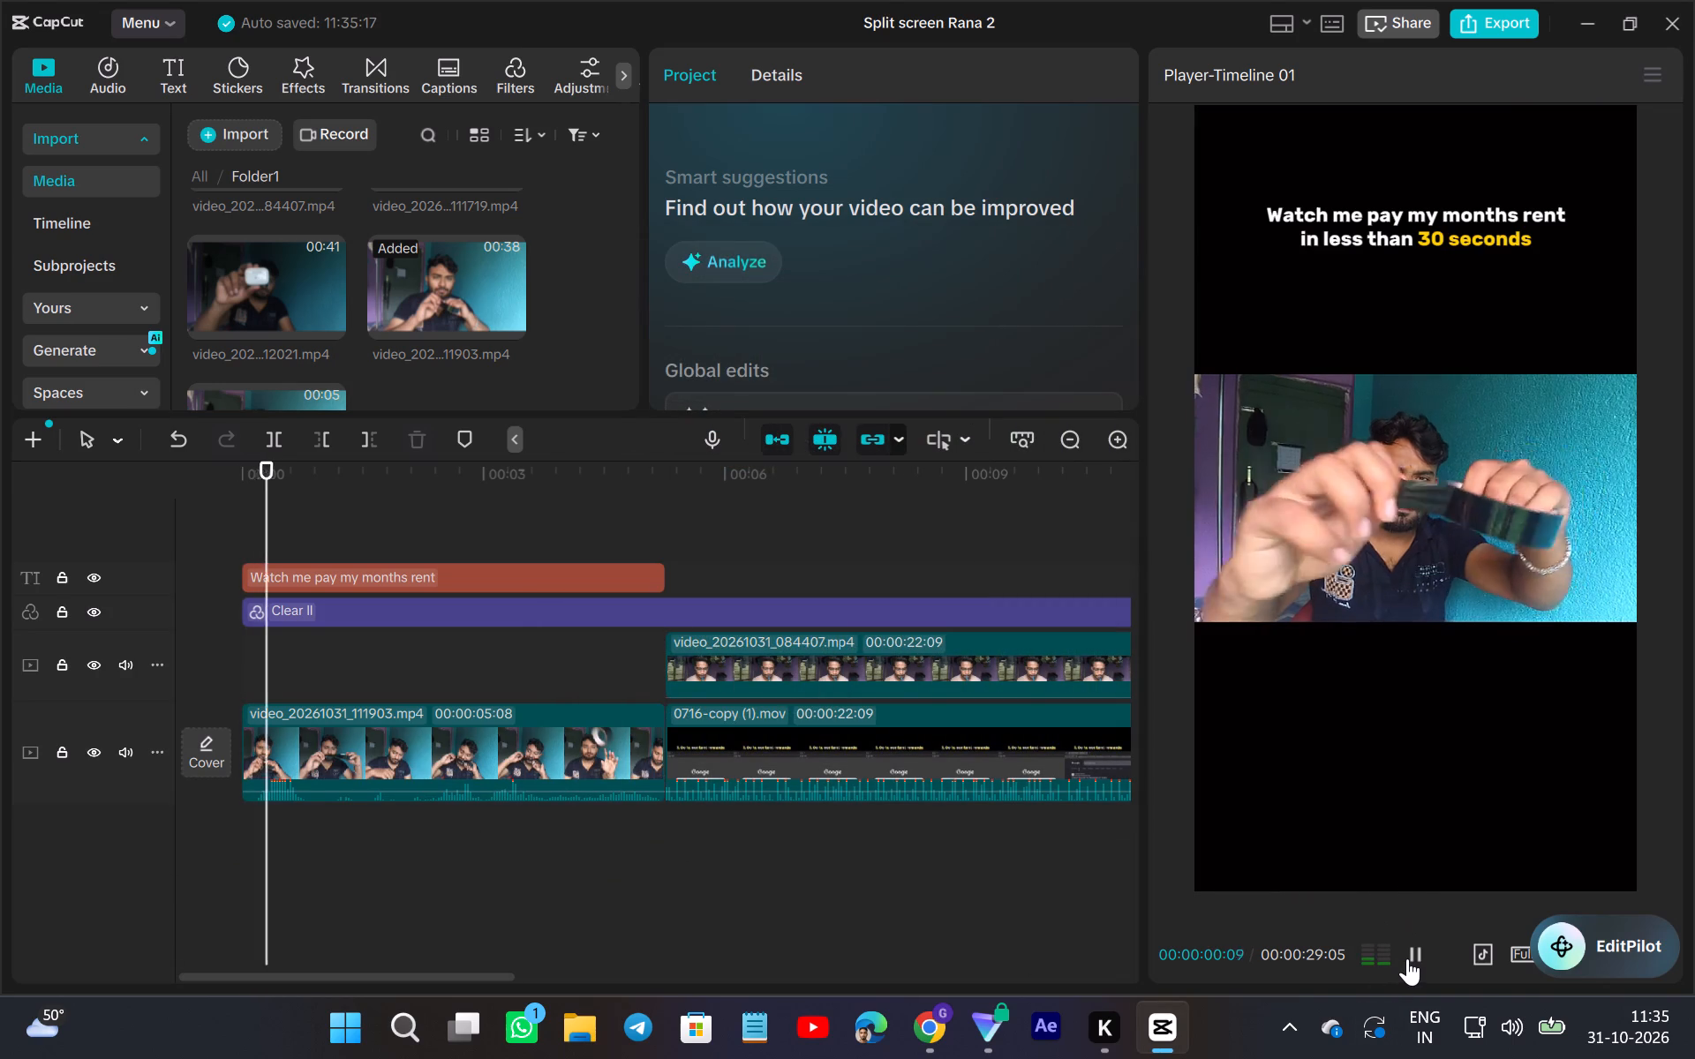
pyautogui.click(1407, 958)
pyautogui.click(260, 832)
pyautogui.click(256, 795)
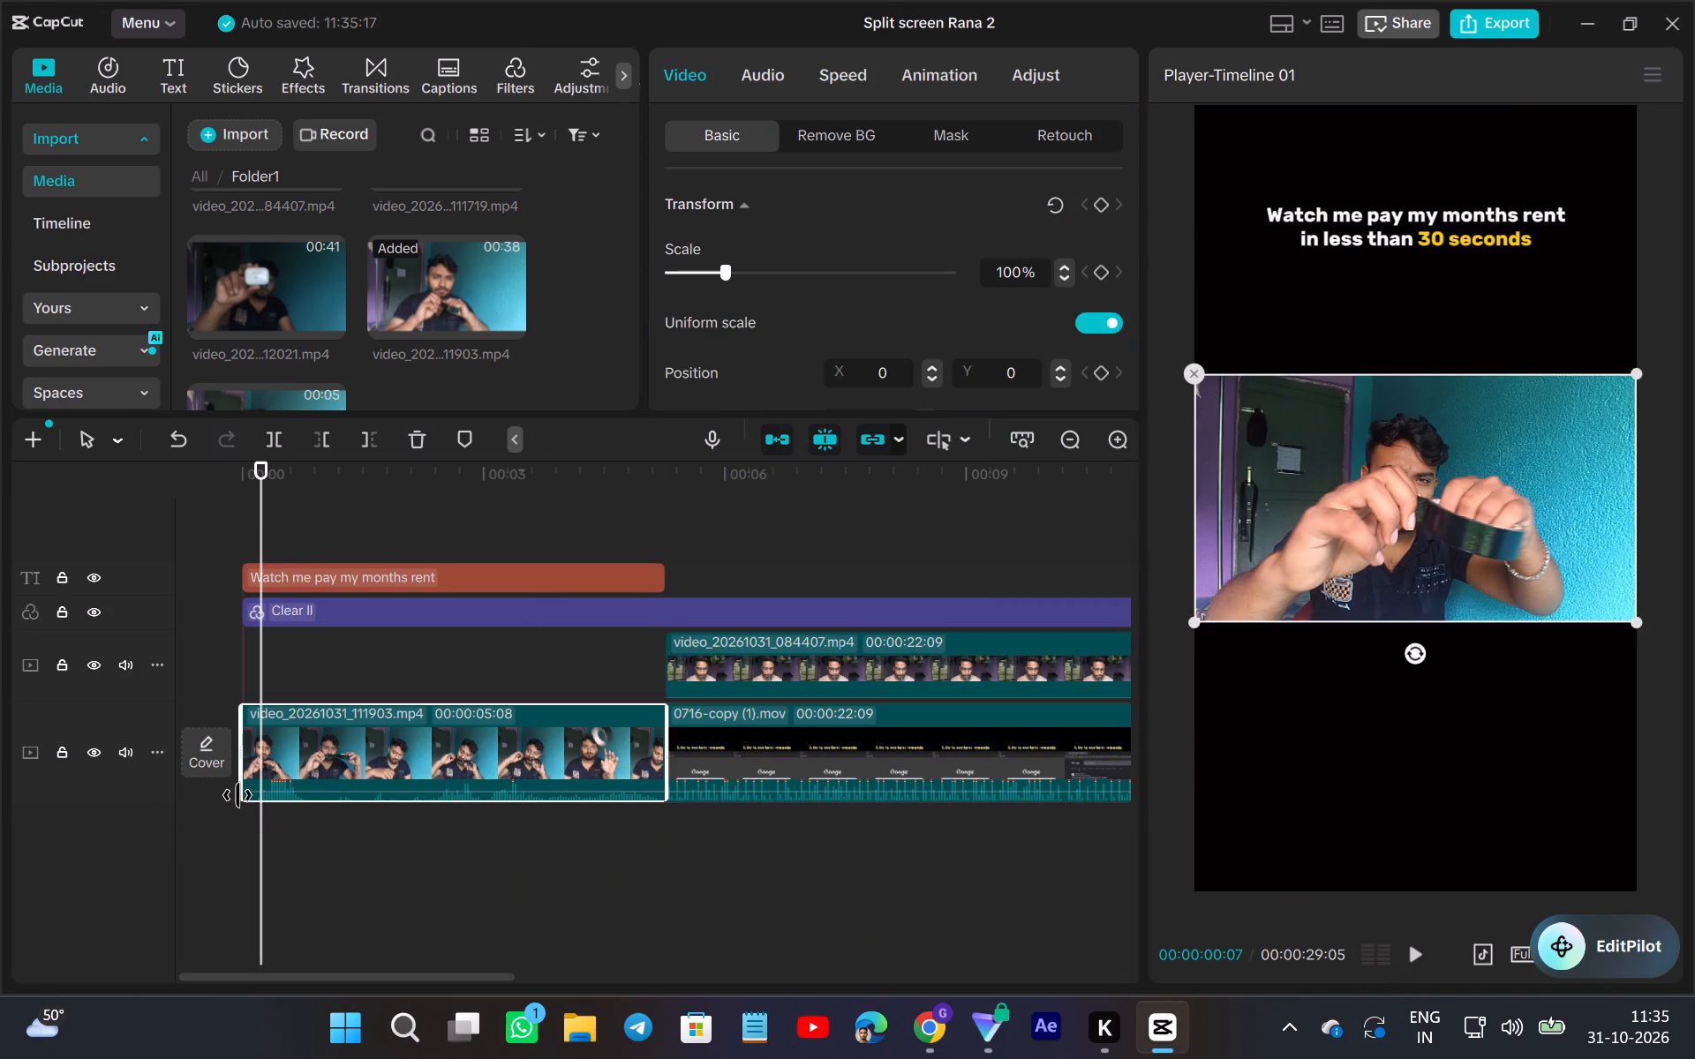
pyautogui.moveTo(237, 795); pyautogui.dragTo(254, 825)
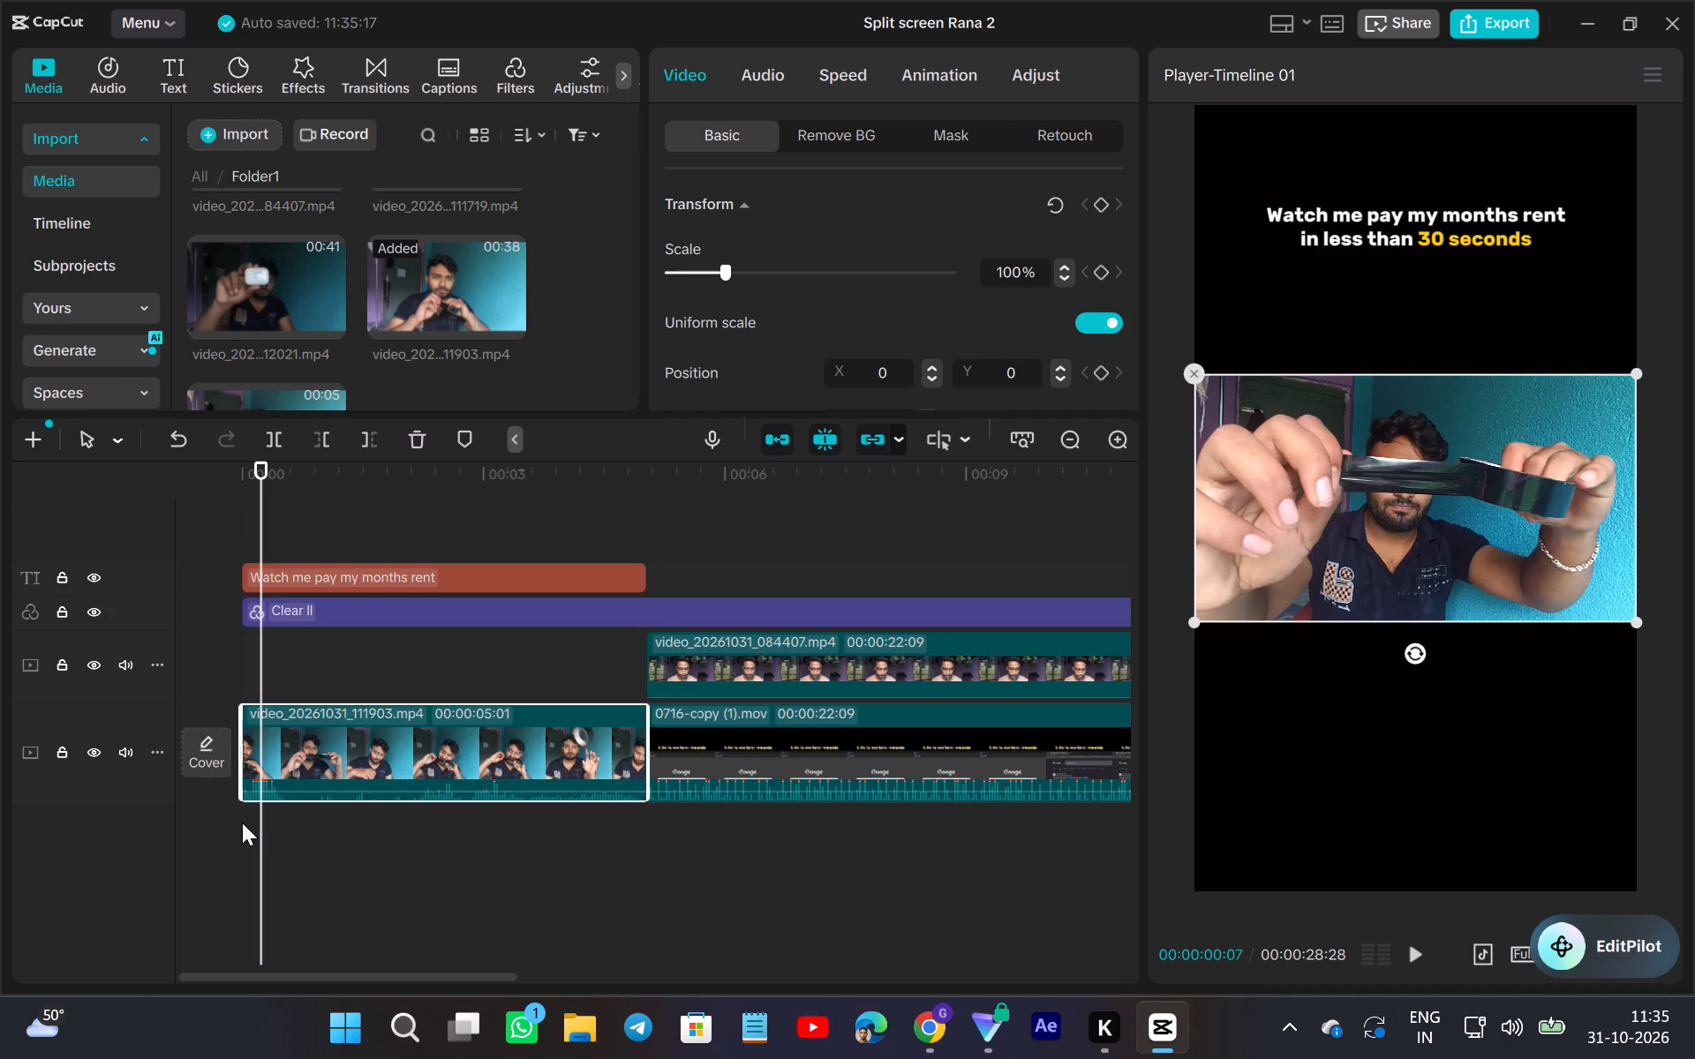
# Play back the trimmed opening clip and split it at 00:00:00:16.
pyautogui.click(241, 822)
pyautogui.click(228, 815)
pyautogui.click(1404, 953)
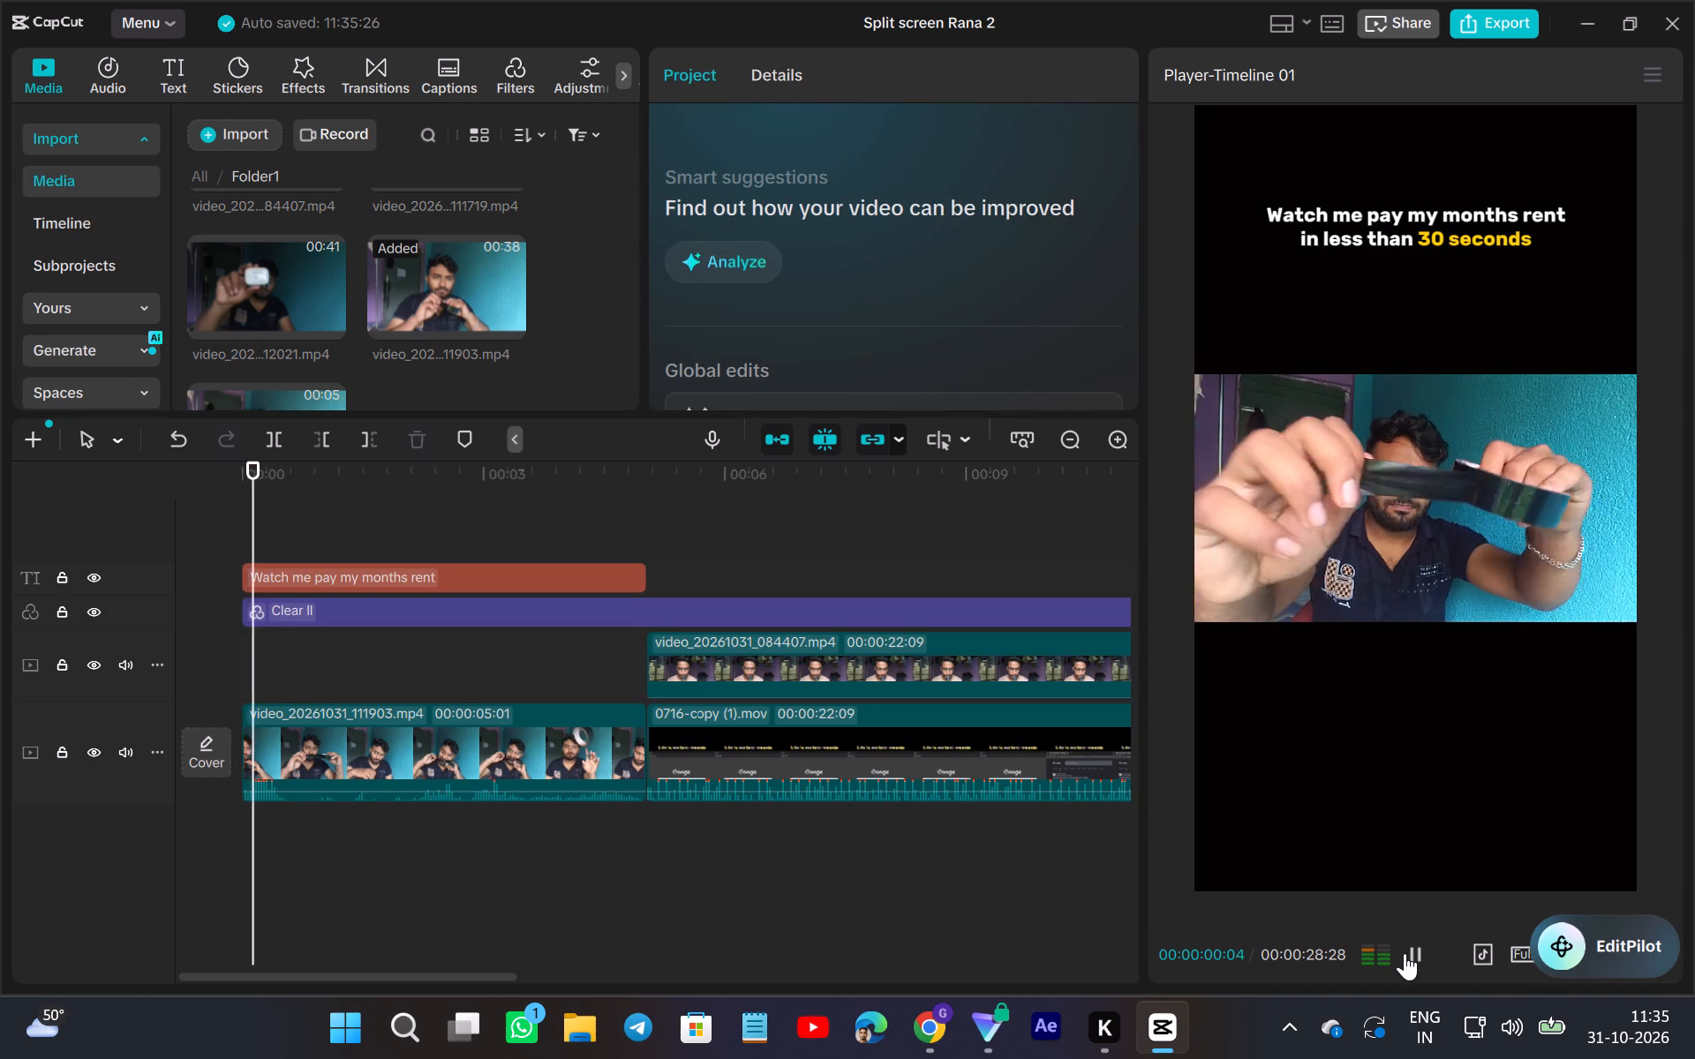
pyautogui.click(254, 805)
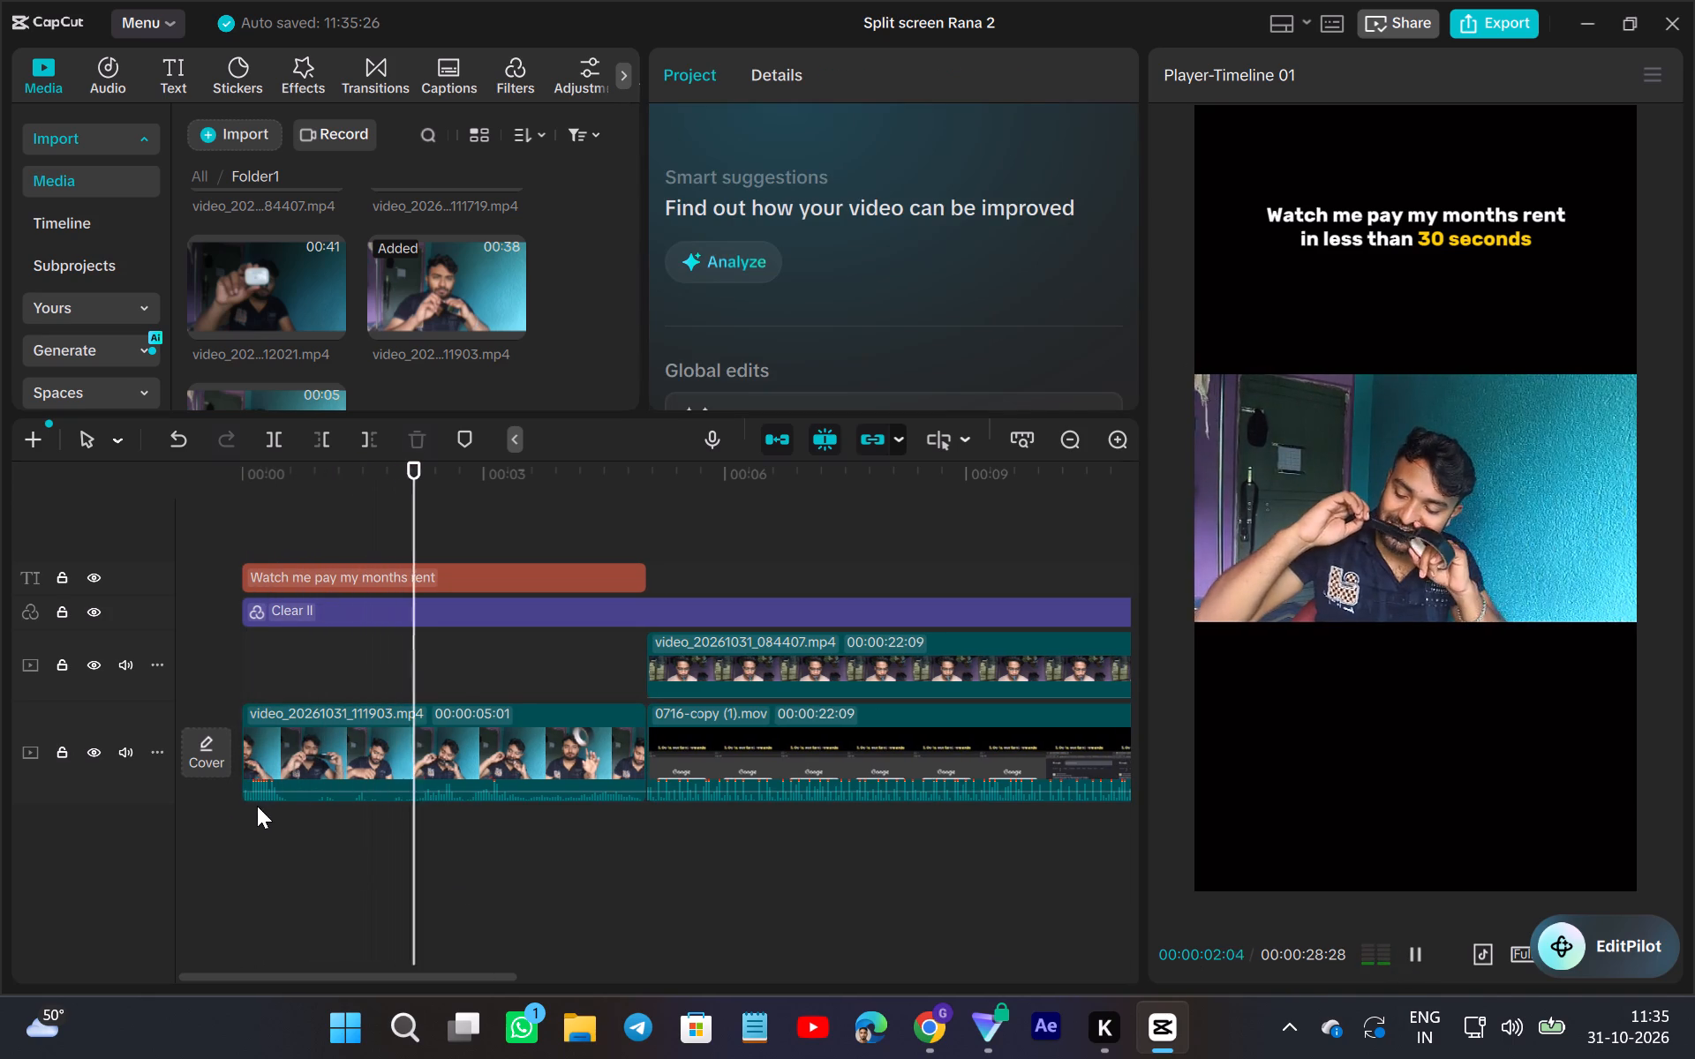
pyautogui.moveTo(257, 826); pyautogui.dragTo(293, 864)
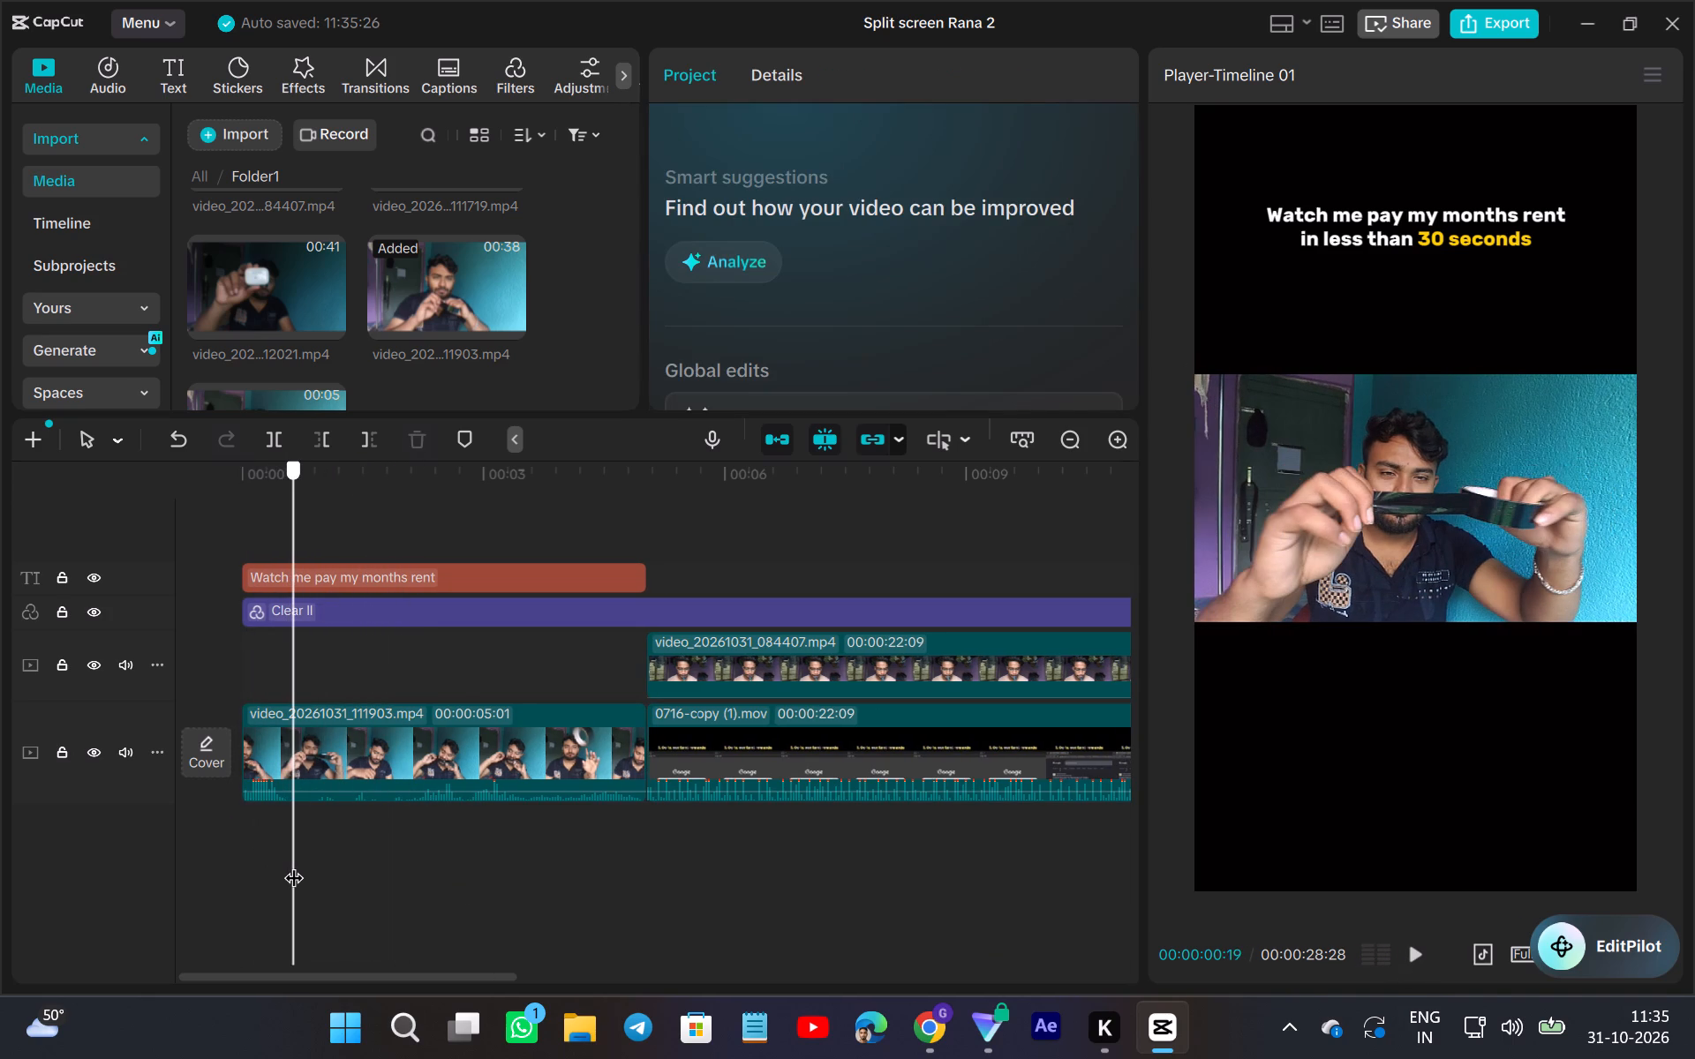
pyautogui.moveTo(293, 864); pyautogui.dragTo(286, 872)
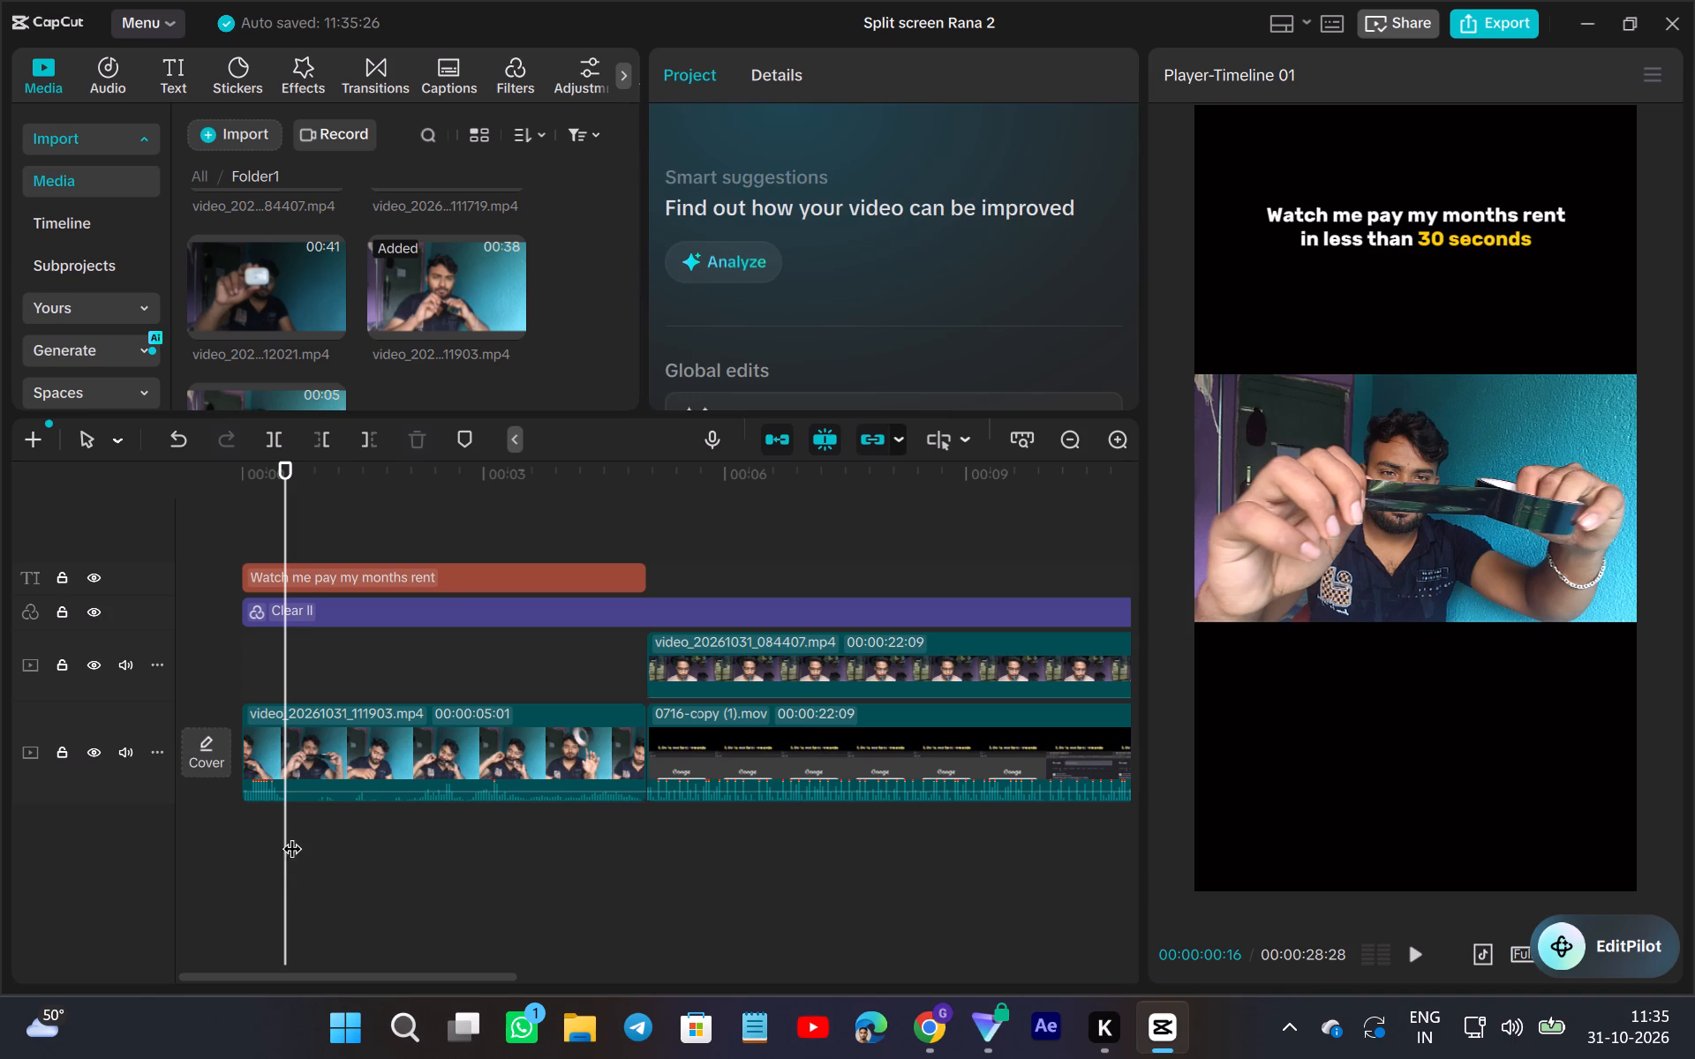
pyautogui.click(307, 776)
pyautogui.click(277, 435)
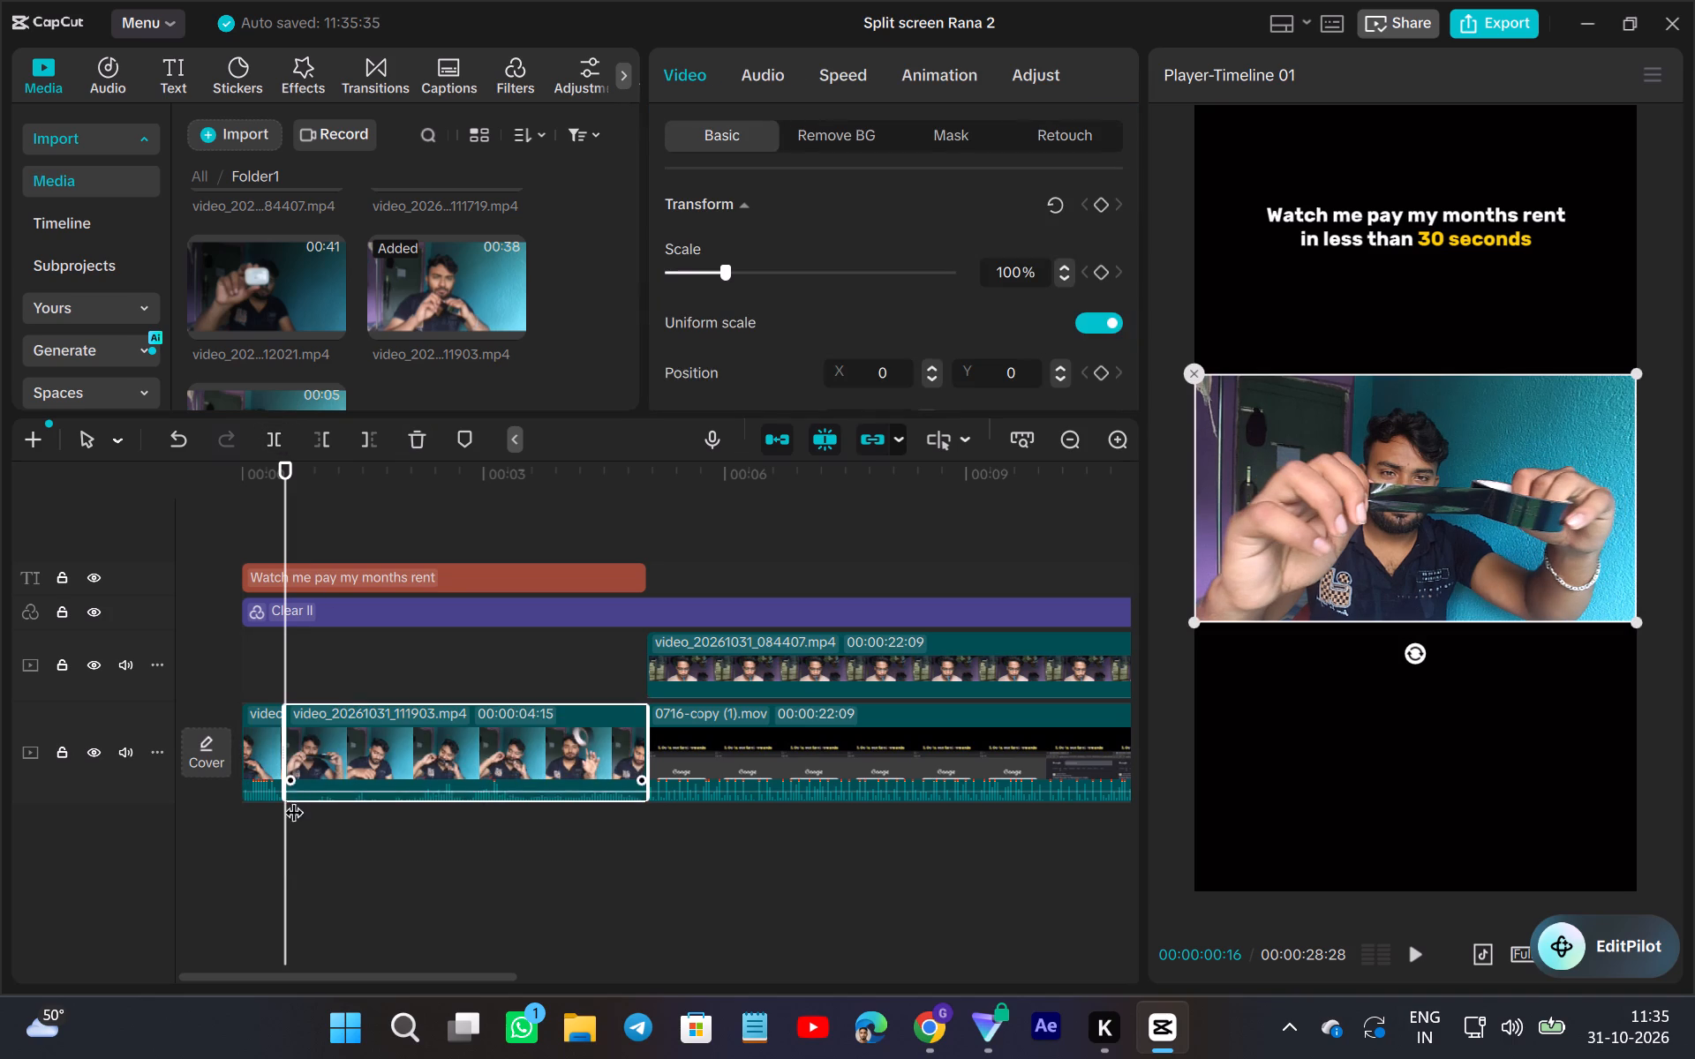
# Trim the beginning of the second video_20261031_111903.mp4 piece to a duration of 00:00:03:15.
pyautogui.moveTo(287, 796); pyautogui.dragTo(378, 848)
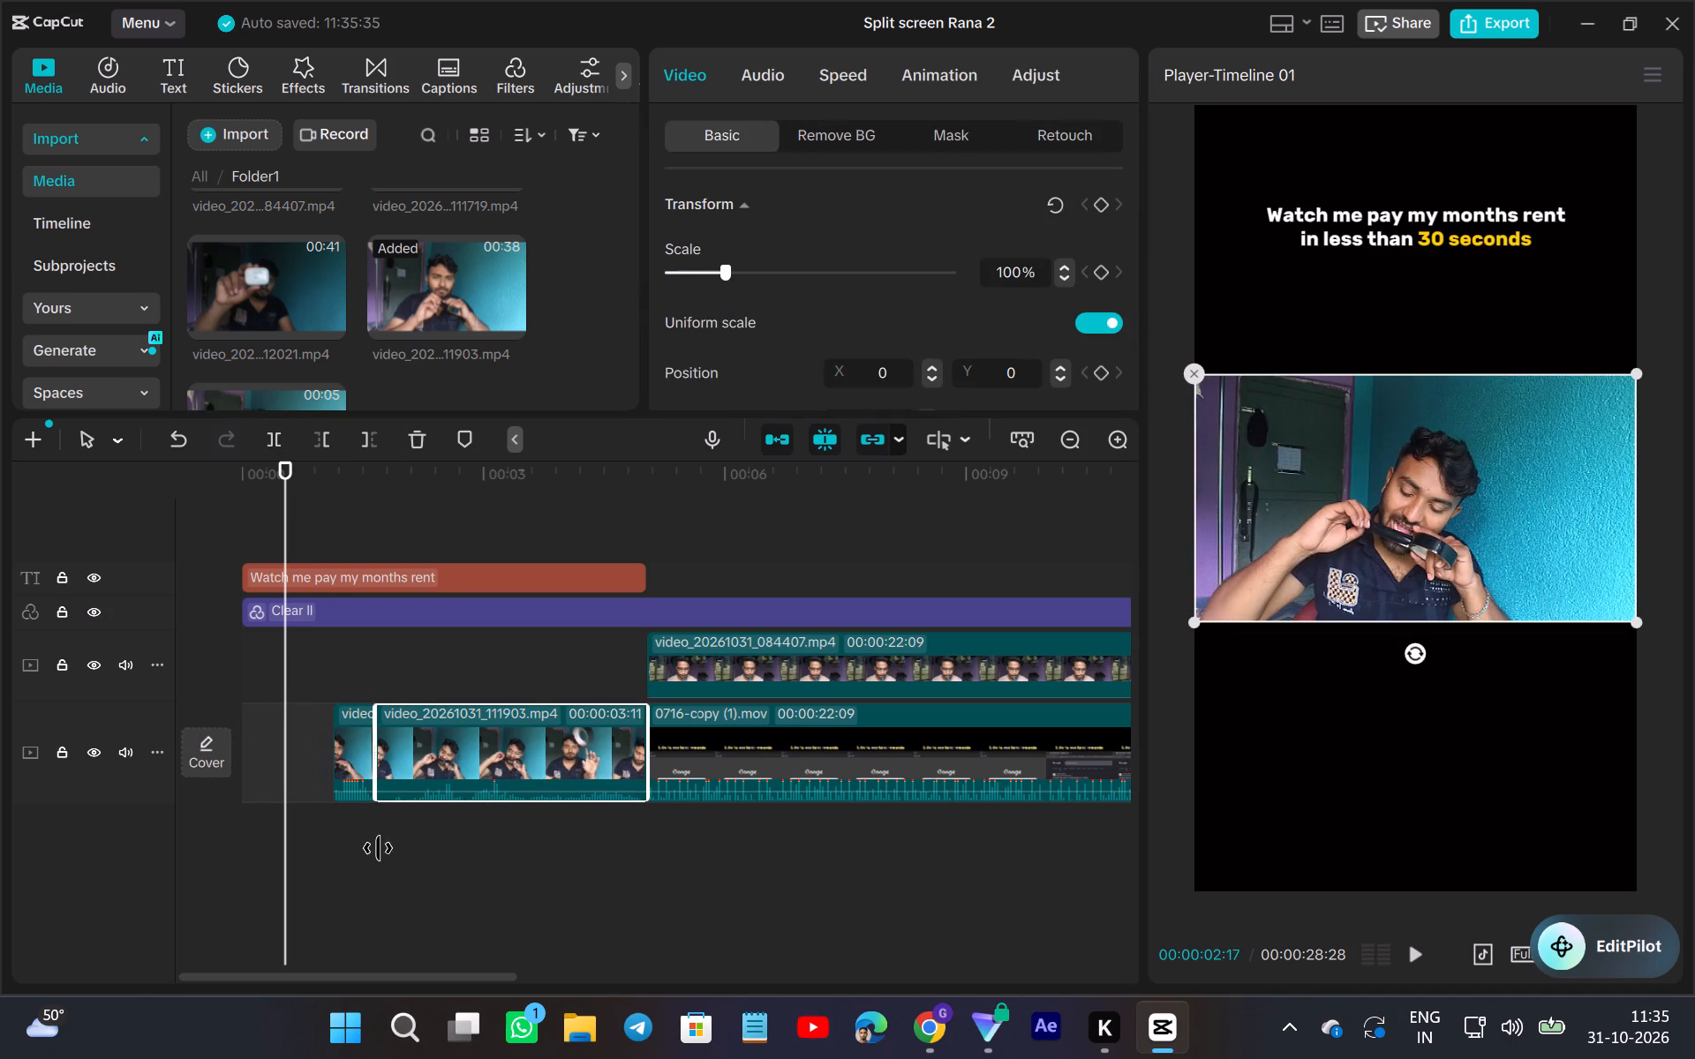
pyautogui.moveTo(378, 848); pyautogui.dragTo(367, 853)
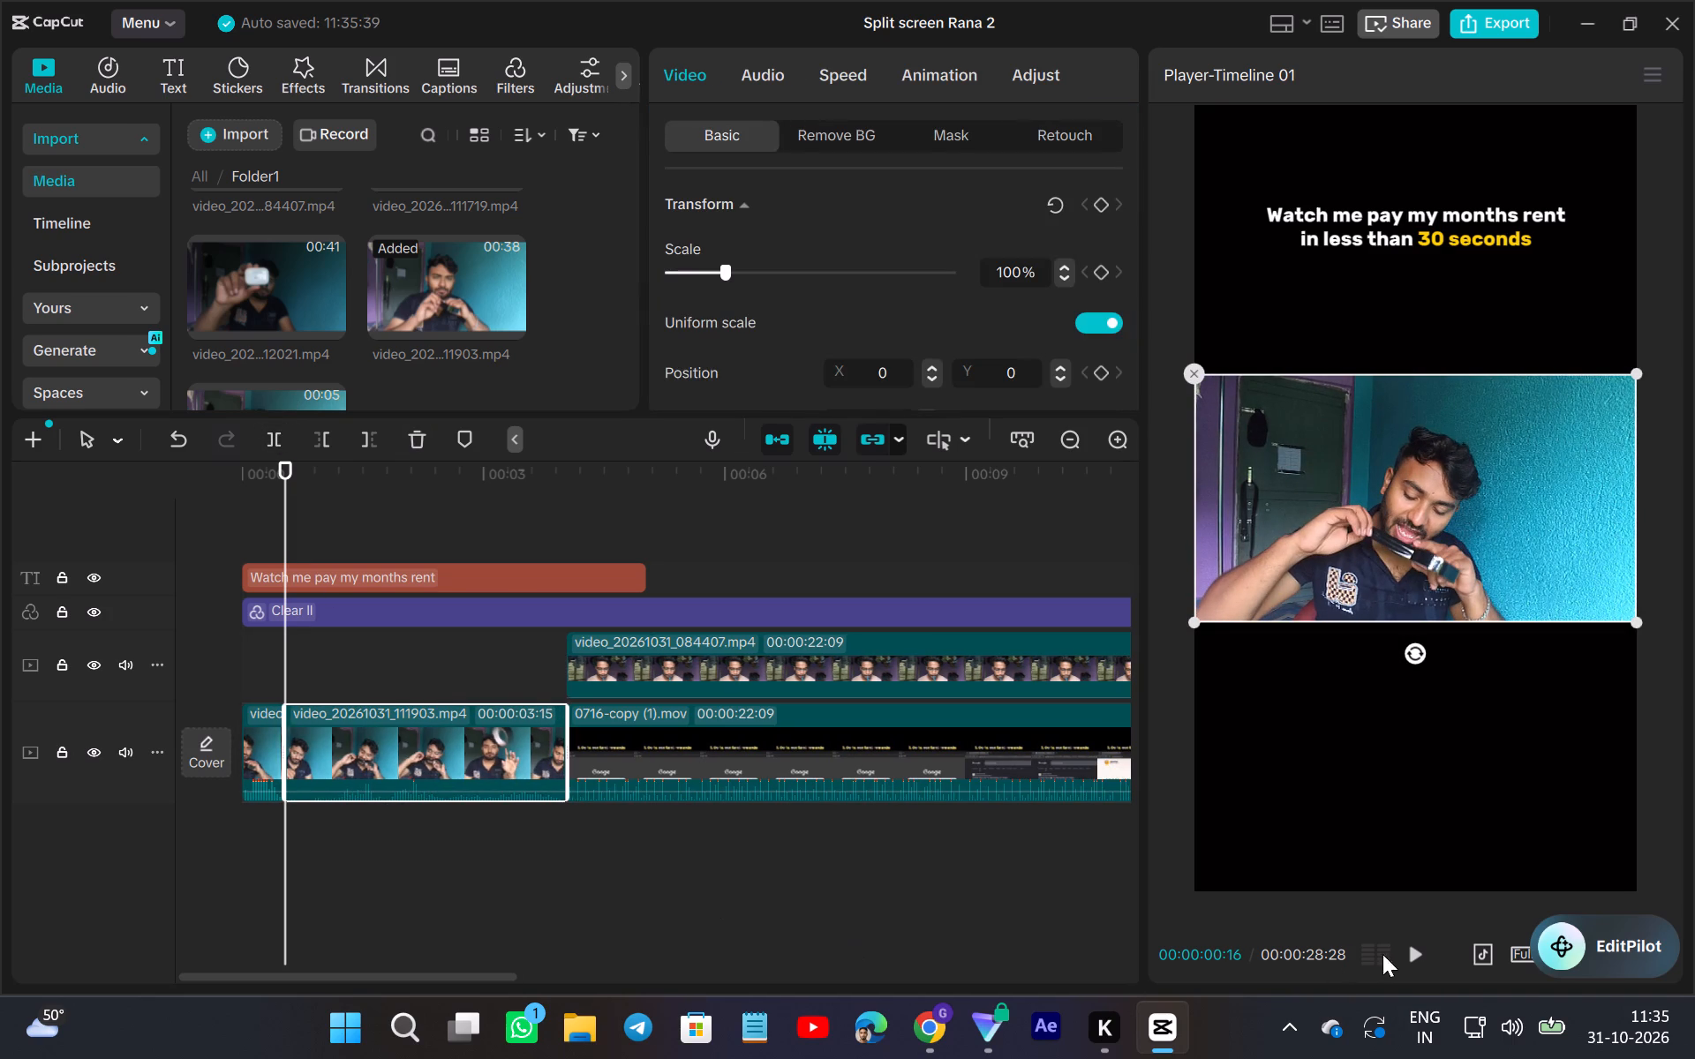
# Play back the second video_20261031_111903.mp4 piece and split it at 00:00:02:04.
pyautogui.click(1423, 958)
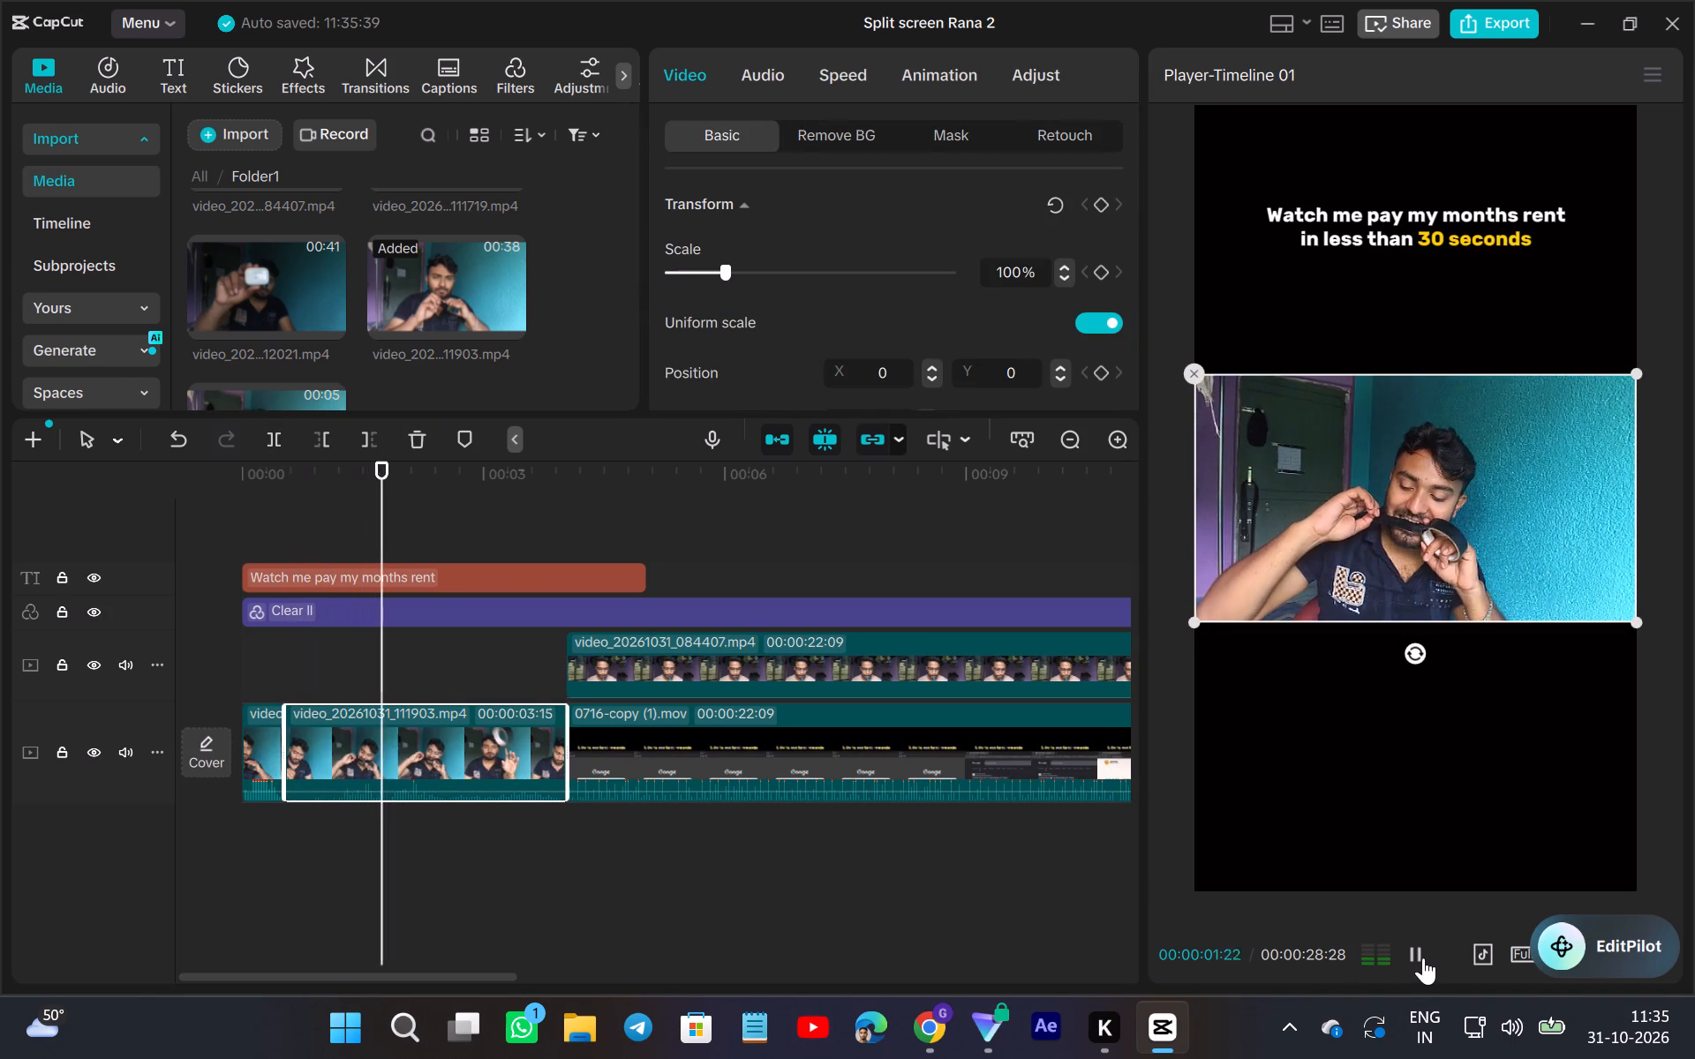
pyautogui.click(1423, 958)
pyautogui.doubleClick(1423, 958)
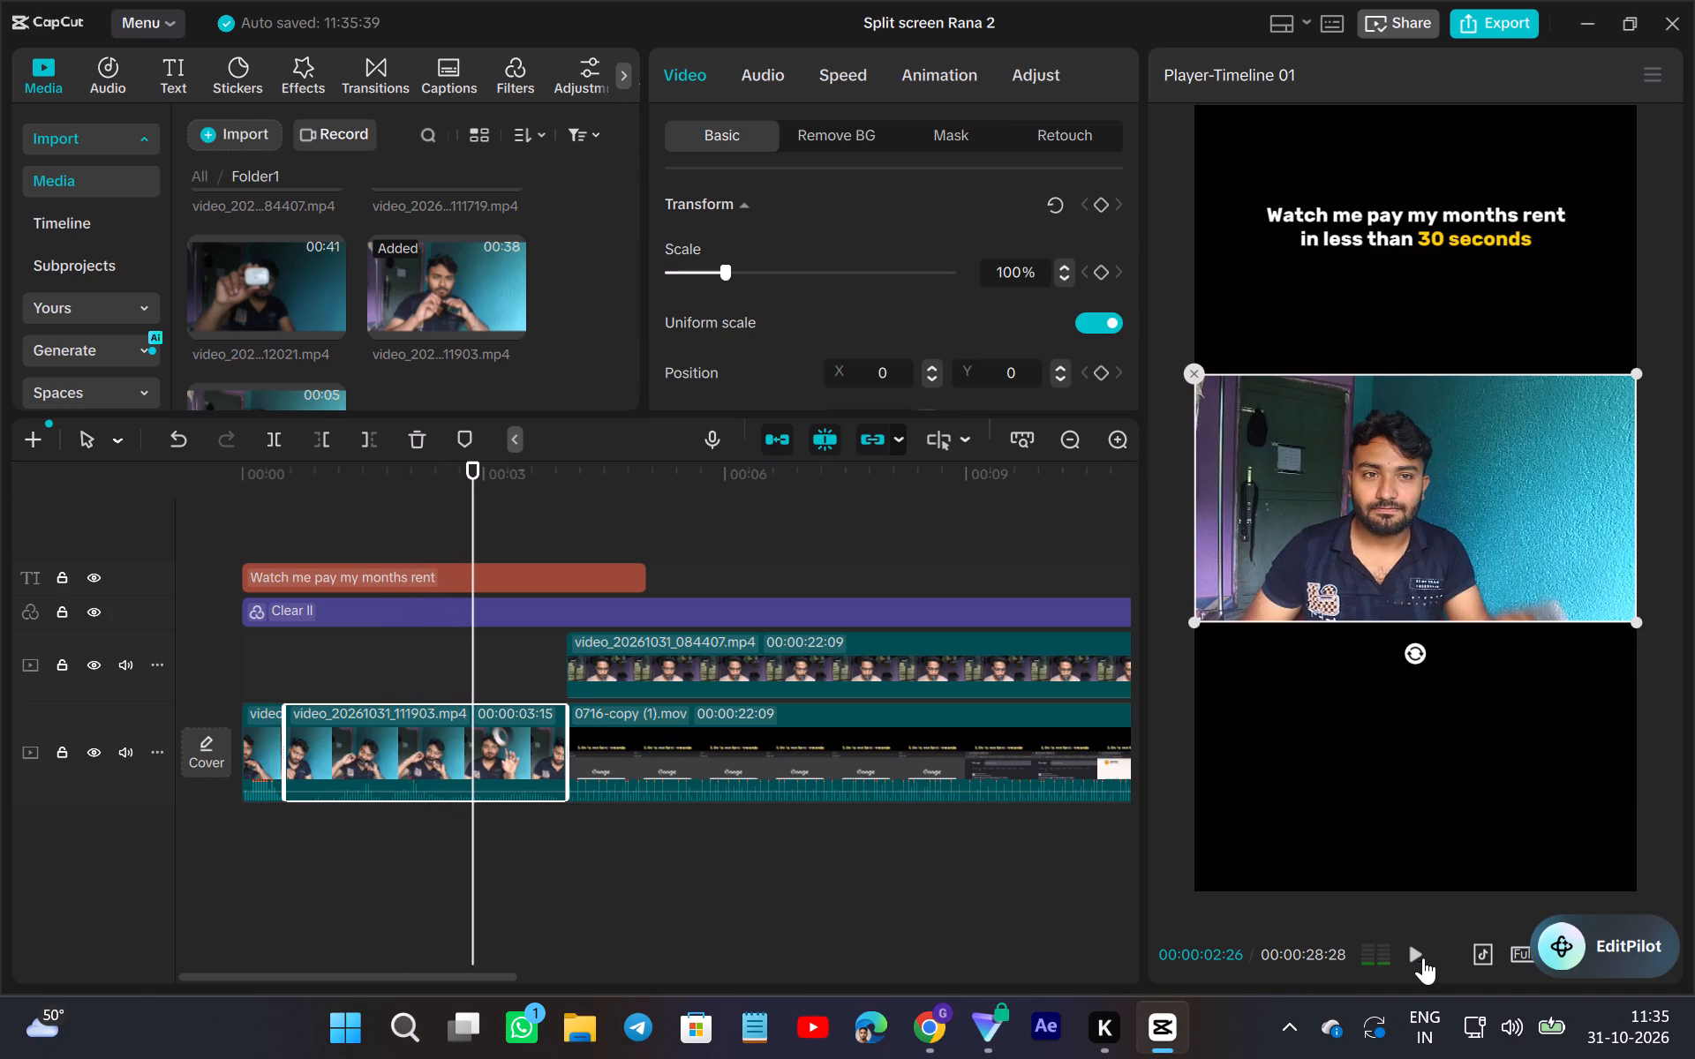
pyautogui.moveTo(479, 848); pyautogui.dragTo(438, 888)
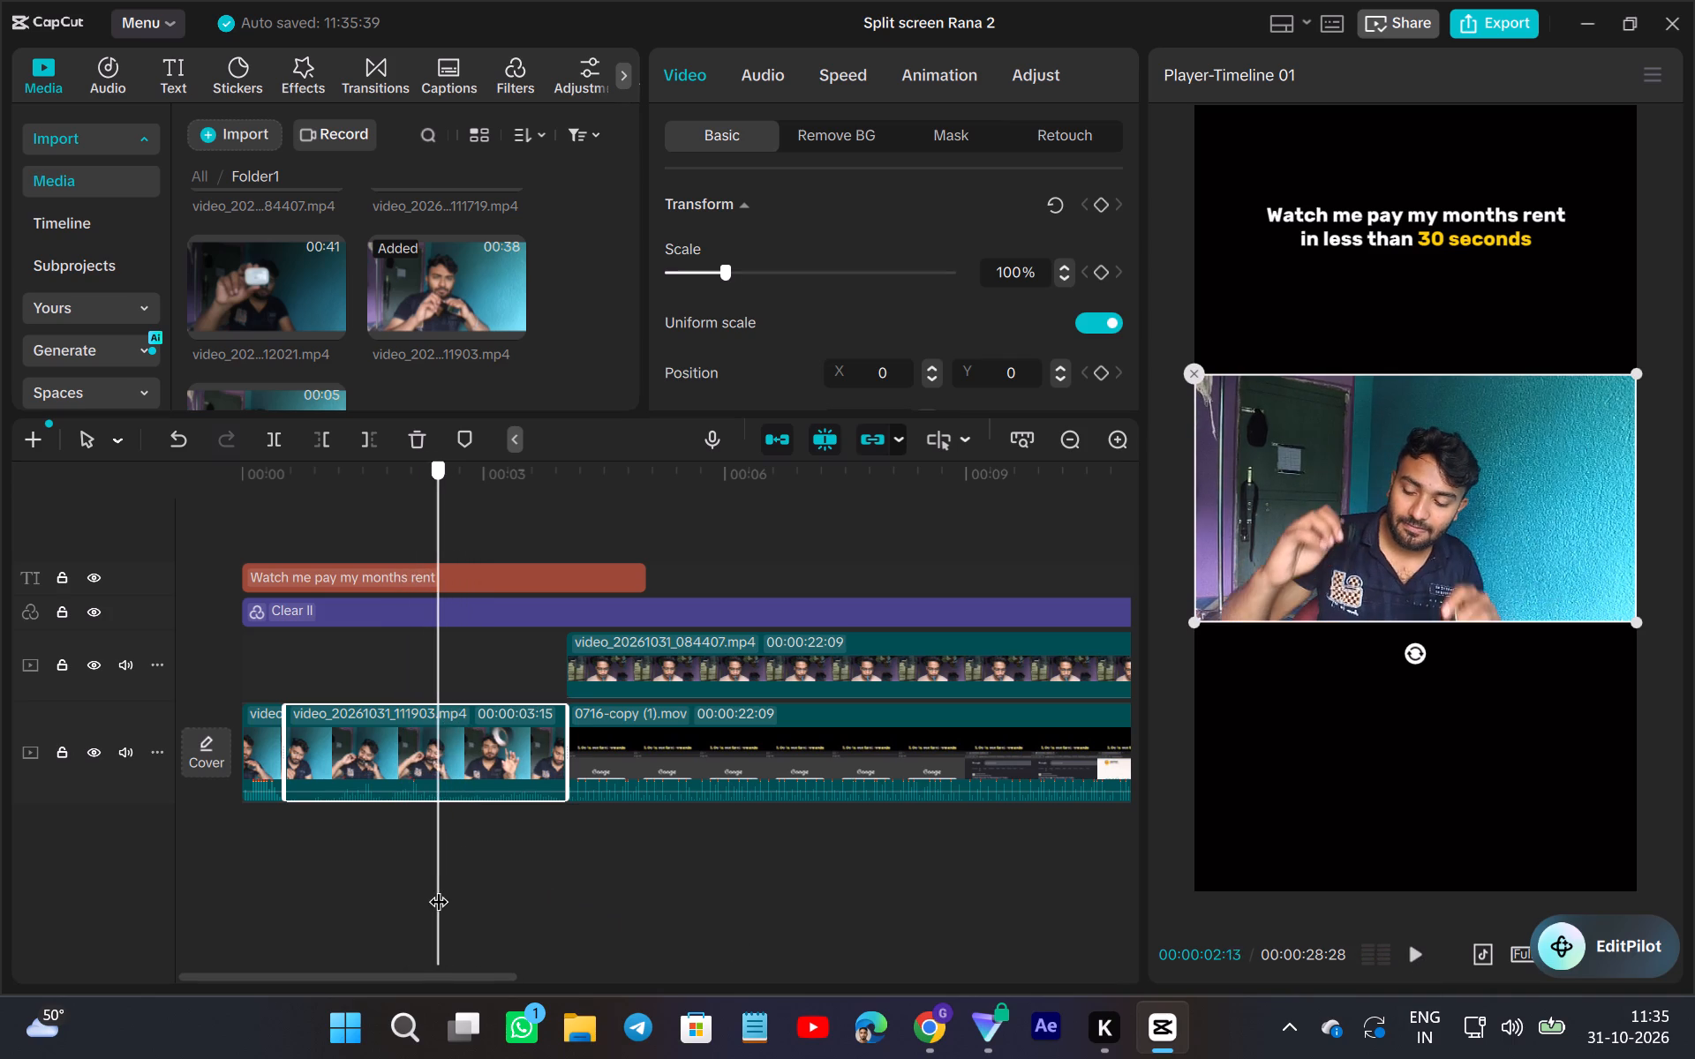
pyautogui.moveTo(438, 888); pyautogui.dragTo(398, 920)
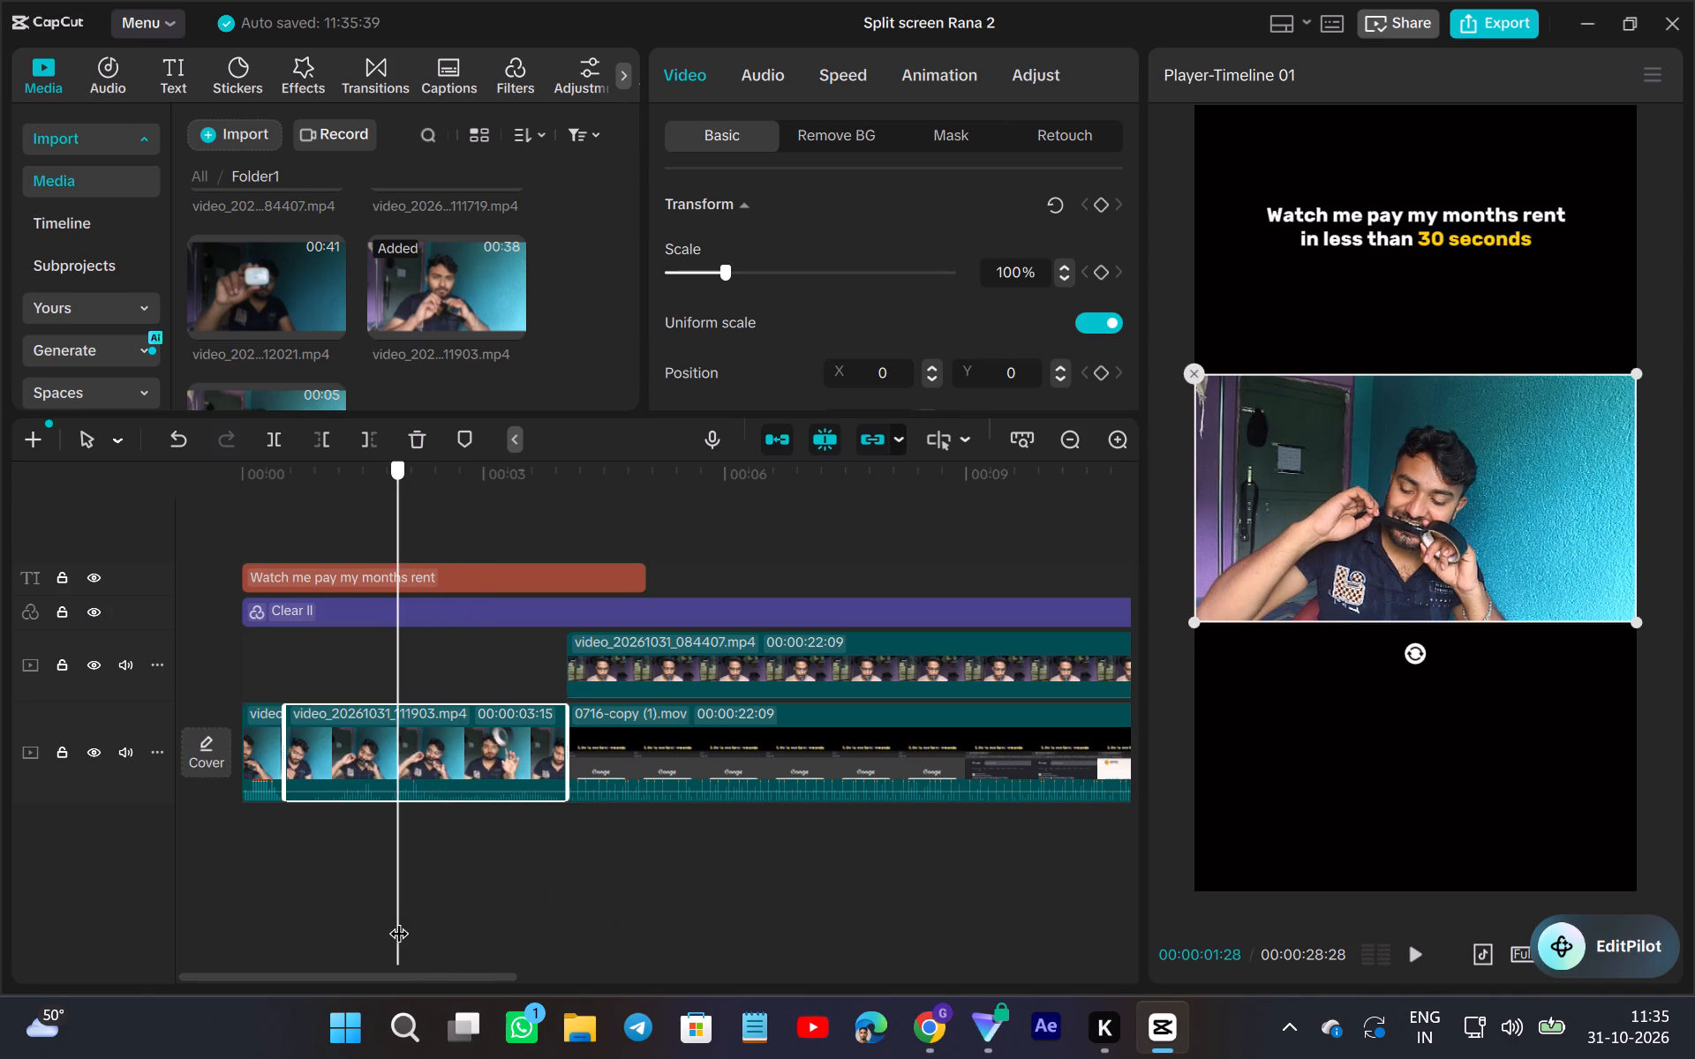
pyautogui.moveTo(398, 920); pyautogui.dragTo(414, 923)
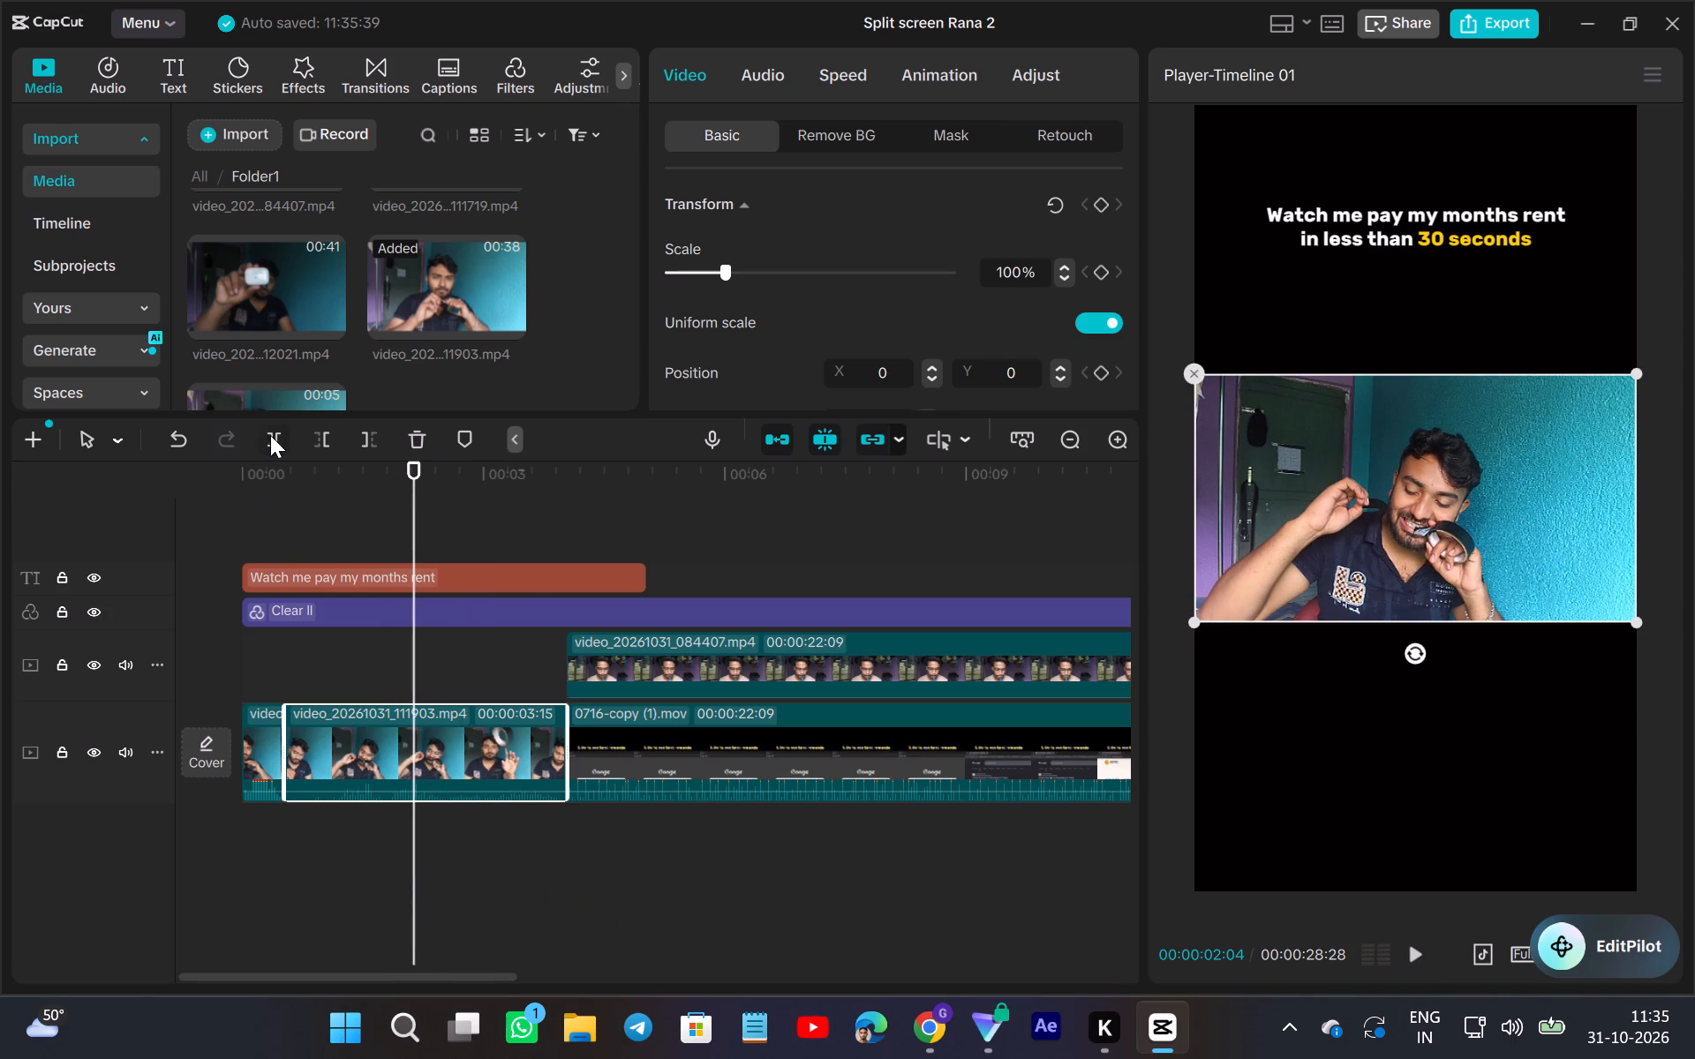
pyautogui.click(272, 435)
# Trim the beginning of the third video_20261031_111903.mp4 piece to where he faces the camera, and extend its end to about 4.5 seconds on the timeline.
pyautogui.moveTo(414, 795); pyautogui.dragTo(443, 814)
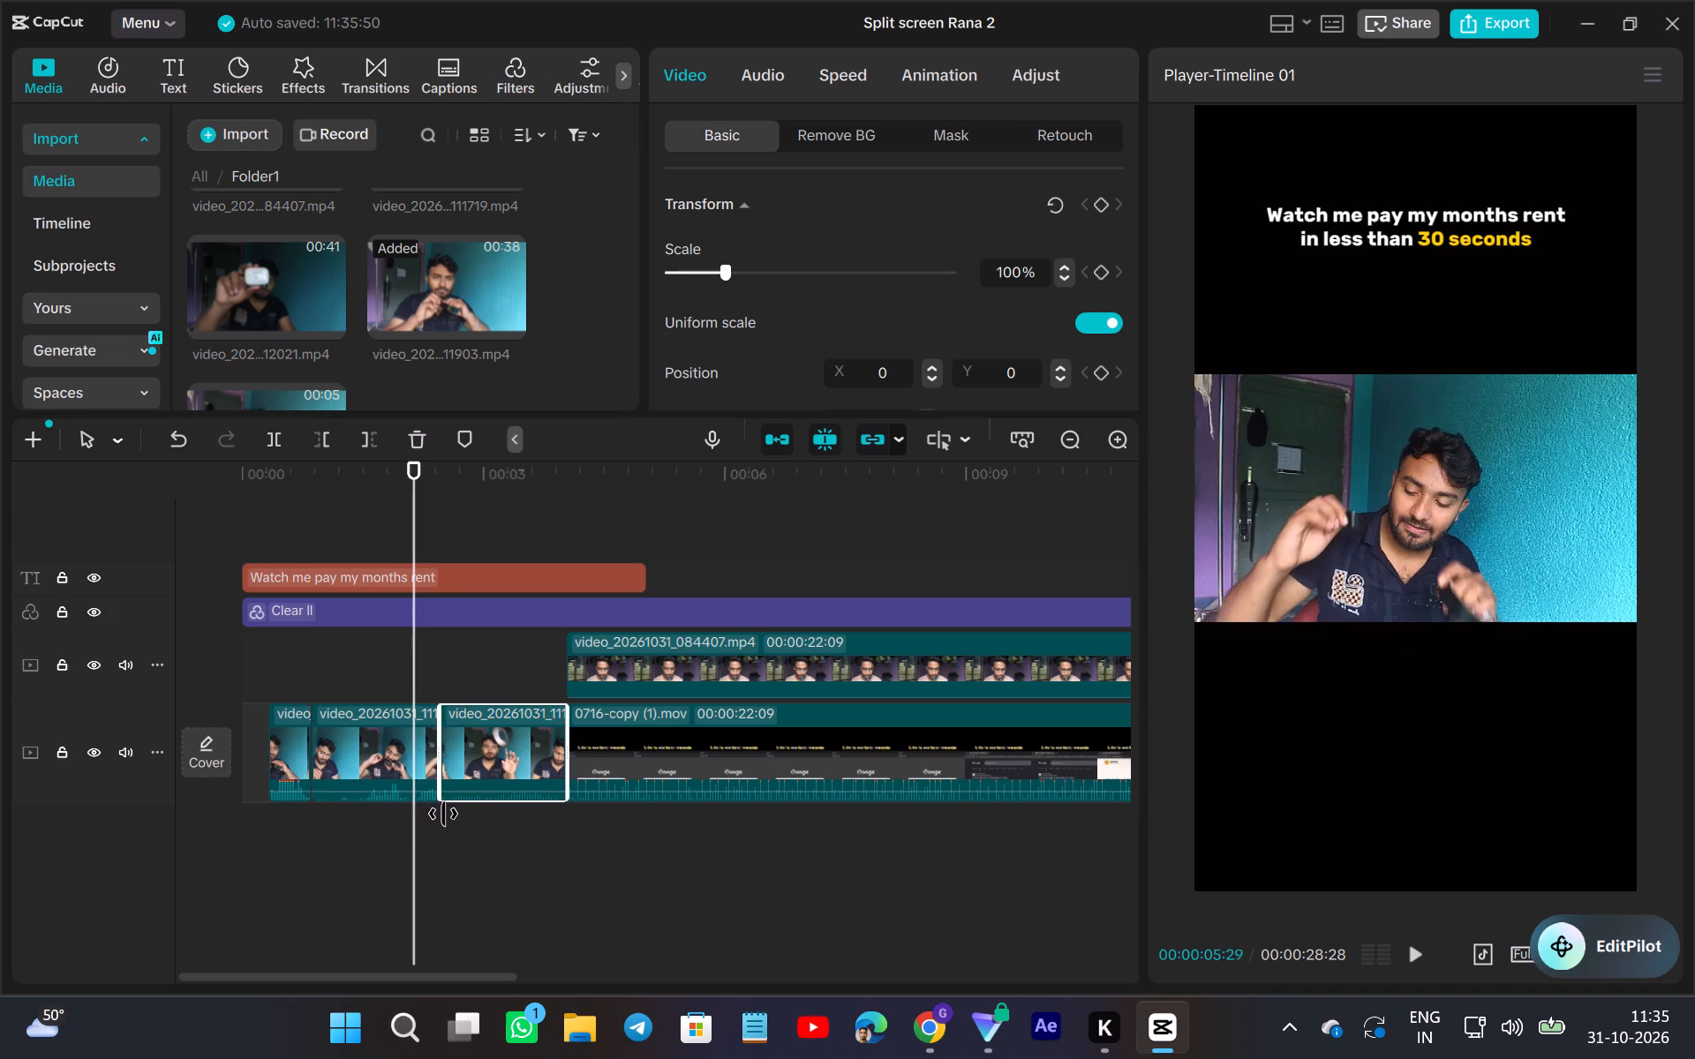
pyautogui.moveTo(443, 814); pyautogui.dragTo(478, 831)
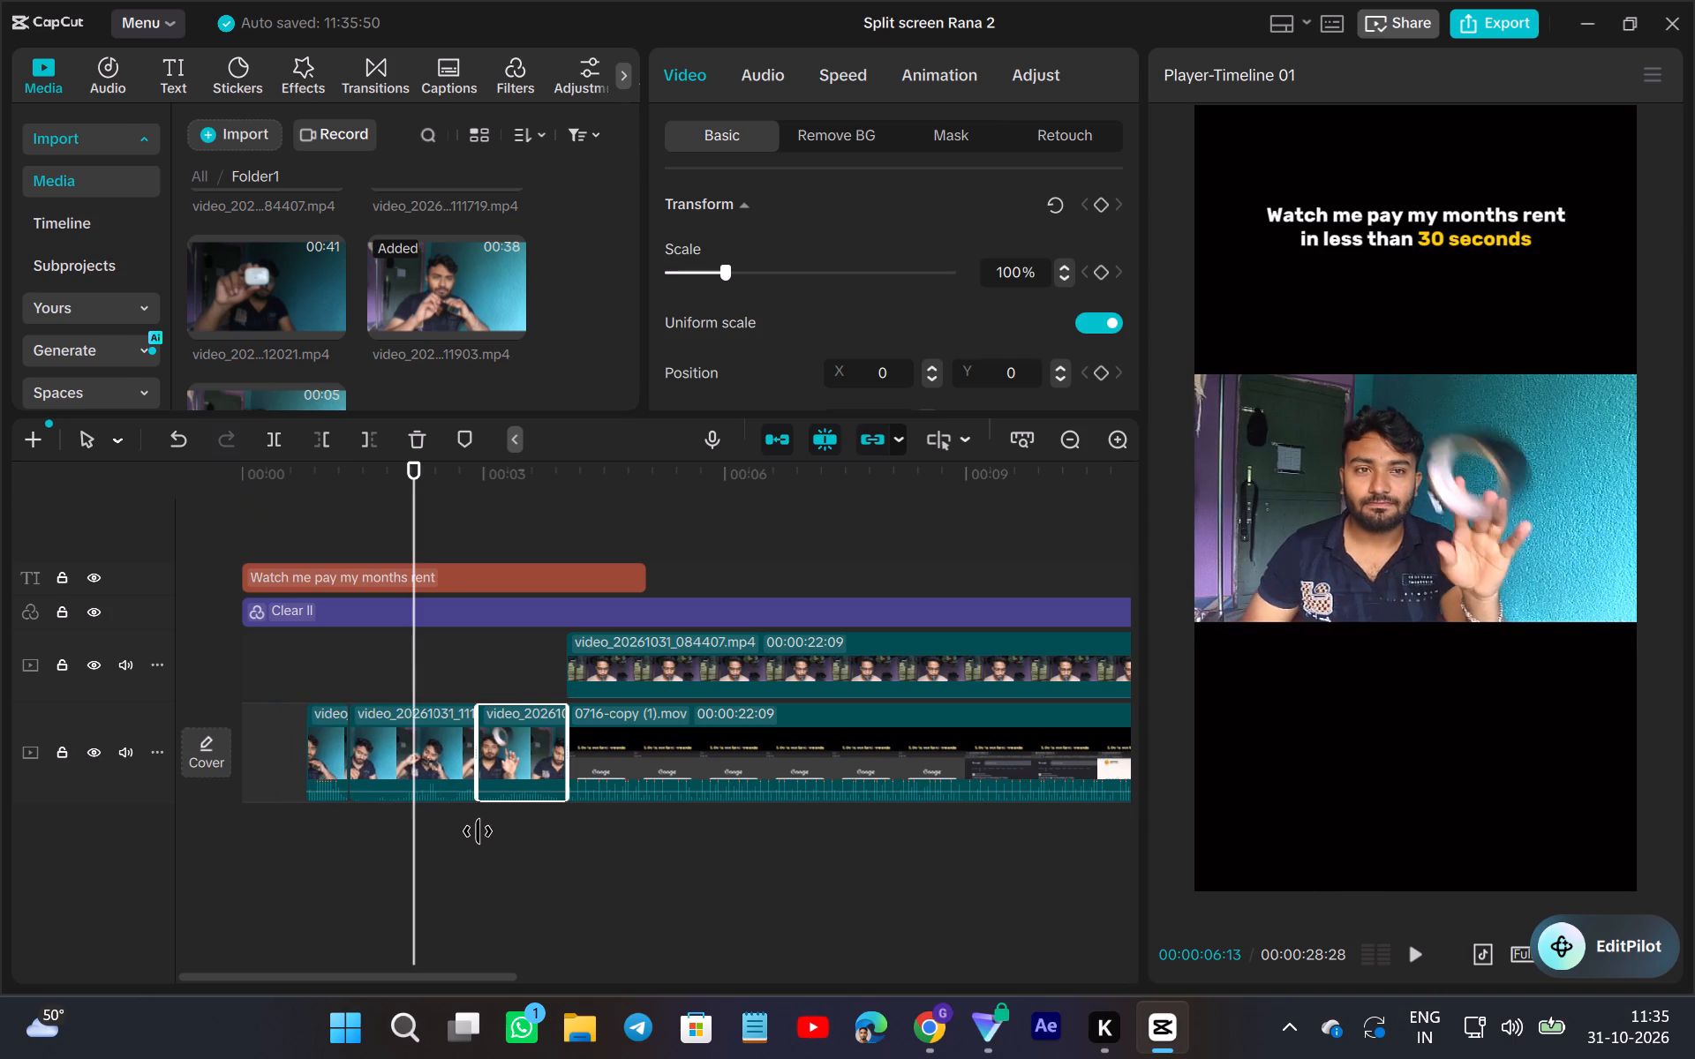
pyautogui.moveTo(478, 831); pyautogui.dragTo(471, 836)
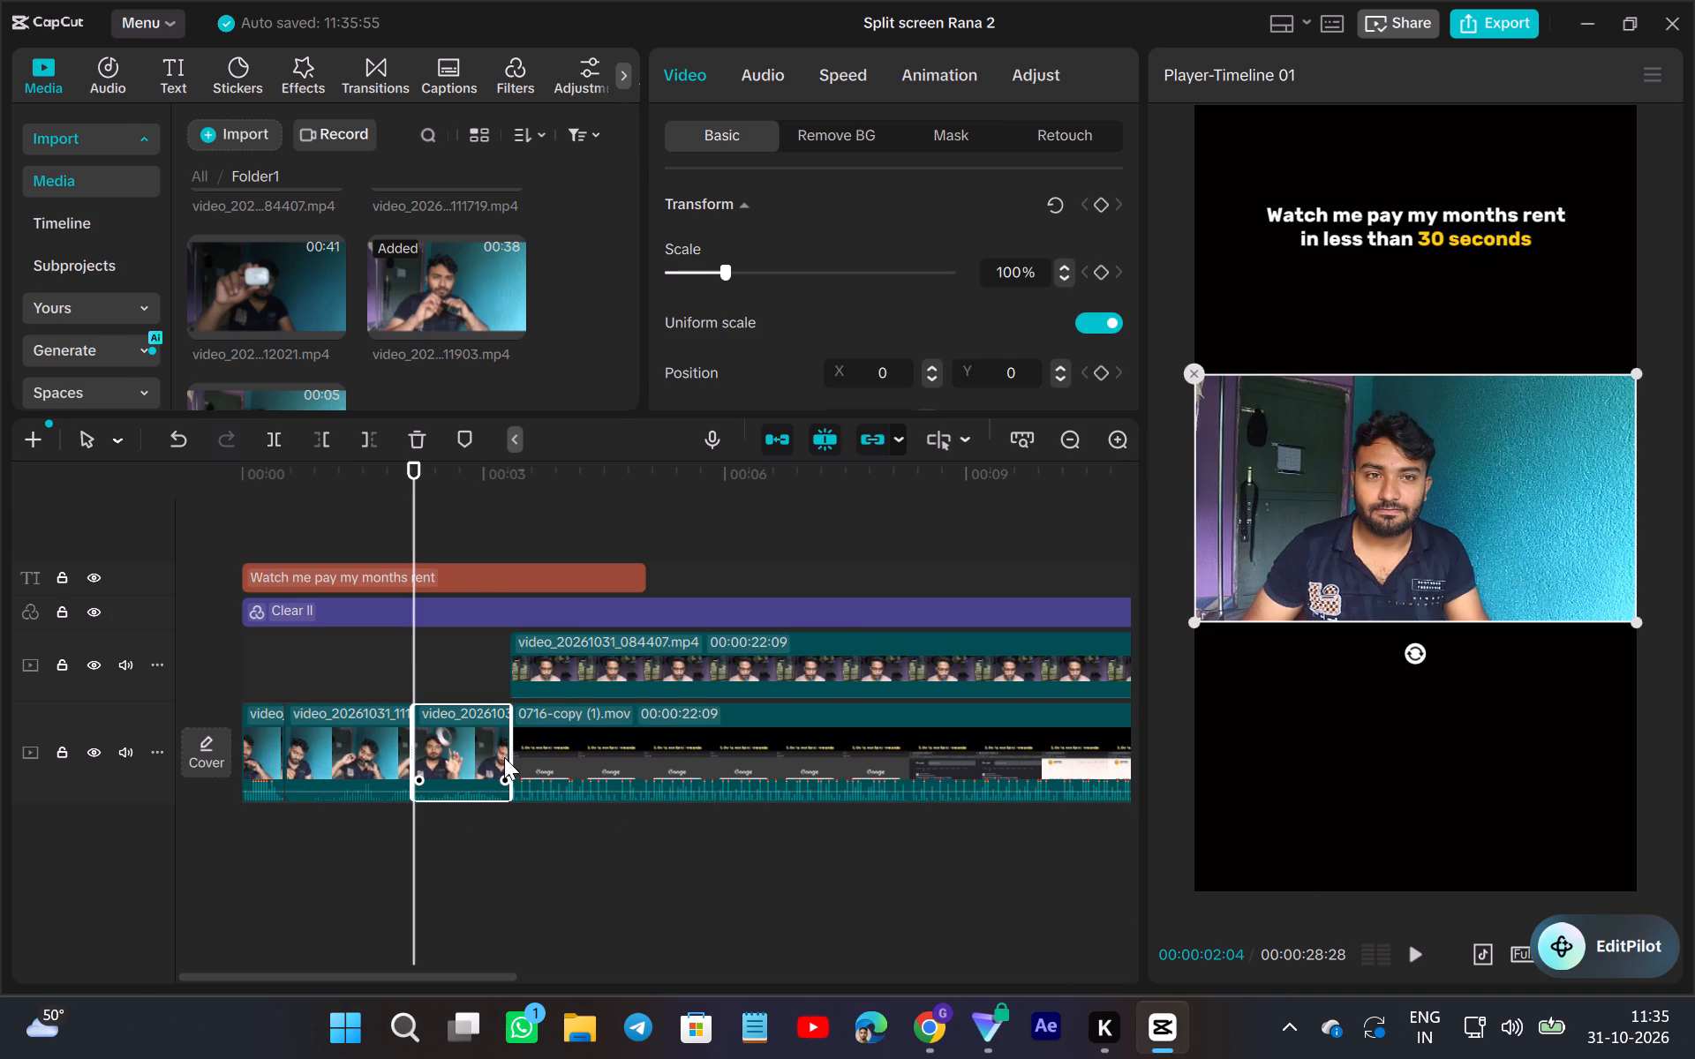
pyautogui.moveTo(513, 750); pyautogui.dragTo(599, 799)
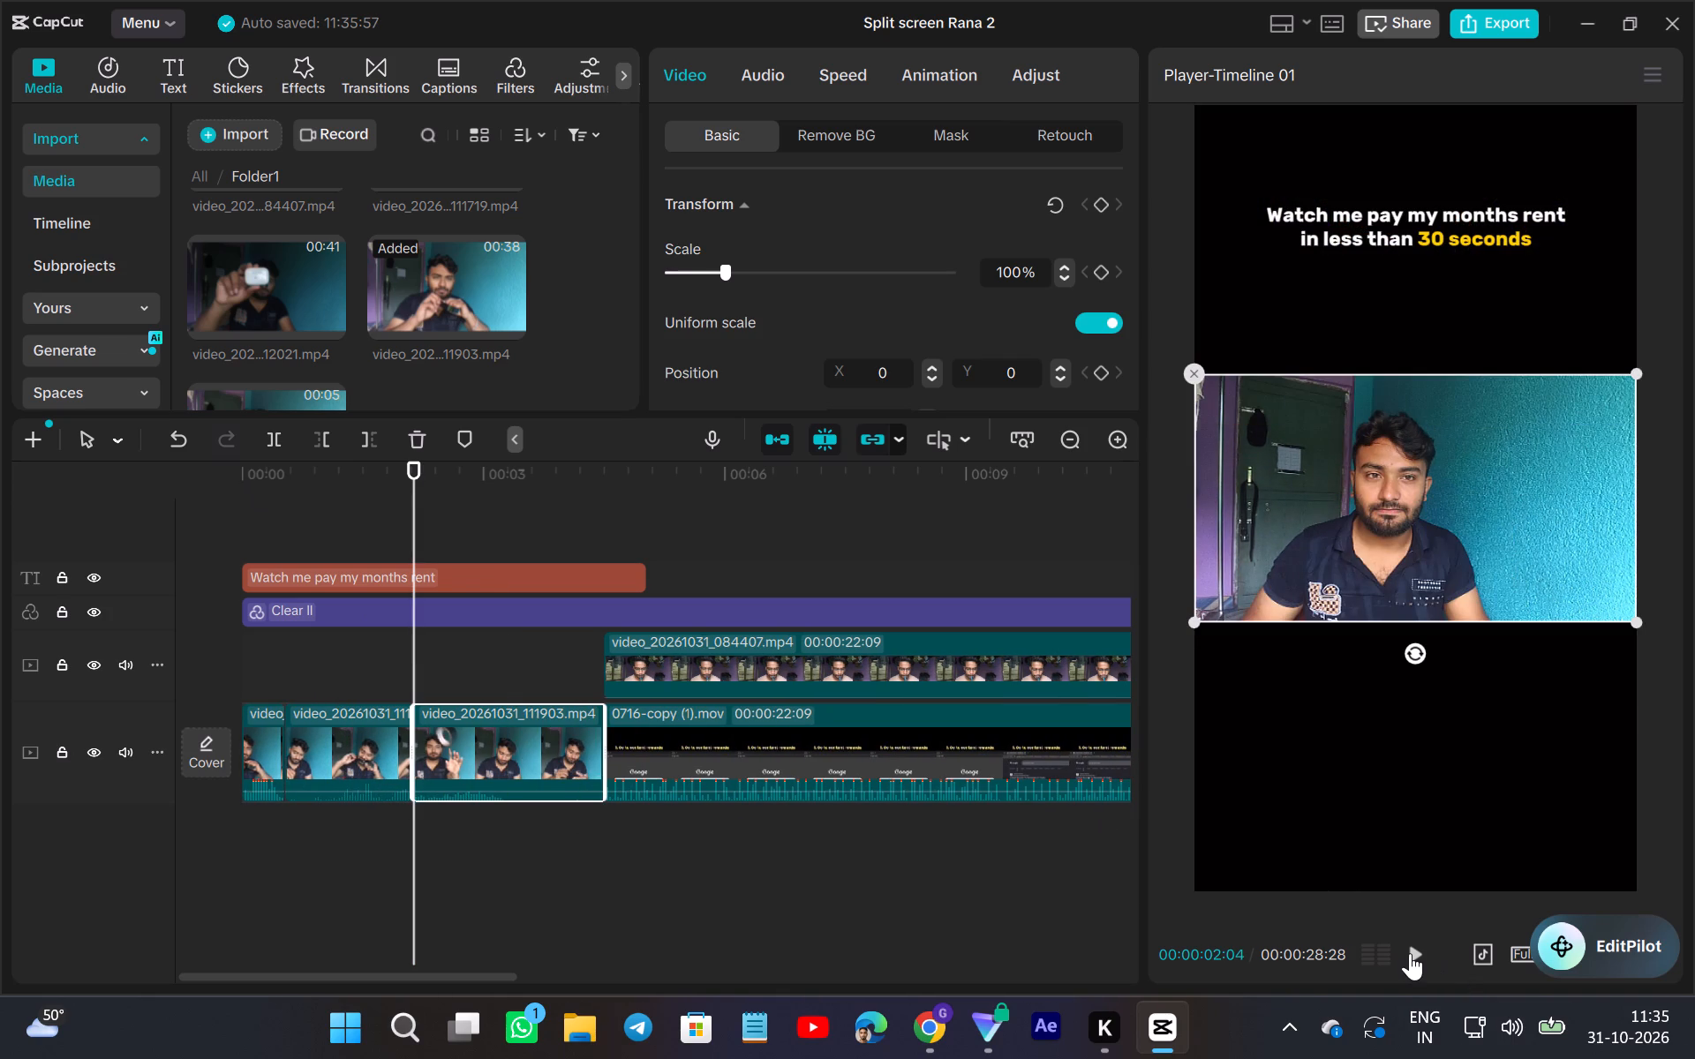
# Play back the third video_20261031_111903.mp4 piece and split it at 00:00:02:23.
pyautogui.click(1410, 953)
pyautogui.click(1410, 953)
pyautogui.click(1410, 953)
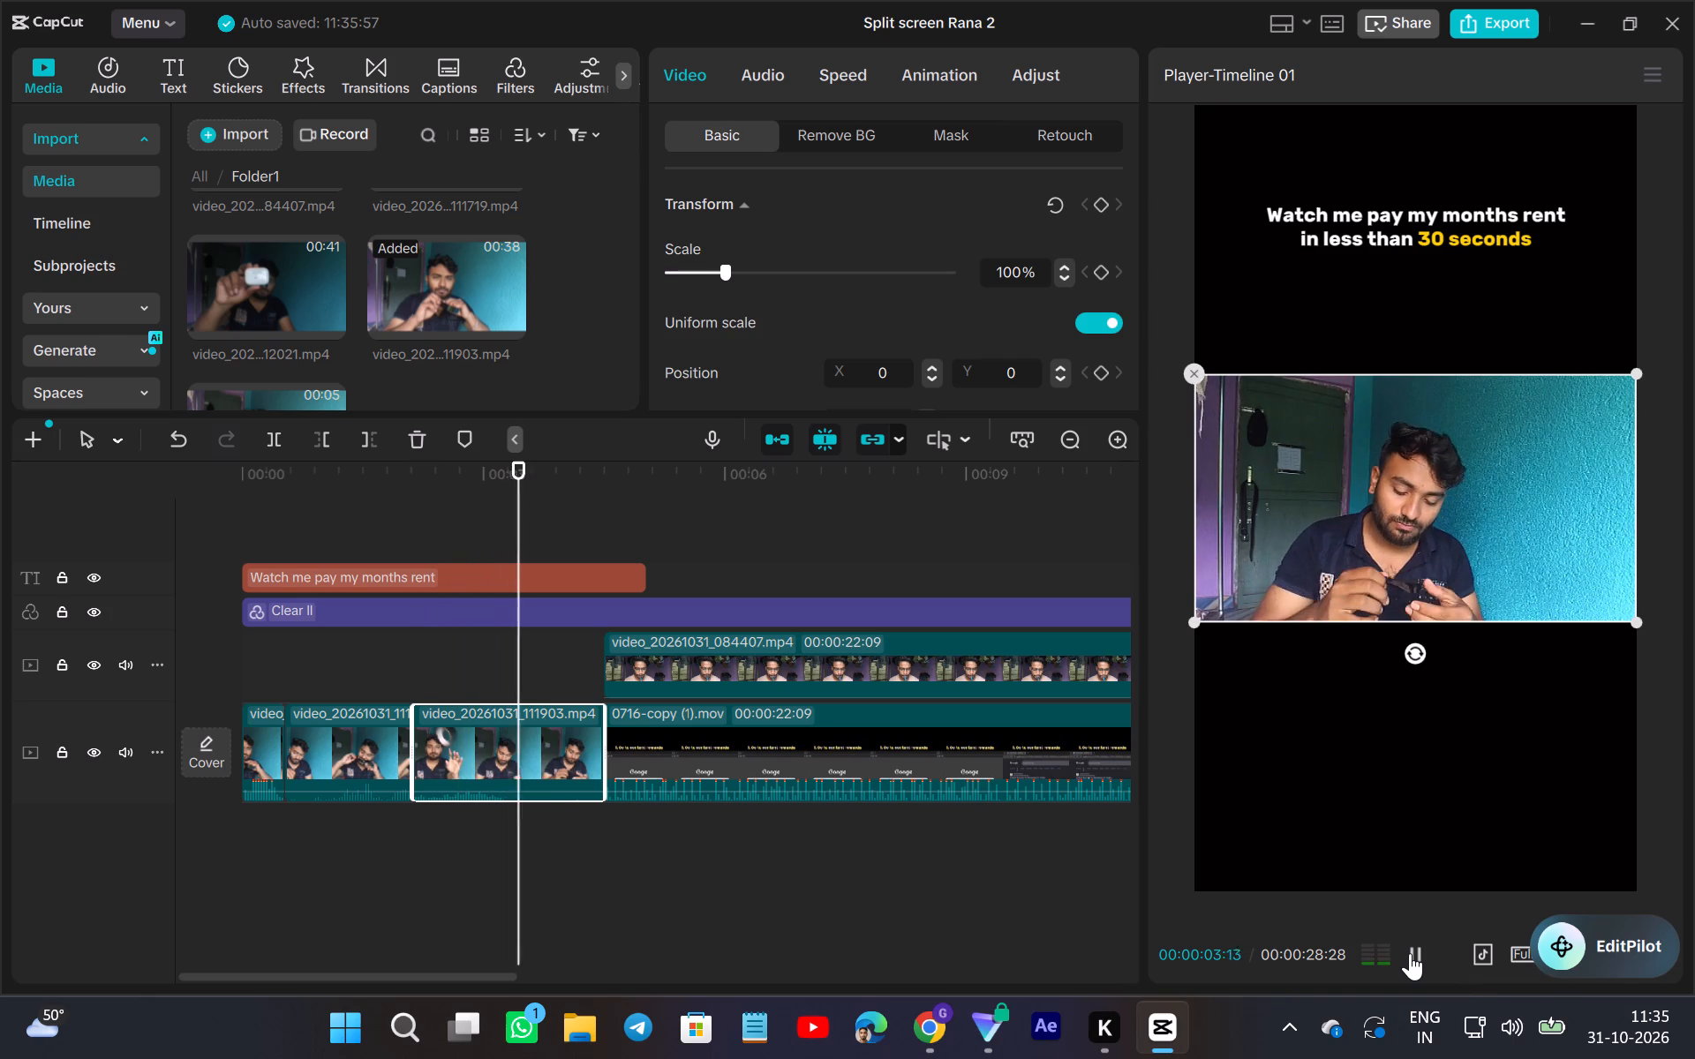
pyautogui.click(1410, 953)
pyautogui.moveTo(580, 831); pyautogui.dragTo(503, 860)
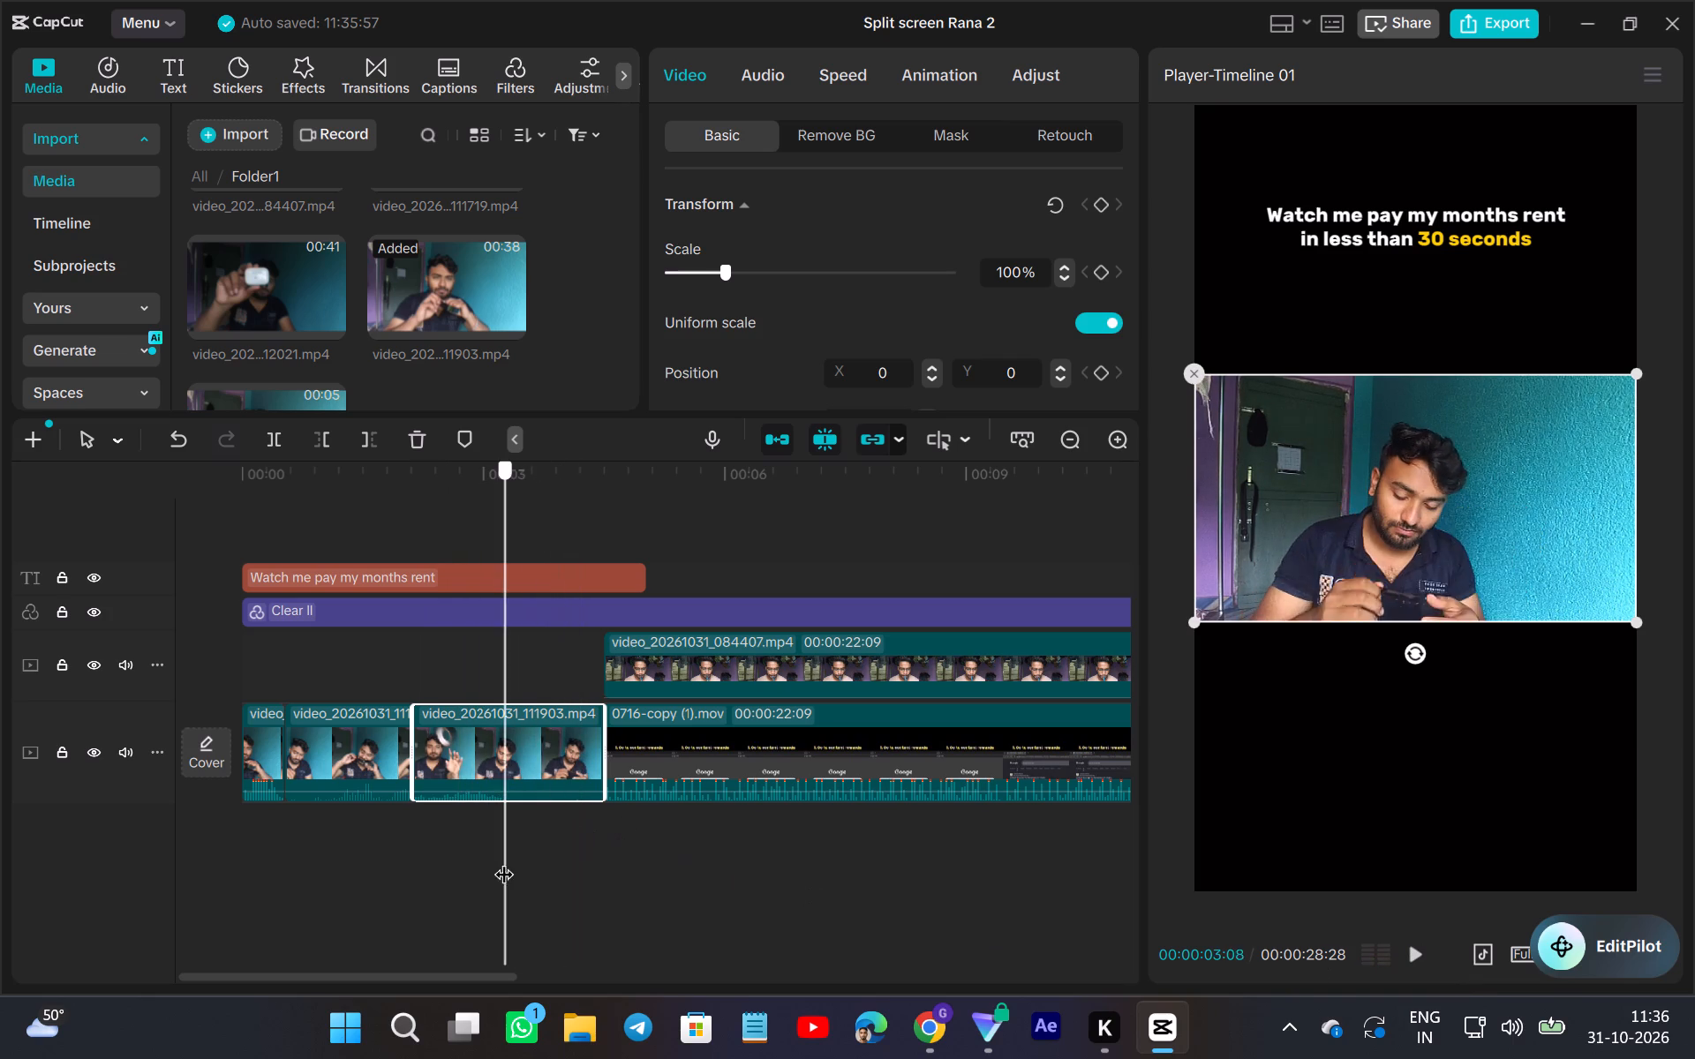
pyautogui.moveTo(503, 860); pyautogui.dragTo(466, 880)
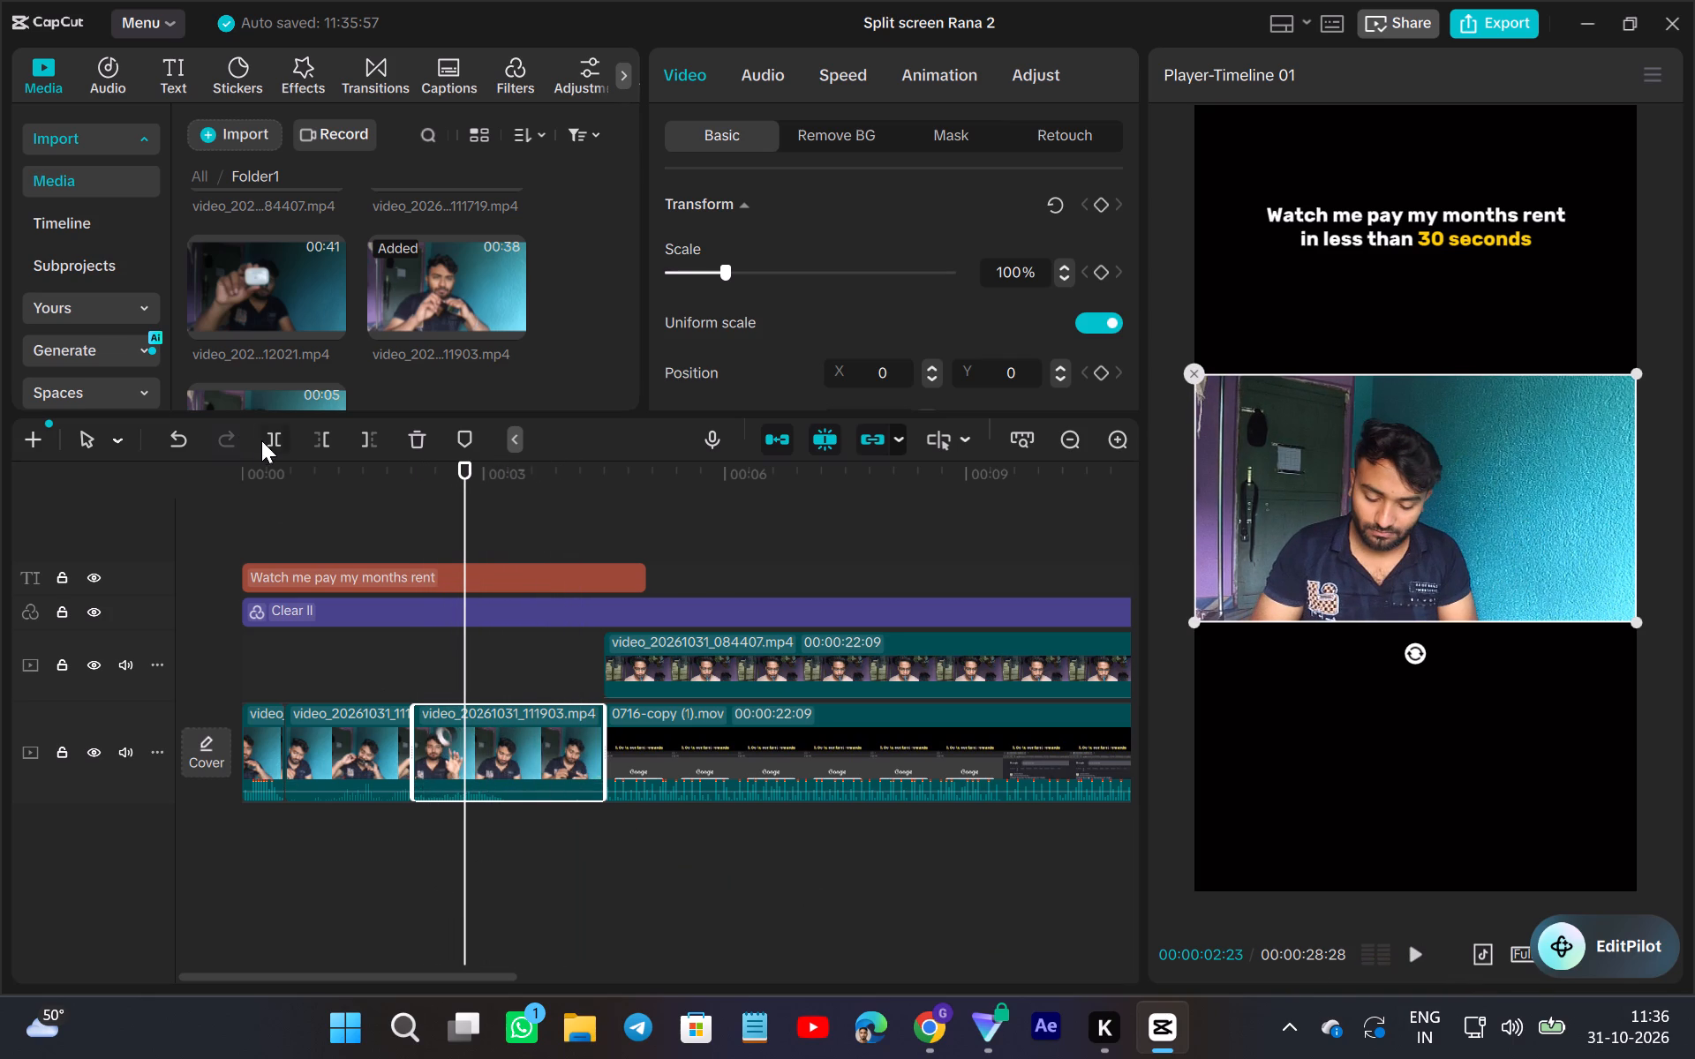
pyautogui.click(264, 441)
# Trim the beginning of the fourth video_20261031_111903.mp4 piece to the mouth-taping moment and extend its end to about 5.6 seconds on the timeline.
pyautogui.moveTo(607, 752); pyautogui.dragTo(682, 797)
pyautogui.moveTo(462, 793); pyautogui.dragTo(571, 852)
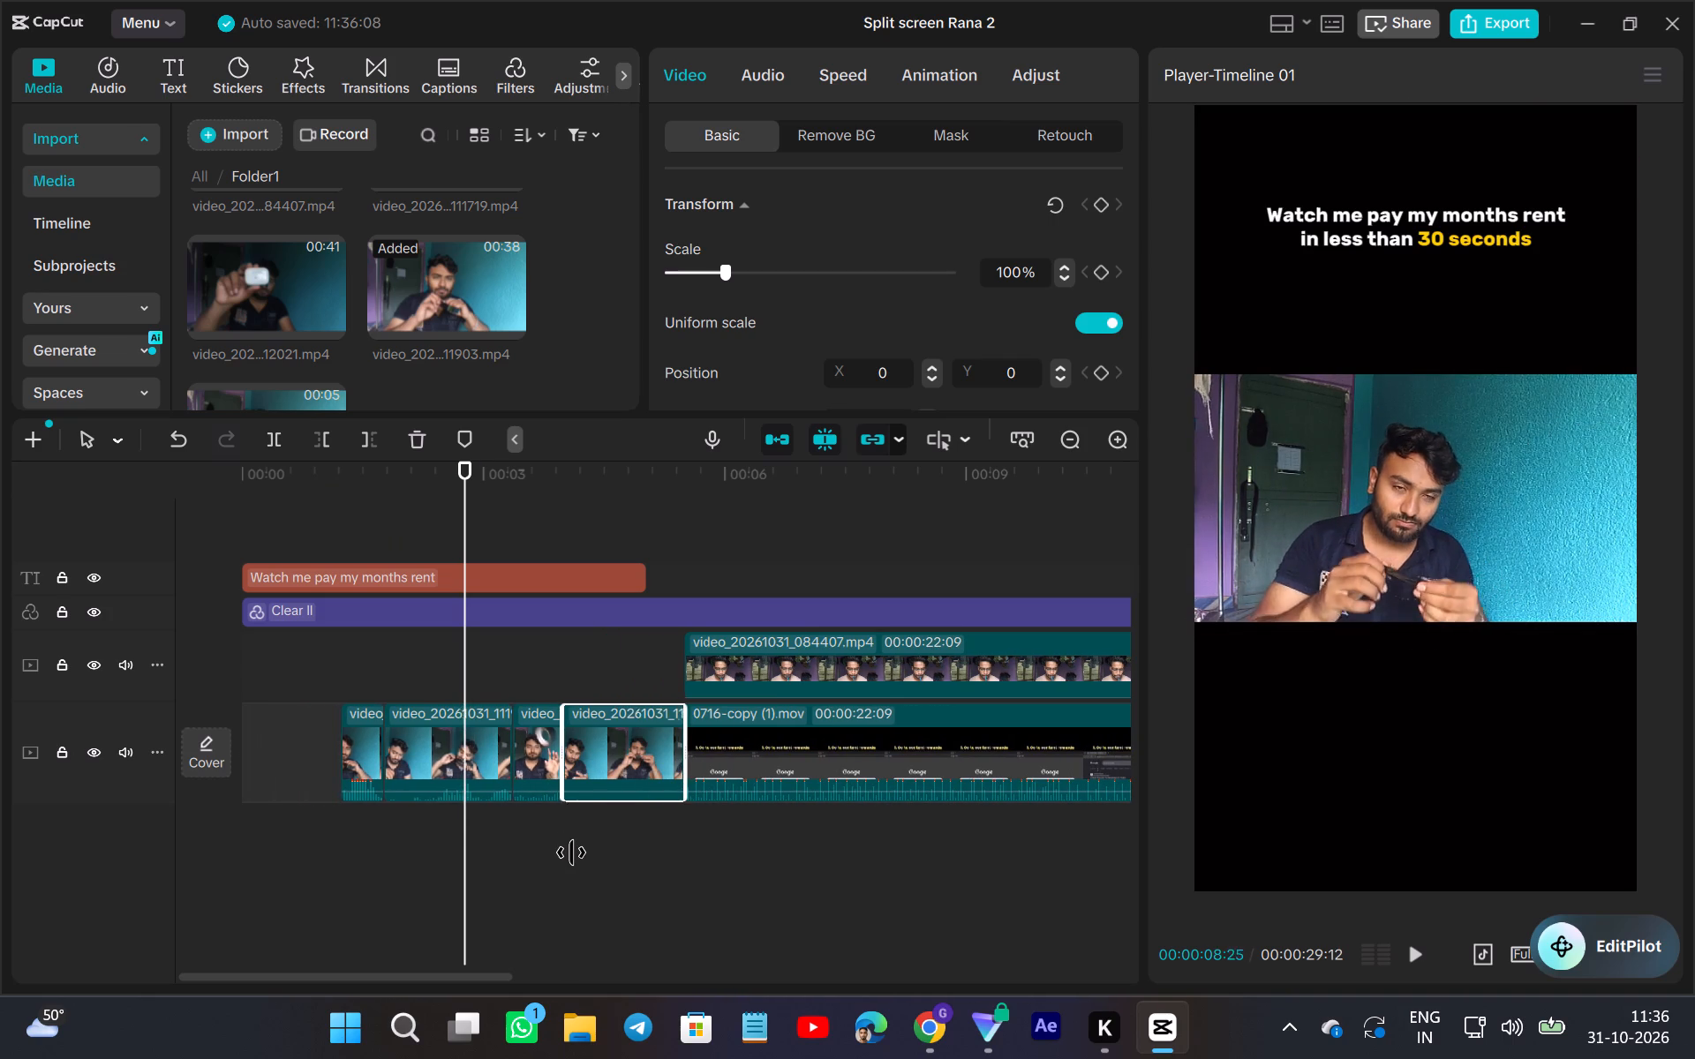
pyautogui.moveTo(571, 852); pyautogui.dragTo(599, 872)
pyautogui.click(1405, 950)
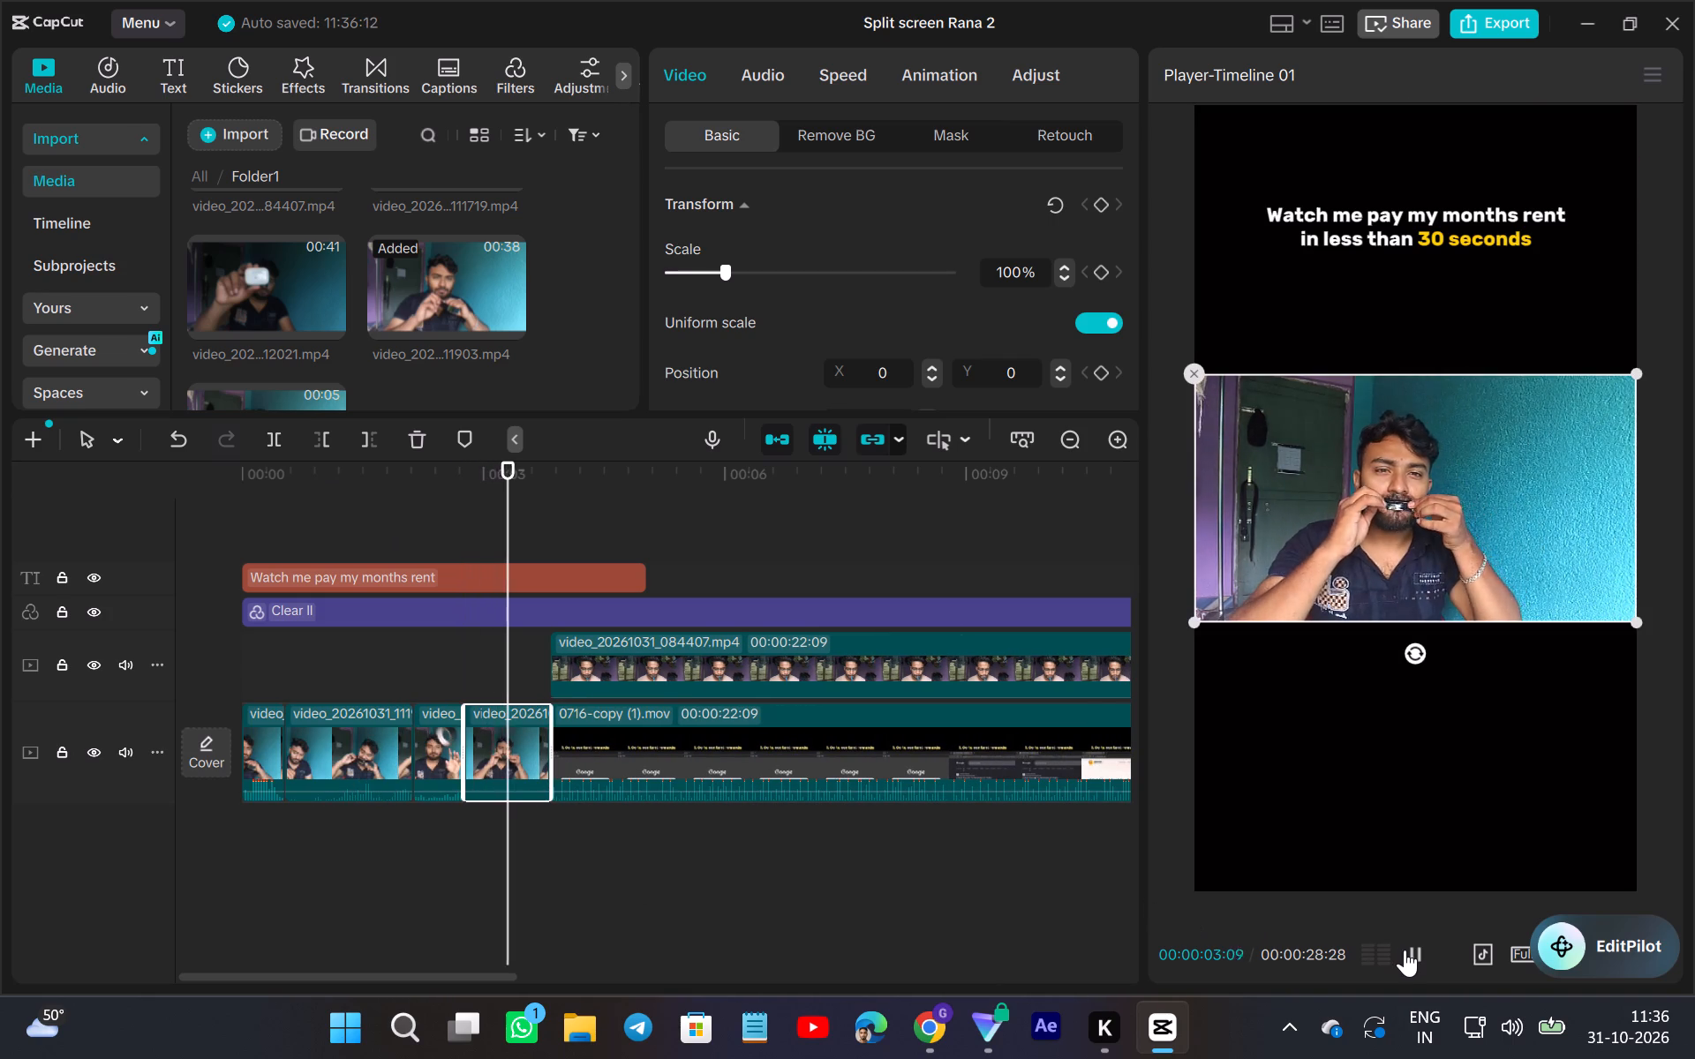
pyautogui.click(1405, 950)
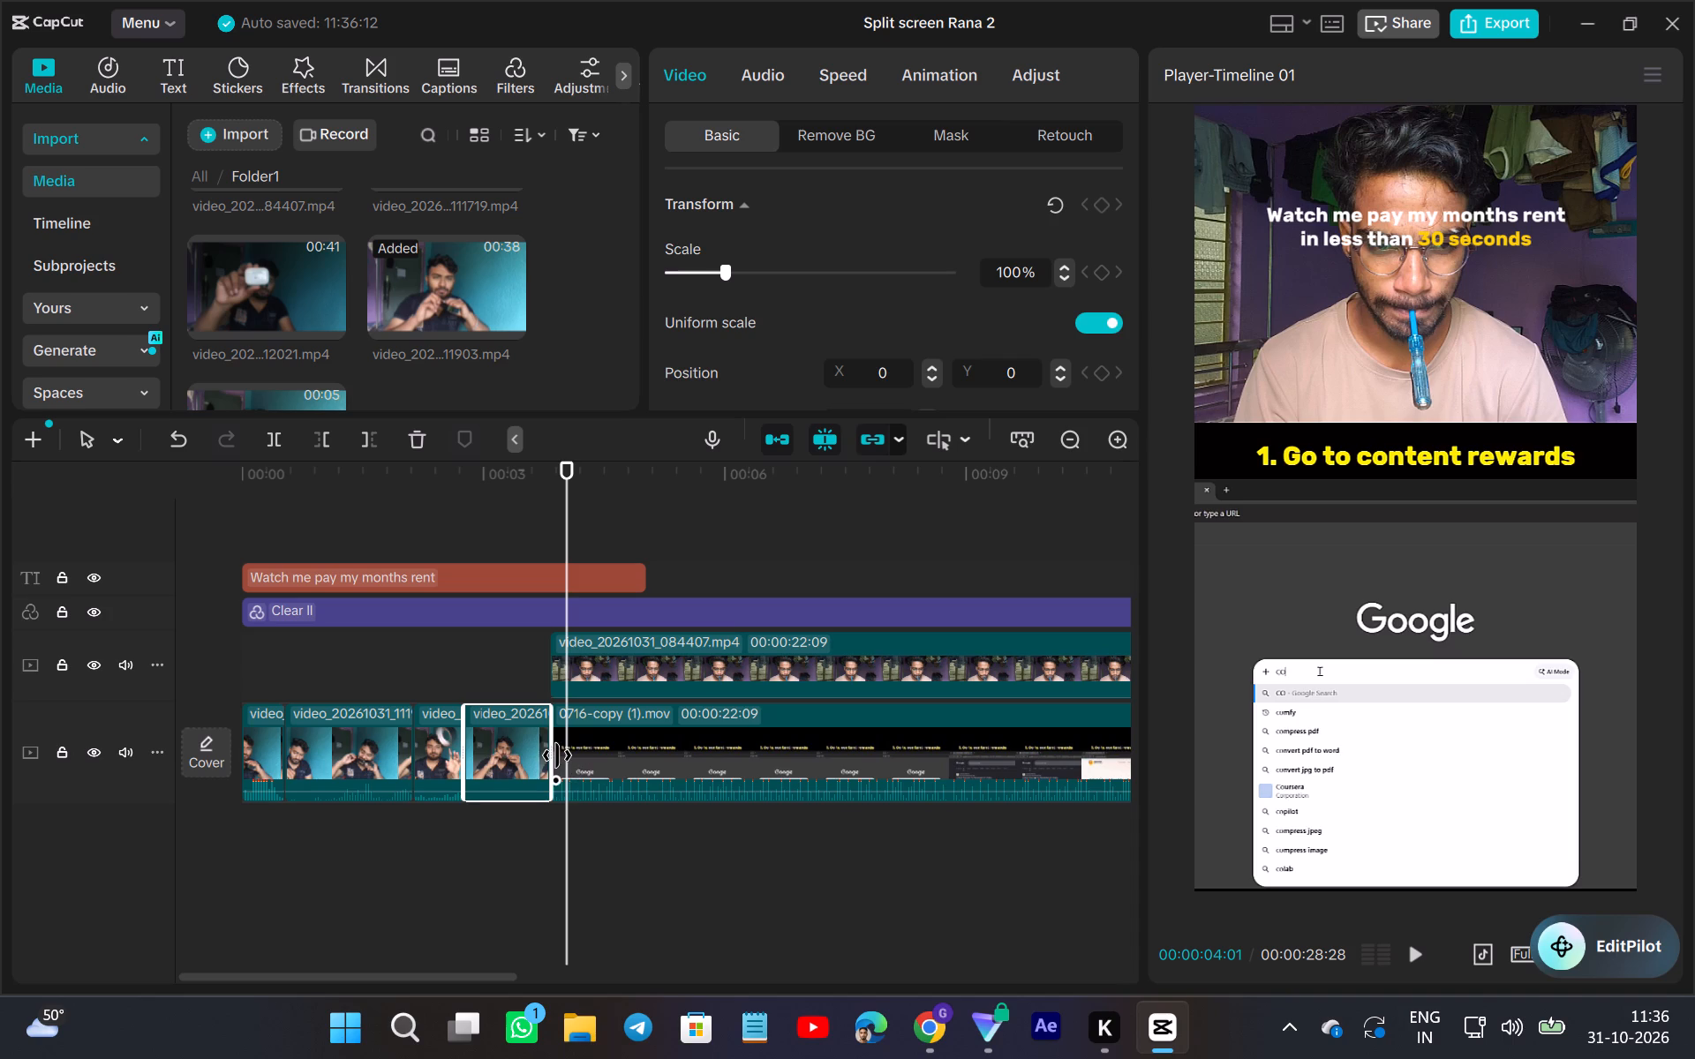
pyautogui.moveTo(557, 755); pyautogui.dragTo(692, 797)
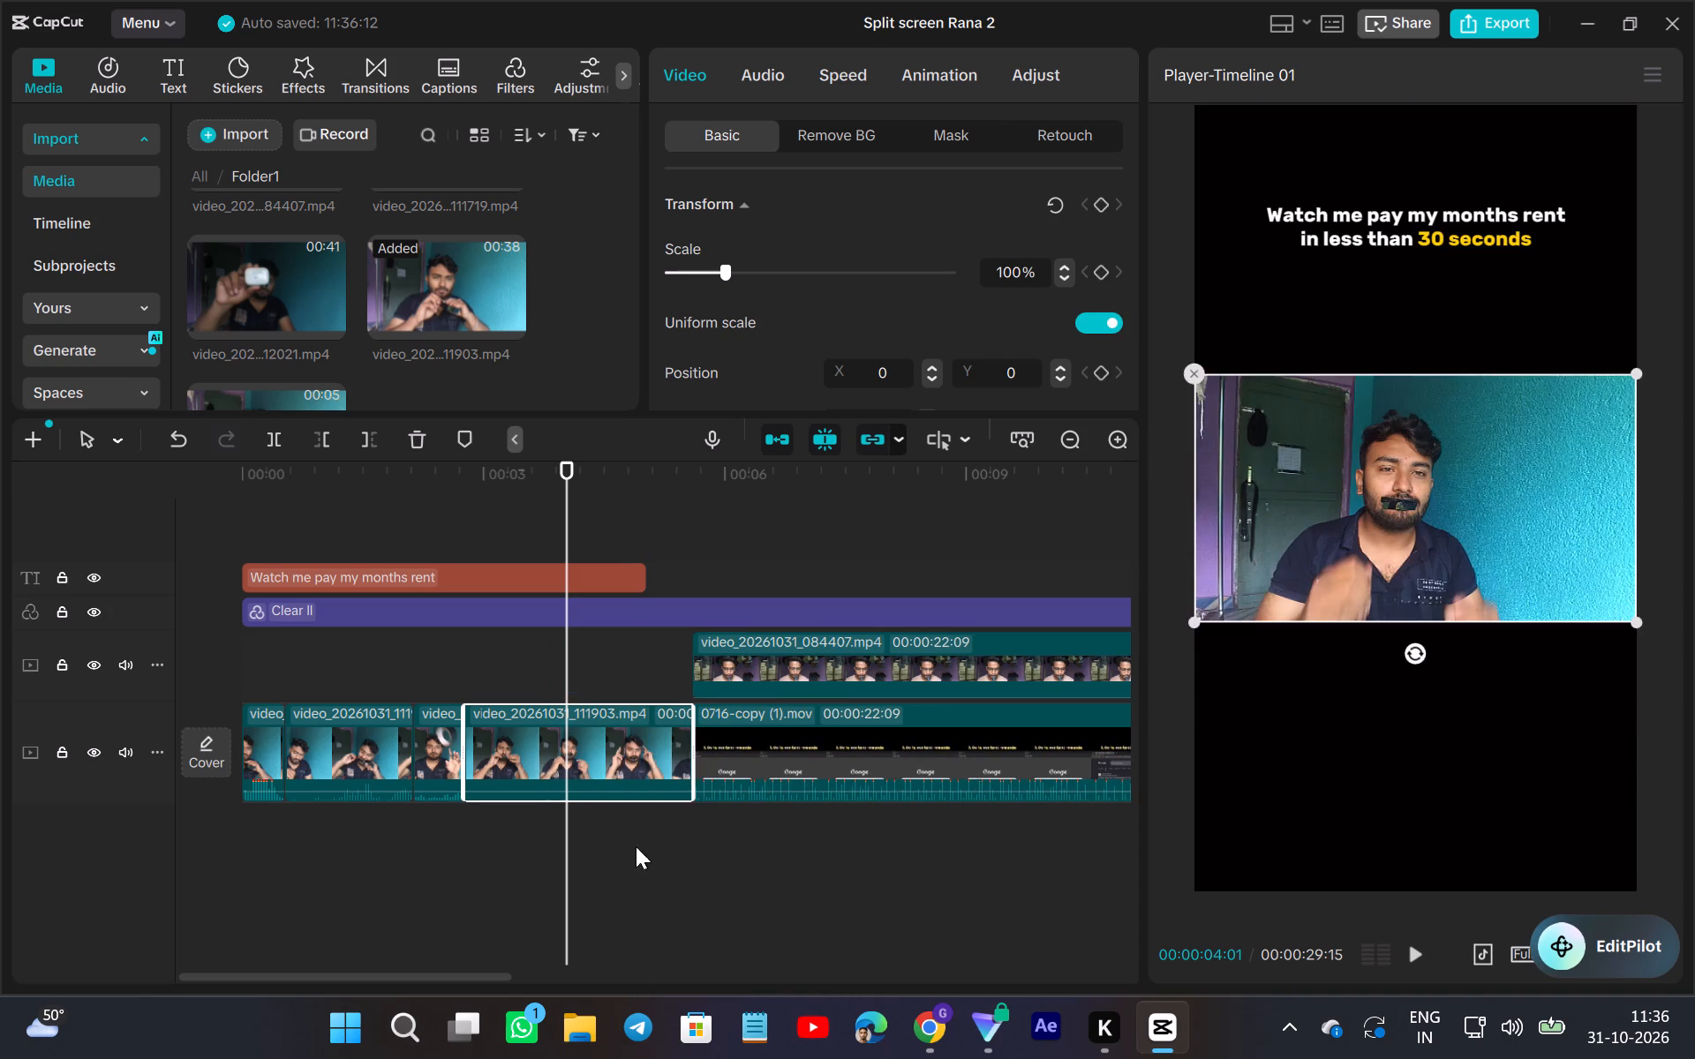
# Play back the fourth intro piece and fine-tune its end to about 00:00:05:11, just before the 0716-copy (1).mov clip.
pyautogui.click(437, 858)
pyautogui.click(1416, 947)
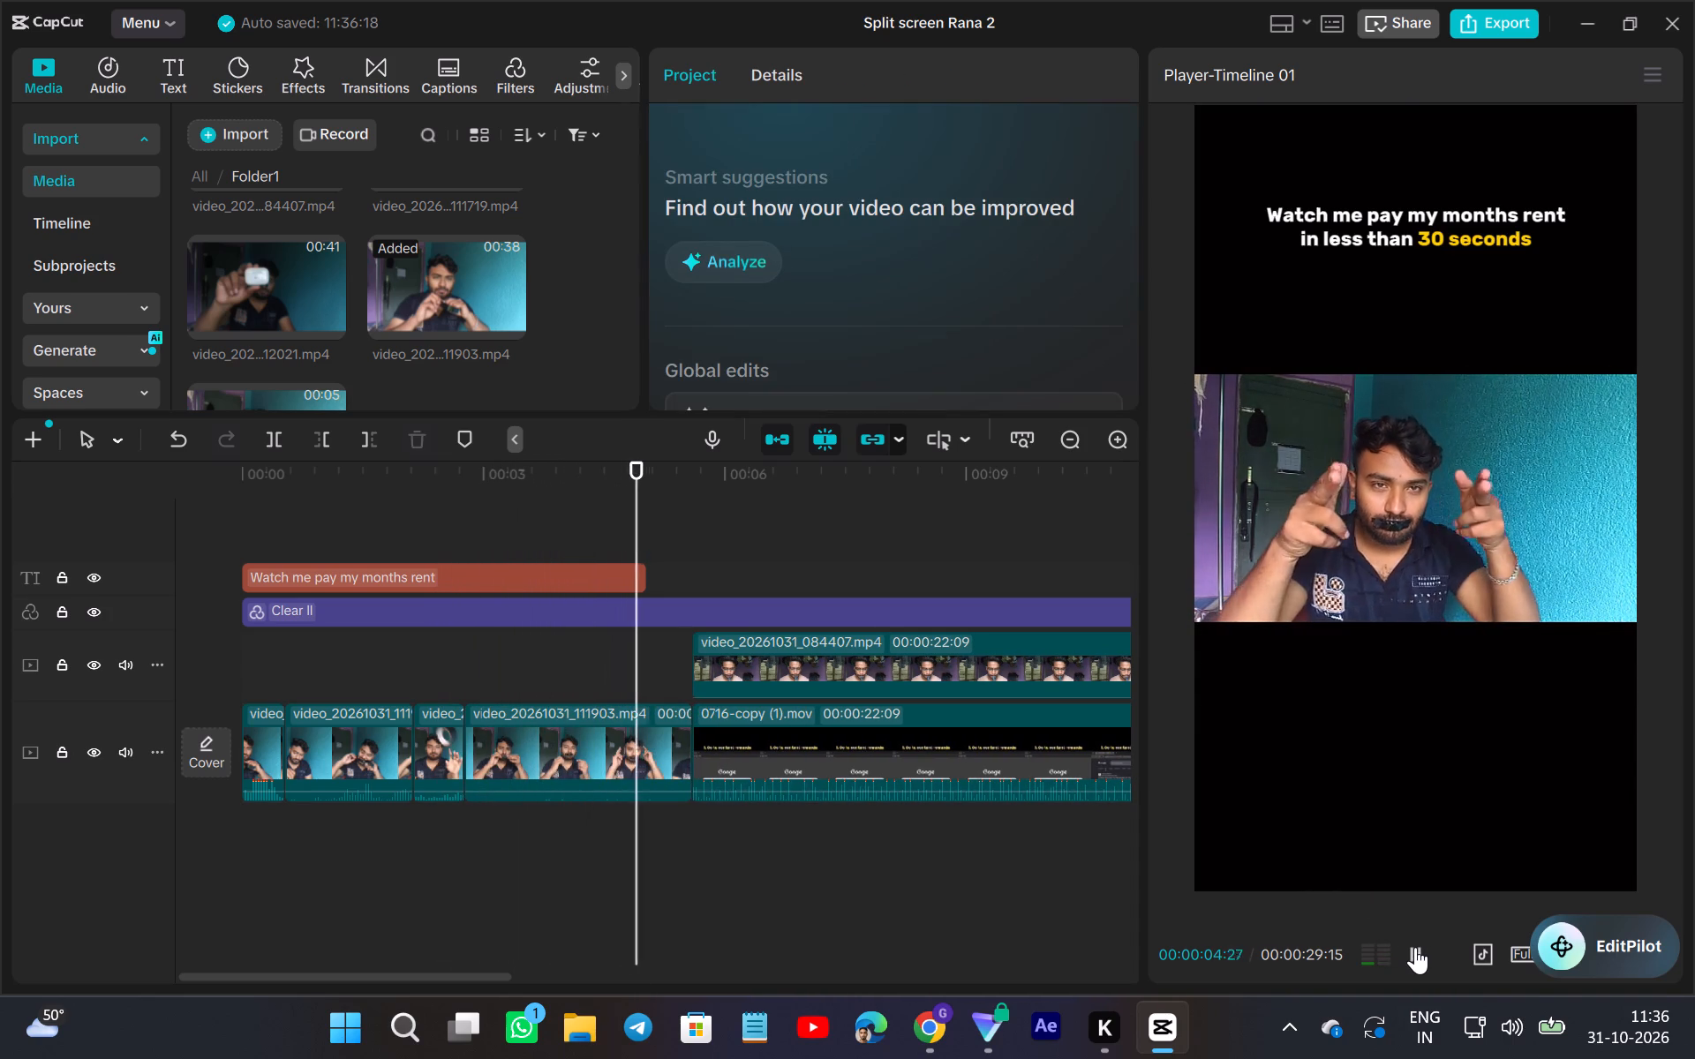
pyautogui.click(1415, 947)
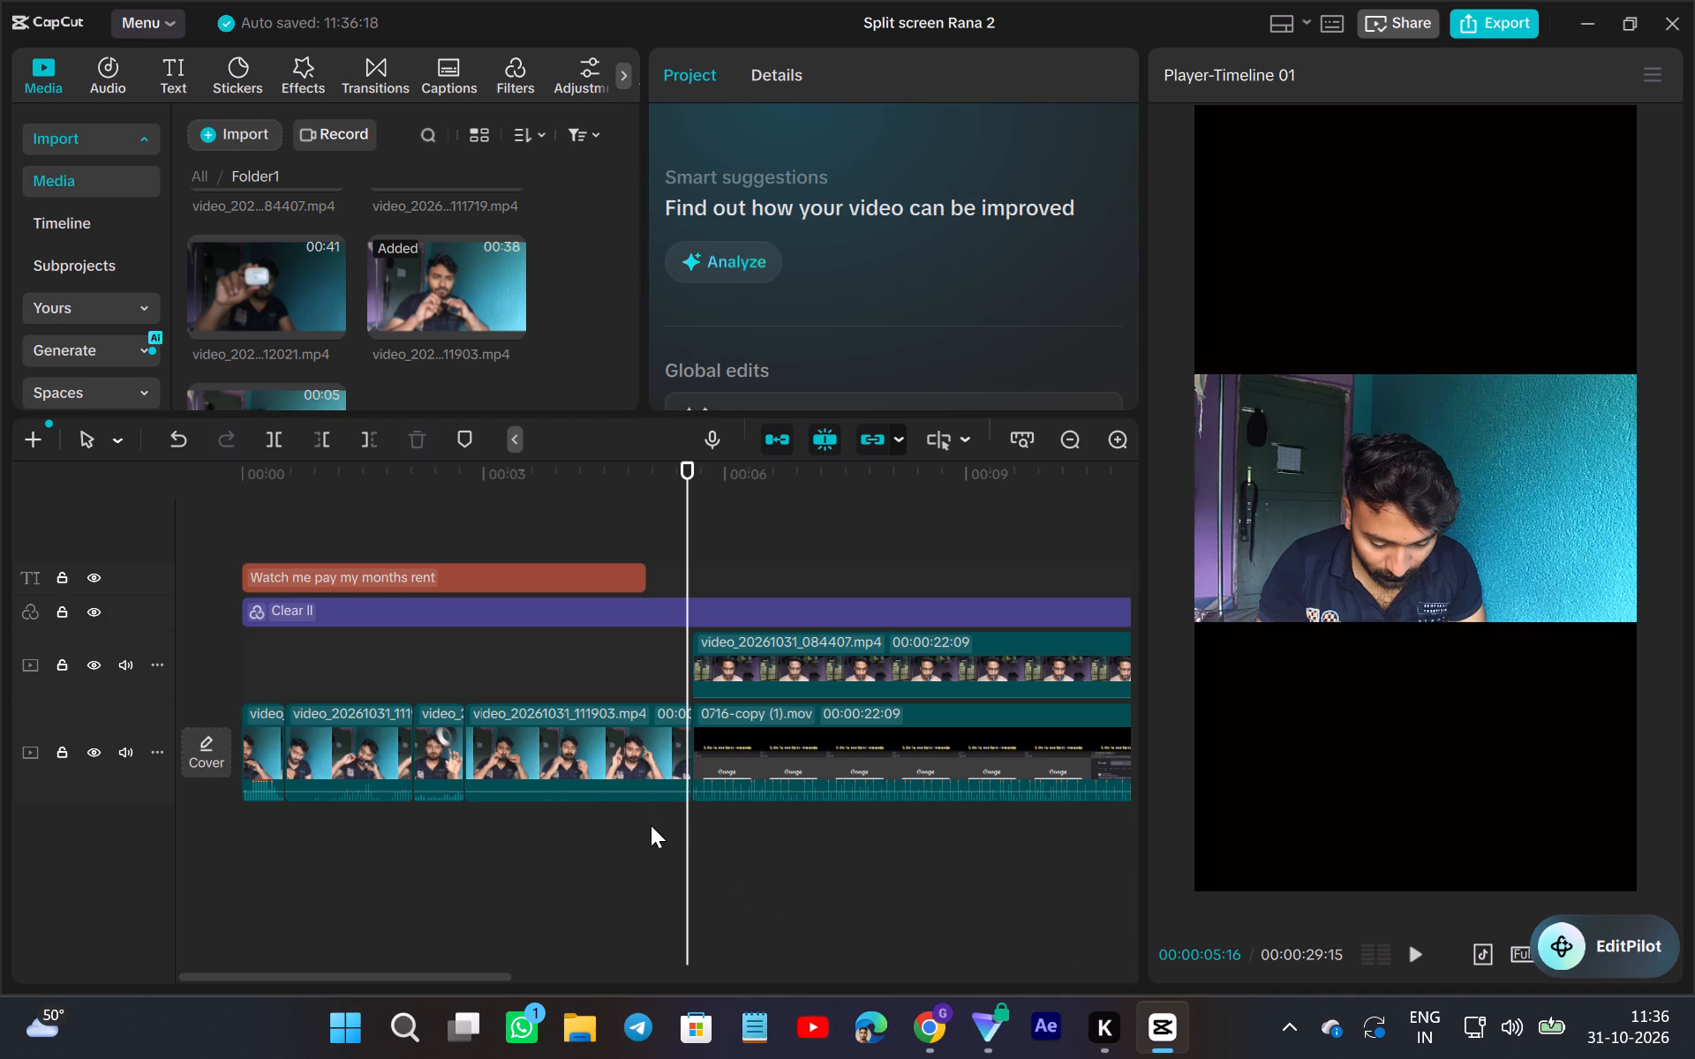
pyautogui.click(644, 769)
pyautogui.moveTo(689, 747); pyautogui.dragTo(704, 759)
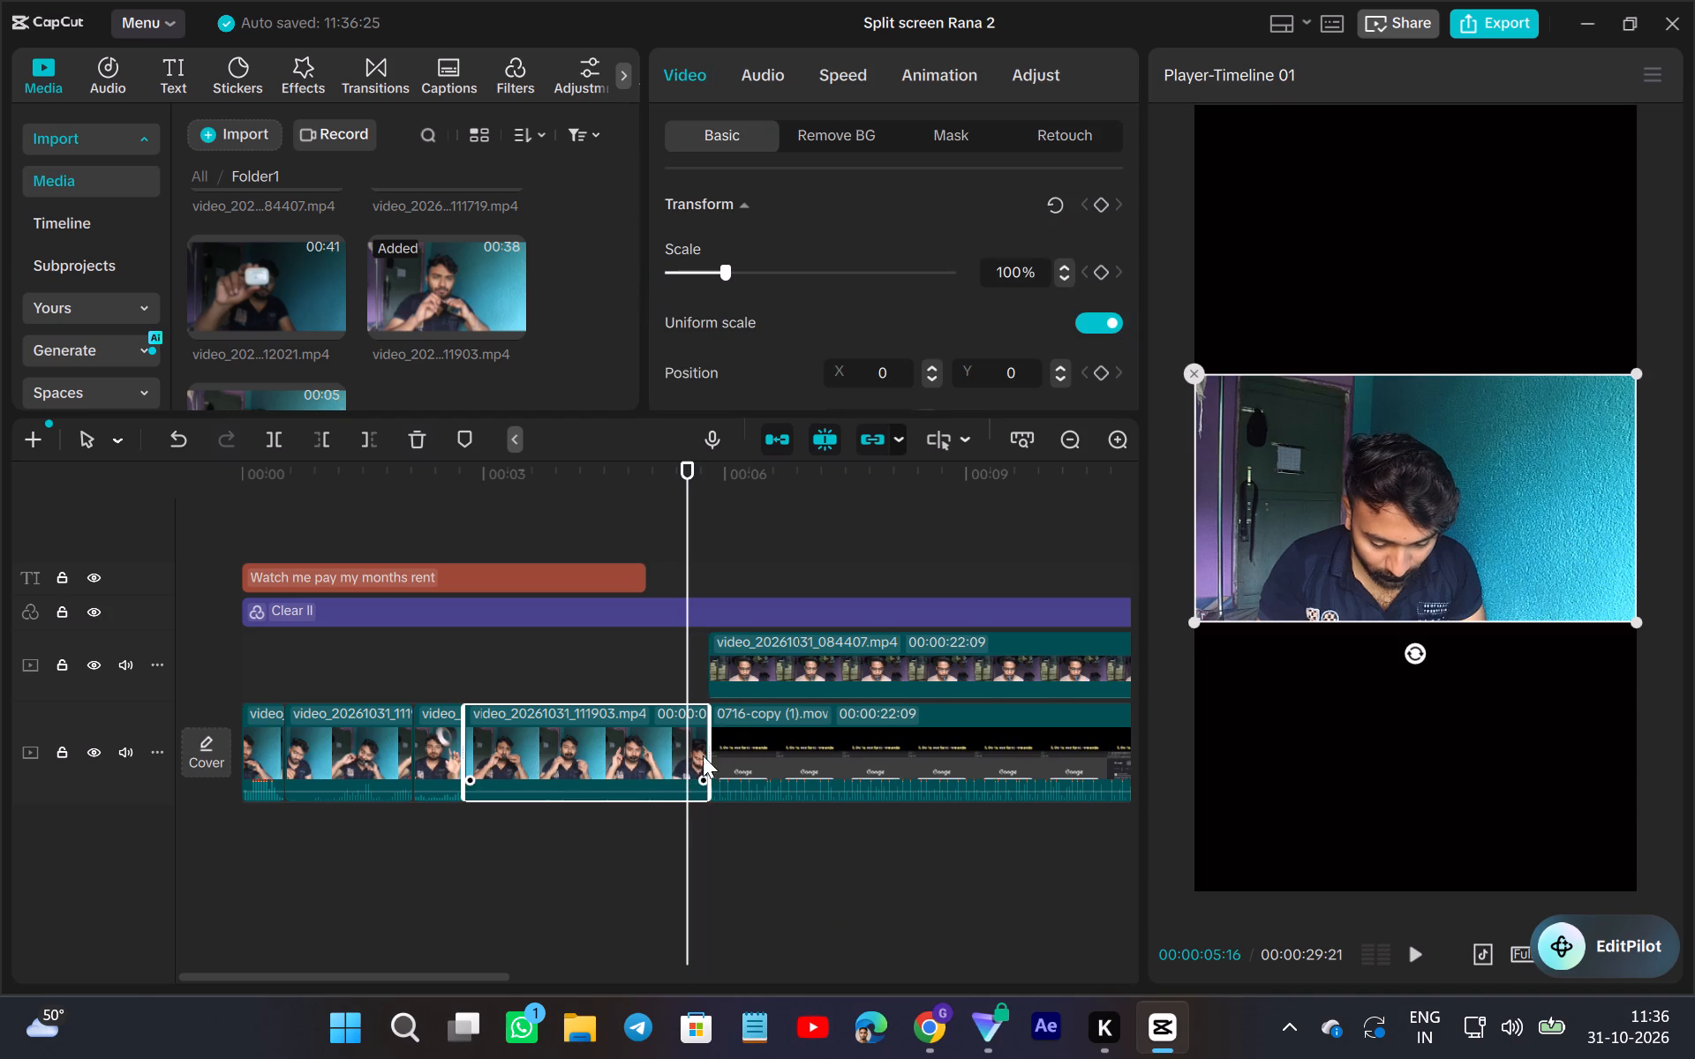
pyautogui.moveTo(709, 747); pyautogui.dragTo(687, 783)
pyautogui.click(580, 835)
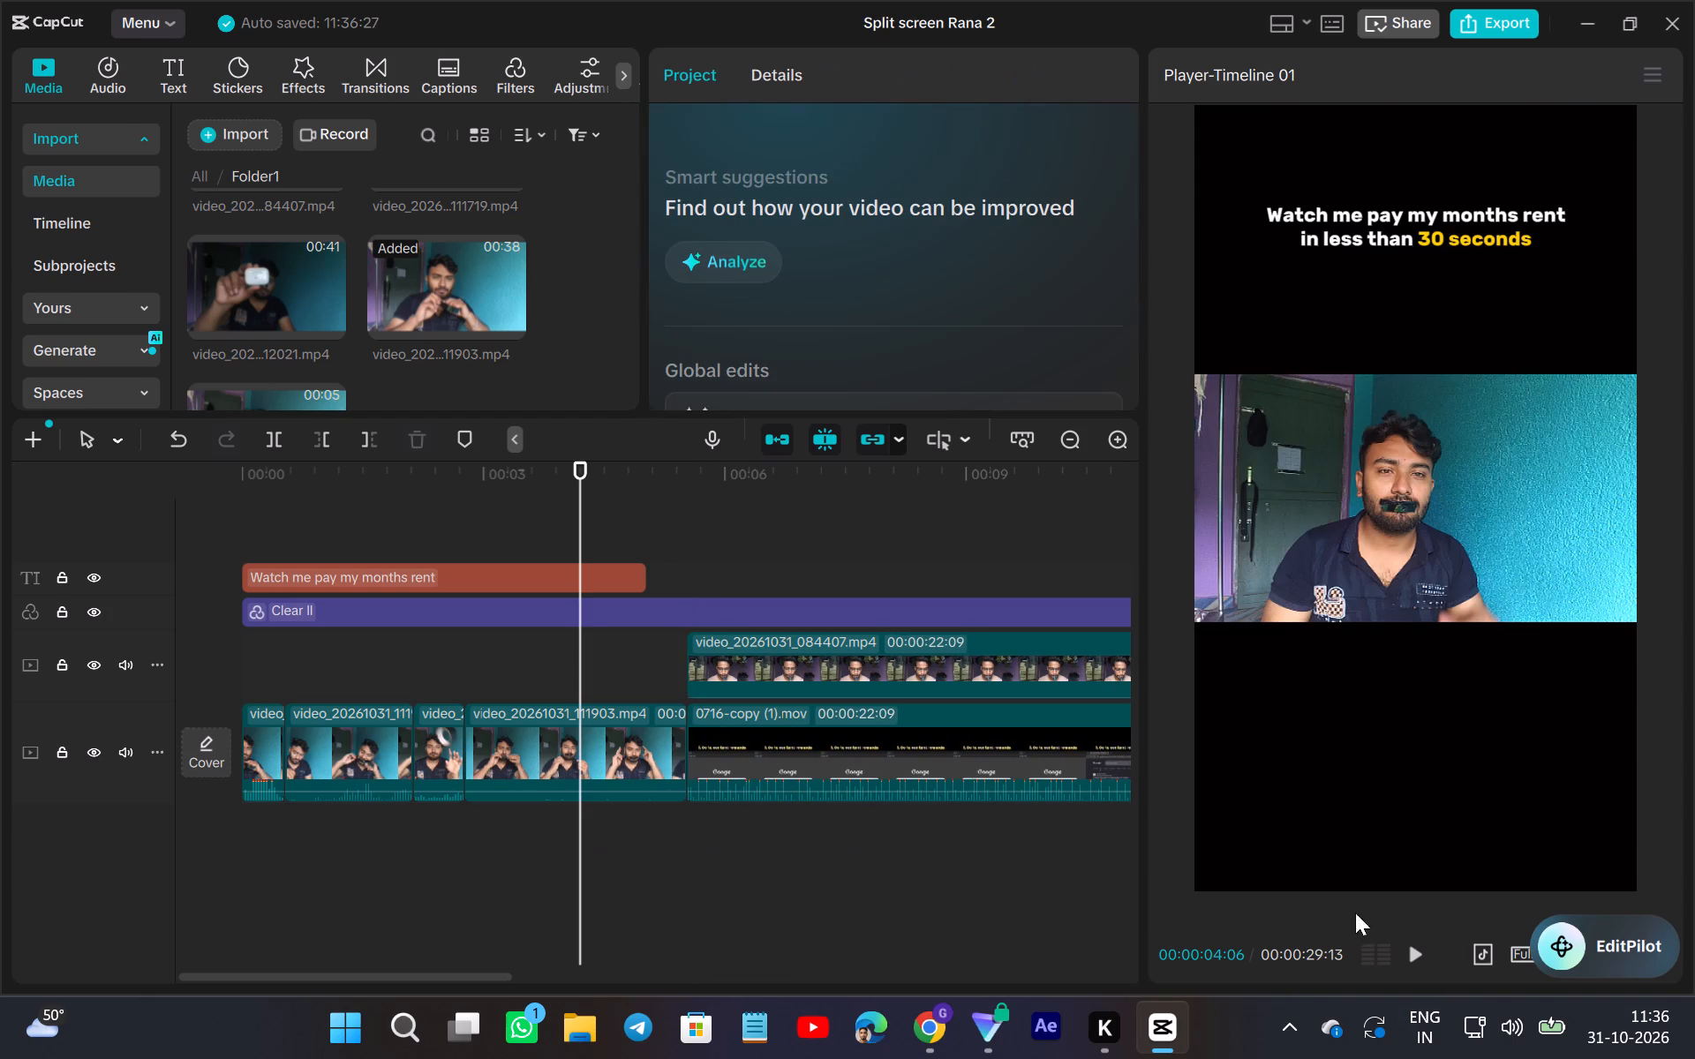
pyautogui.click(1412, 950)
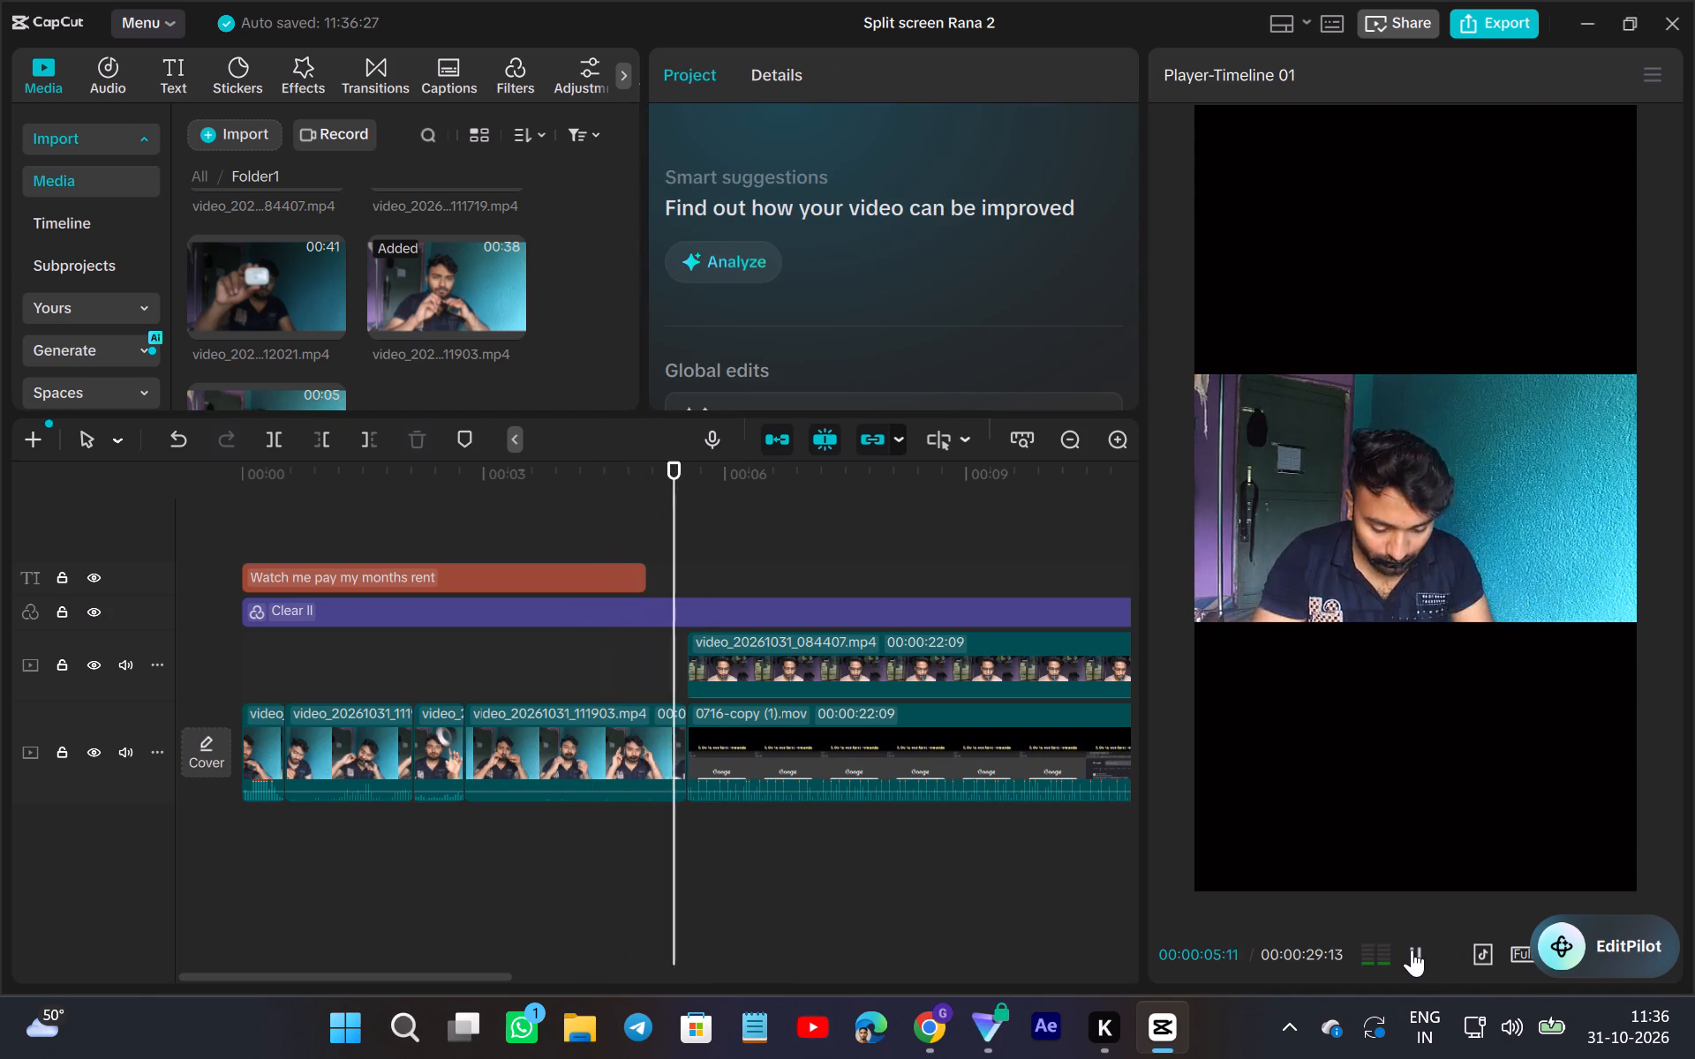
pyautogui.click(629, 833)
pyautogui.click(662, 747)
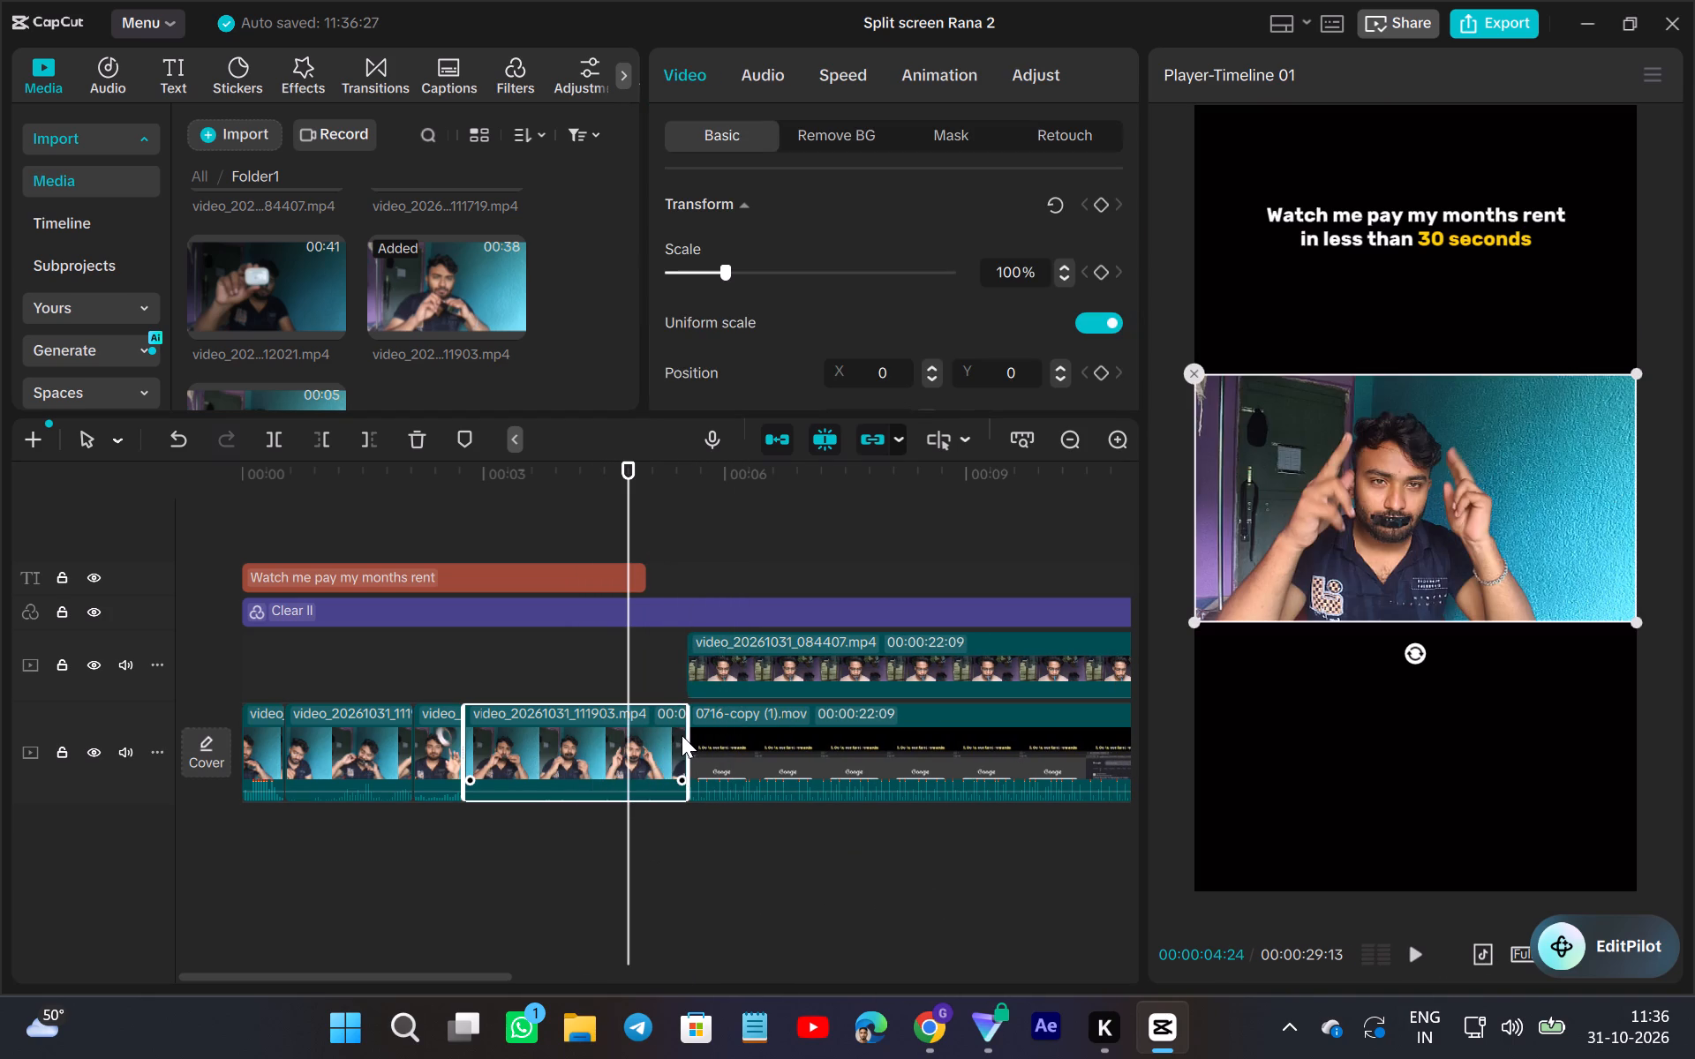
pyautogui.click(682, 735)
pyautogui.moveTo(693, 730); pyautogui.dragTo(673, 763)
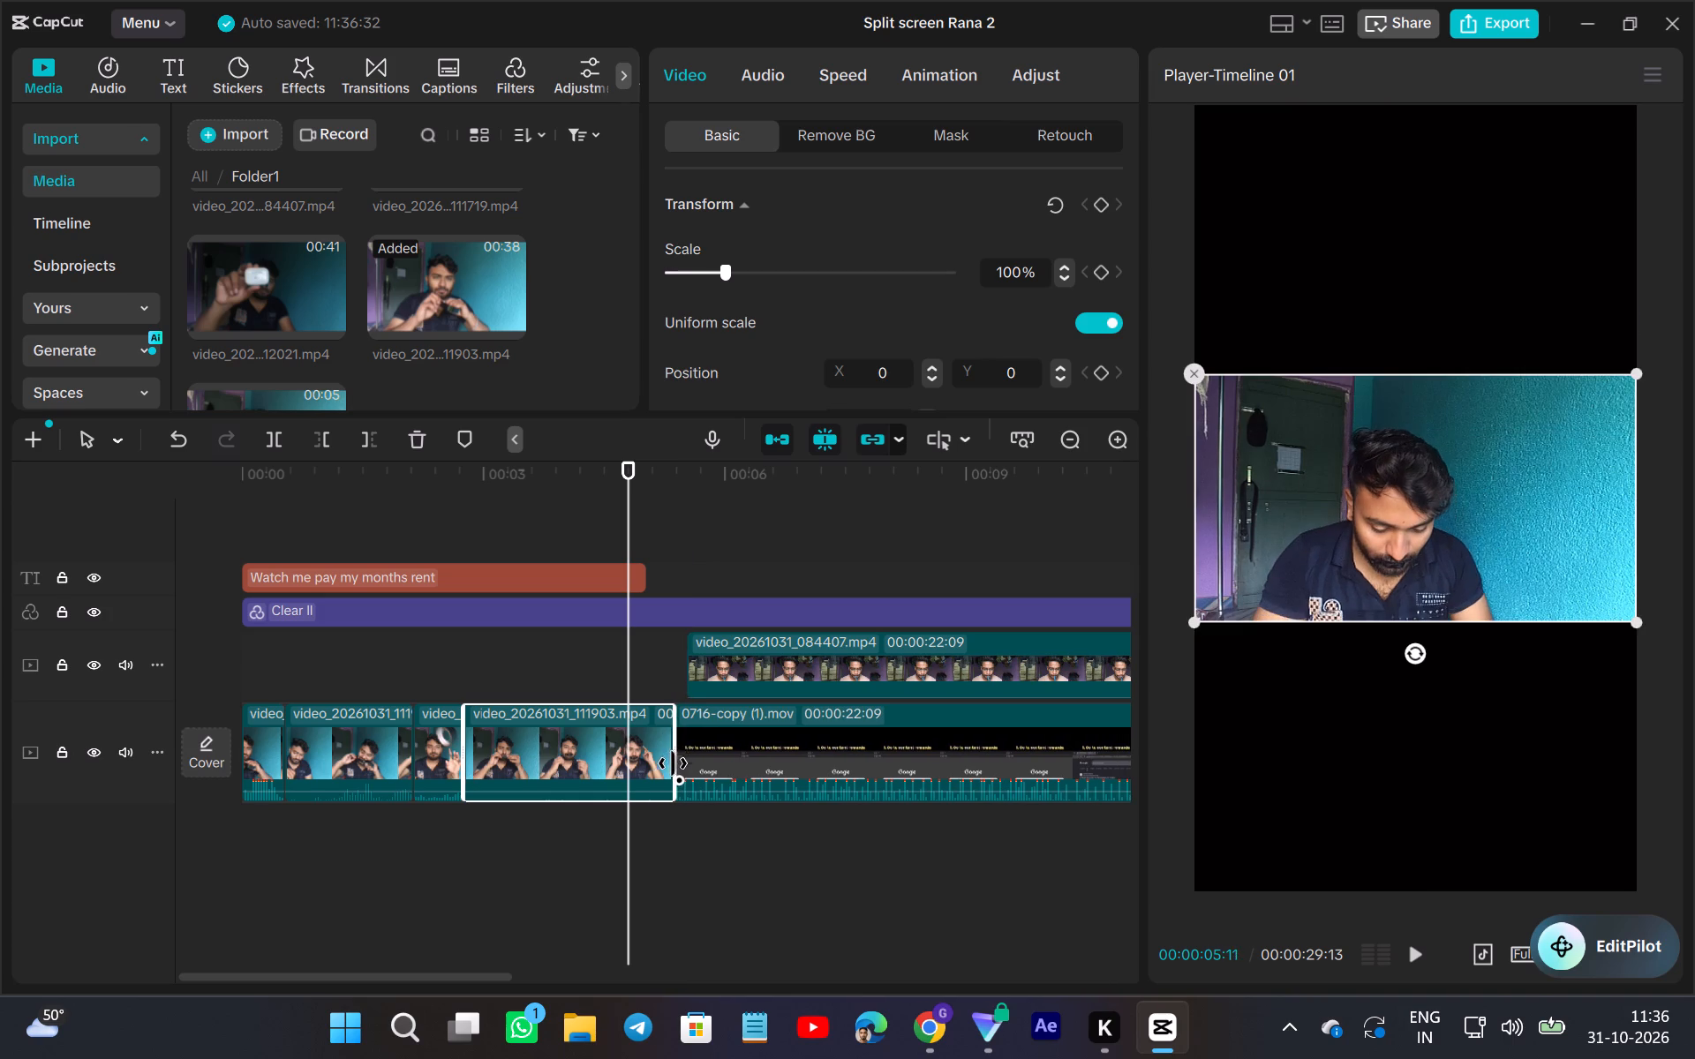
pyautogui.moveTo(673, 763); pyautogui.dragTo(675, 778)
# Extend the "Watch me pay my months rent" text to the end of the fourth intro piece.
pyautogui.click(639, 581)
pyautogui.moveTo(643, 576); pyautogui.dragTo(677, 613)
# Play the intro from the start and extend the end of the second video_20261031_111903.mp4 piece by about 9 frames.
pyautogui.click(221, 818)
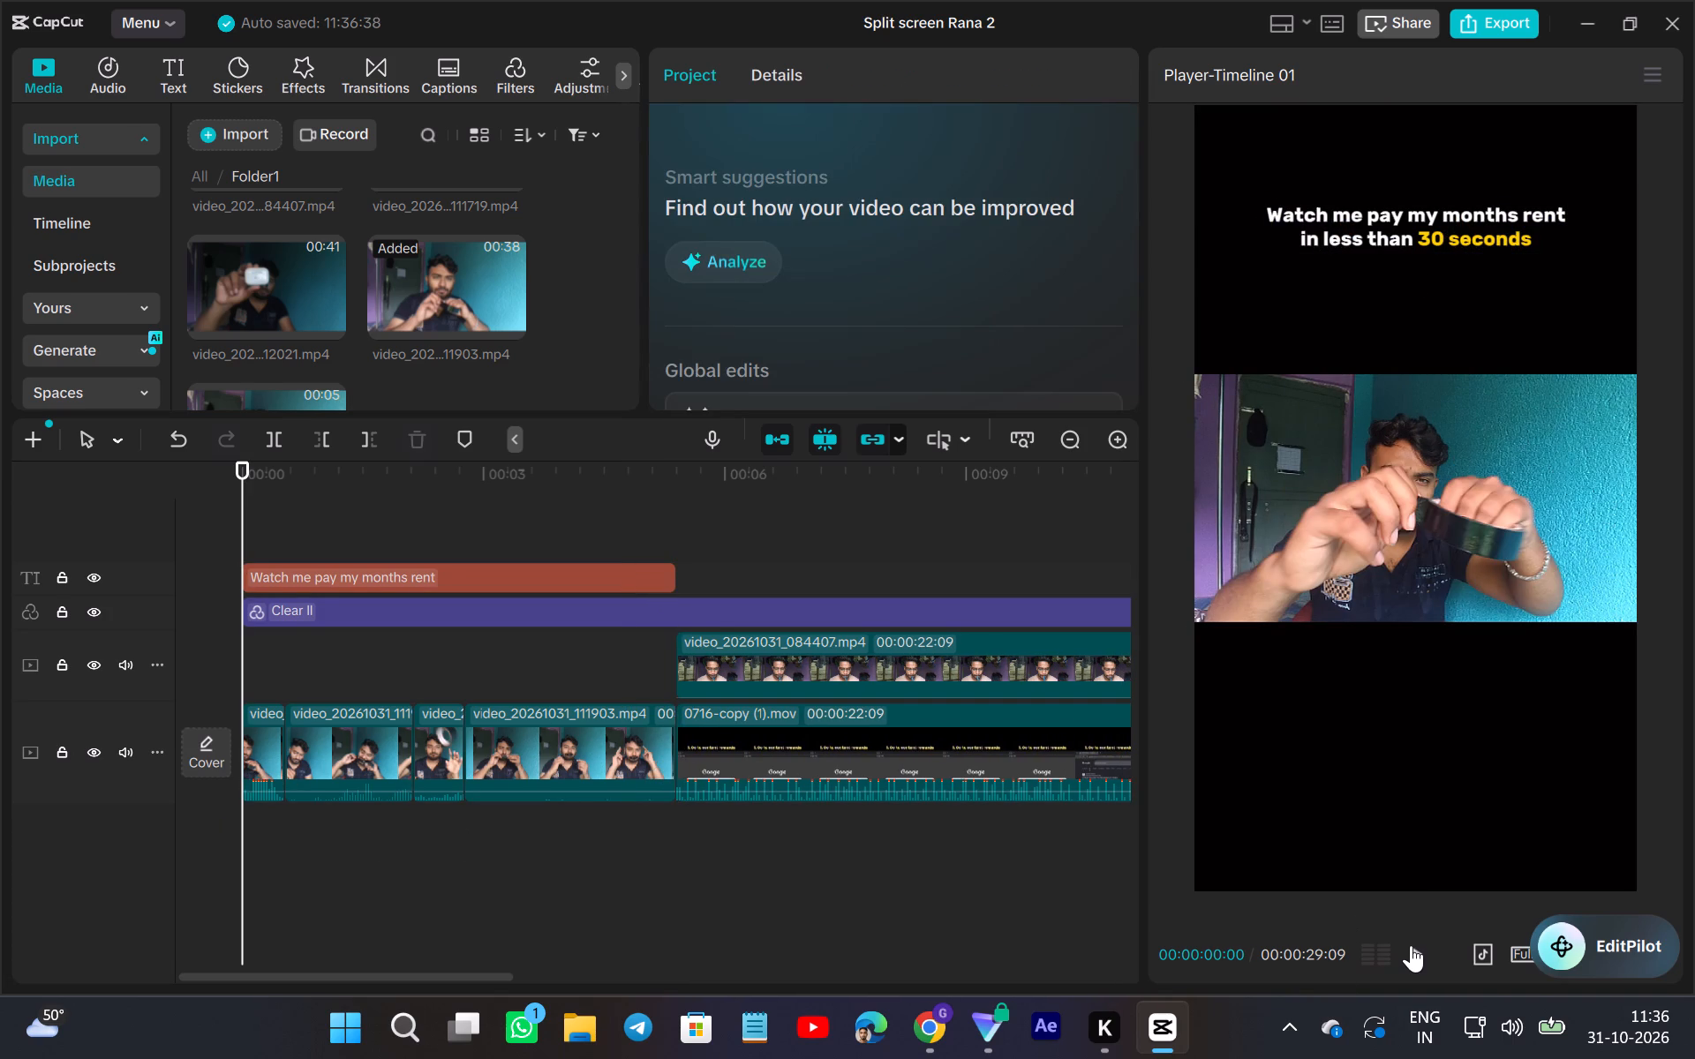
pyautogui.click(1411, 946)
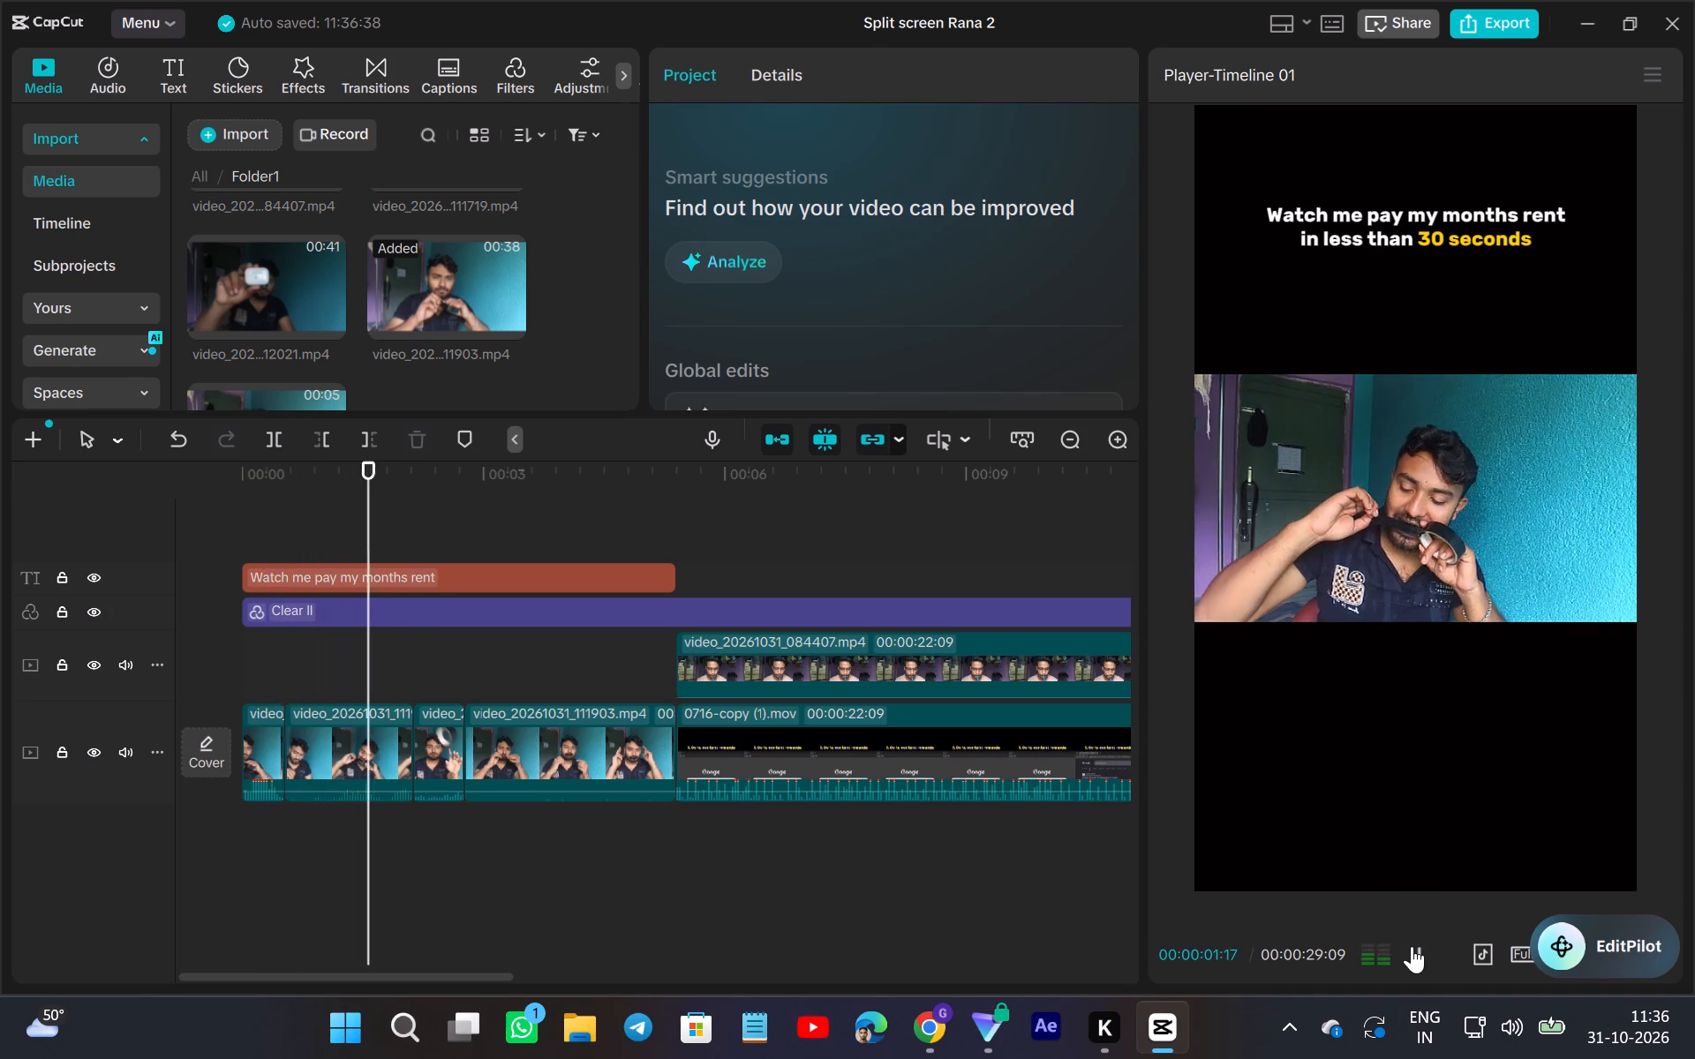
pyautogui.click(419, 792)
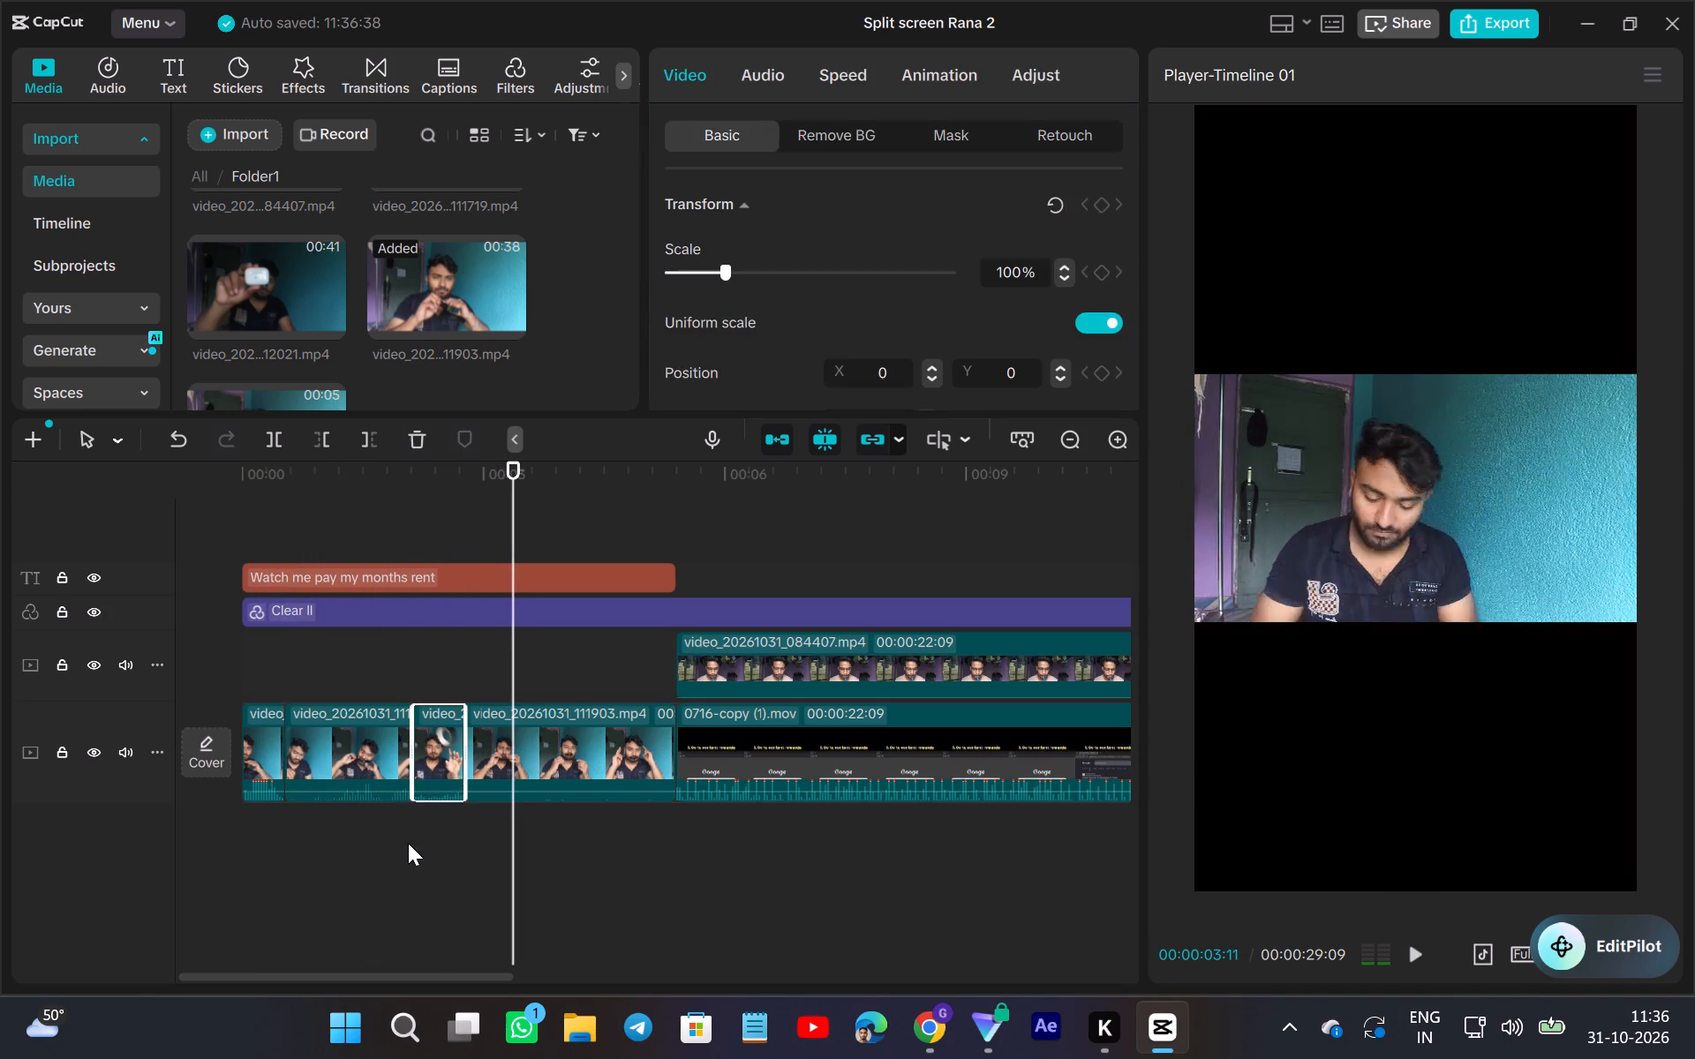
pyautogui.click(402, 846)
pyautogui.click(347, 822)
pyautogui.click(393, 771)
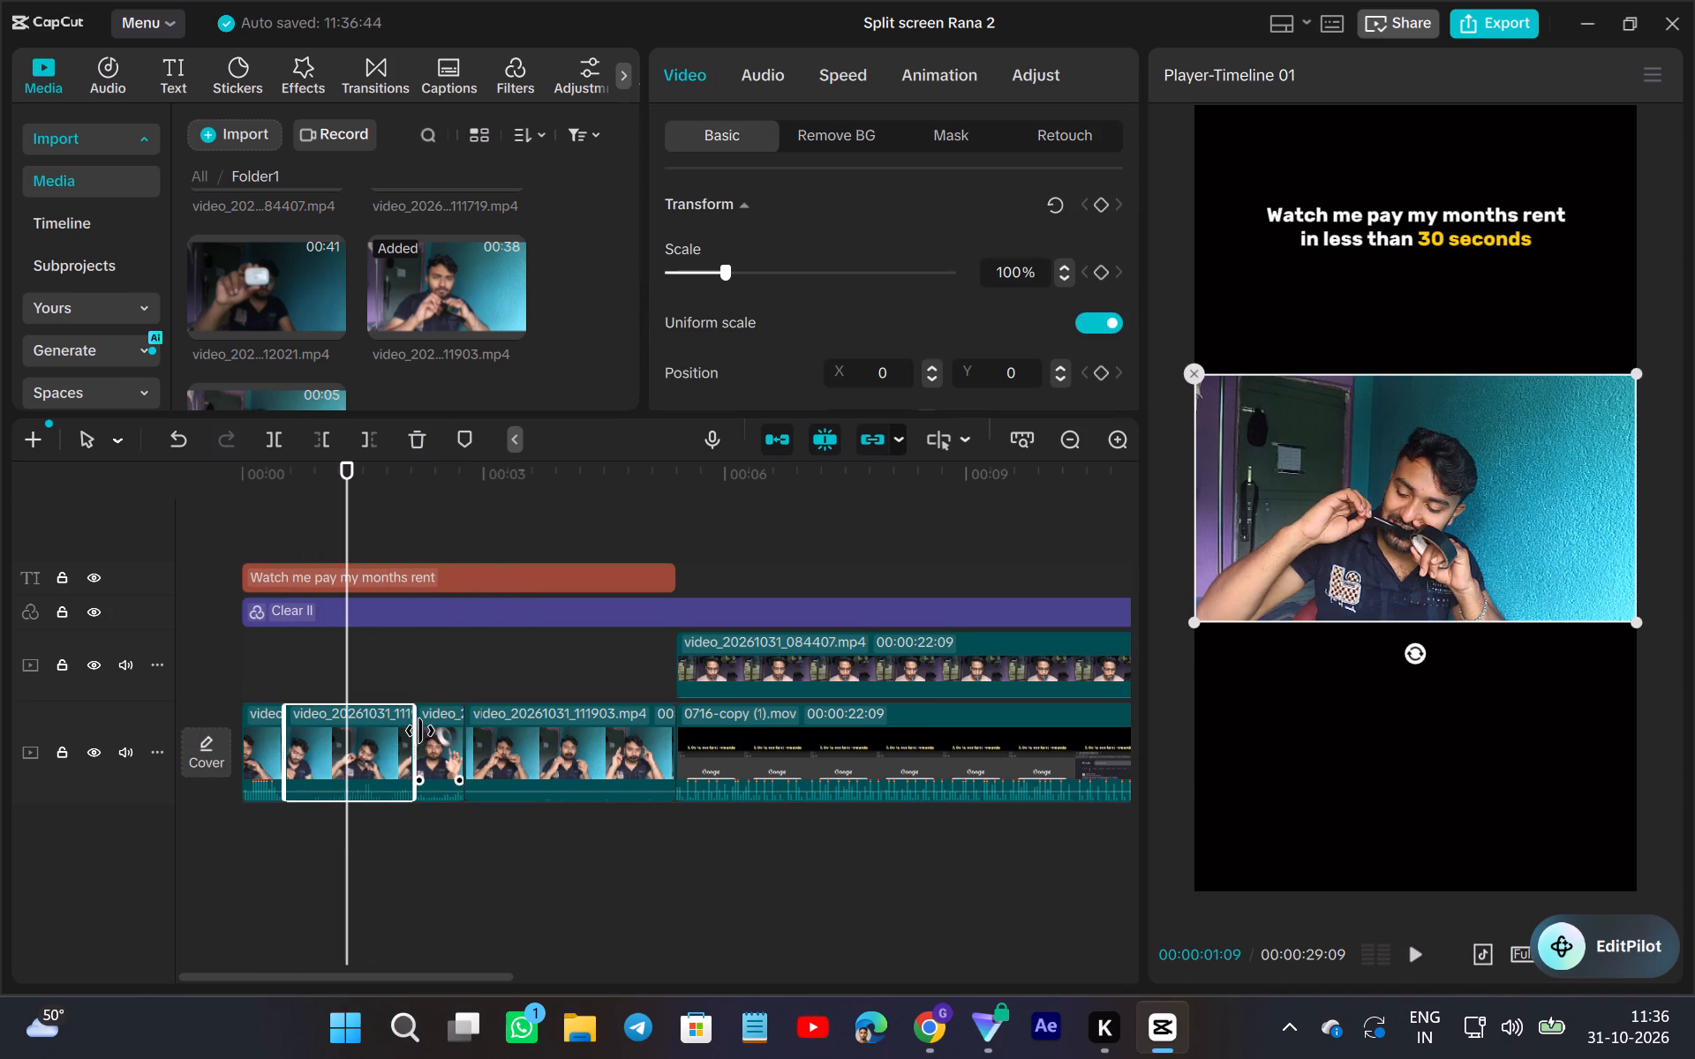
pyautogui.moveTo(413, 736); pyautogui.dragTo(426, 748)
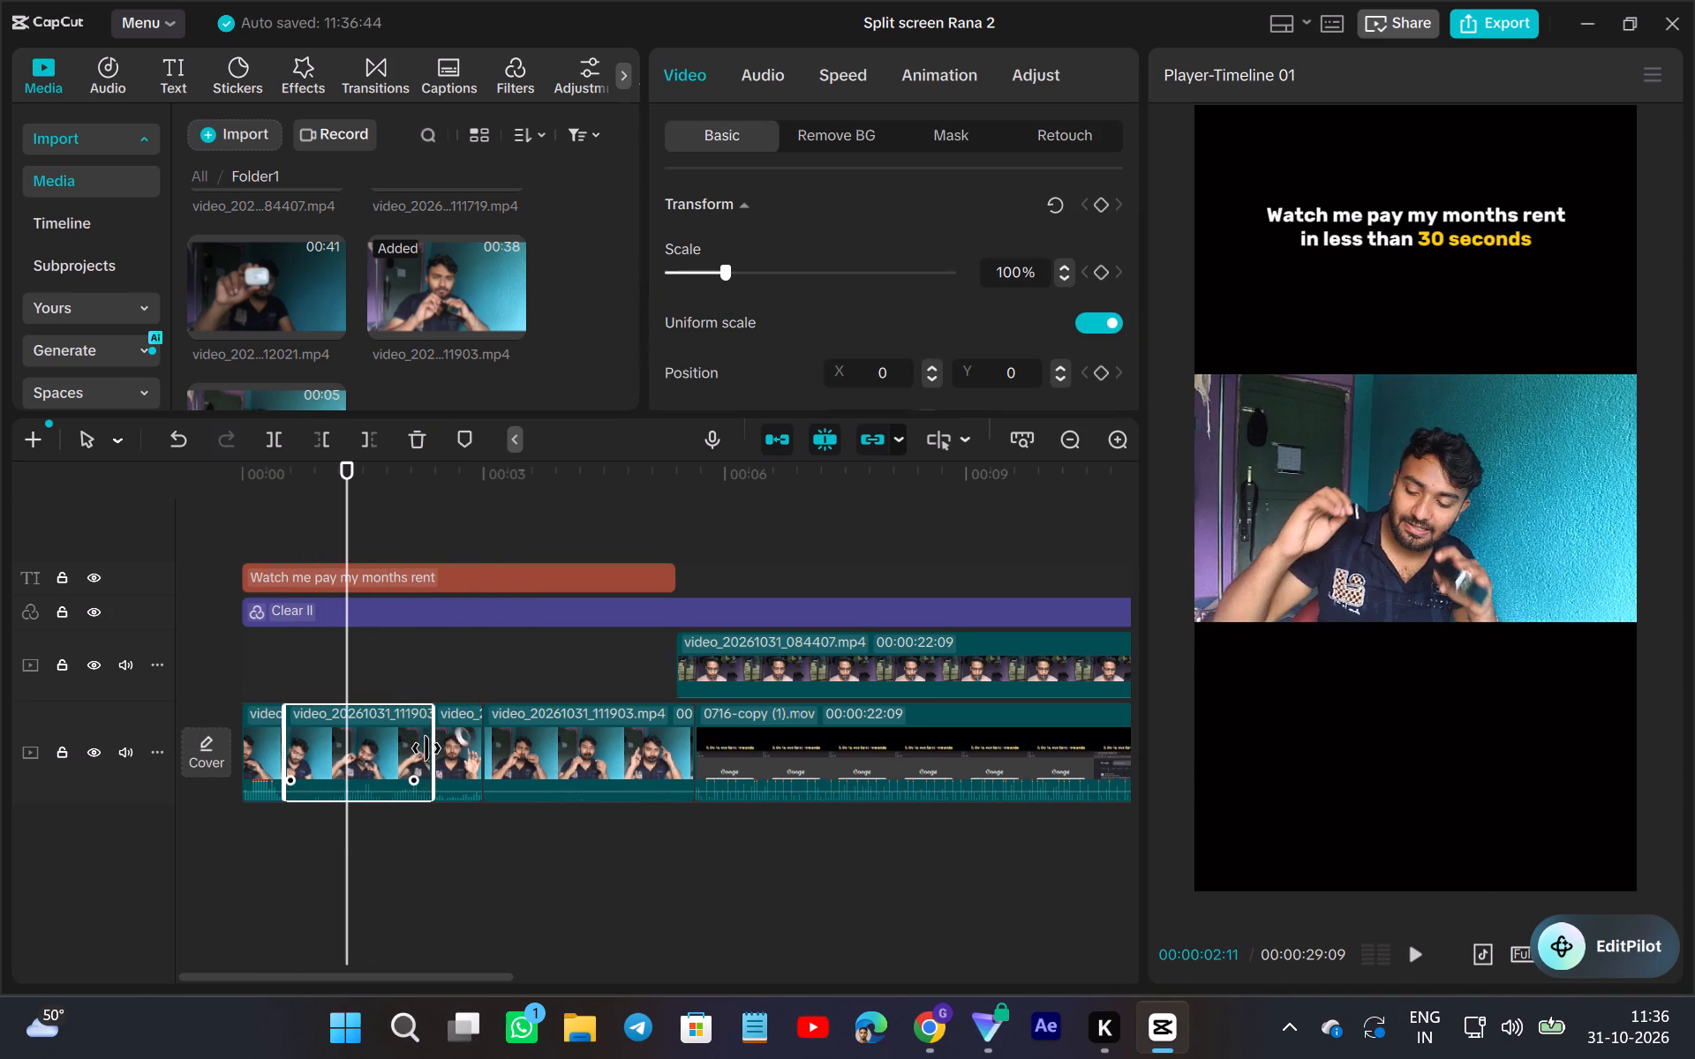
pyautogui.moveTo(426, 748); pyautogui.dragTo(432, 752)
# Replay the intro and cut away the part of the second video_20261031_111903.mp4 piece before 00:00:01:10.
pyautogui.click(267, 828)
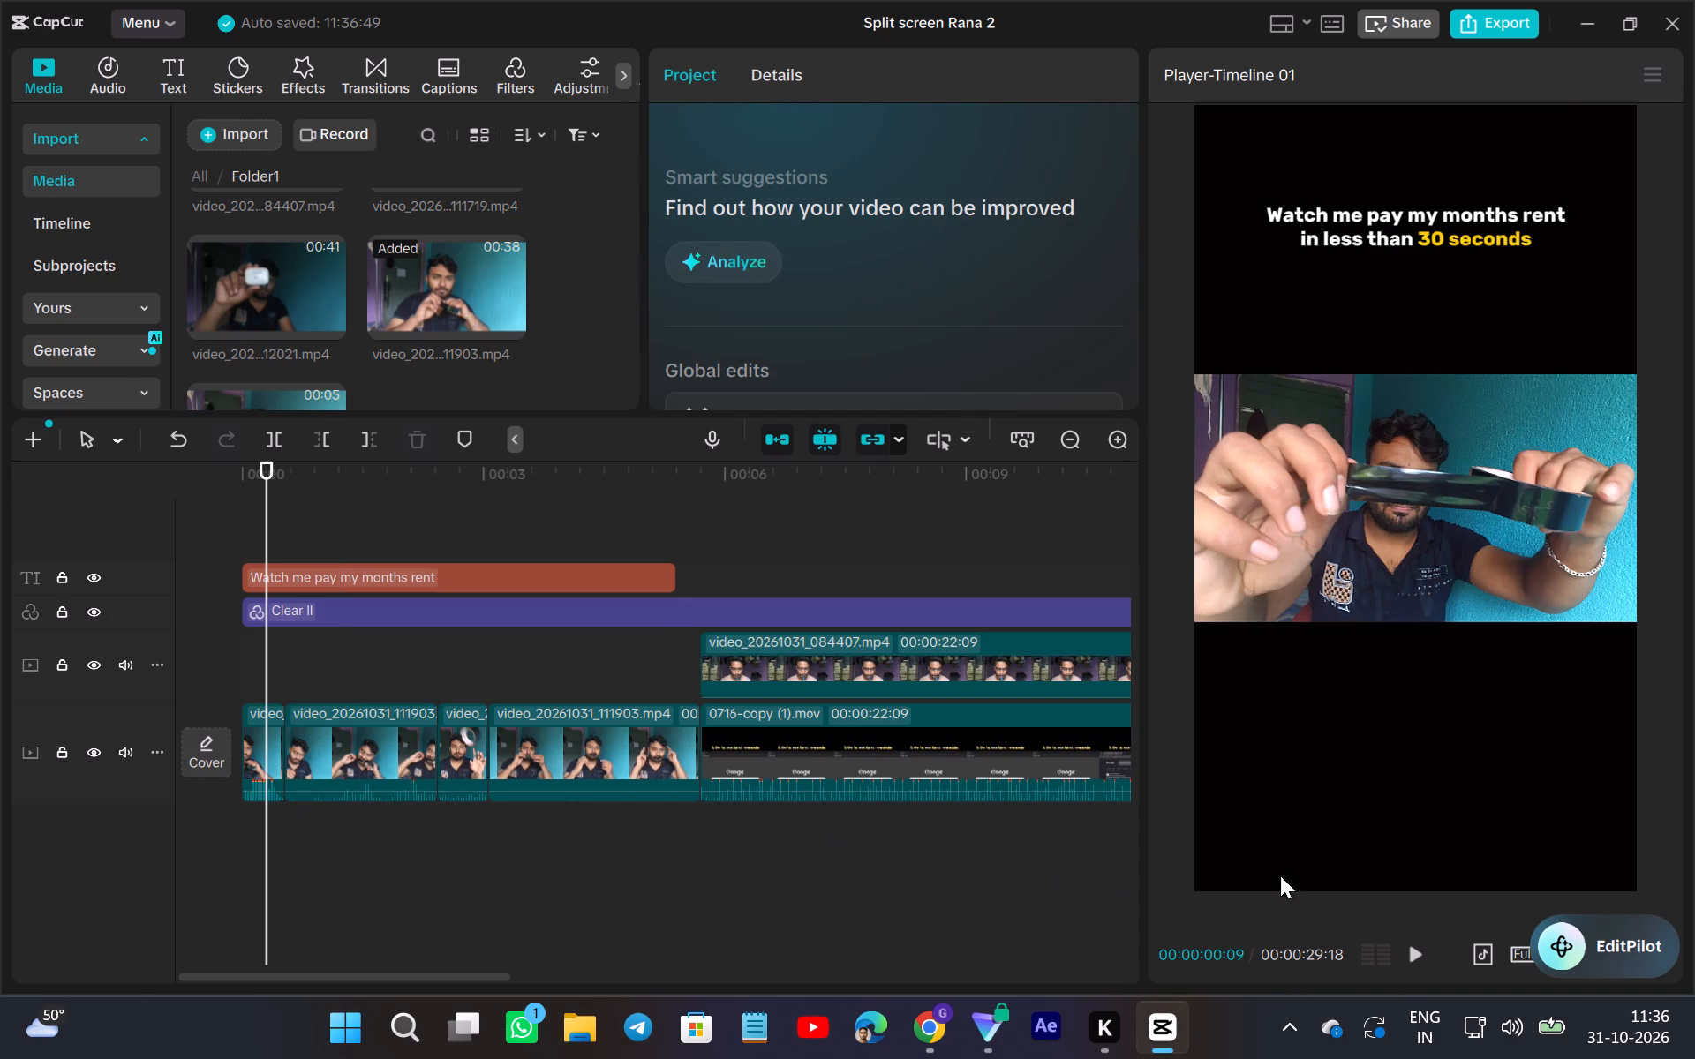
pyautogui.click(1409, 954)
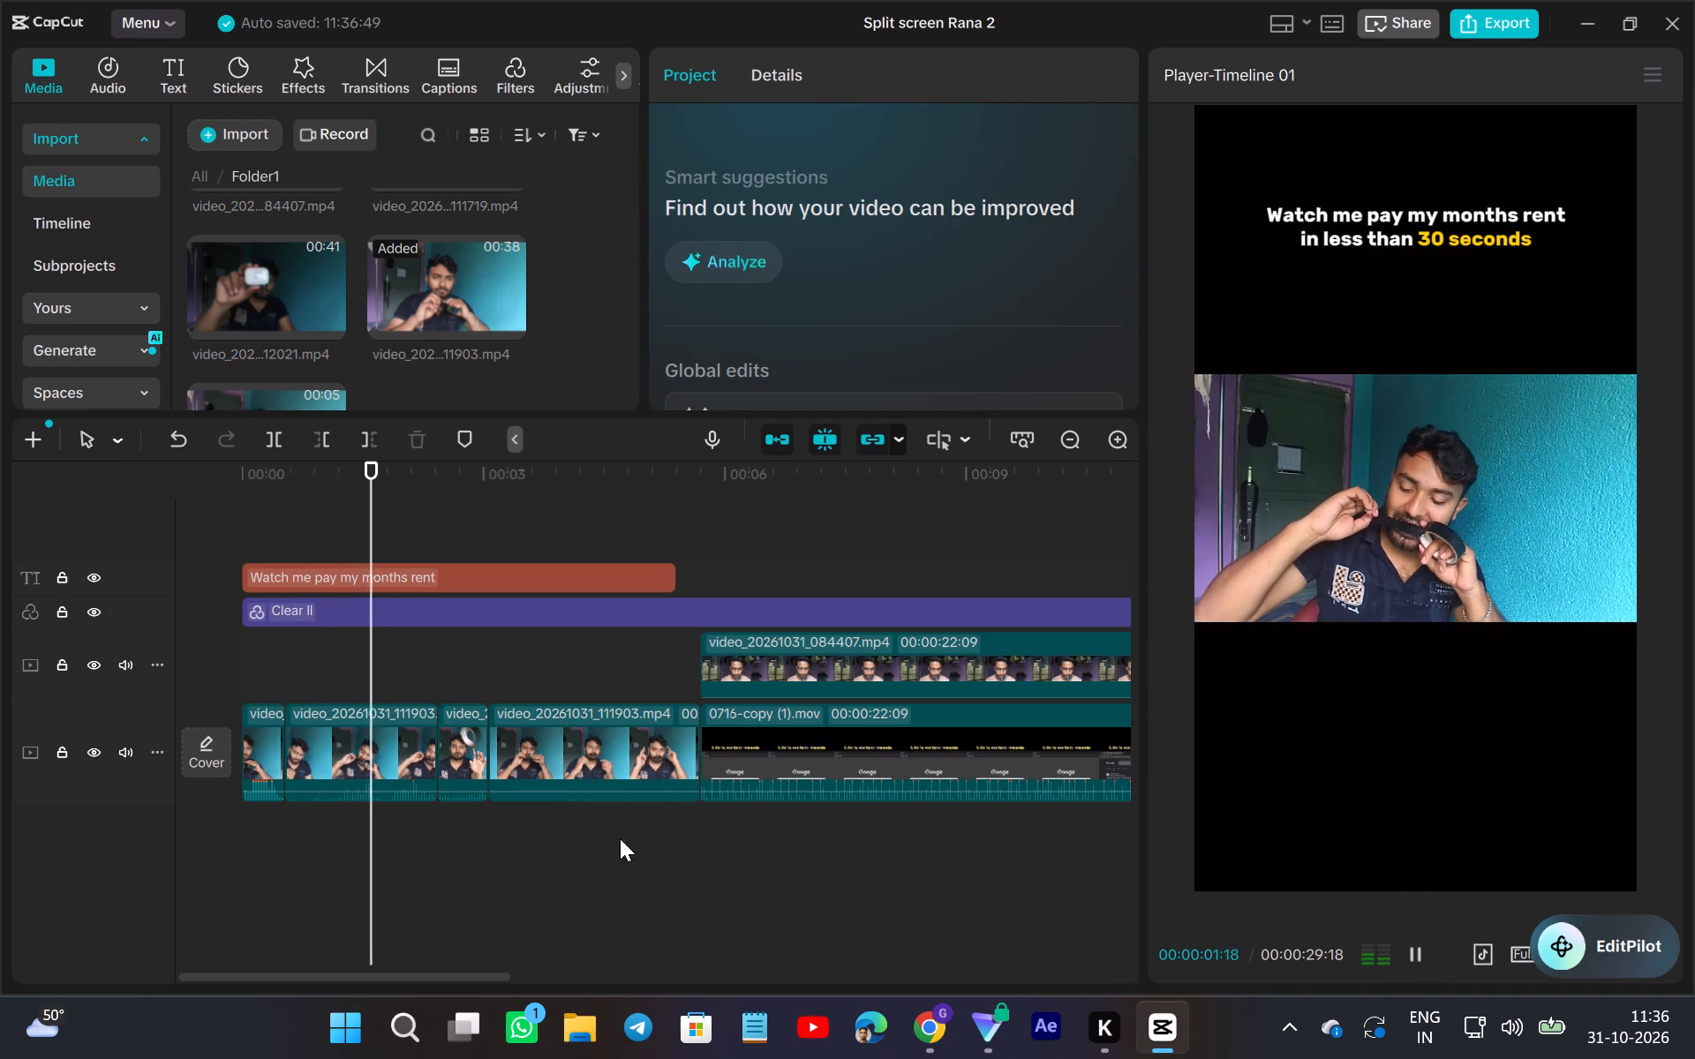
pyautogui.click(383, 831)
pyautogui.moveTo(390, 830); pyautogui.dragTo(350, 862)
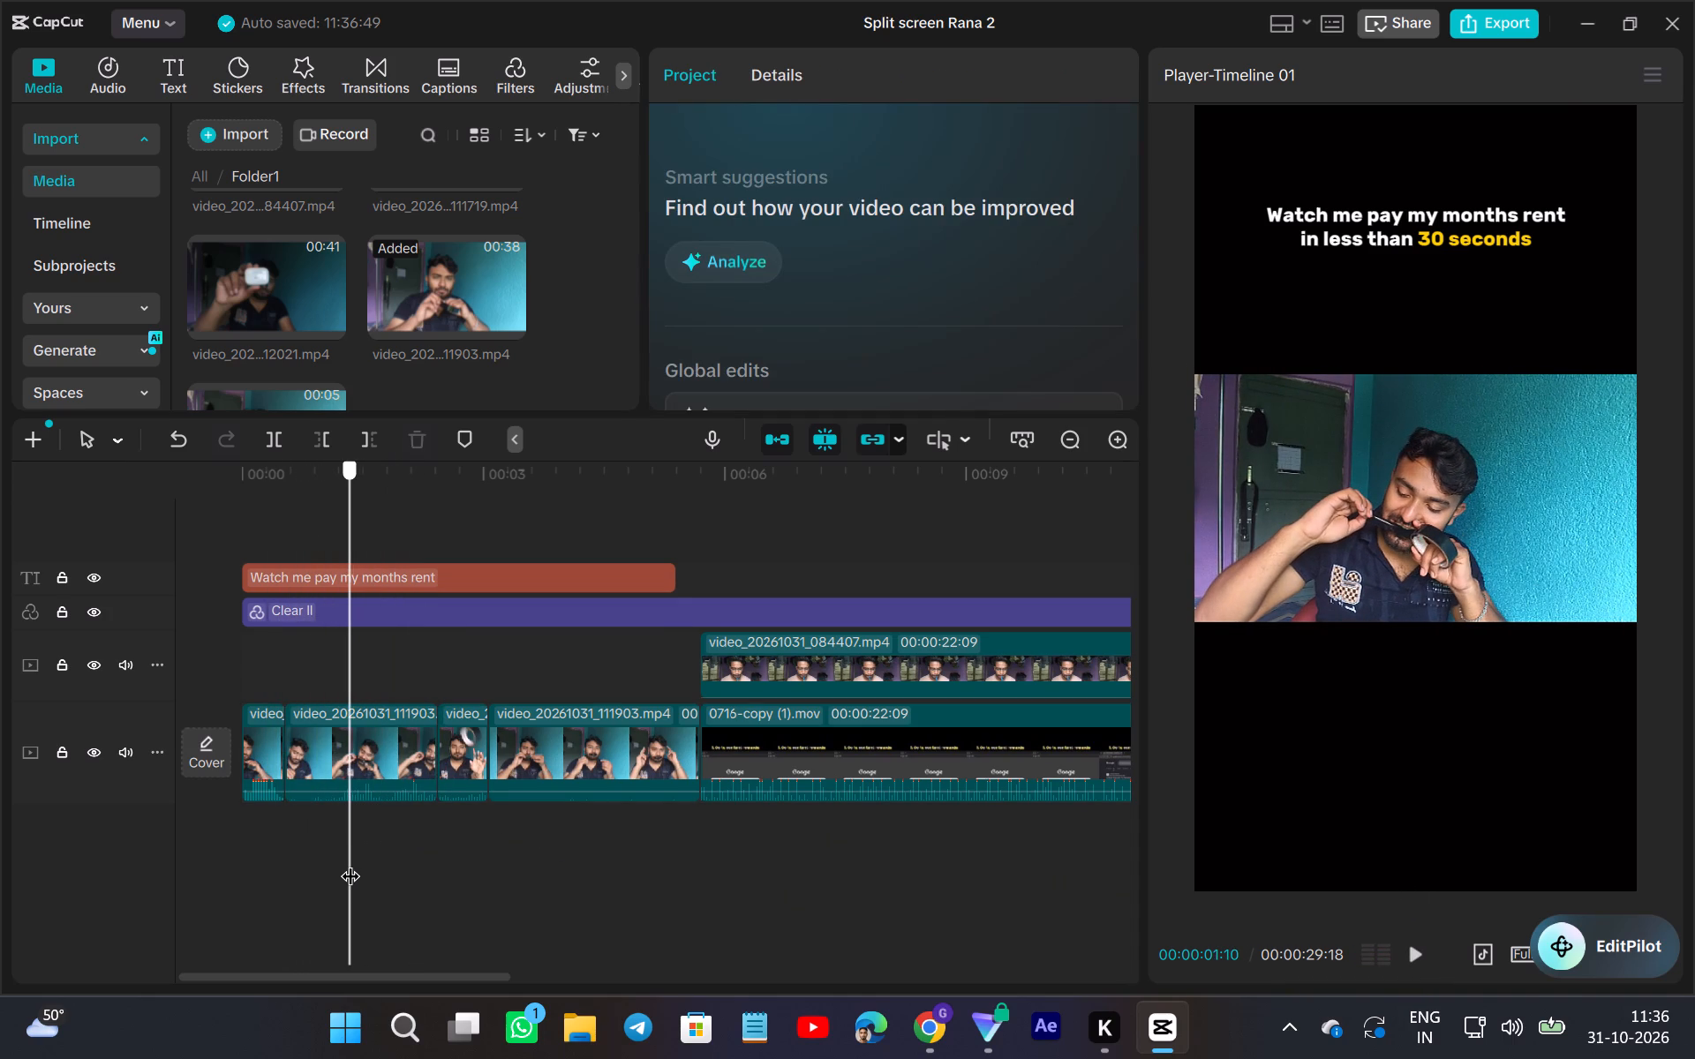
pyautogui.moveTo(350, 862); pyautogui.dragTo(349, 862)
pyautogui.click(365, 767)
pyautogui.click(320, 446)
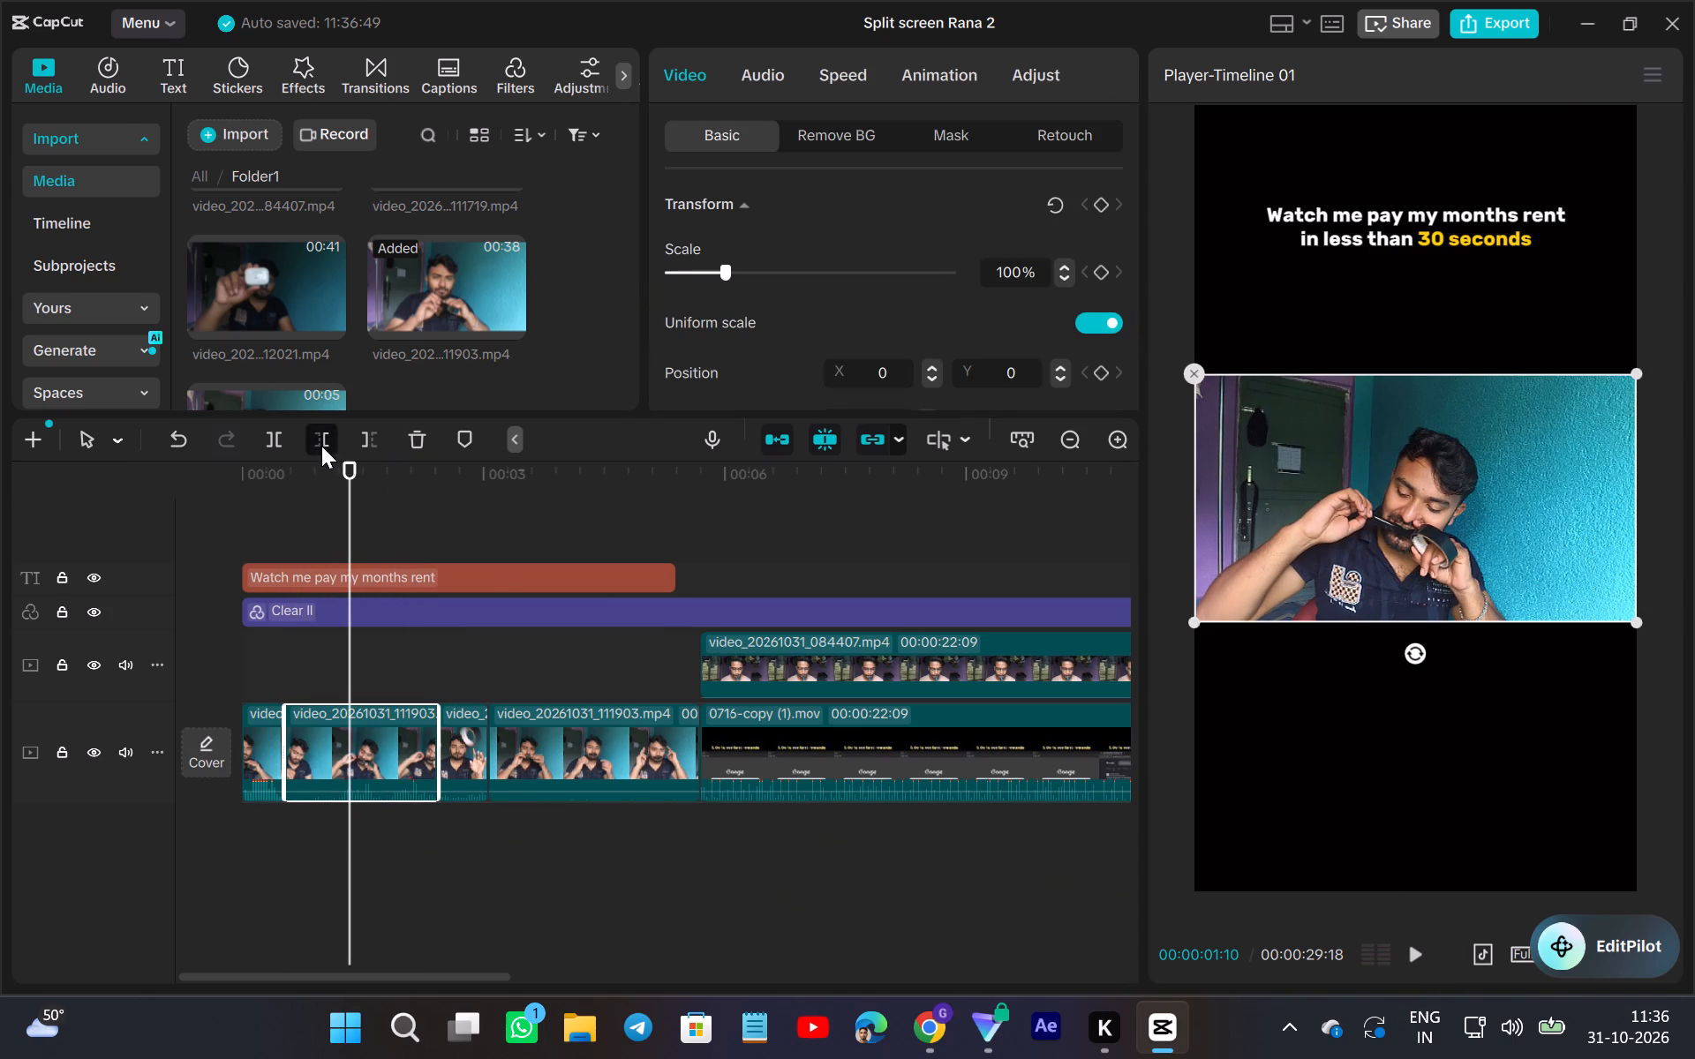
# Play back the intro from the start and shorten the "Watch me pay my months rent" text to the end of the last intro piece.
pyautogui.click(214, 853)
pyautogui.click(1429, 951)
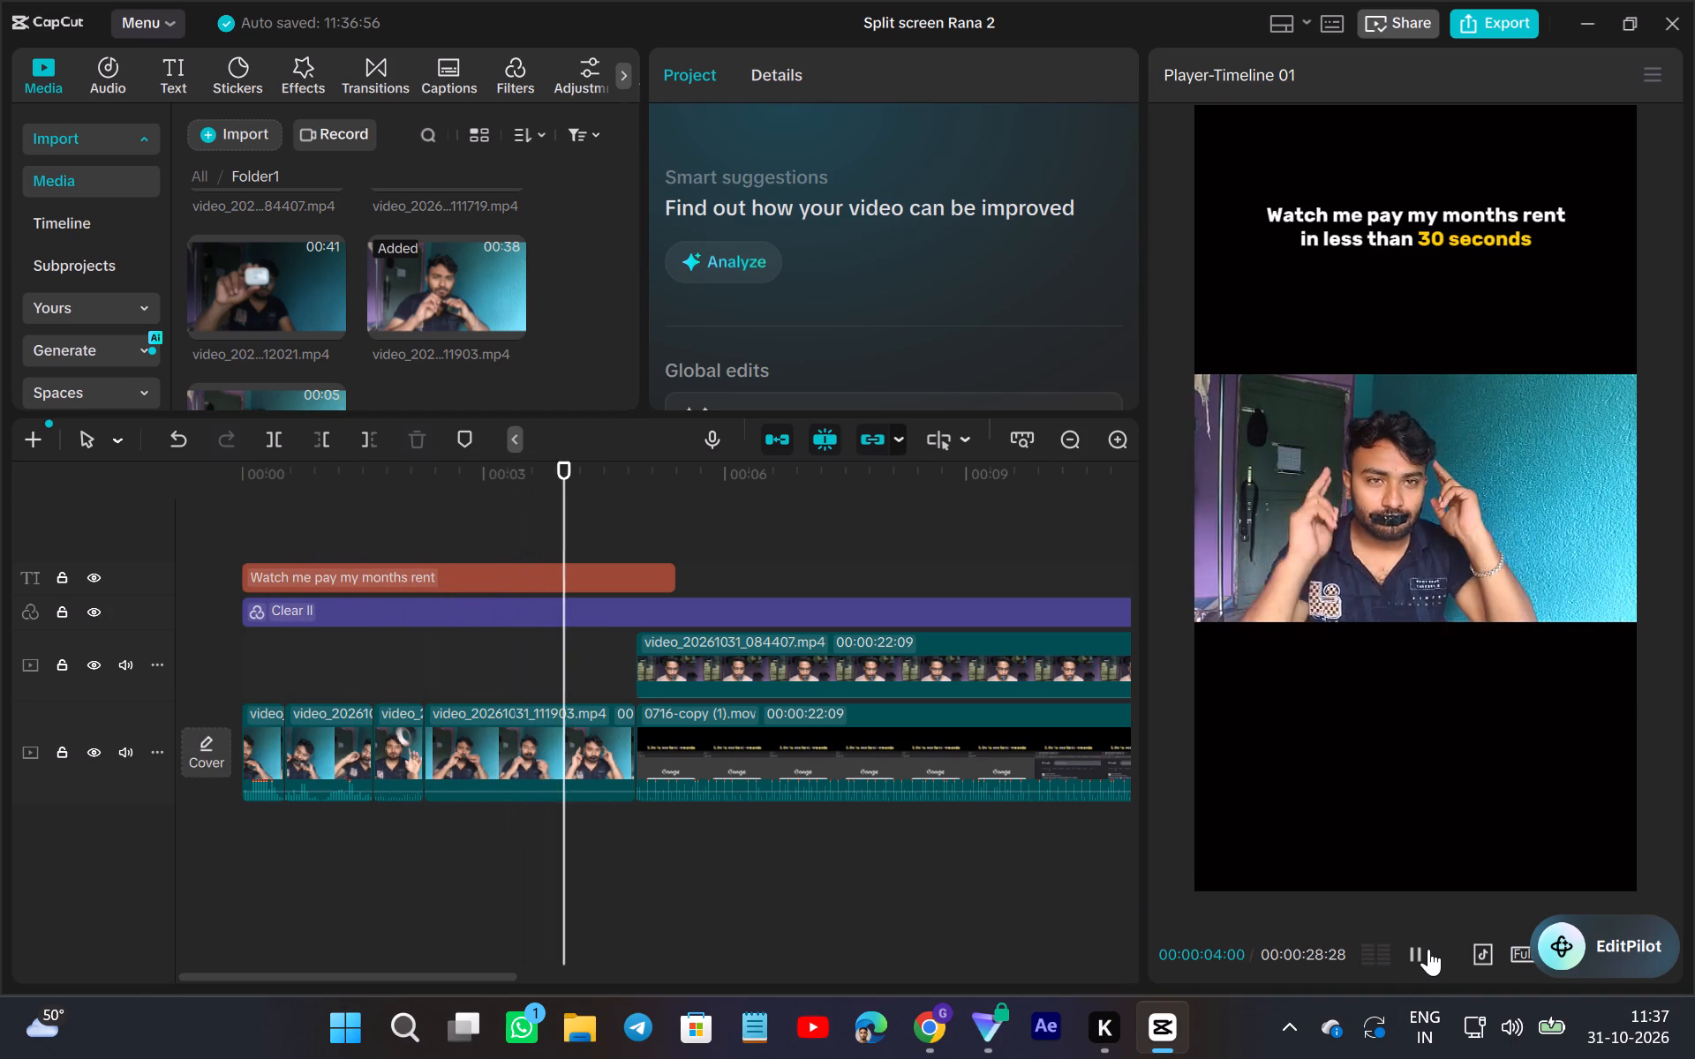
pyautogui.click(516, 859)
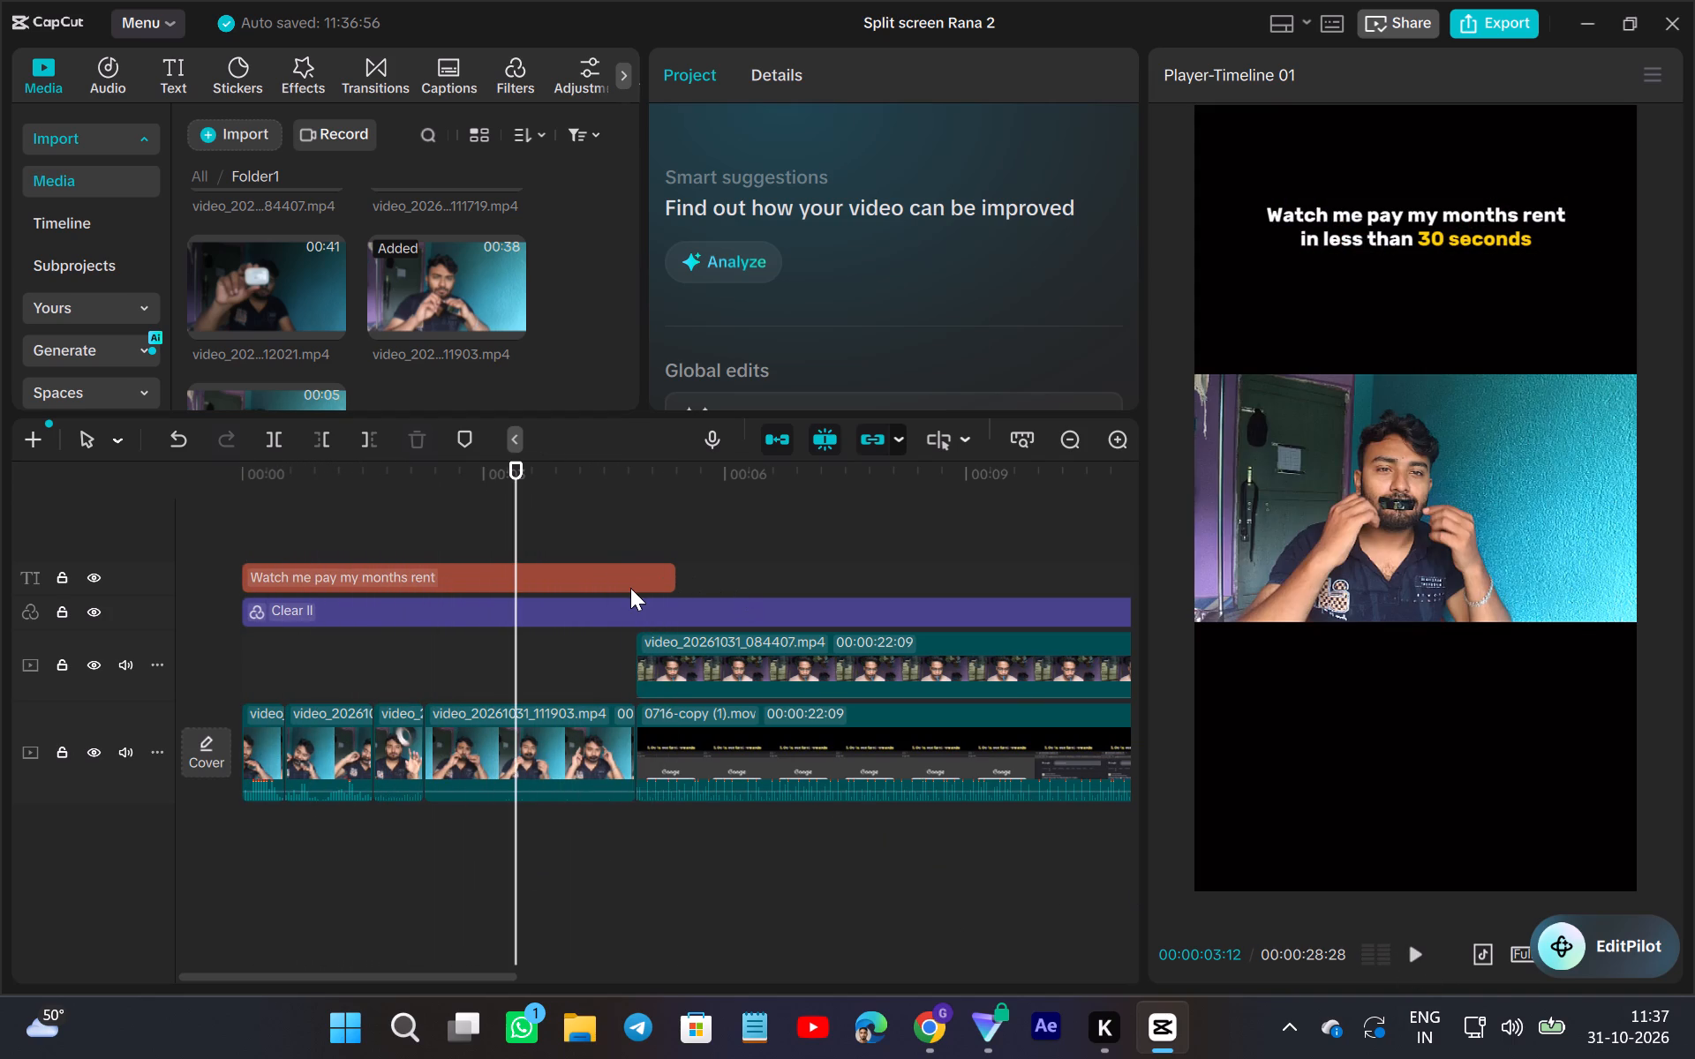
pyautogui.click(641, 580)
pyautogui.moveTo(682, 579); pyautogui.dragTo(640, 620)
pyautogui.hscroll(-1, 697, 596)
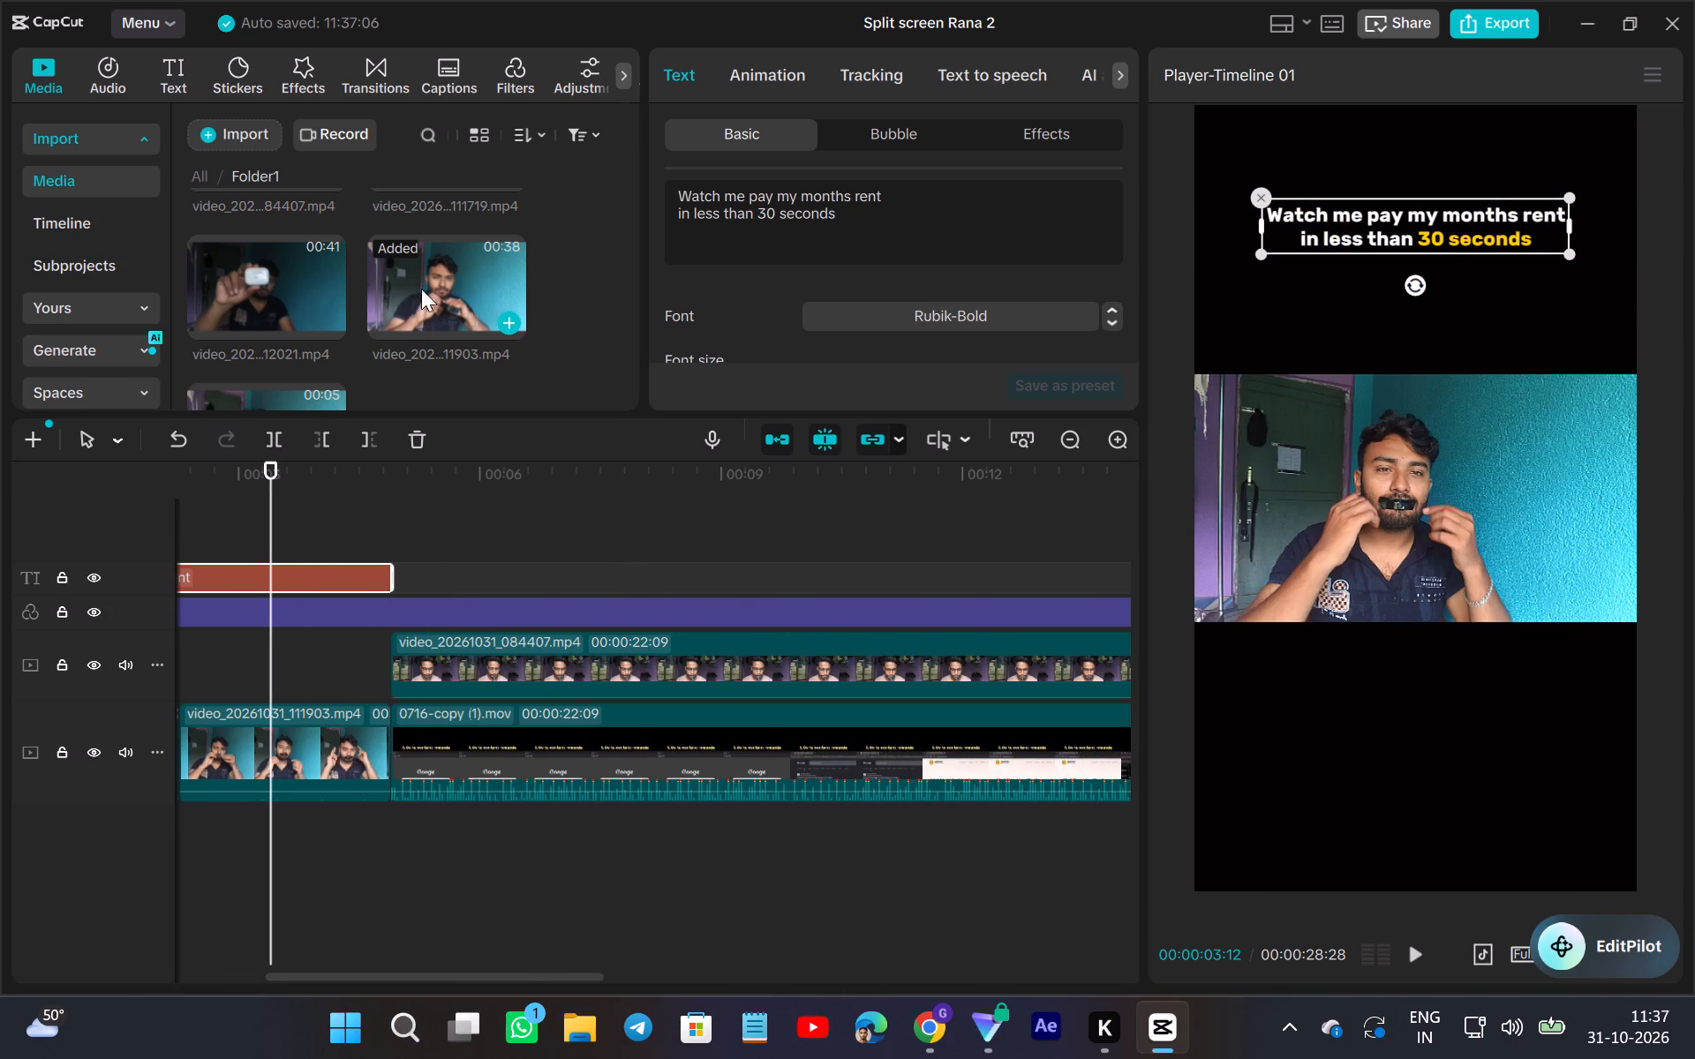
# Replace the upper-track video_20261031_084407.mp4 clip with a section of video_20261031_111903.mp4 where he looks down, keeping the original video effect.
pyautogui.moveTo(440, 279); pyautogui.dragTo(546, 650)
pyautogui.hscroll(-1, 854, 680)
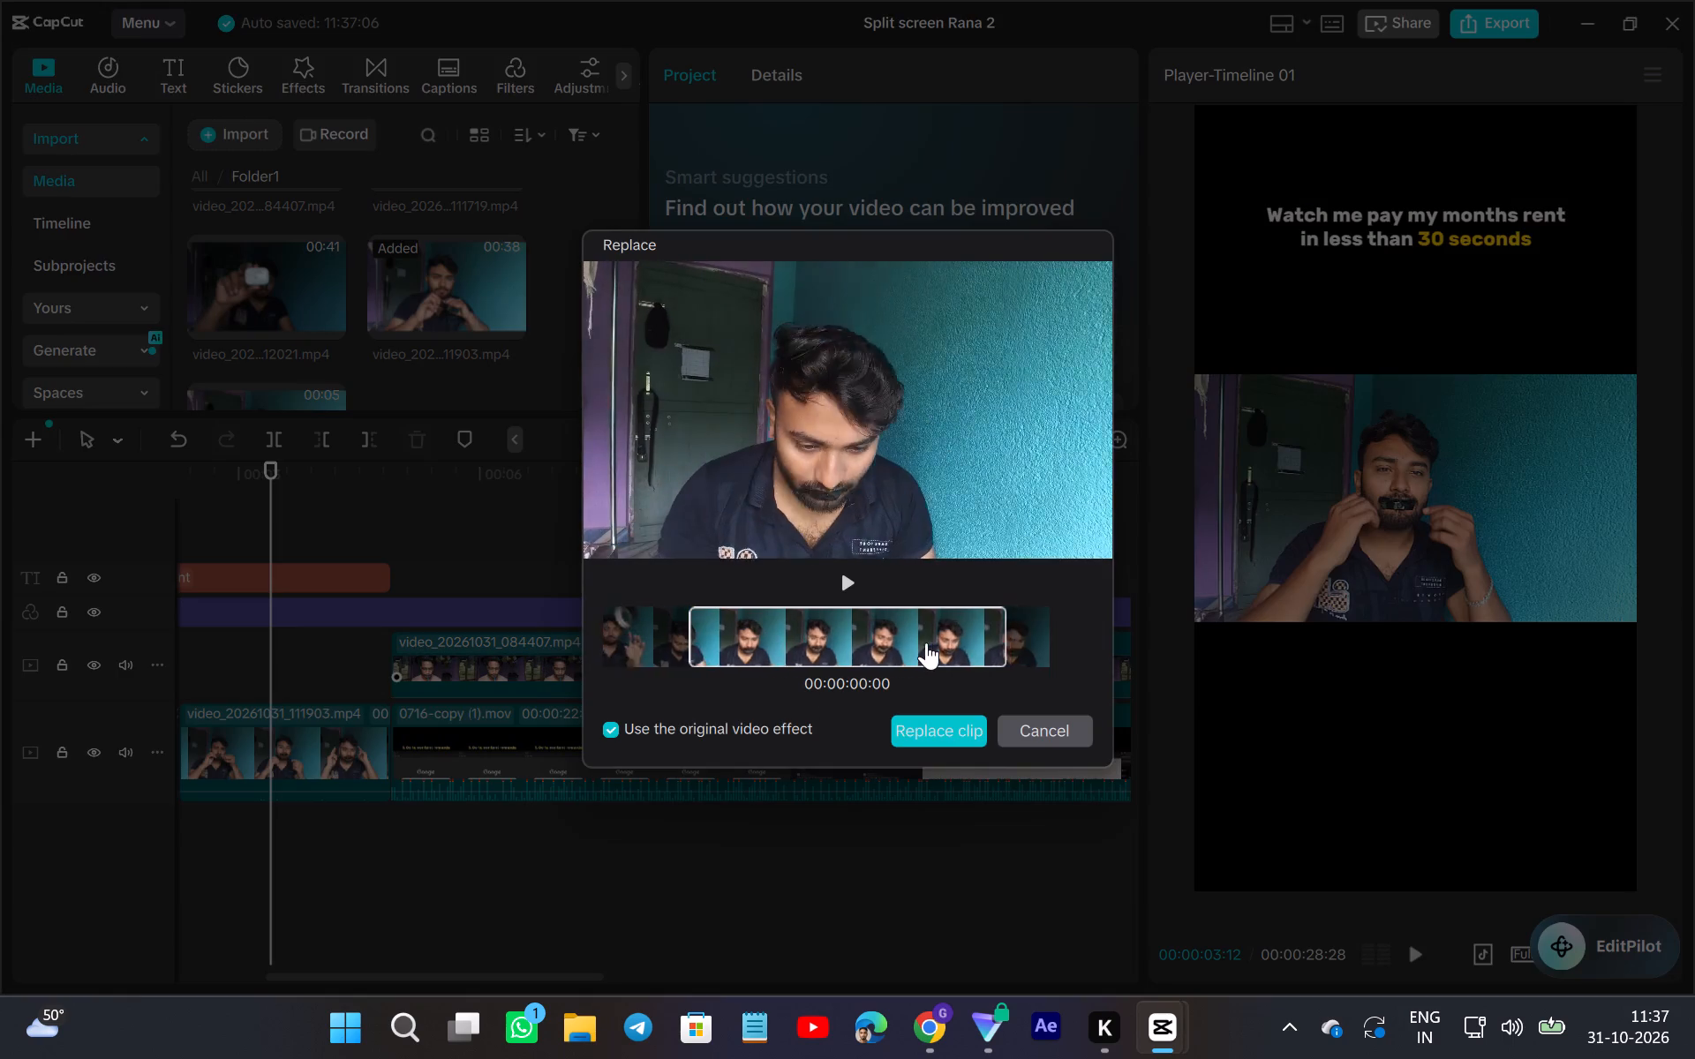
pyautogui.hscroll(-1, 926, 642)
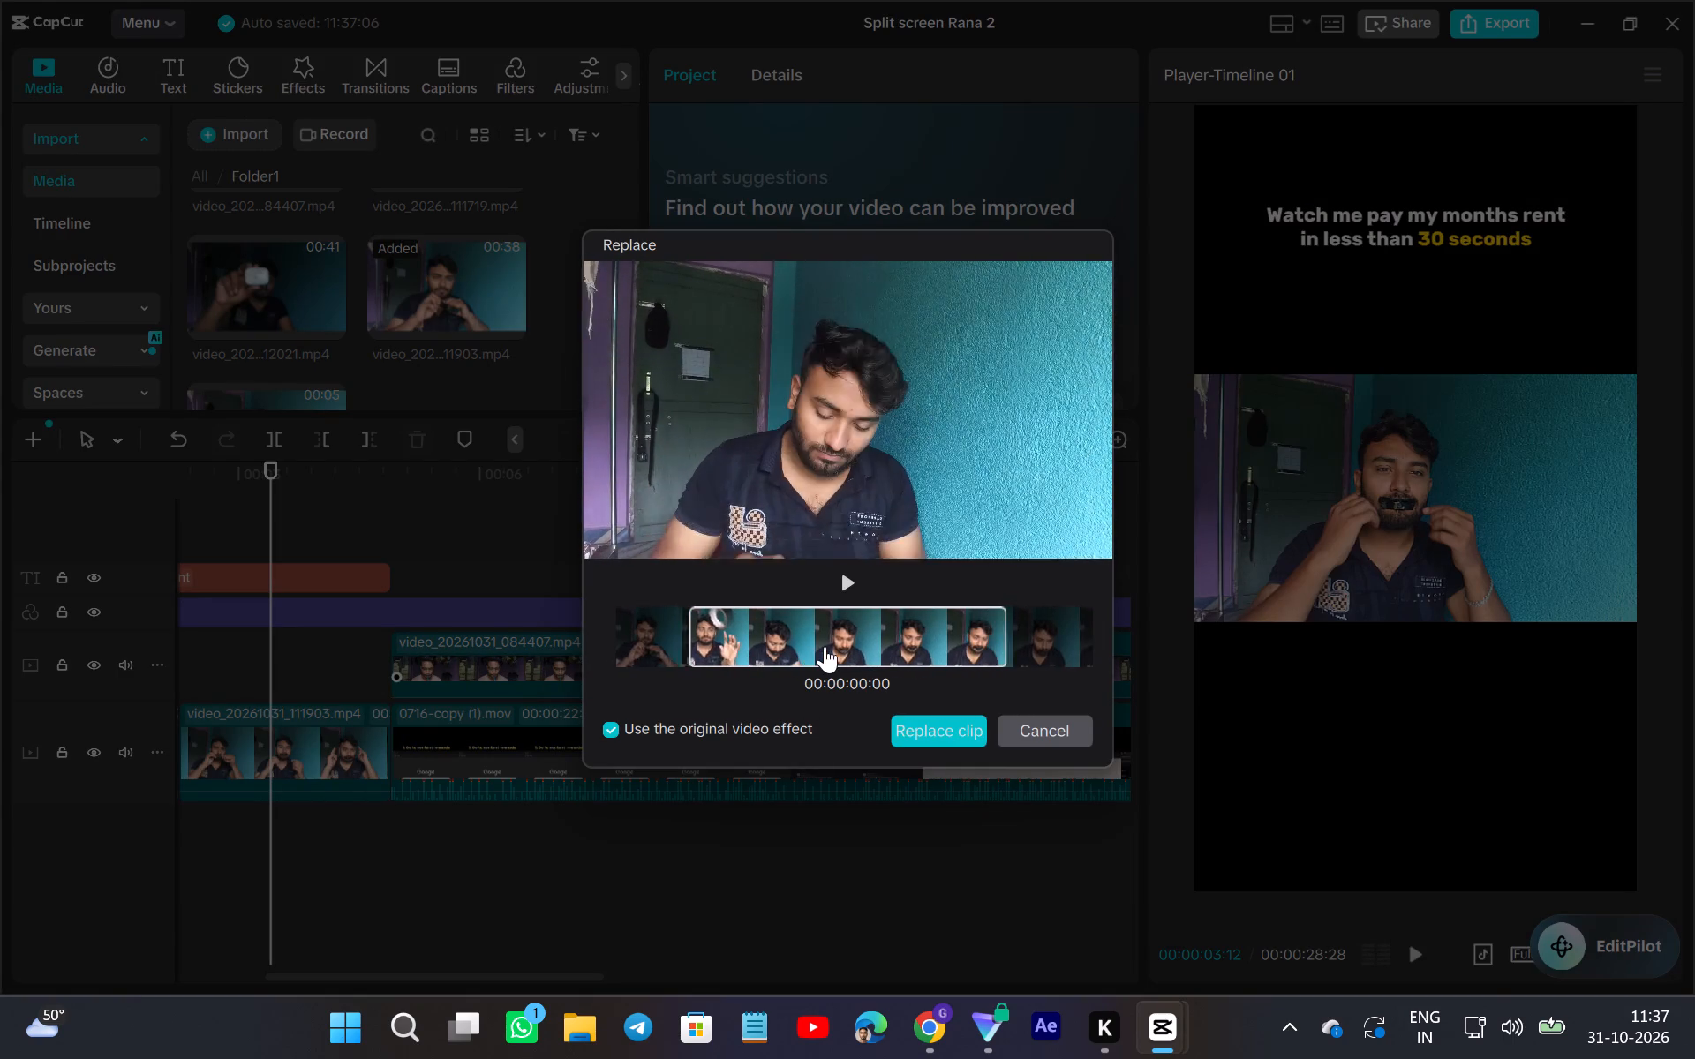
pyautogui.hscroll(-1, 825, 646)
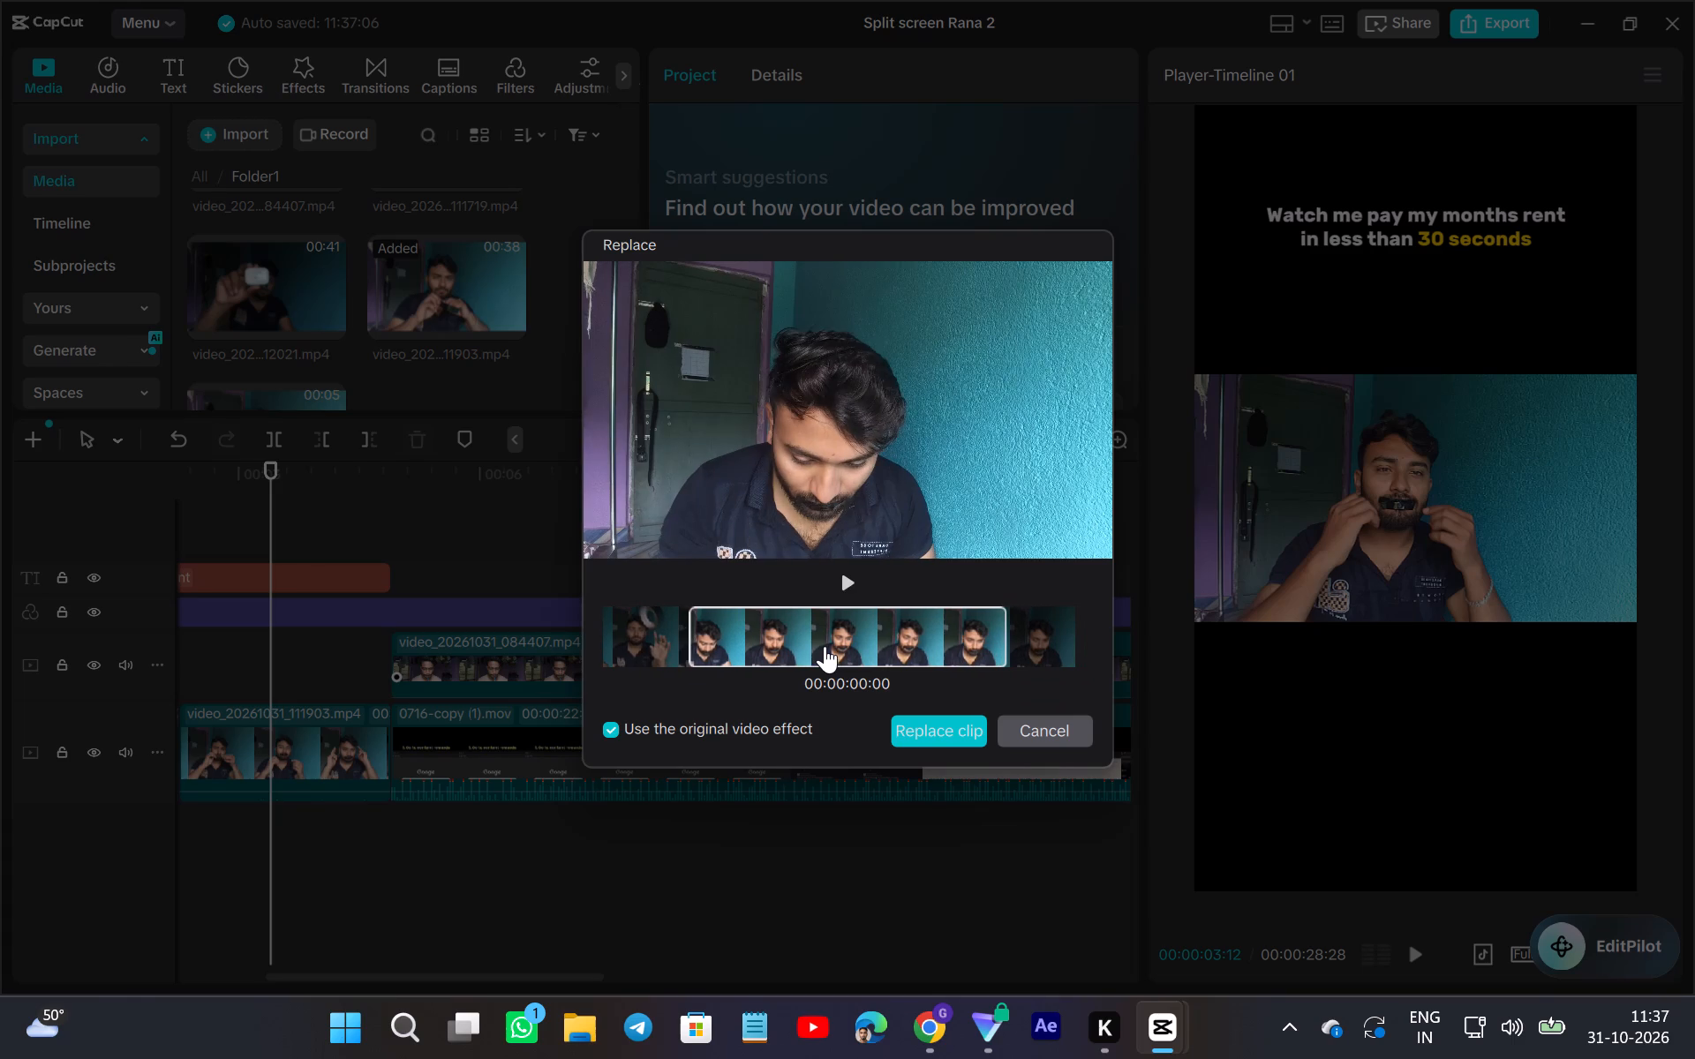
pyautogui.hscroll(-1, 825, 646)
pyautogui.click(923, 725)
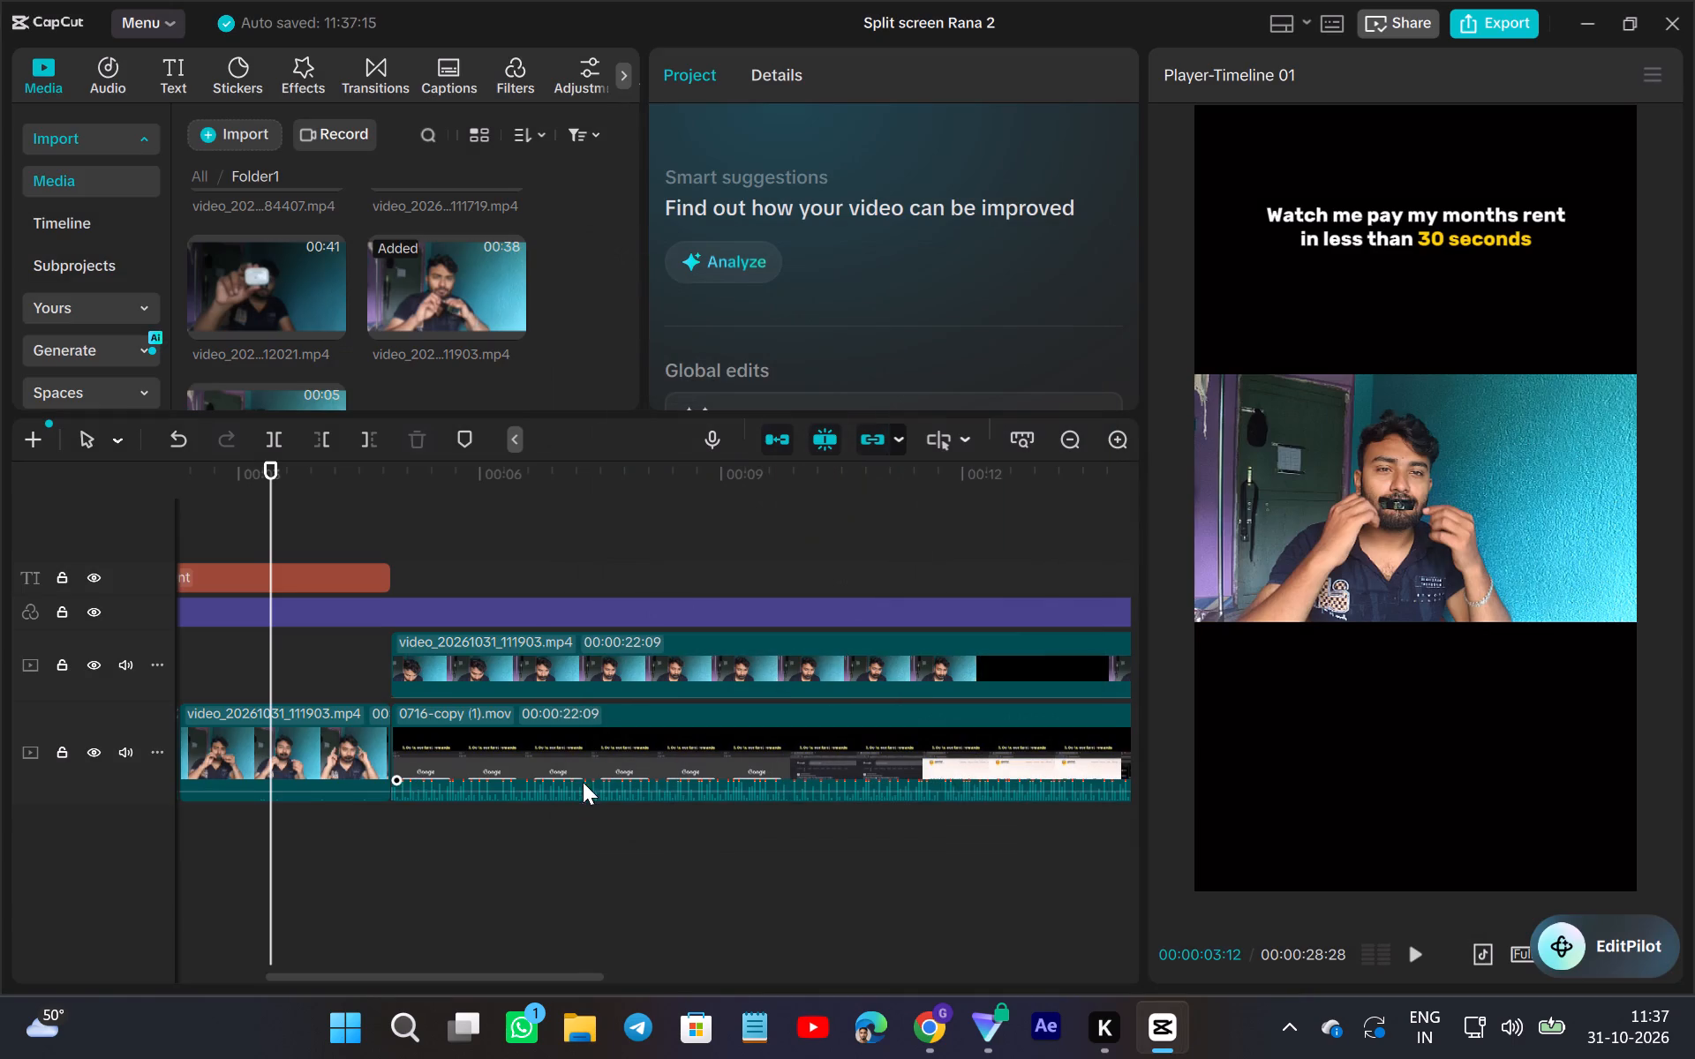
# Shift the upper-track video_20261031_111903.mp4 clip rightward within the frame to better centre the face above the screen recording.
pyautogui.hscroll(-1, 497, 837)
pyautogui.click(441, 854)
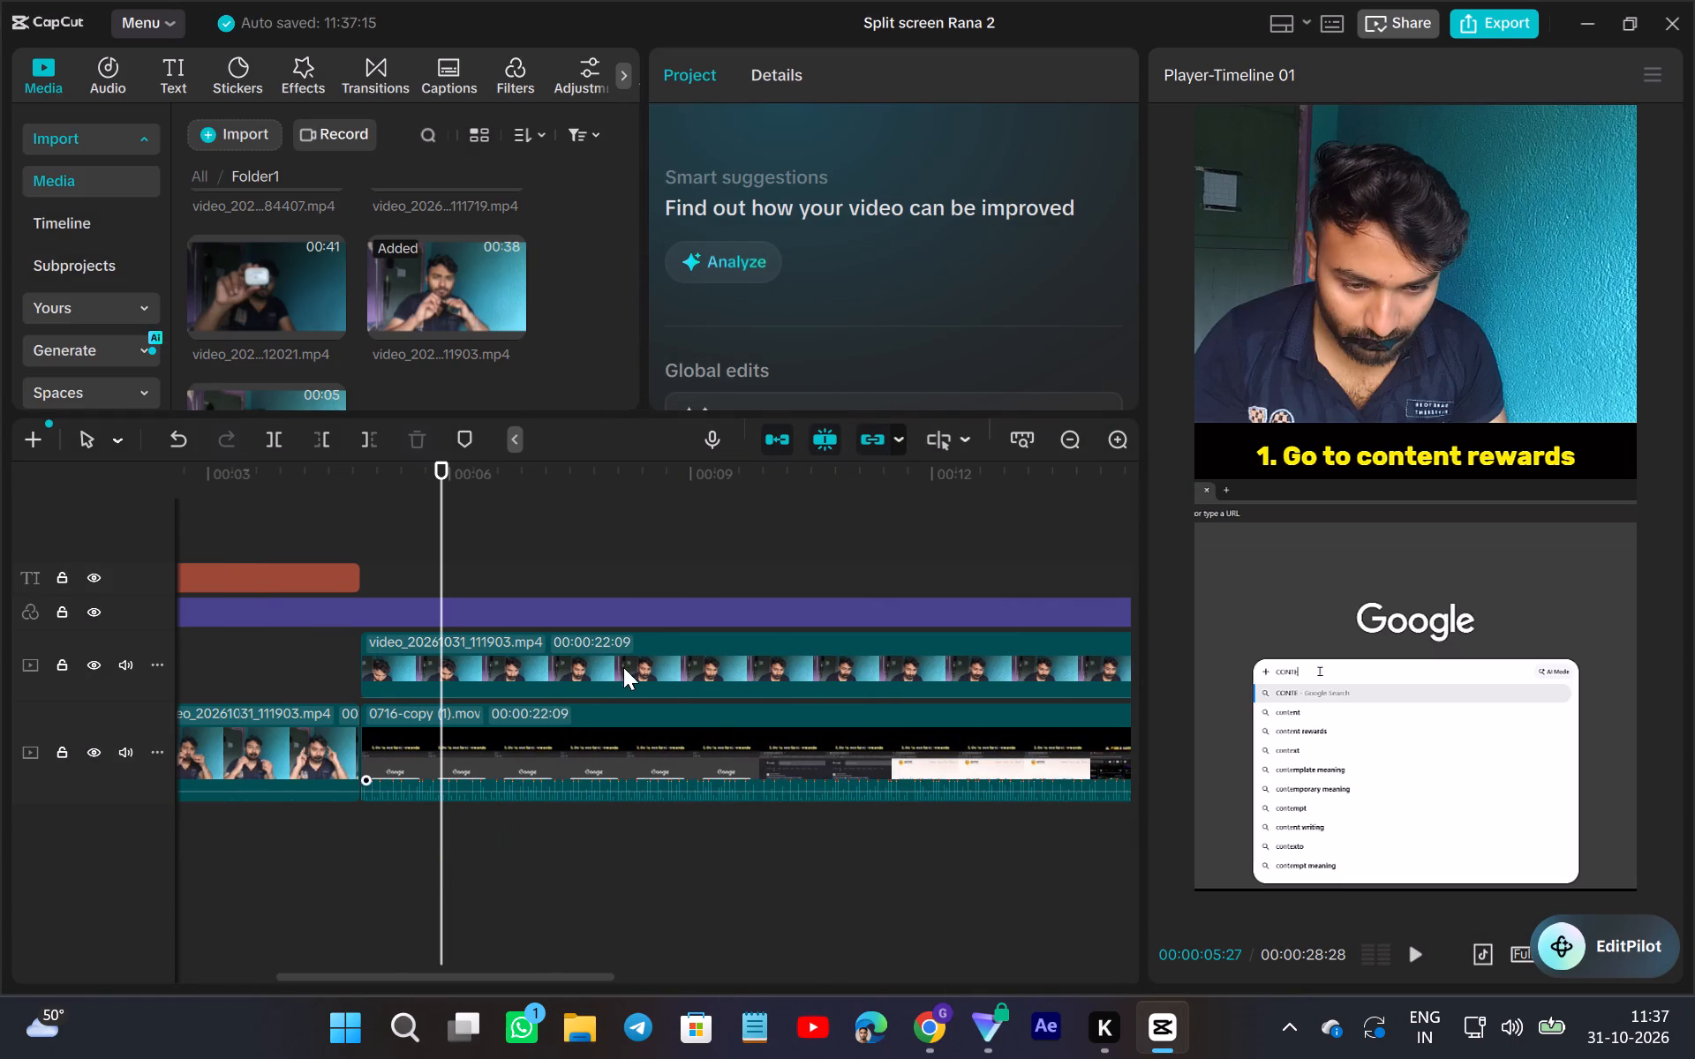
pyautogui.click(619, 663)
pyautogui.moveTo(1356, 334); pyautogui.dragTo(1401, 334)
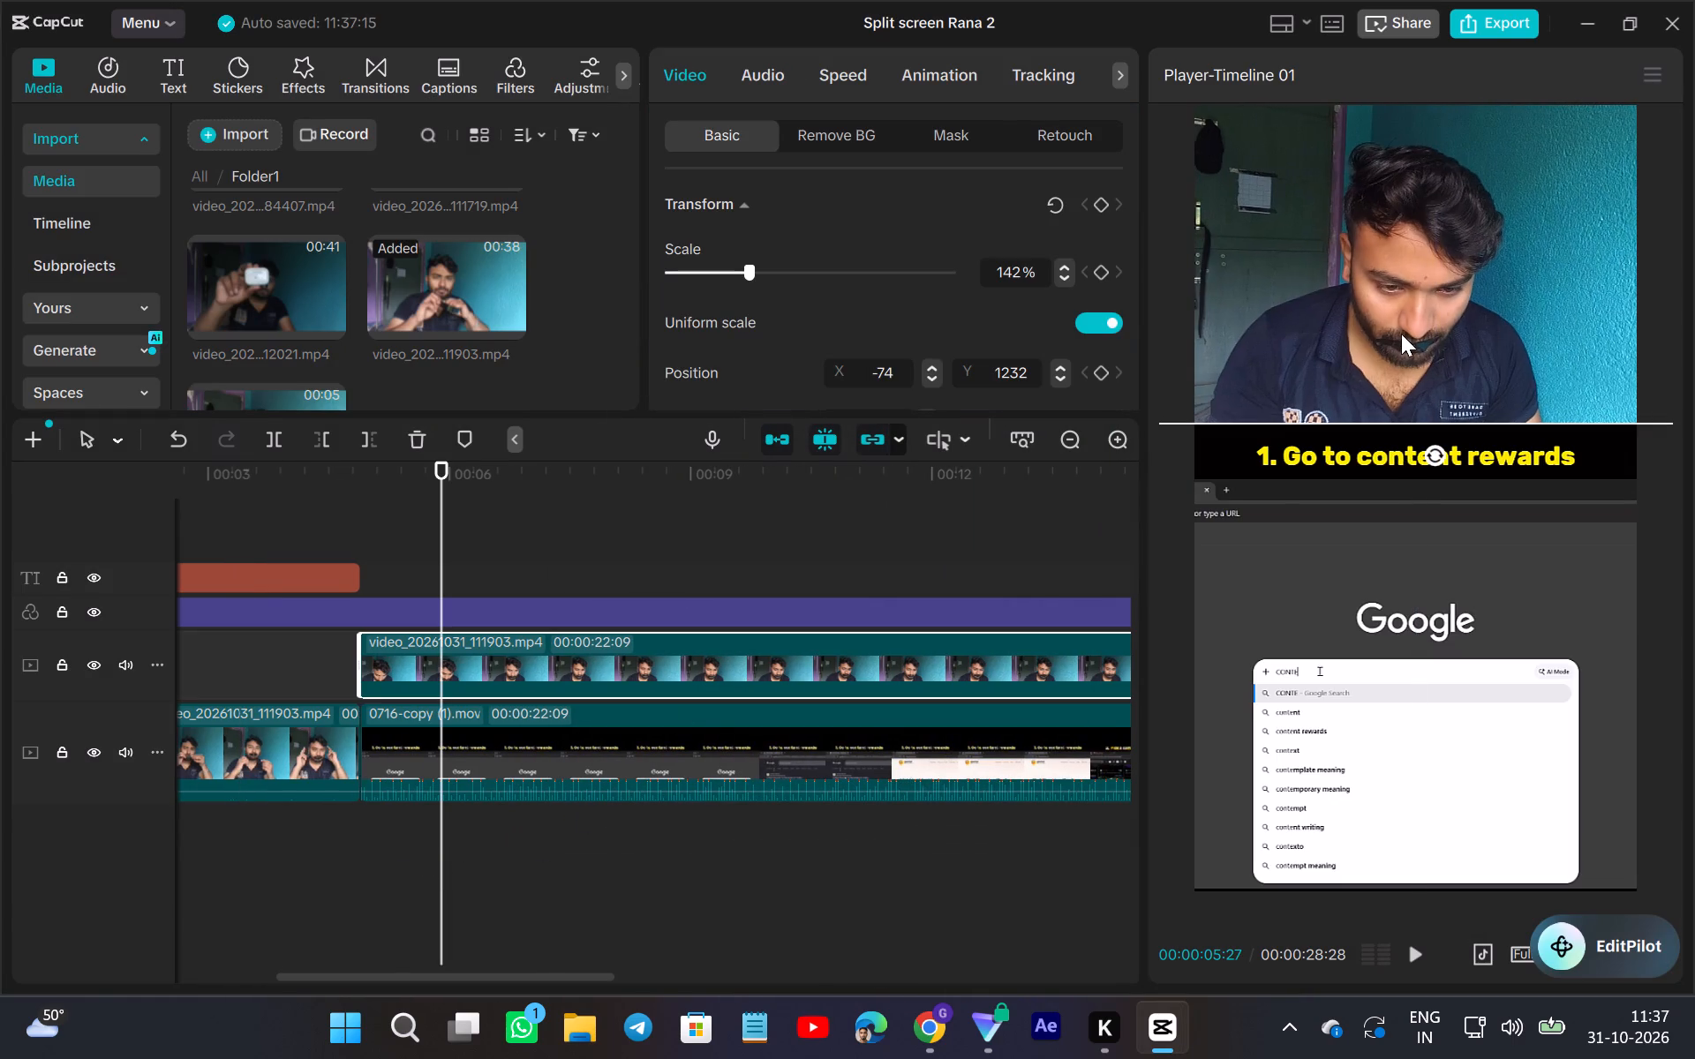
pyautogui.moveTo(1401, 334); pyautogui.dragTo(1406, 335)
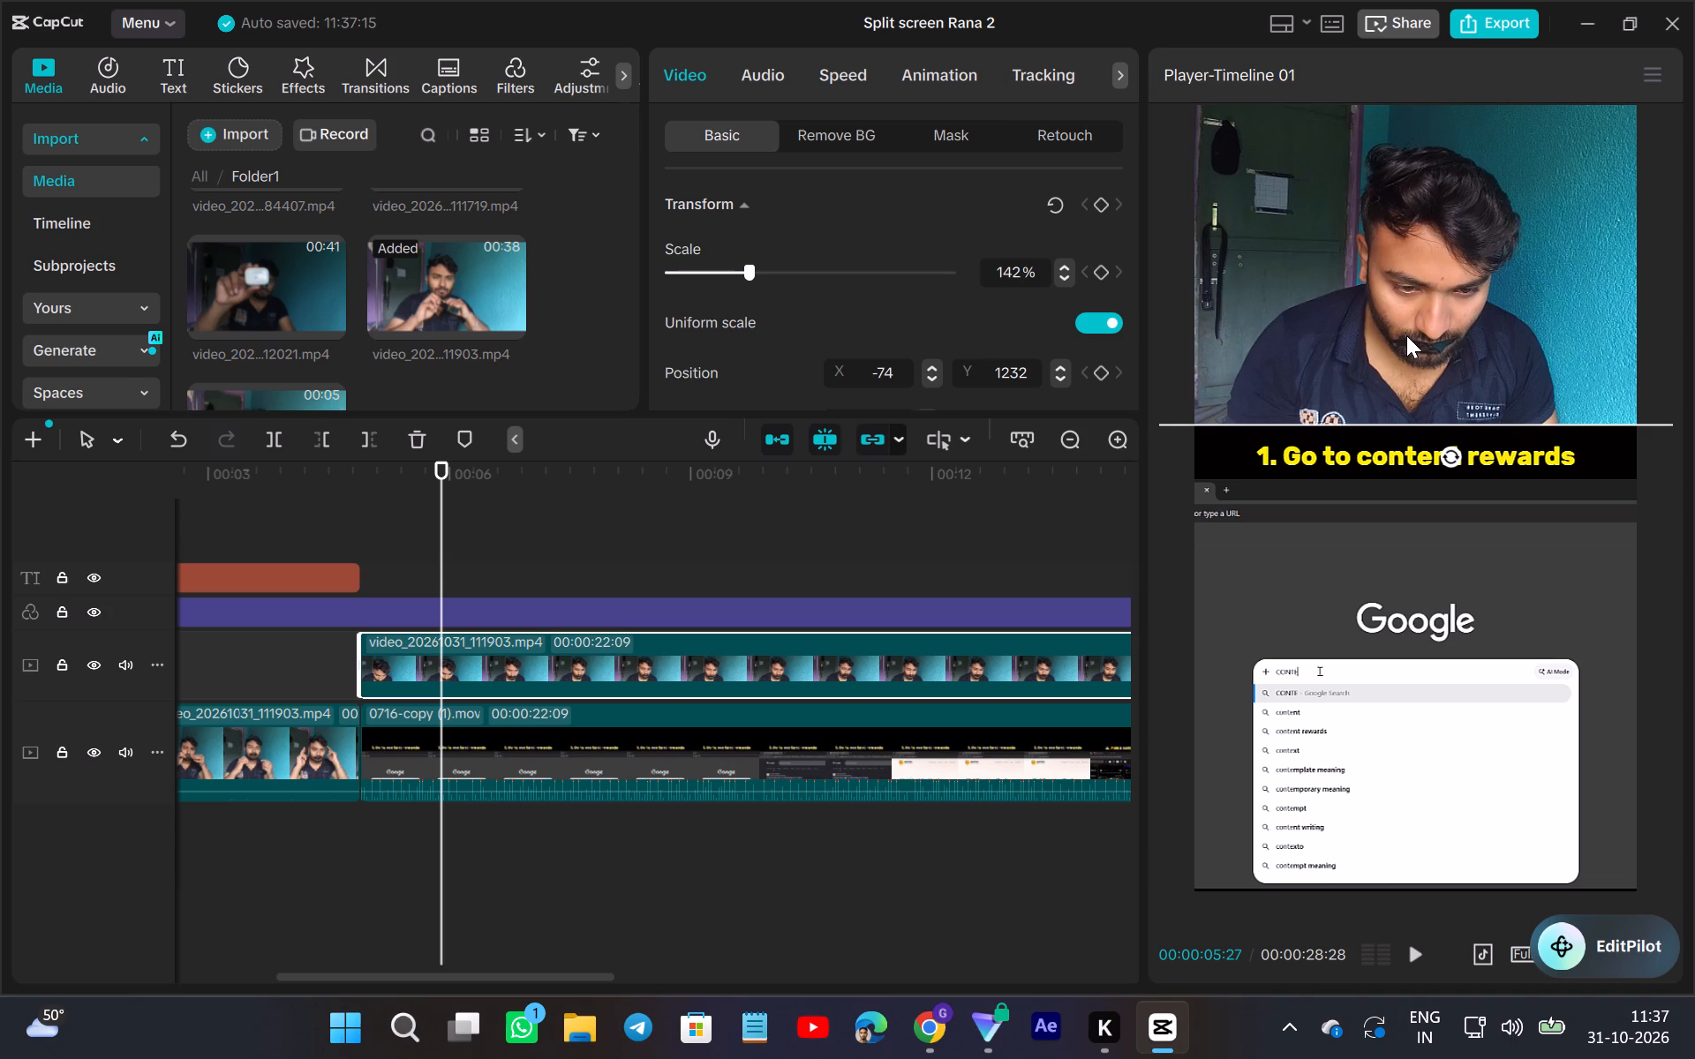
pyautogui.moveTo(1406, 335); pyautogui.dragTo(1406, 336)
# Enlarge all four video_20261031_111903.mp4 intro pieces together to a scale of 193%.
pyautogui.click(256, 882)
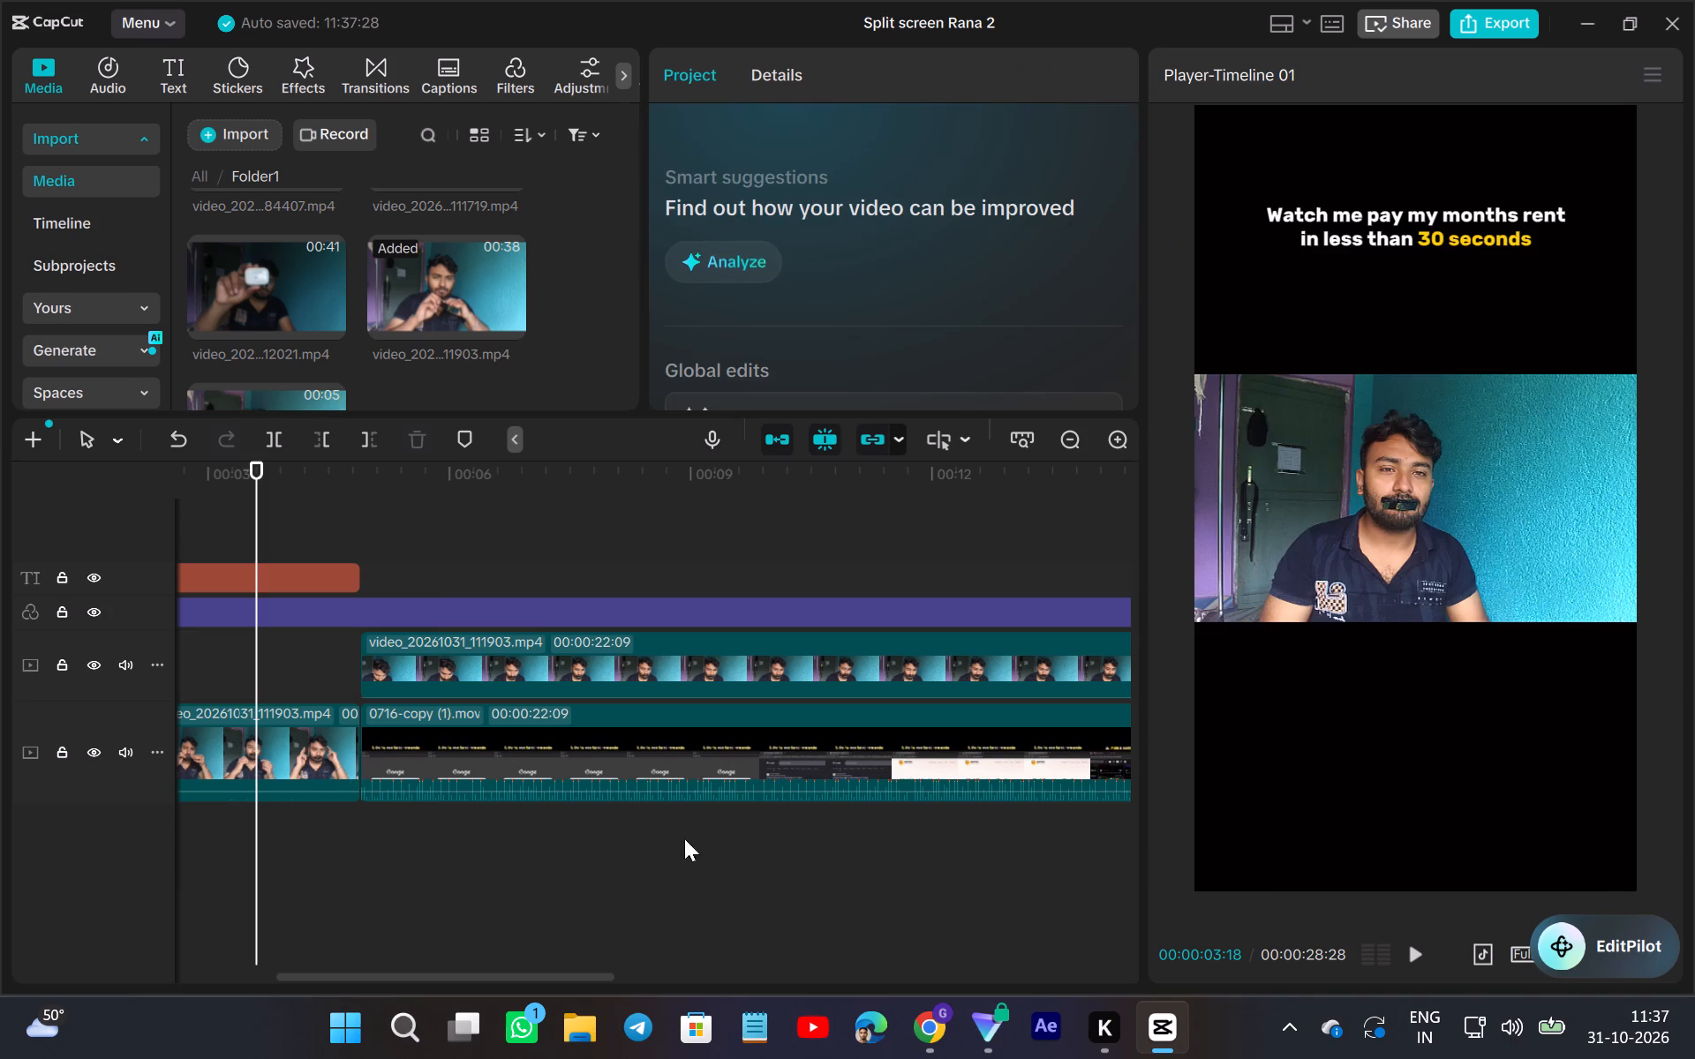
pyautogui.hscroll(1, 373, 847)
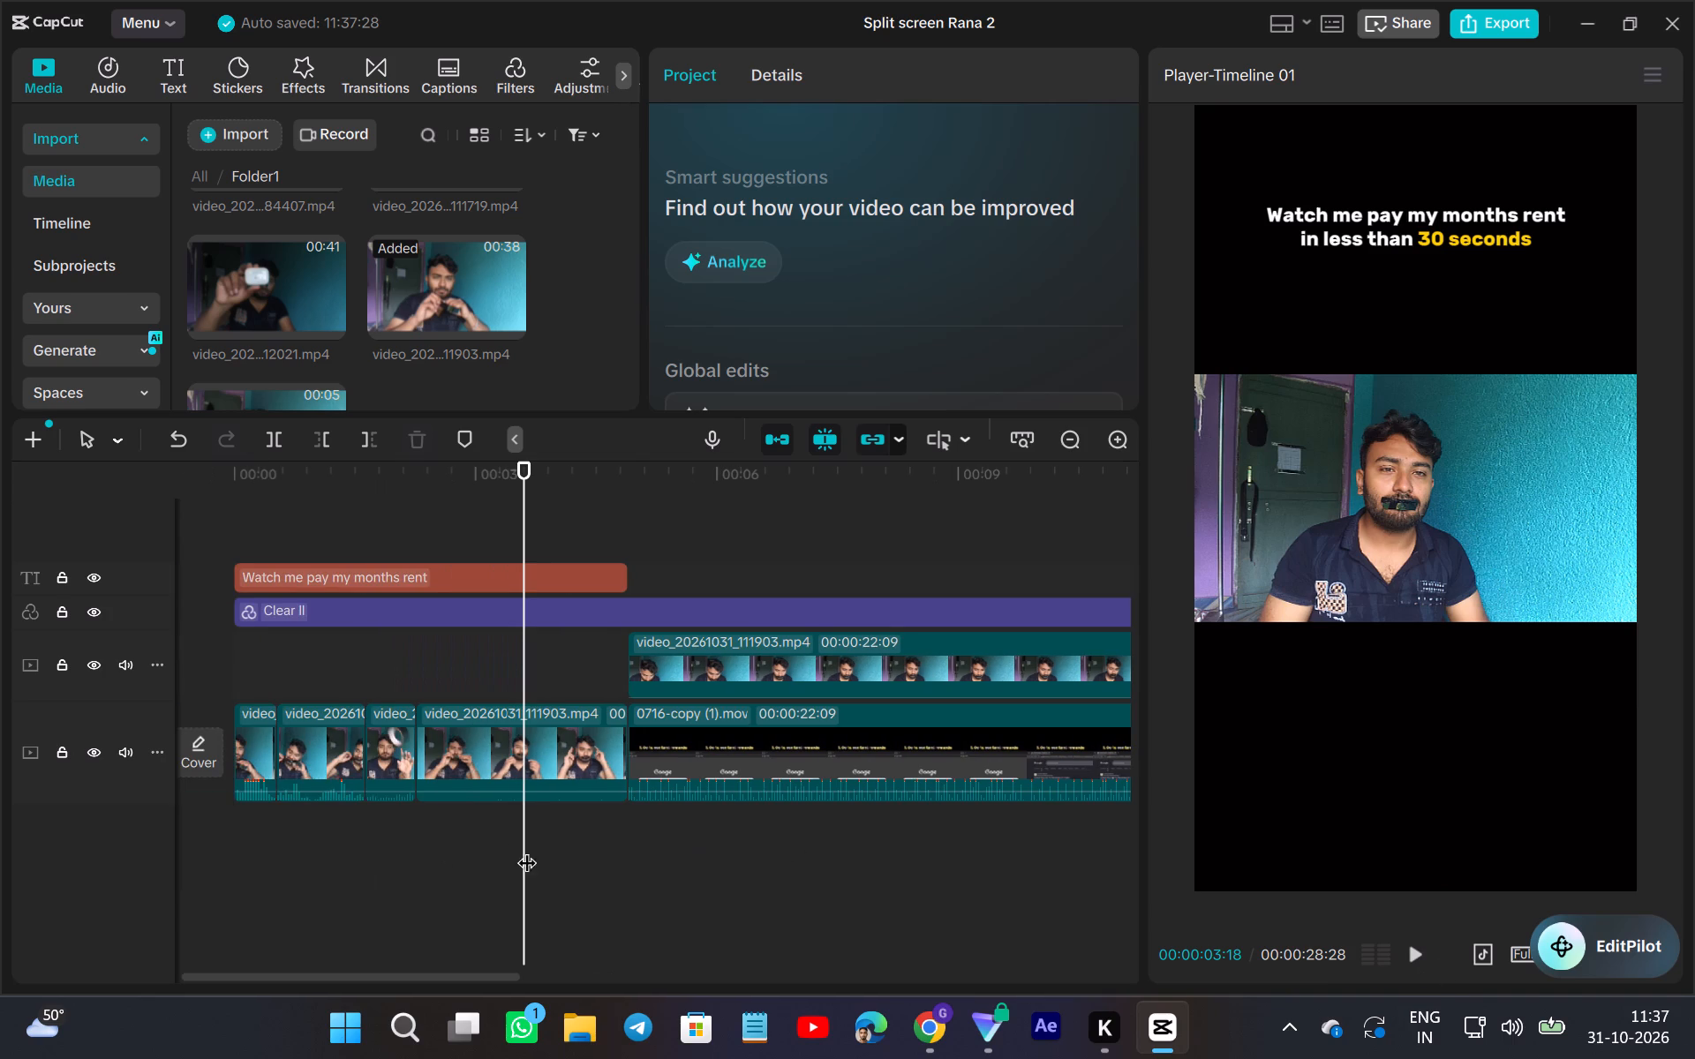
pyautogui.hscroll(1, 526, 849)
pyautogui.moveTo(545, 858); pyautogui.dragTo(231, 710)
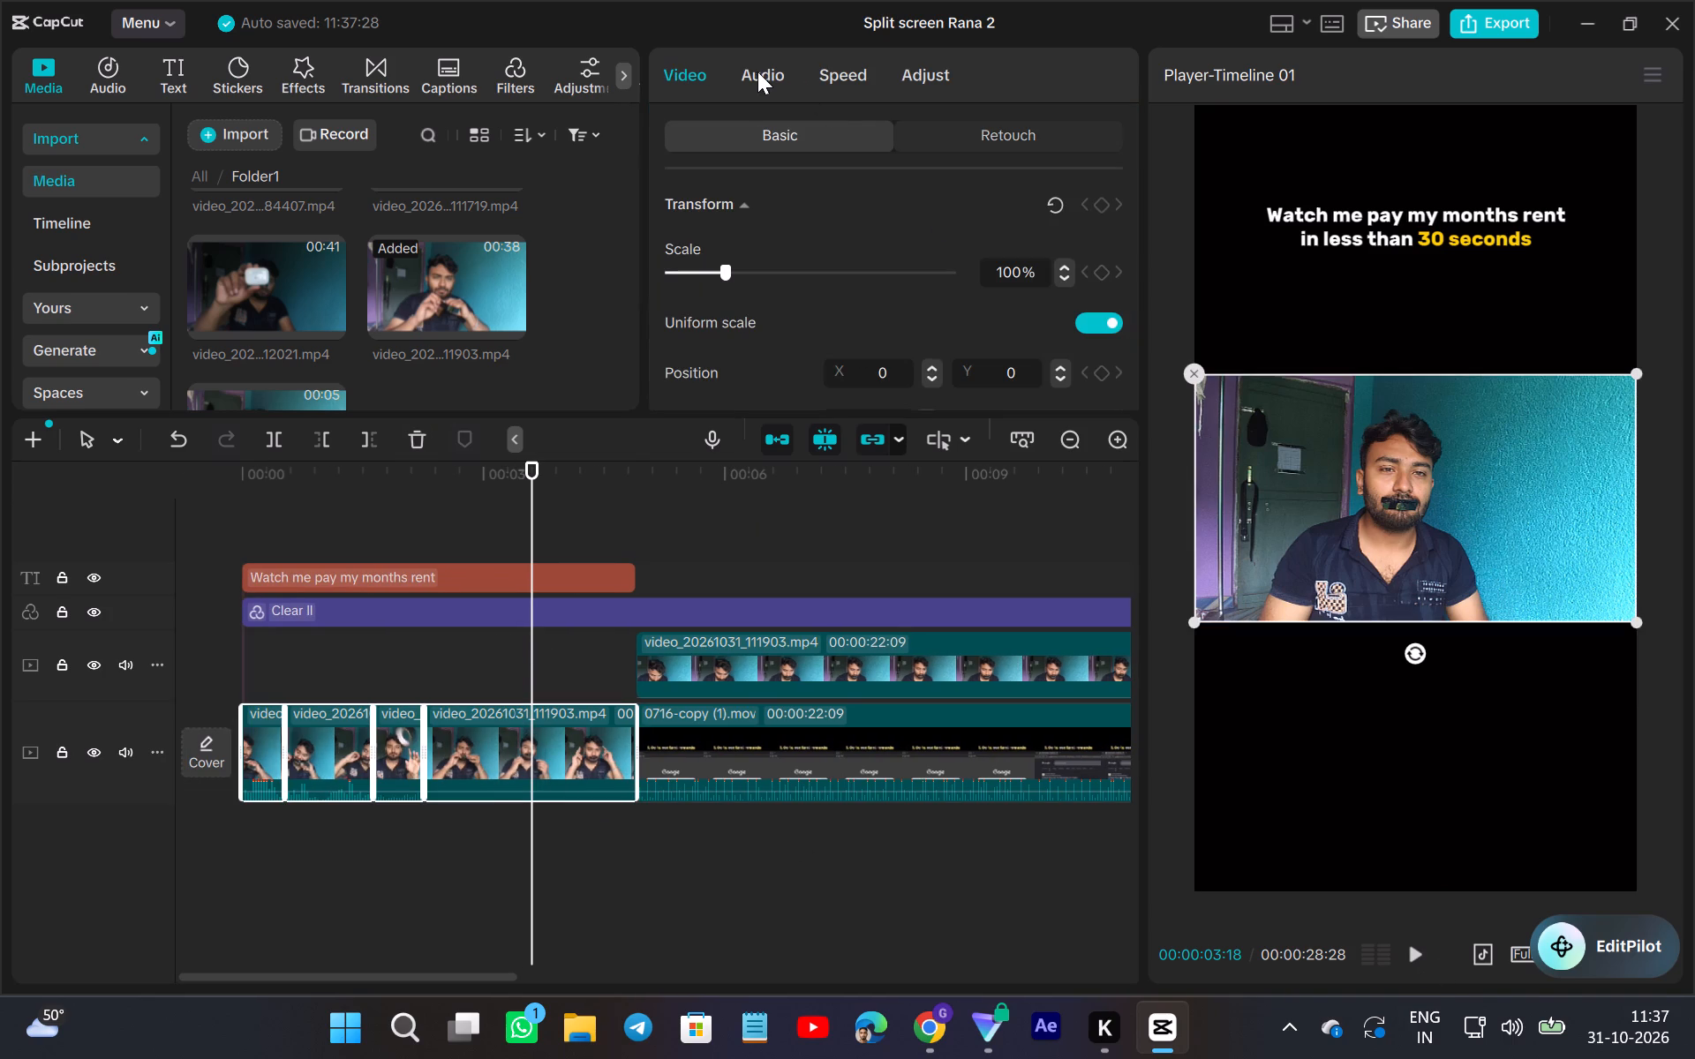
pyautogui.moveTo(724, 270); pyautogui.dragTo(742, 282)
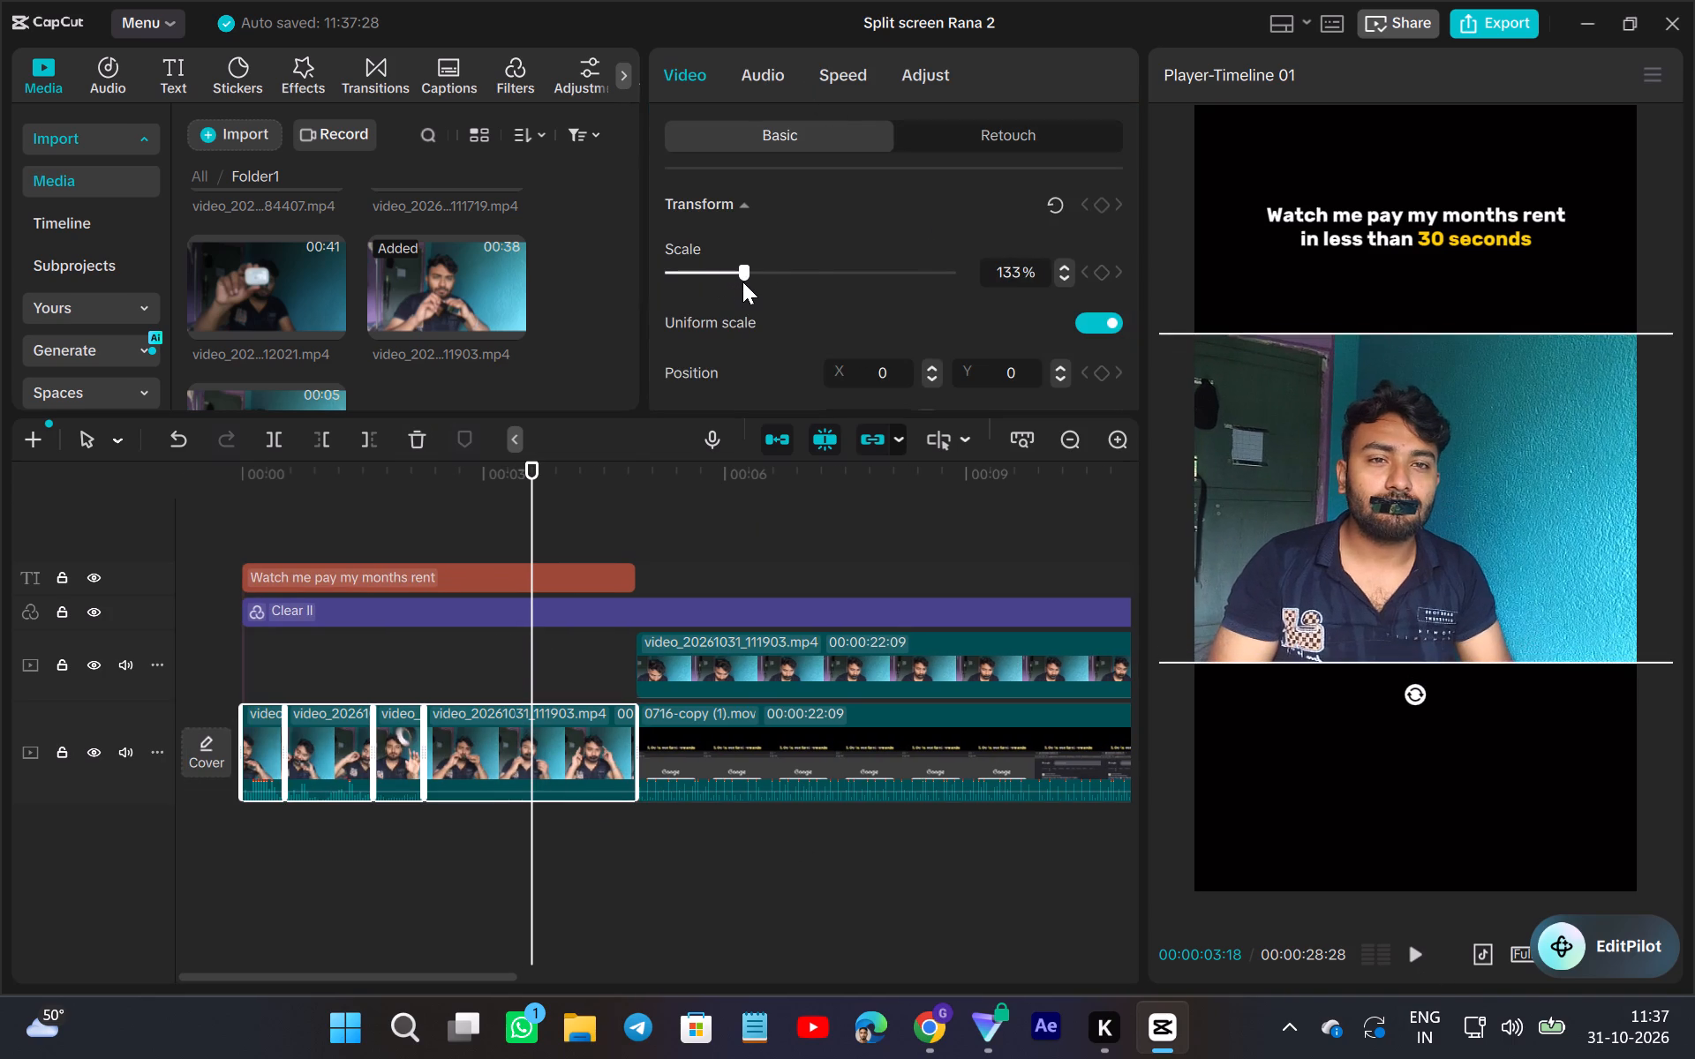
pyautogui.moveTo(742, 282); pyautogui.dragTo(752, 284)
pyautogui.click(1066, 268)
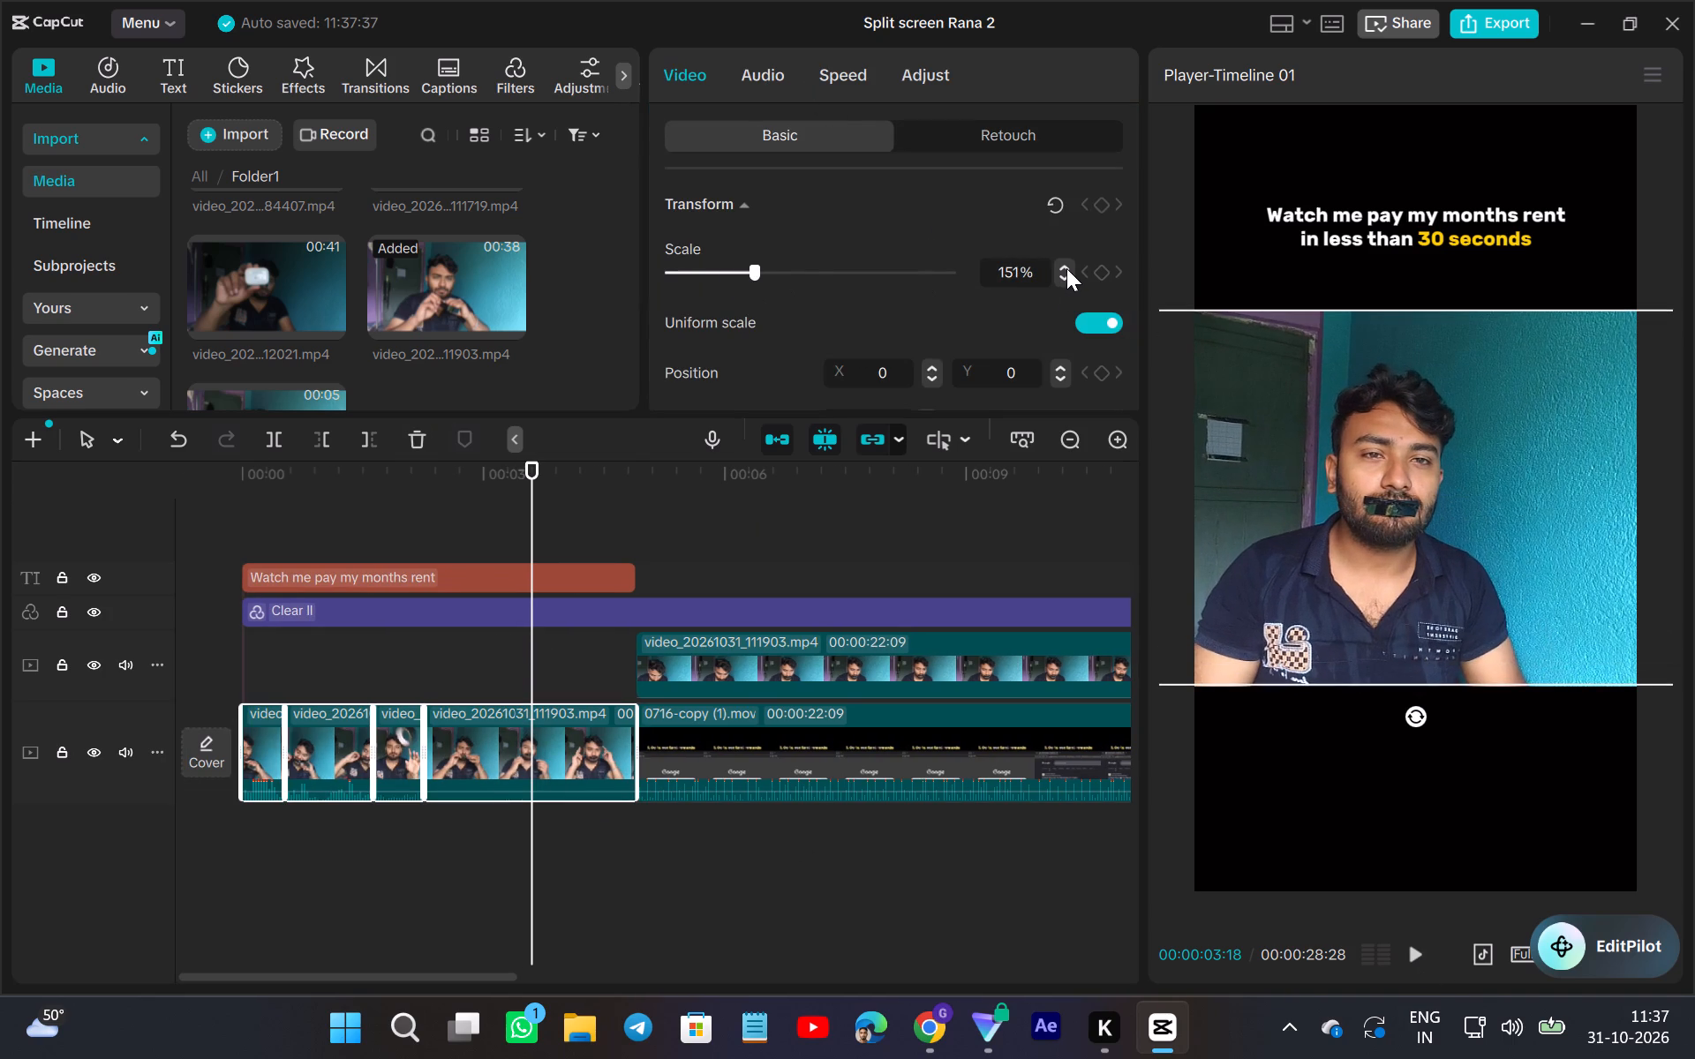
pyautogui.tripleClick(1066, 268)
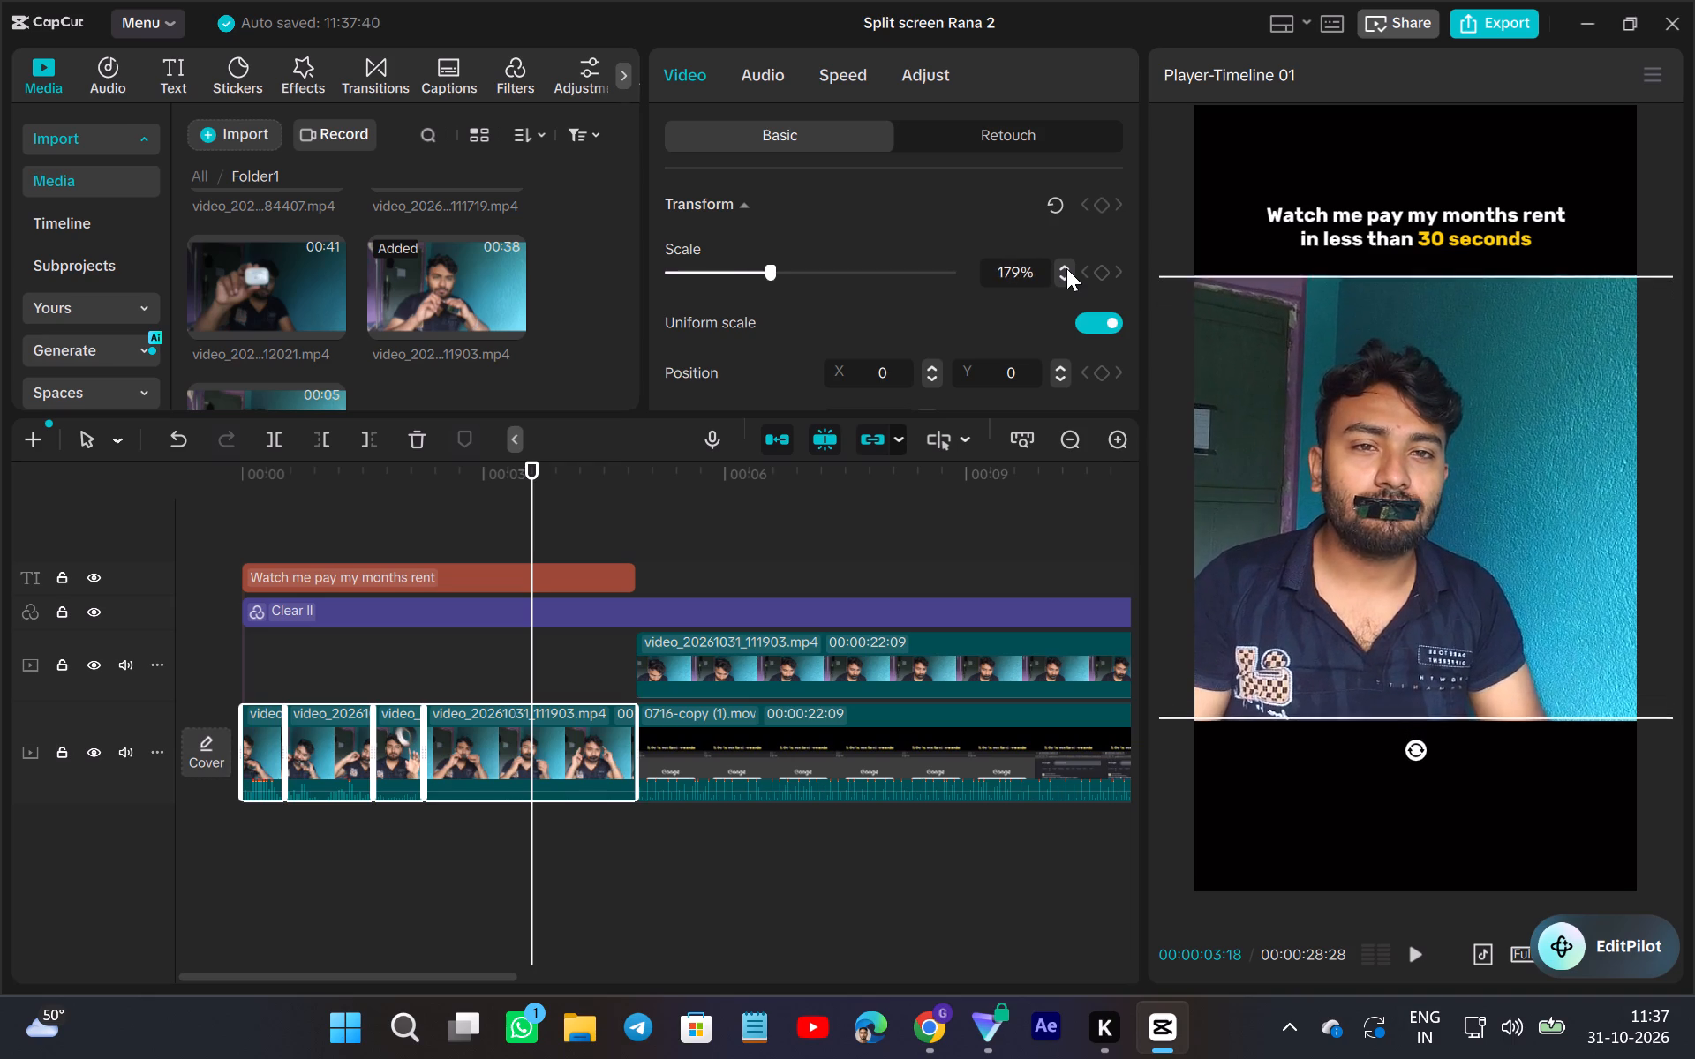
pyautogui.tripleClick(1066, 268)
pyautogui.tripleClick(1066, 268)
pyautogui.tripleClick(1066, 268)
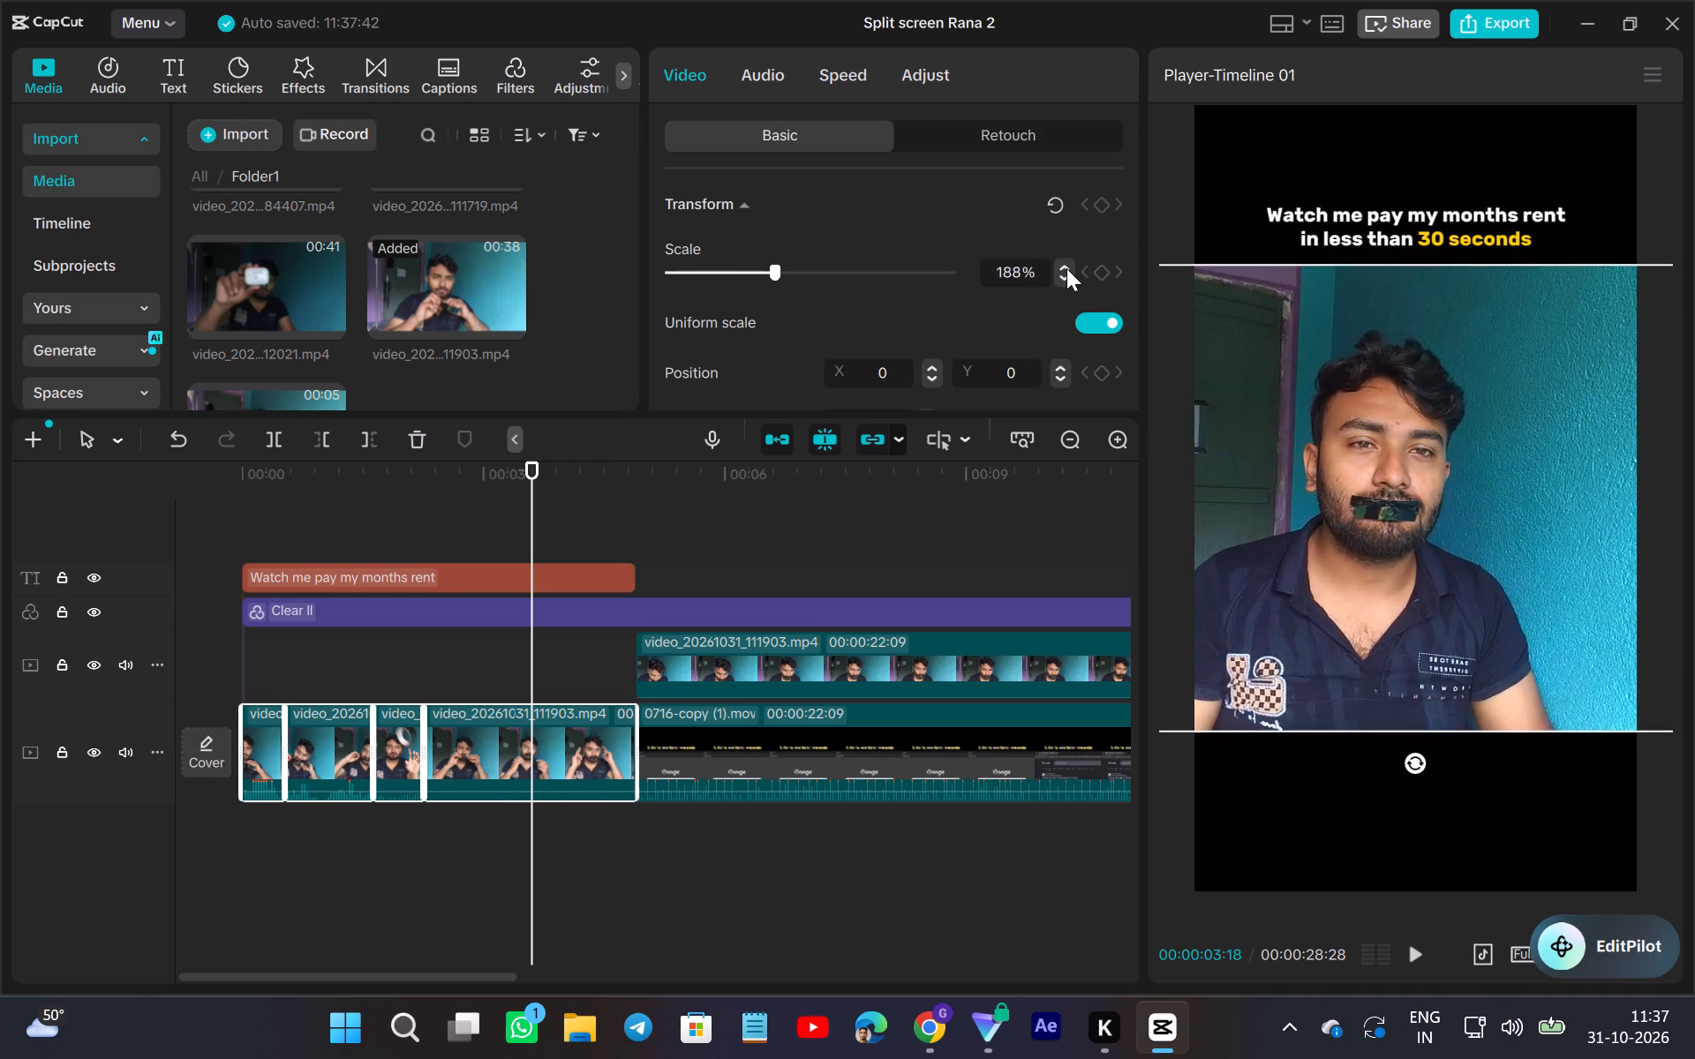
pyautogui.tripleClick(1066, 268)
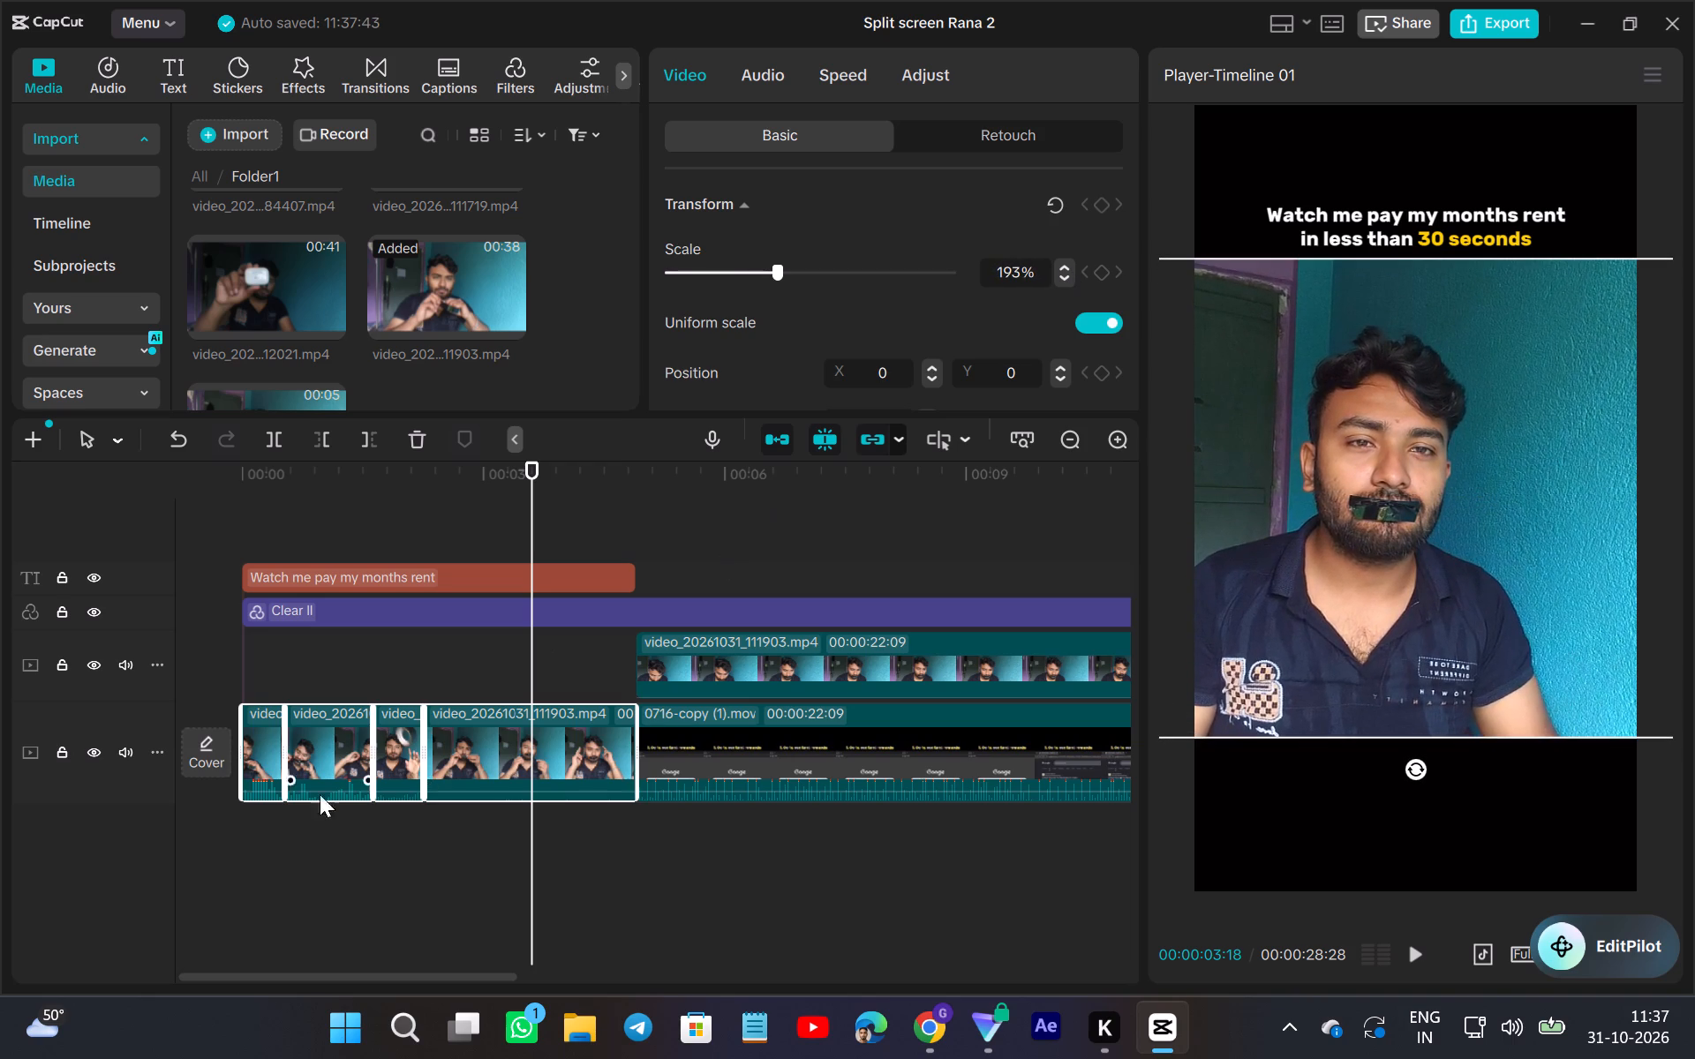
# Check the first intro piece's framing and shift the second piece rightward within the frame to centre the face.
pyautogui.click(261, 829)
pyautogui.click(274, 756)
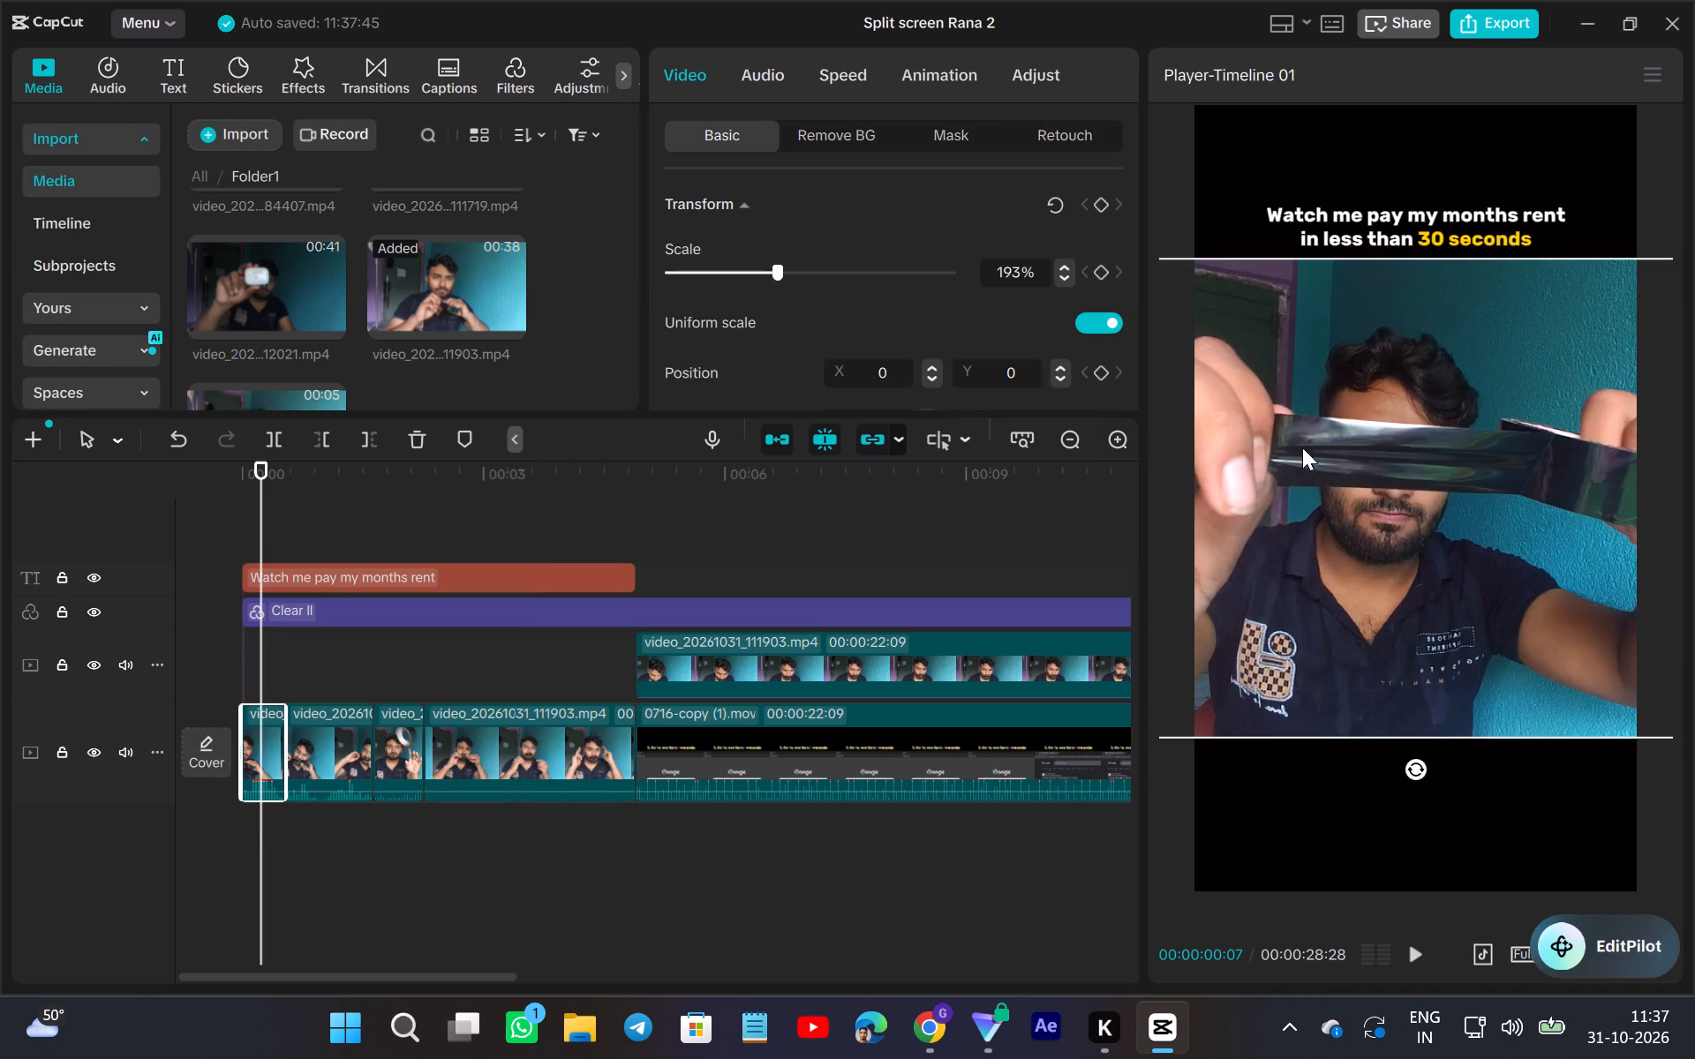
pyautogui.moveTo(260, 647); pyautogui.dragTo(207, 683)
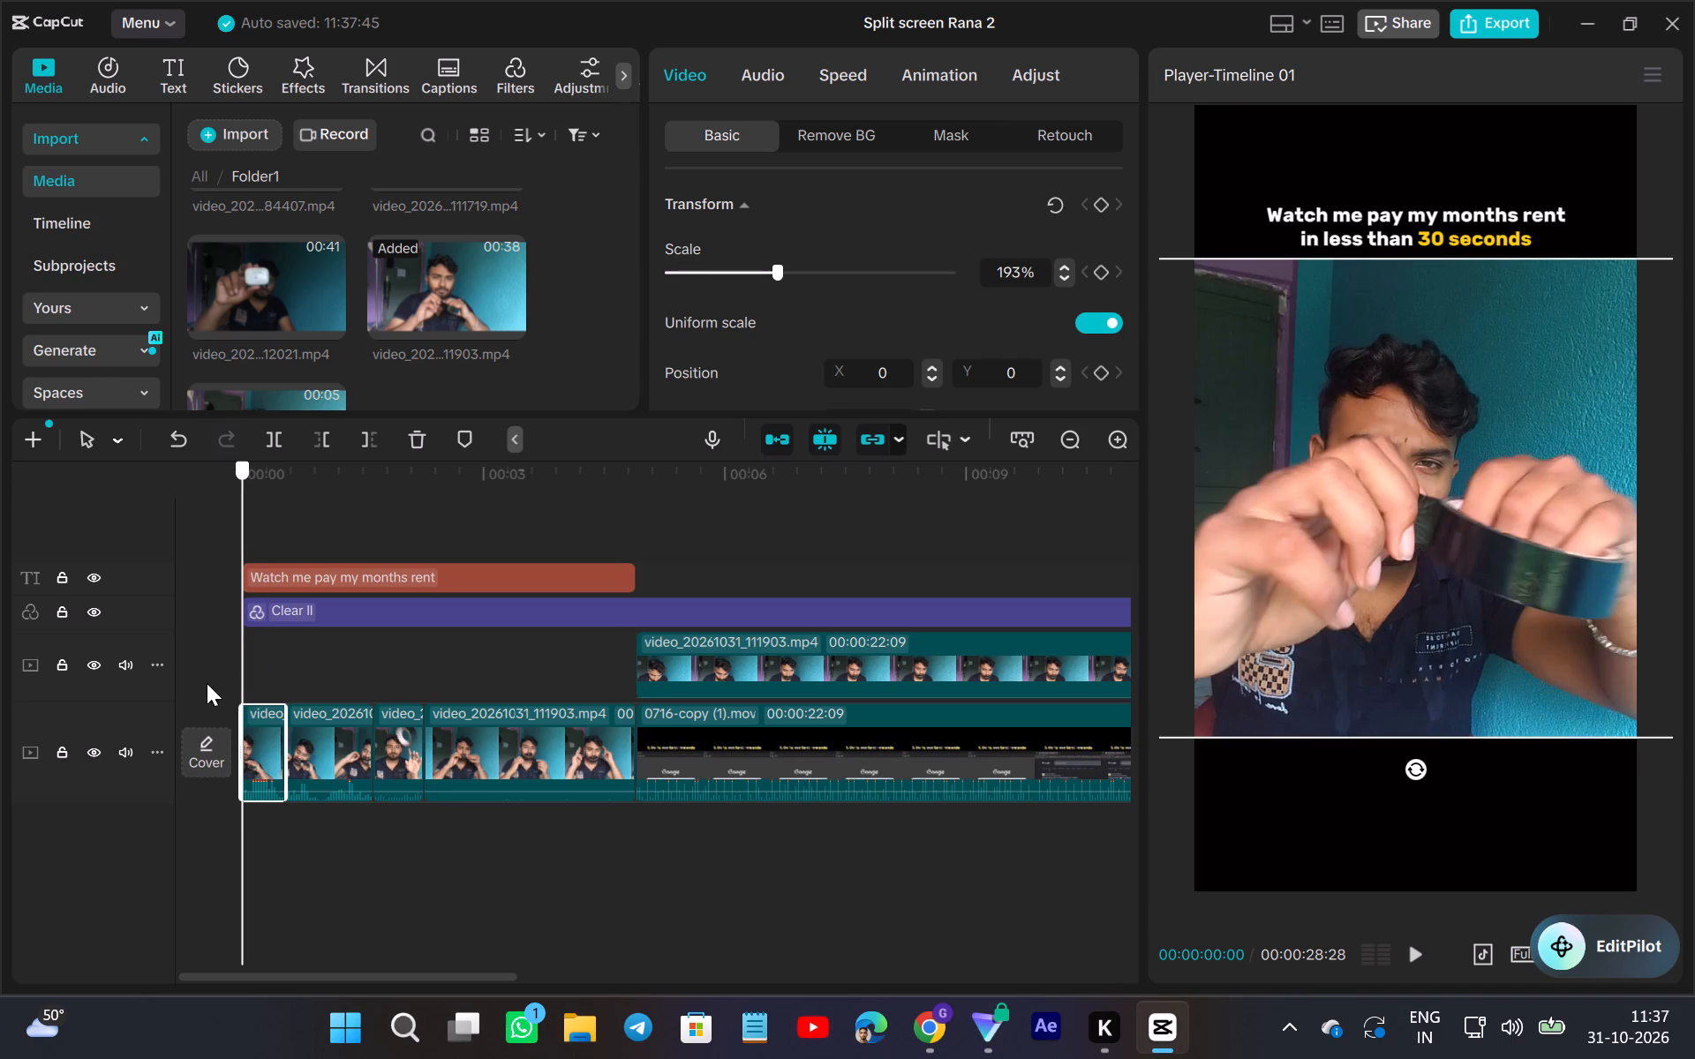
pyautogui.moveTo(207, 683); pyautogui.dragTo(284, 701)
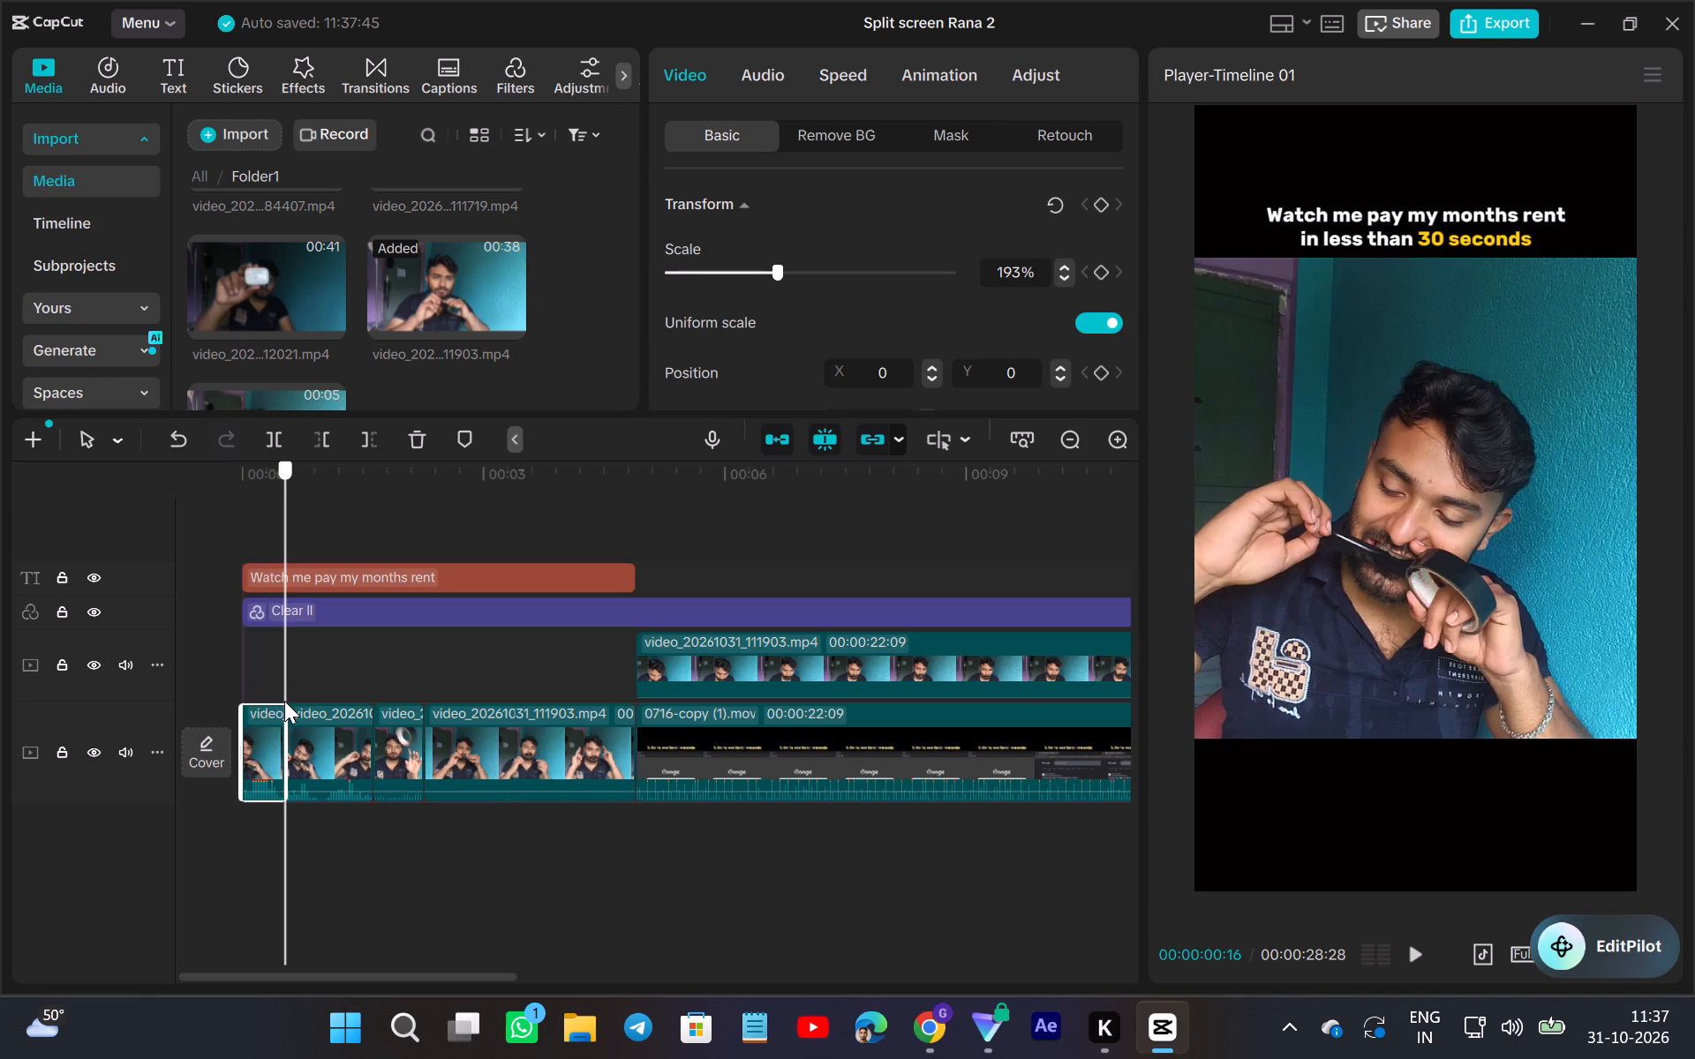
pyautogui.moveTo(284, 701); pyautogui.dragTo(317, 720)
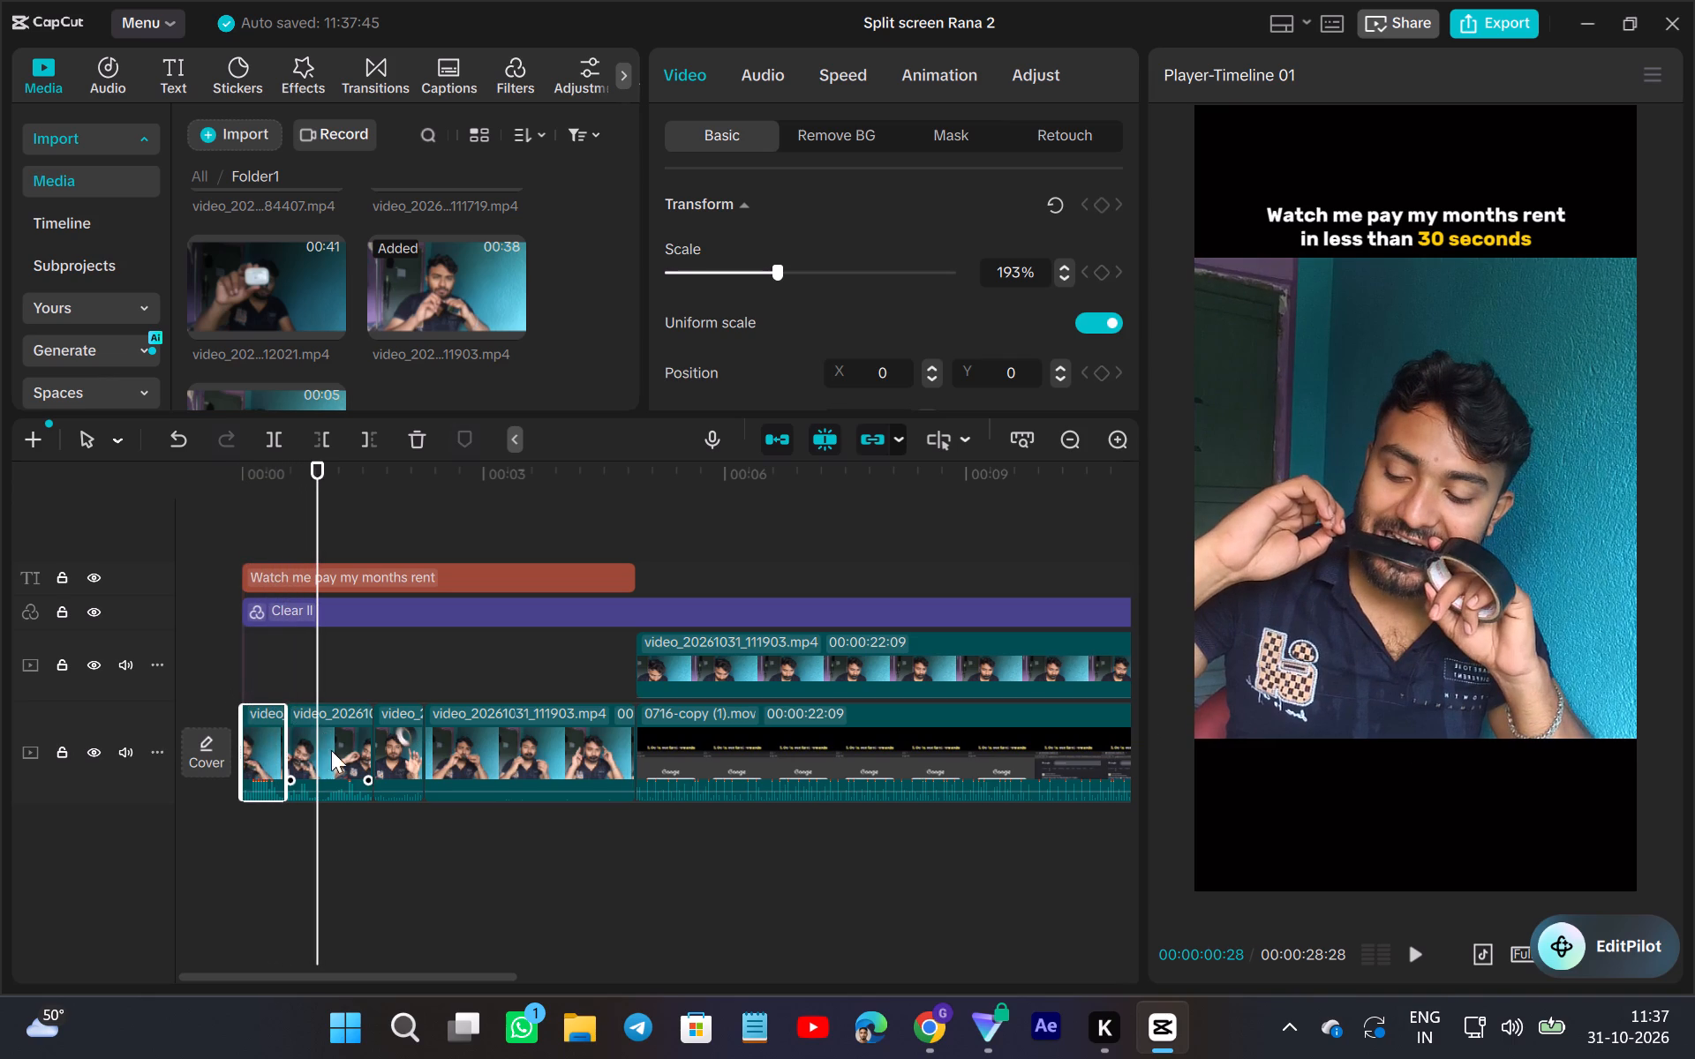
pyautogui.click(321, 743)
pyautogui.moveTo(1401, 496); pyautogui.dragTo(1428, 501)
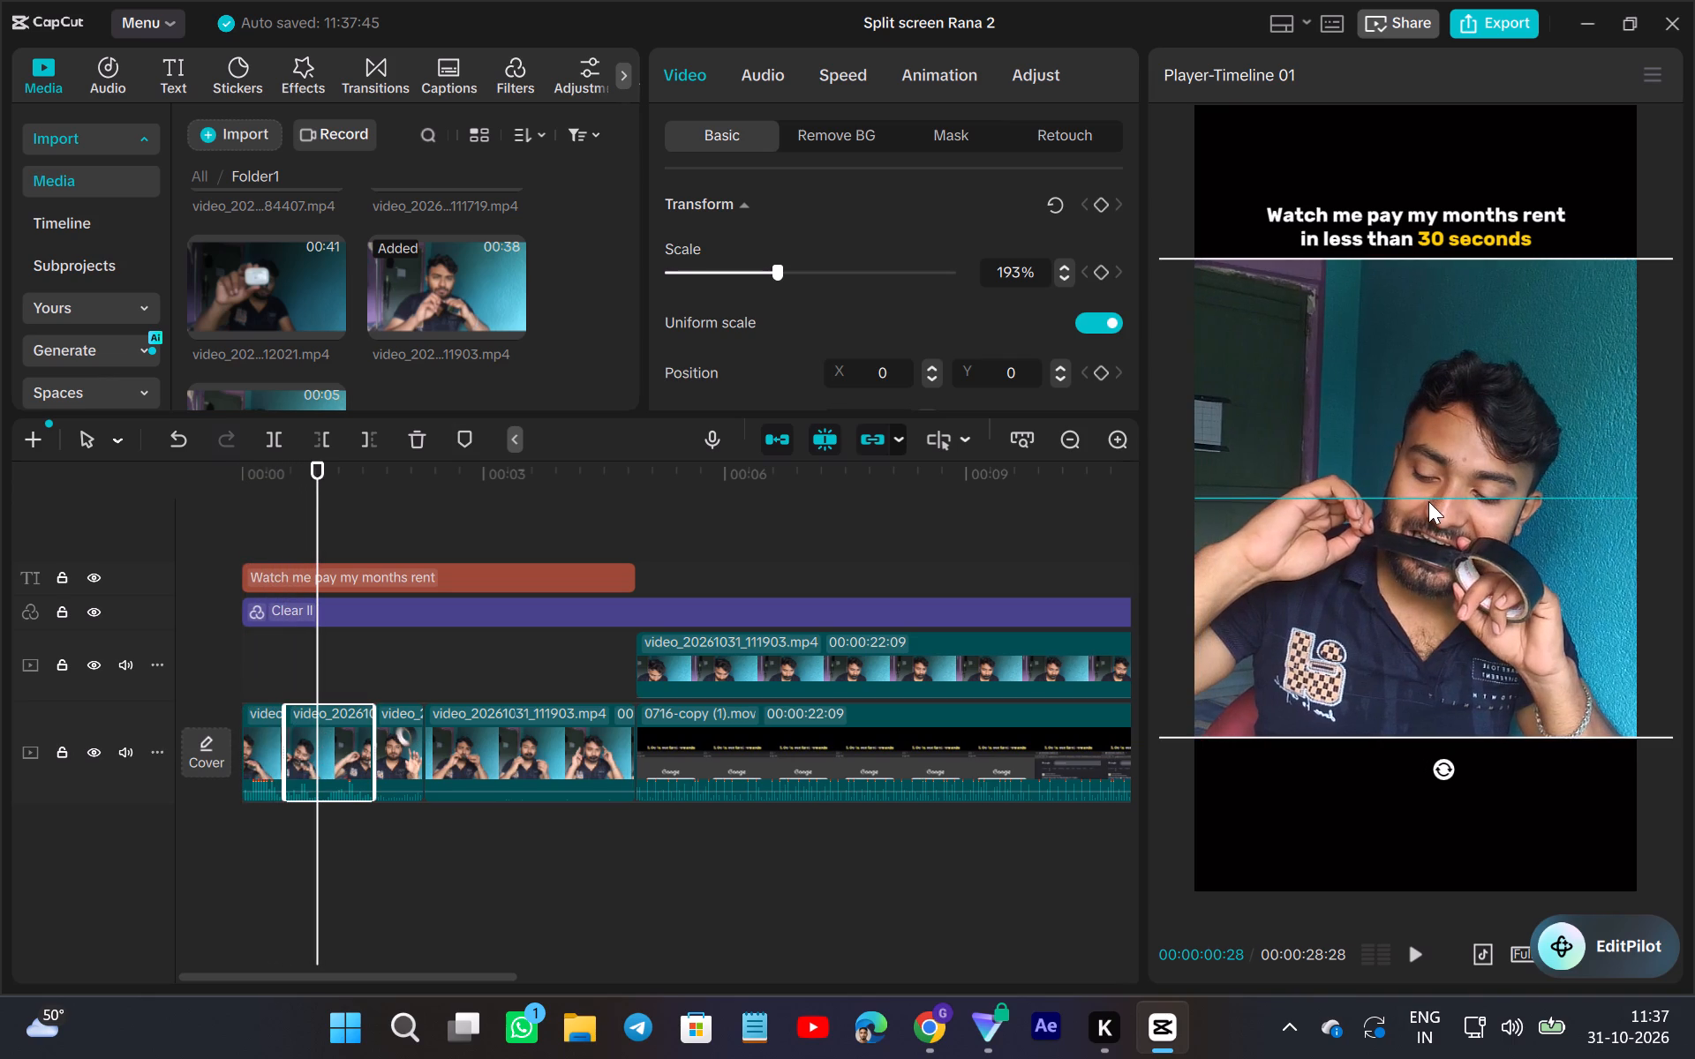
pyautogui.moveTo(1428, 501); pyautogui.dragTo(1440, 498)
pyautogui.rightClick(1440, 498)
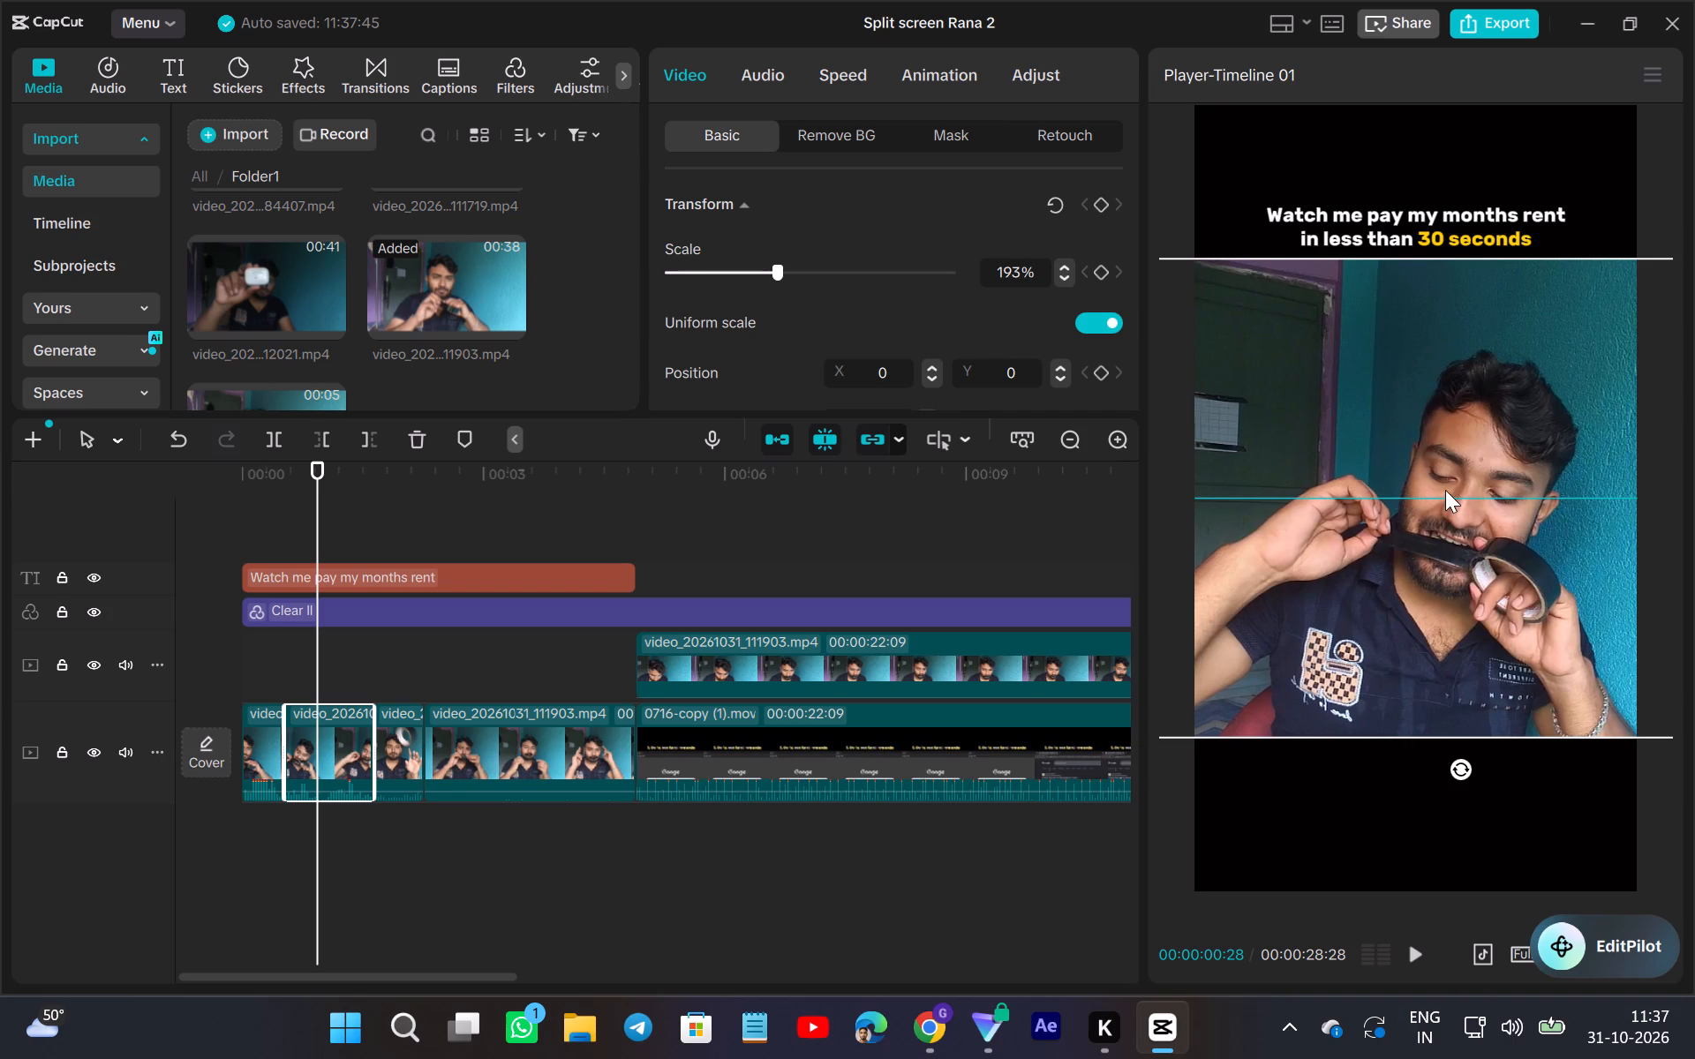
pyautogui.click(1435, 493)
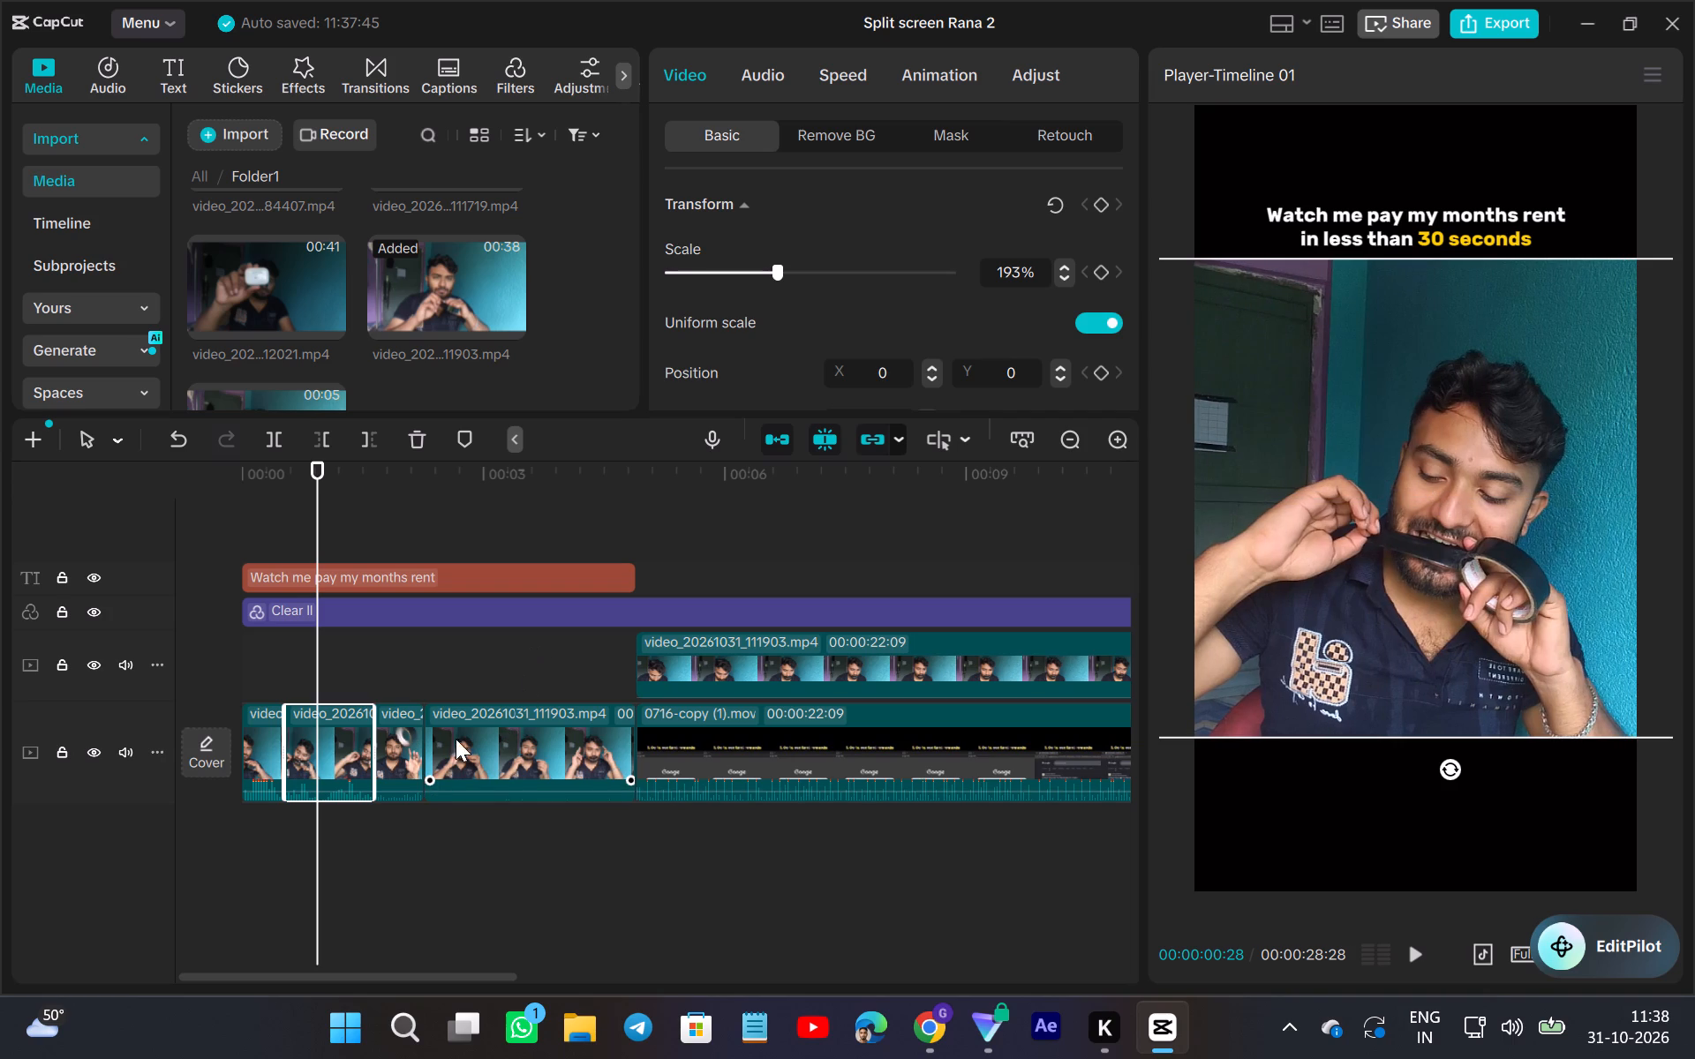
# Shift the third intro piece rightward to position X 420, keeping Y at 0, to centre the face.
pyautogui.click(396, 836)
pyautogui.click(393, 766)
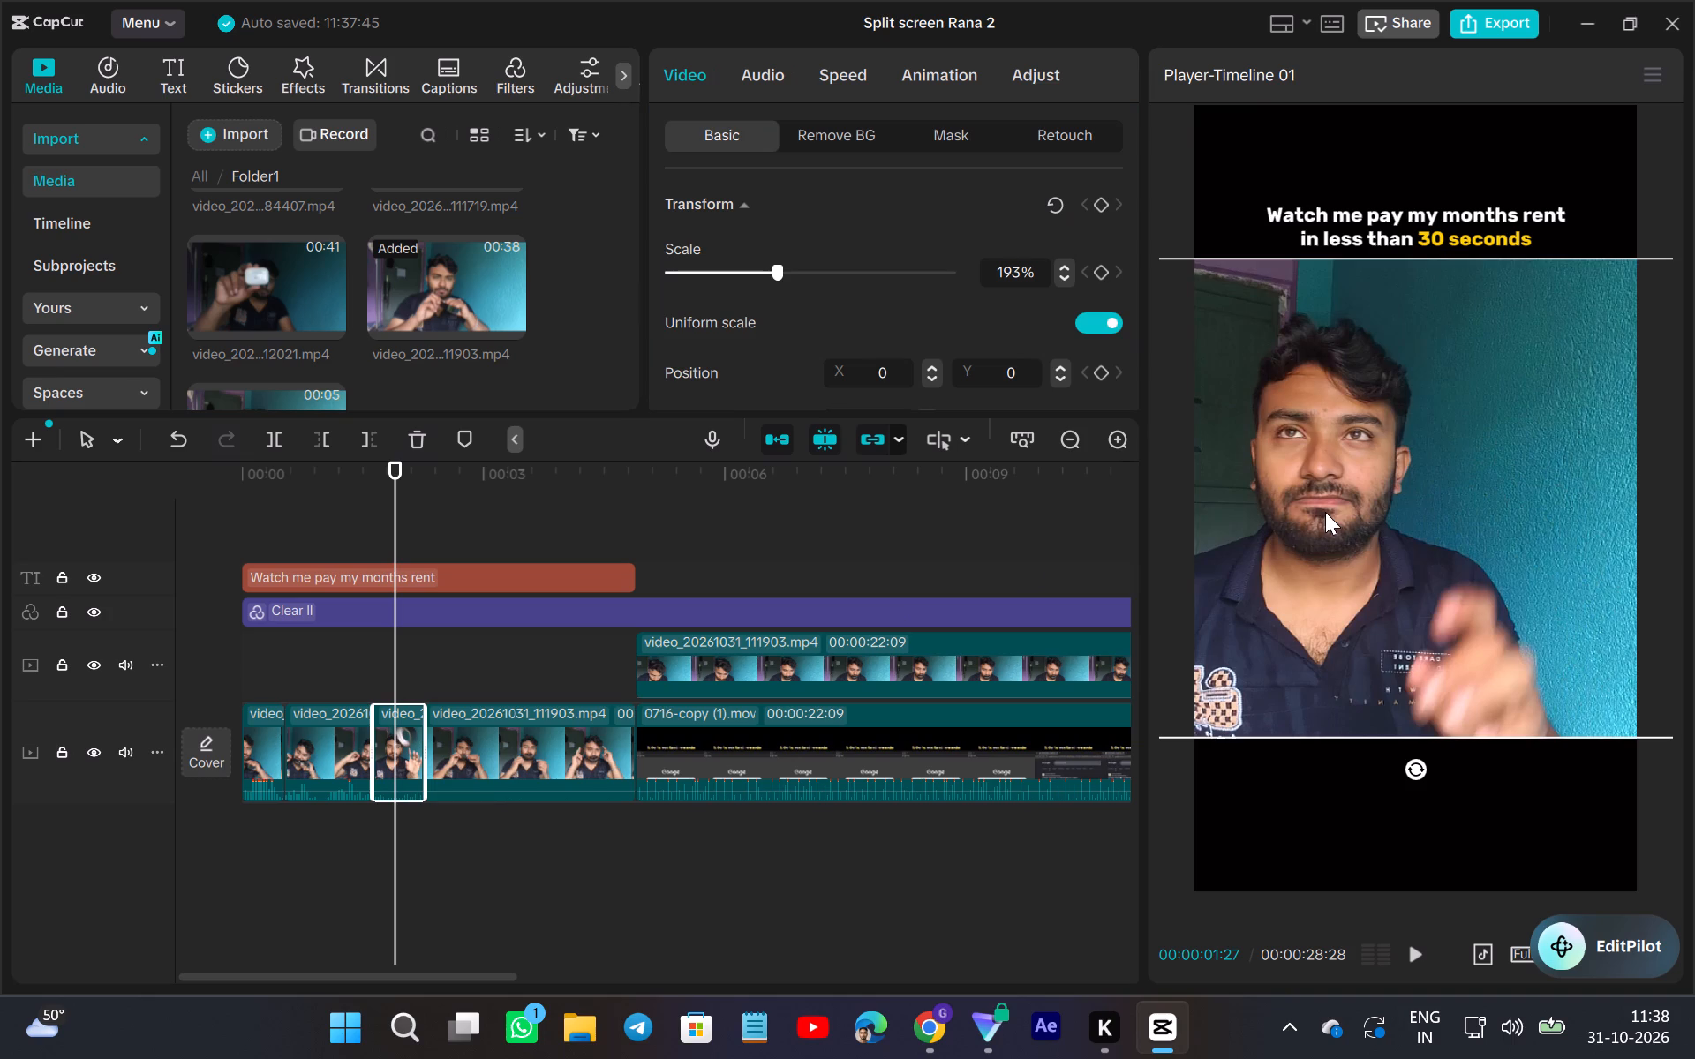
pyautogui.moveTo(1327, 512); pyautogui.dragTo(1408, 509)
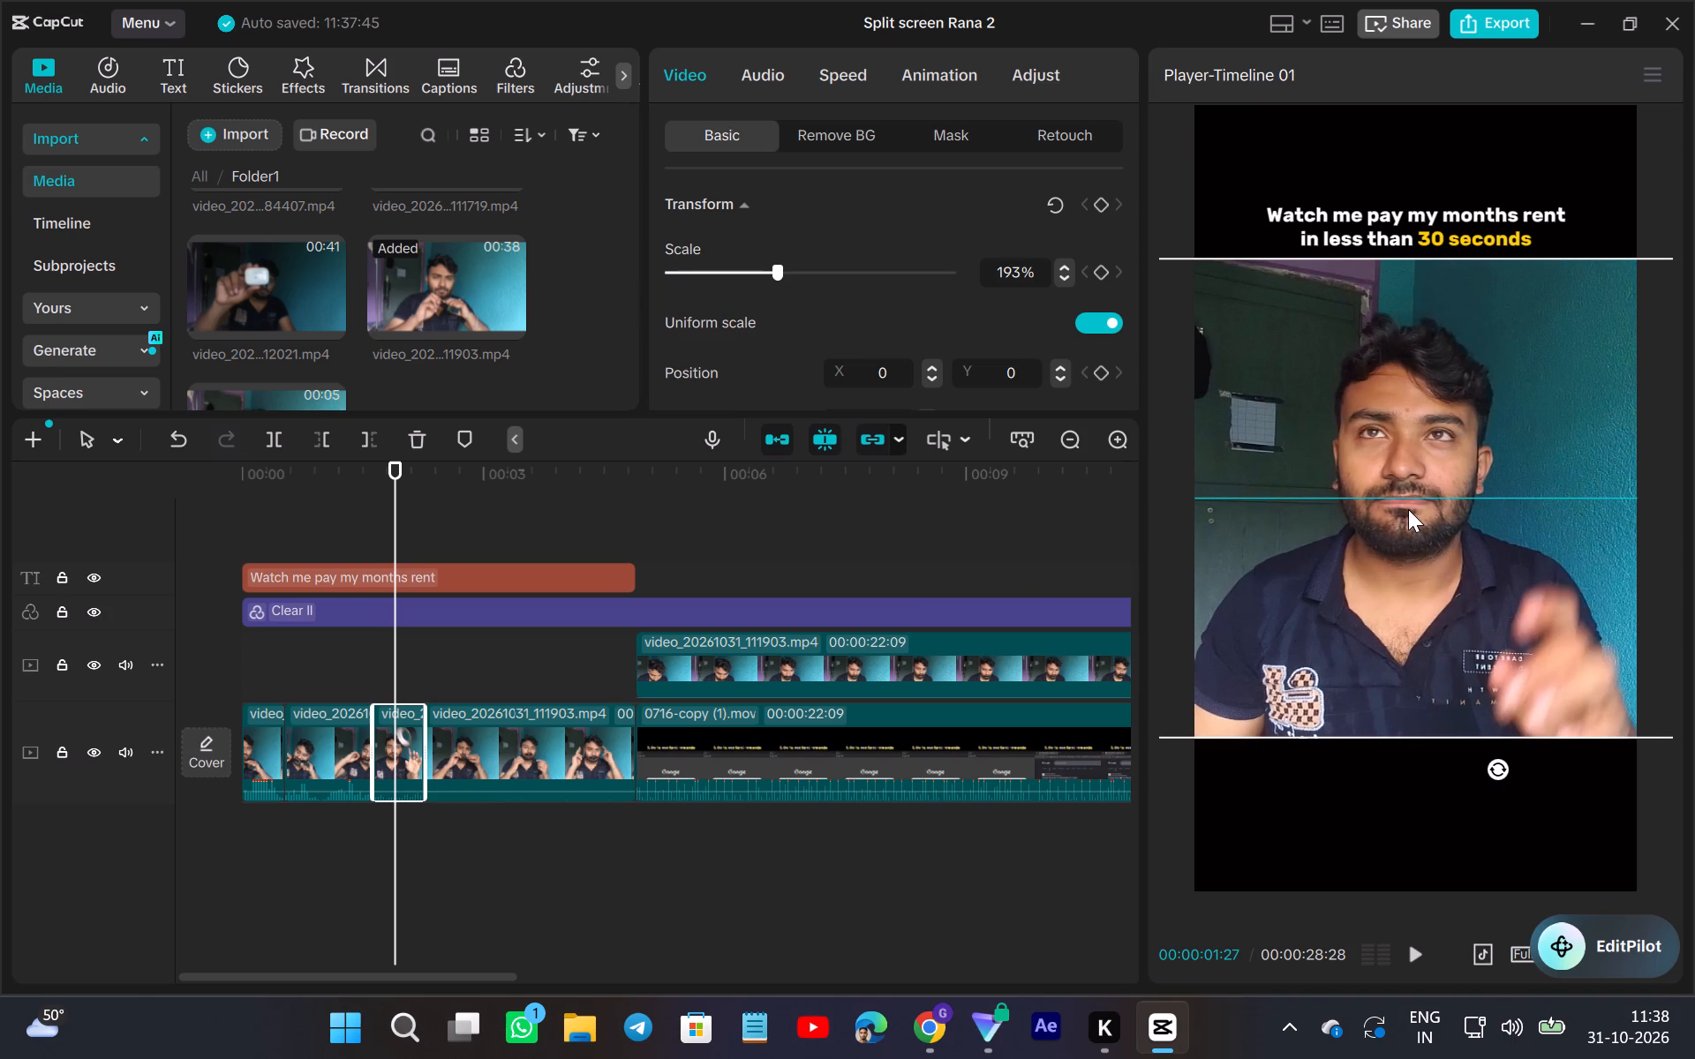
pyautogui.moveTo(1408, 509); pyautogui.dragTo(1412, 507)
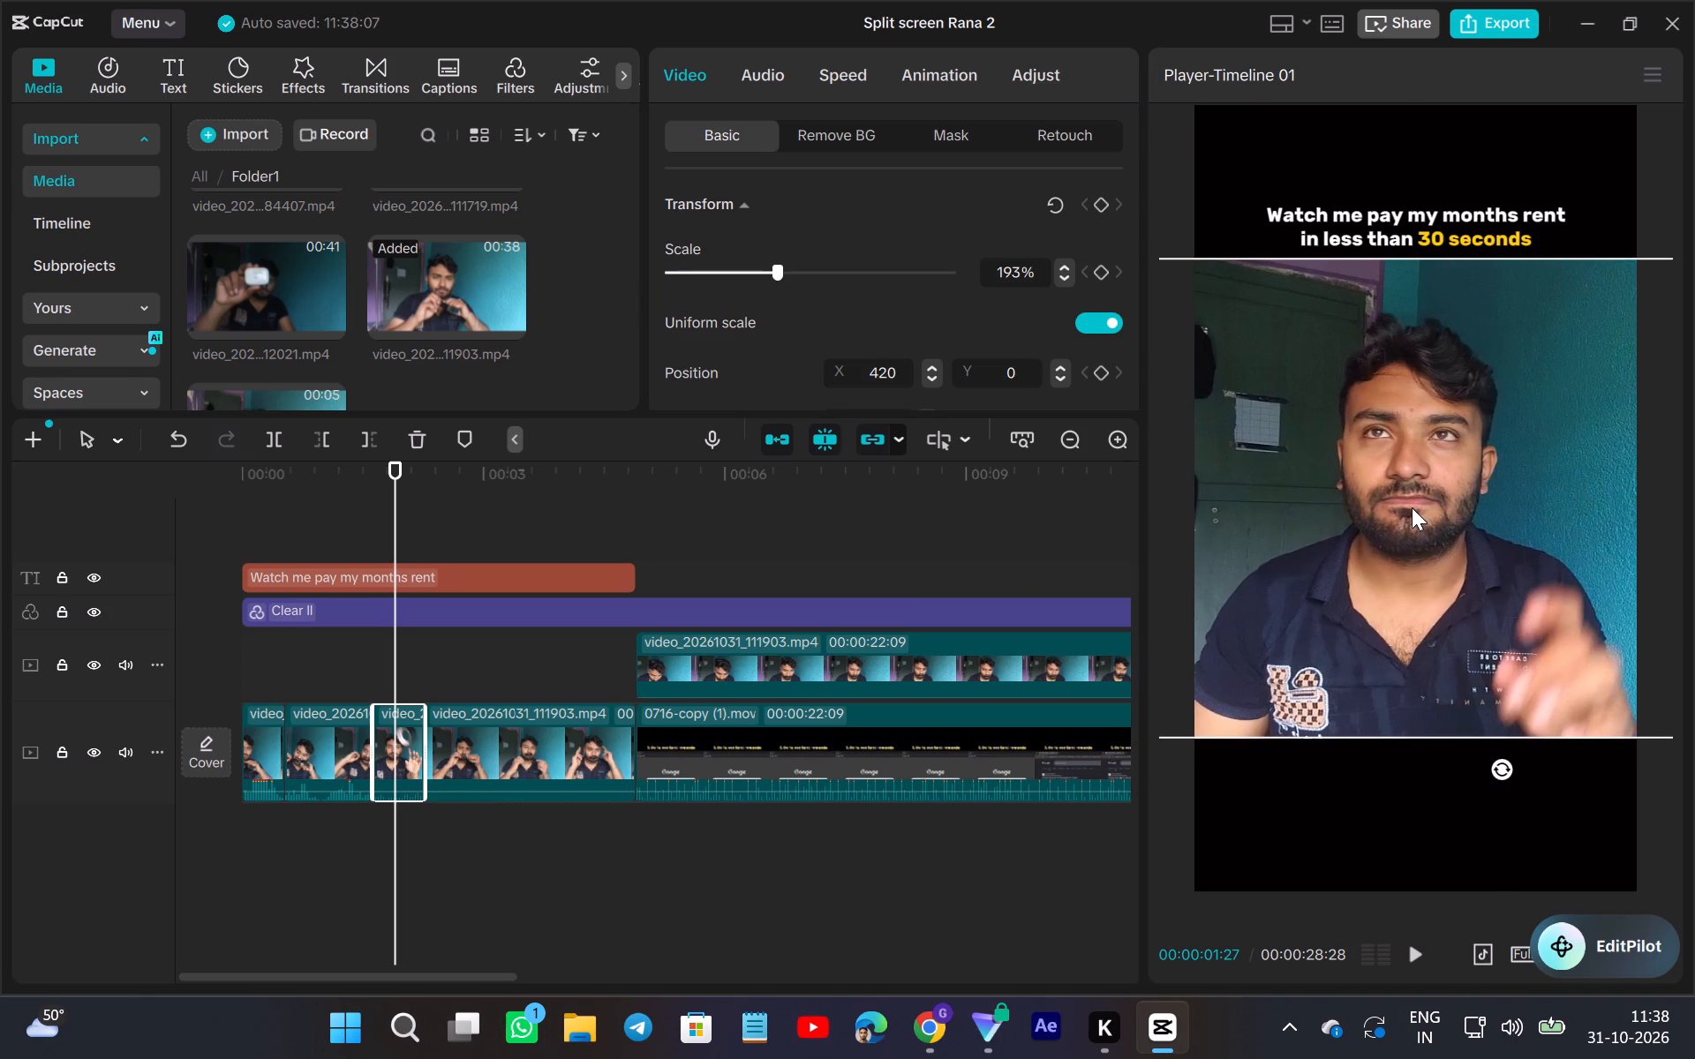
# Shift the fourth intro piece rightward to position X 200, keeping Y at 0, to centre the face.
pyautogui.click(484, 849)
pyautogui.click(499, 731)
pyautogui.moveTo(1315, 566); pyautogui.dragTo(1345, 567)
pyautogui.moveTo(1367, 497); pyautogui.dragTo(1408, 500)
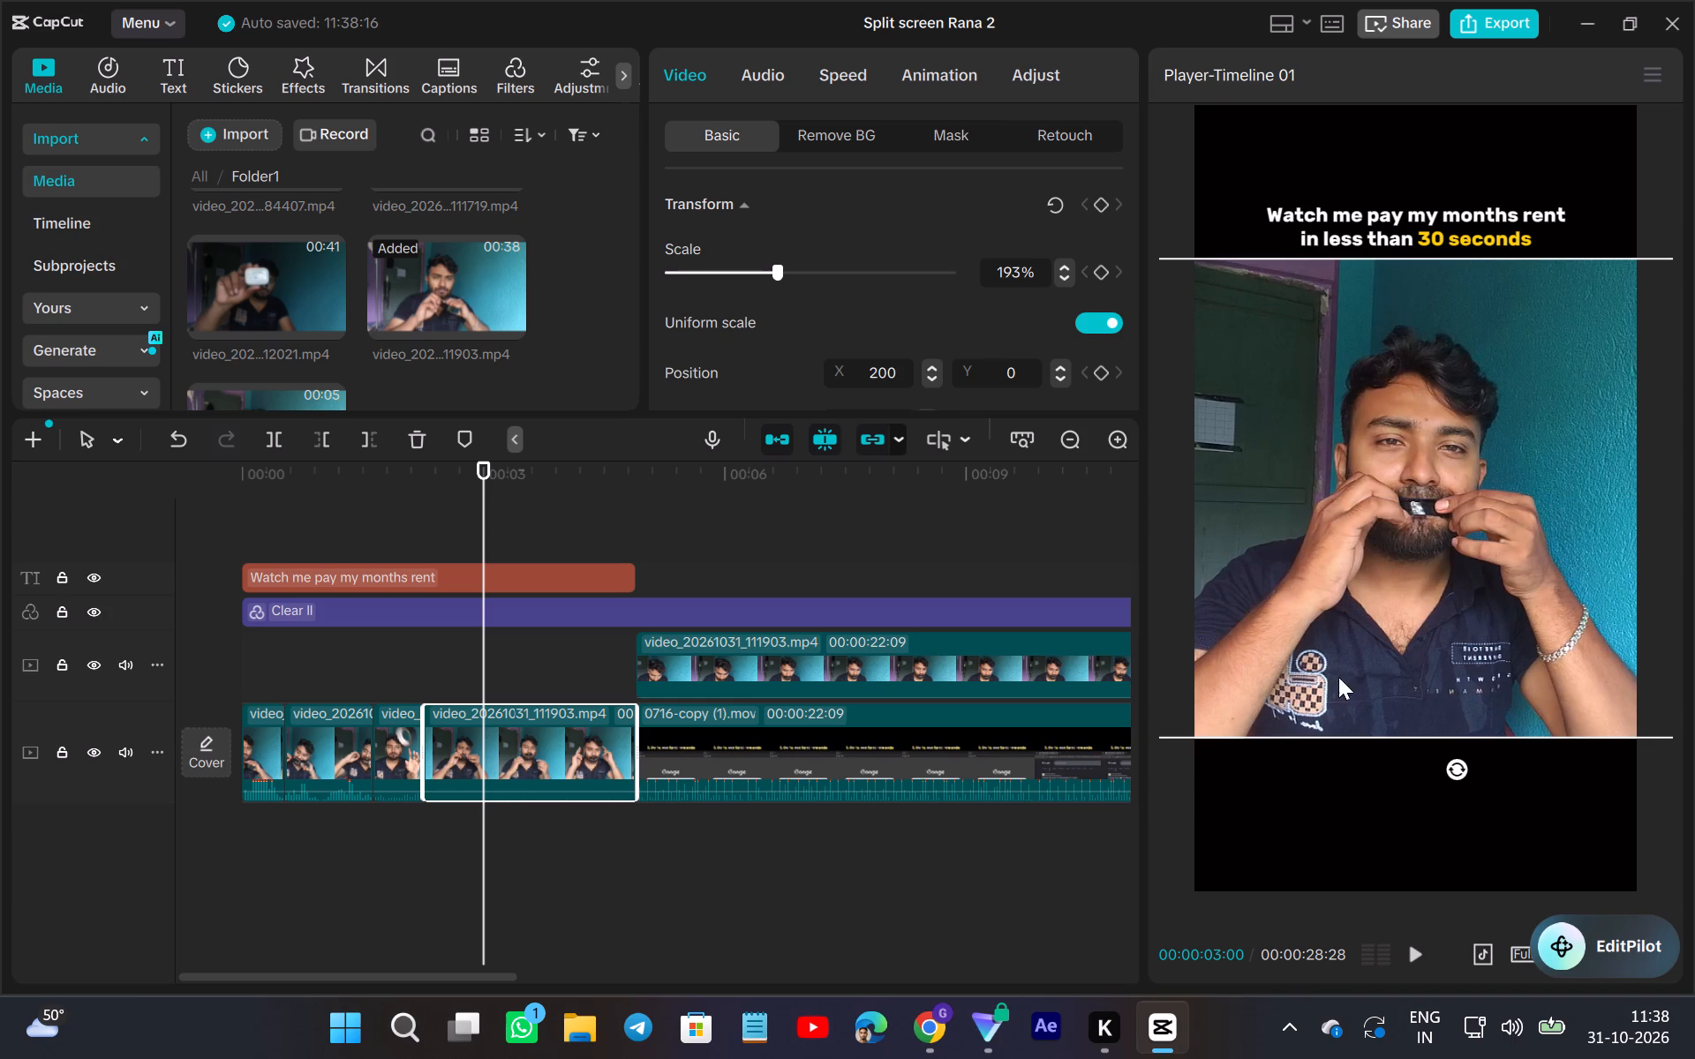
# Play the intro from the start to check the framing of the enlarged pieces.
pyautogui.click(208, 830)
pyautogui.click(1417, 947)
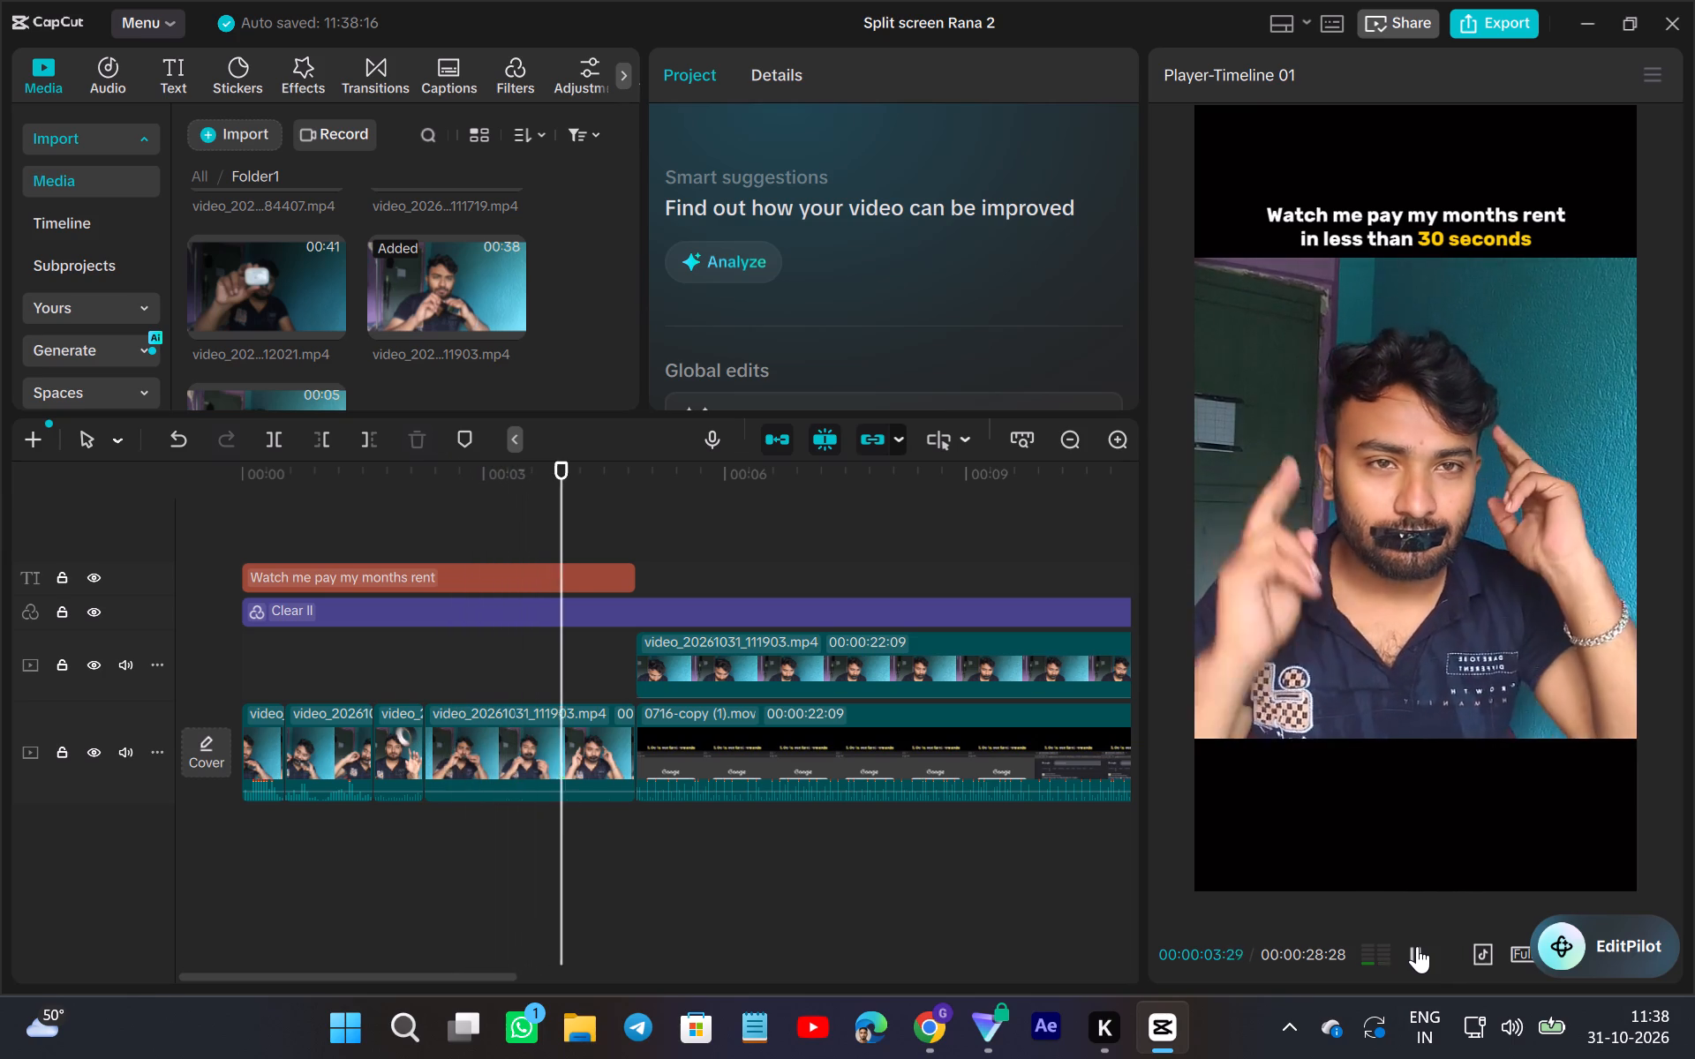
pyautogui.click(576, 865)
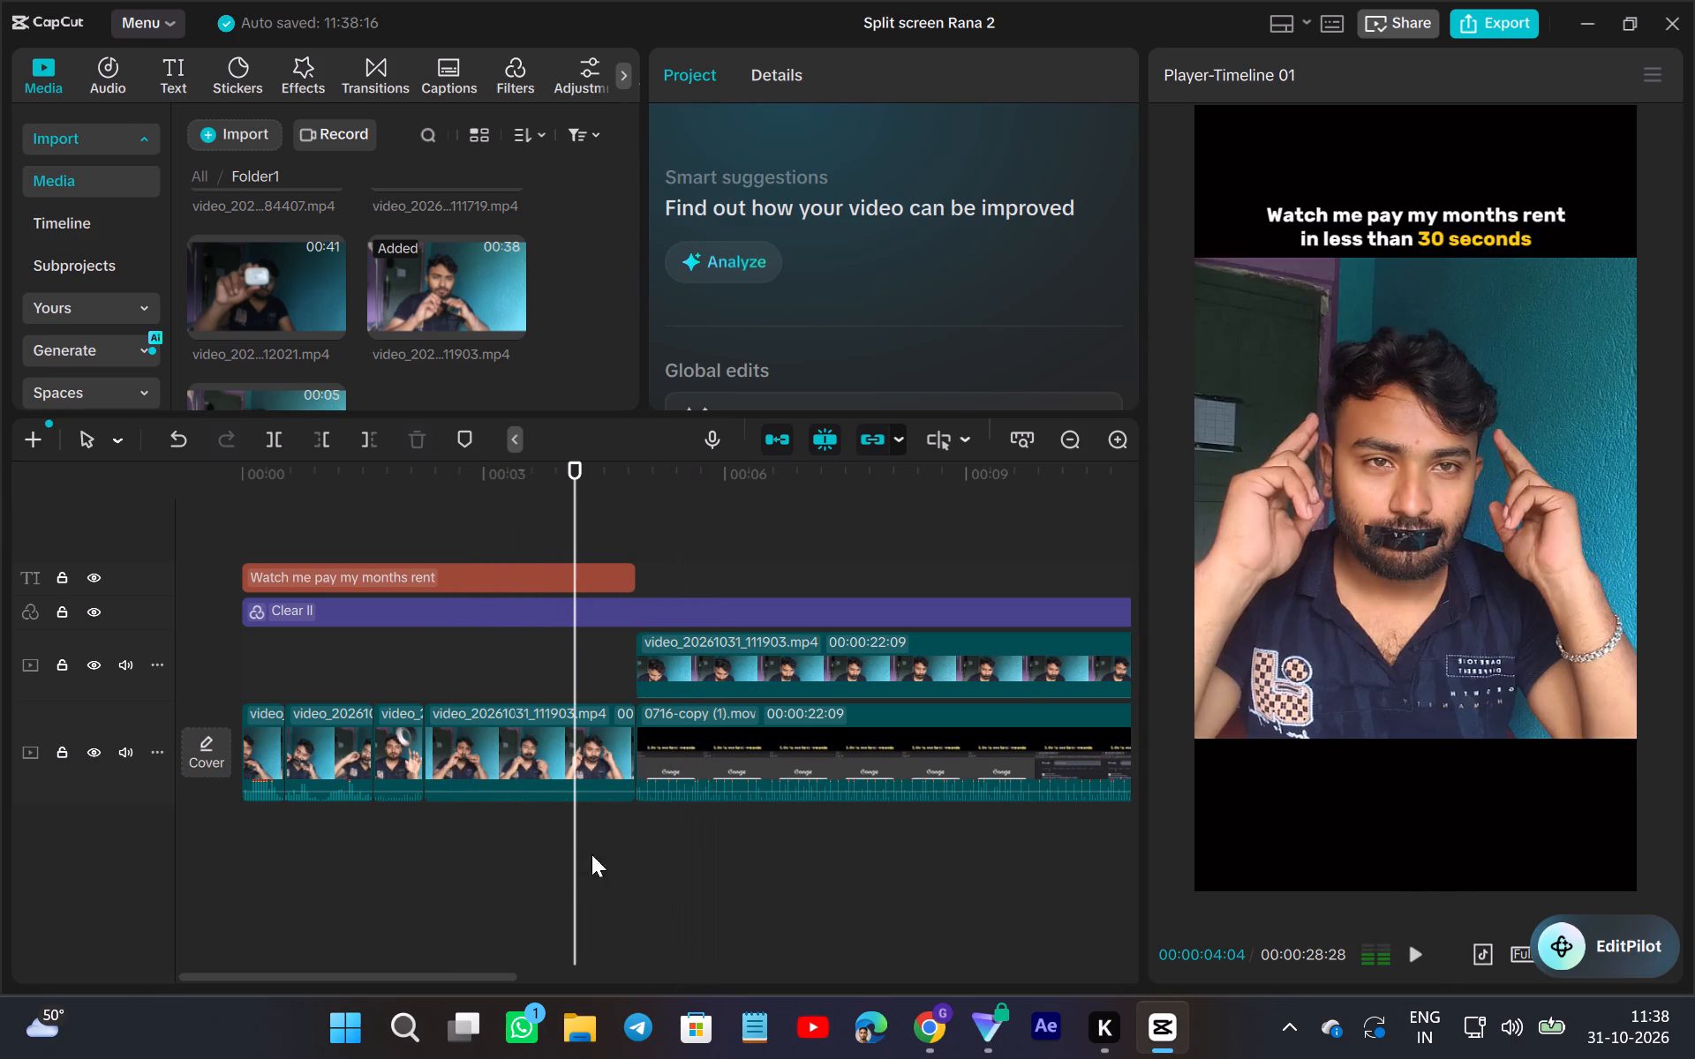
# Replace the closing clip under the "Comment W" text with the portion of the 38-second 111903 video where the mouth tape comes off.
pyautogui.hscroll(-4, 890, 709)
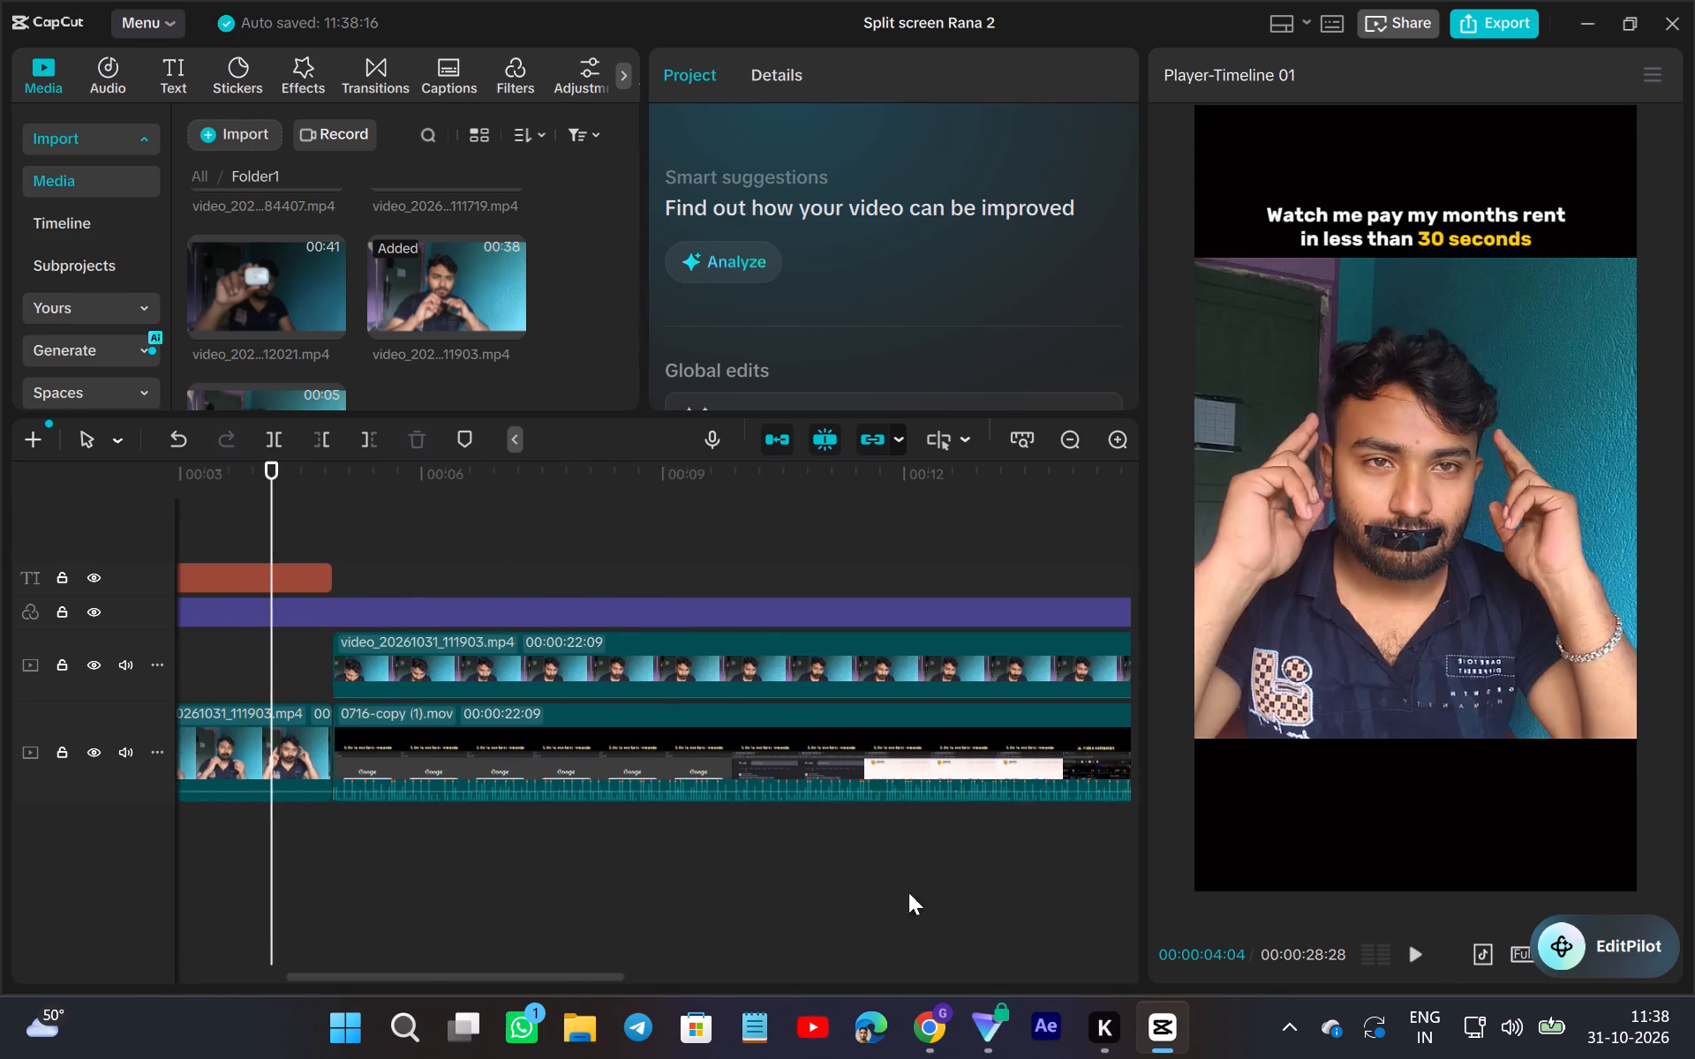
pyautogui.hscroll(-5, 908, 892)
pyautogui.click(774, 861)
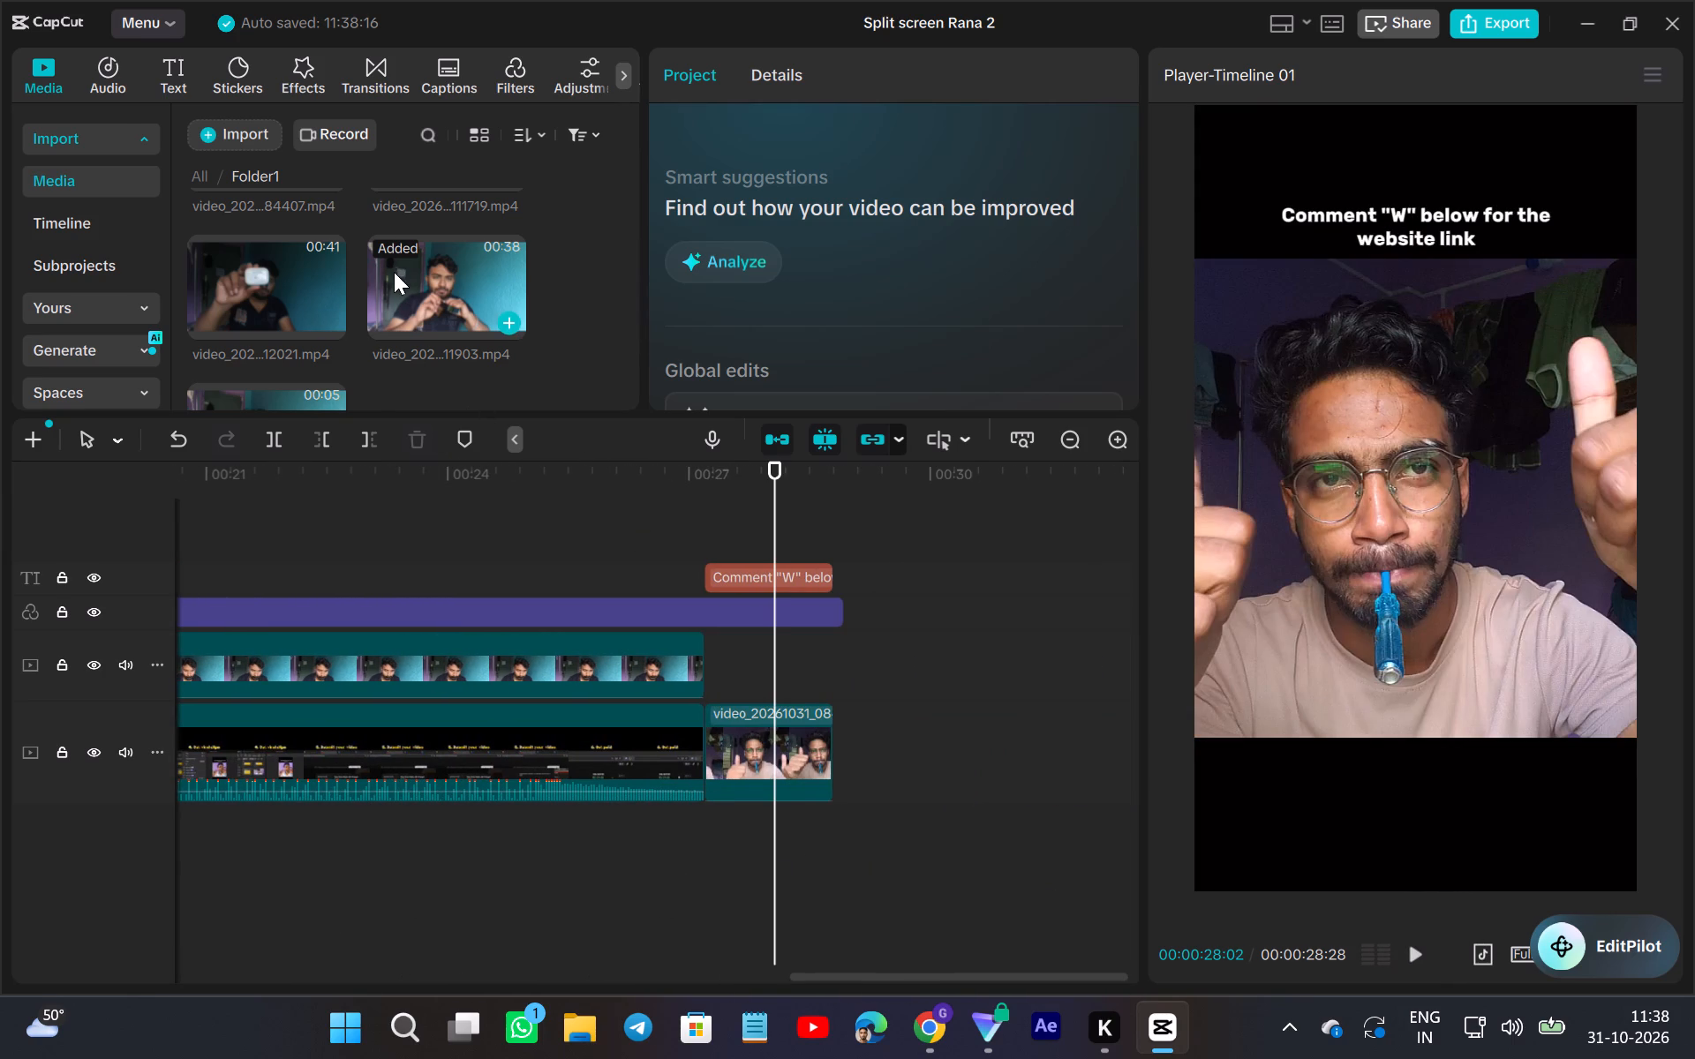
pyautogui.moveTo(395, 272); pyautogui.dragTo(772, 734)
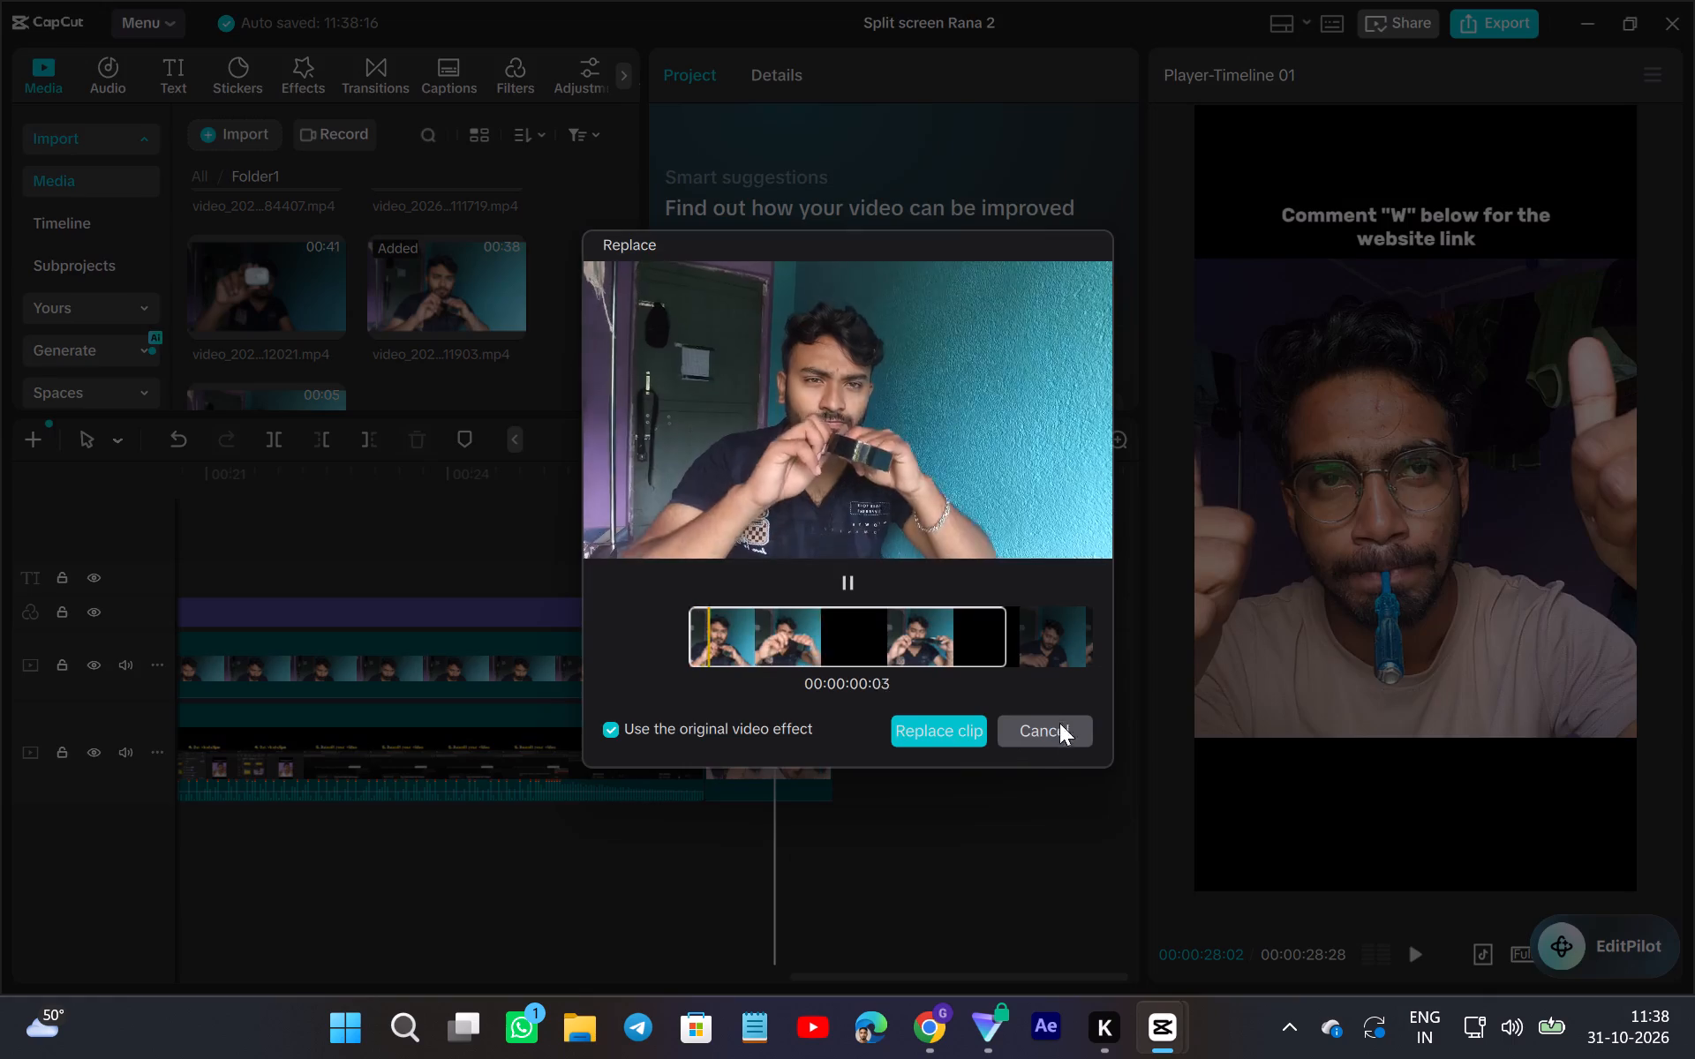
pyautogui.hscroll(-17, 854, 620)
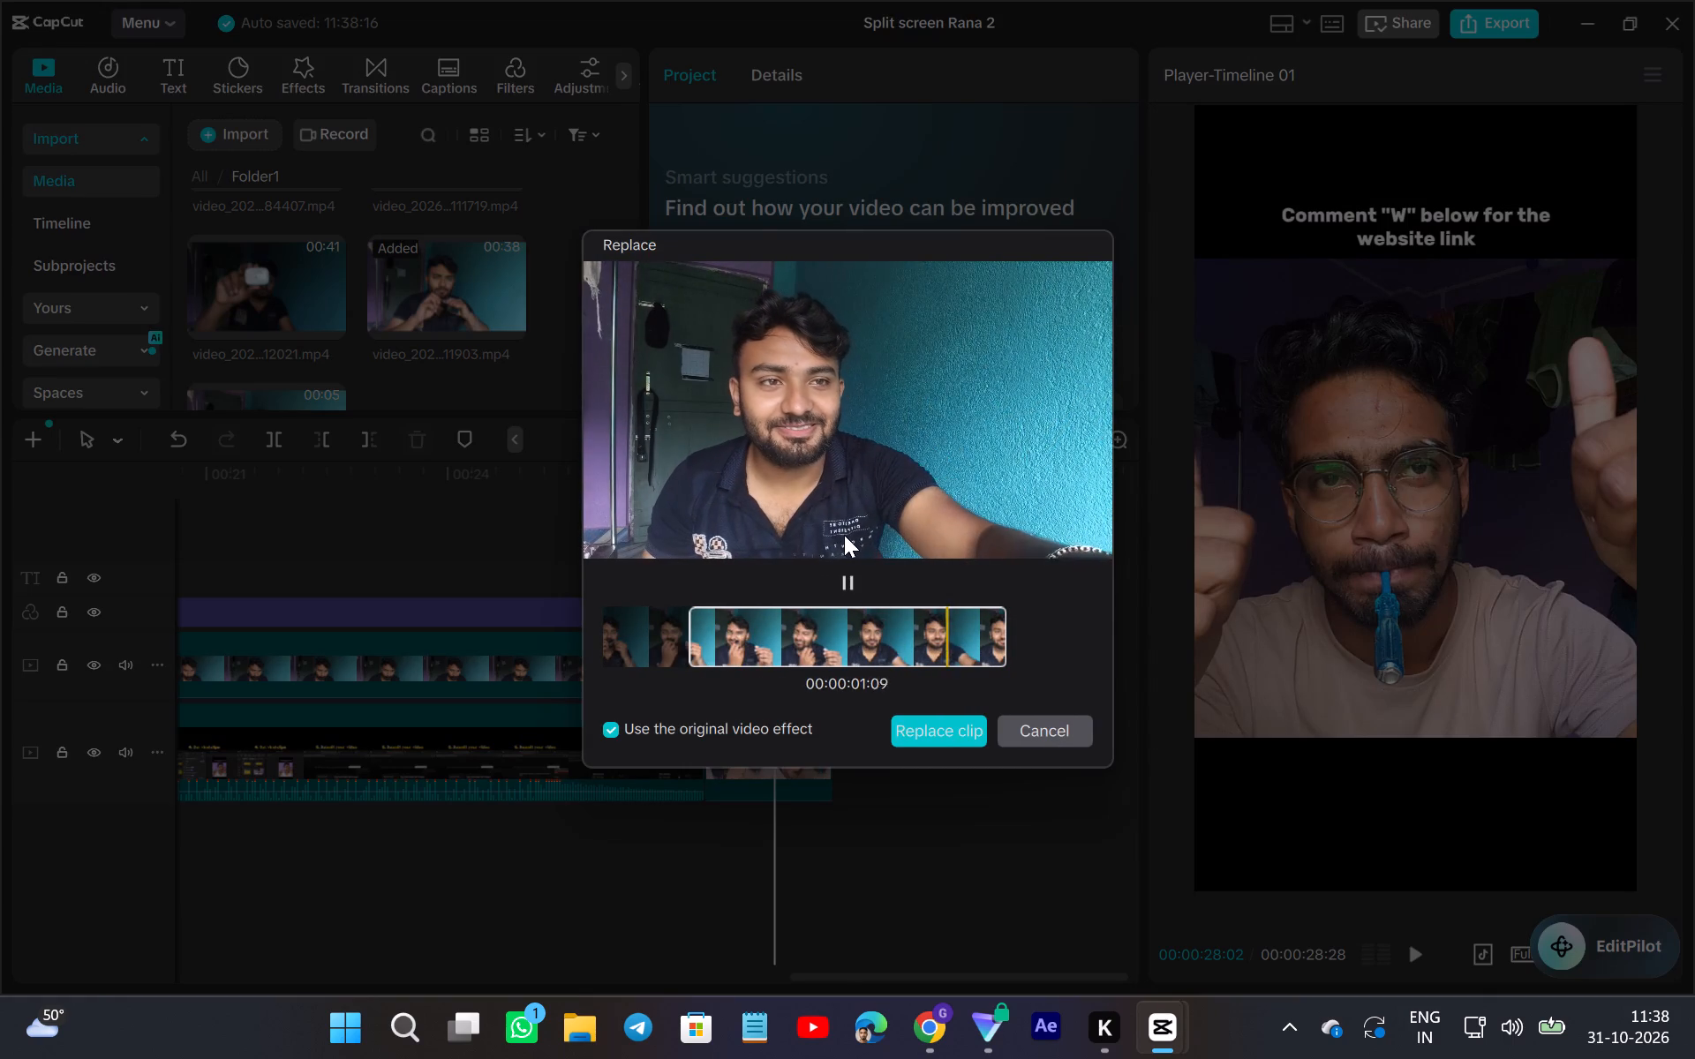
pyautogui.moveTo(766, 634); pyautogui.dragTo(903, 657)
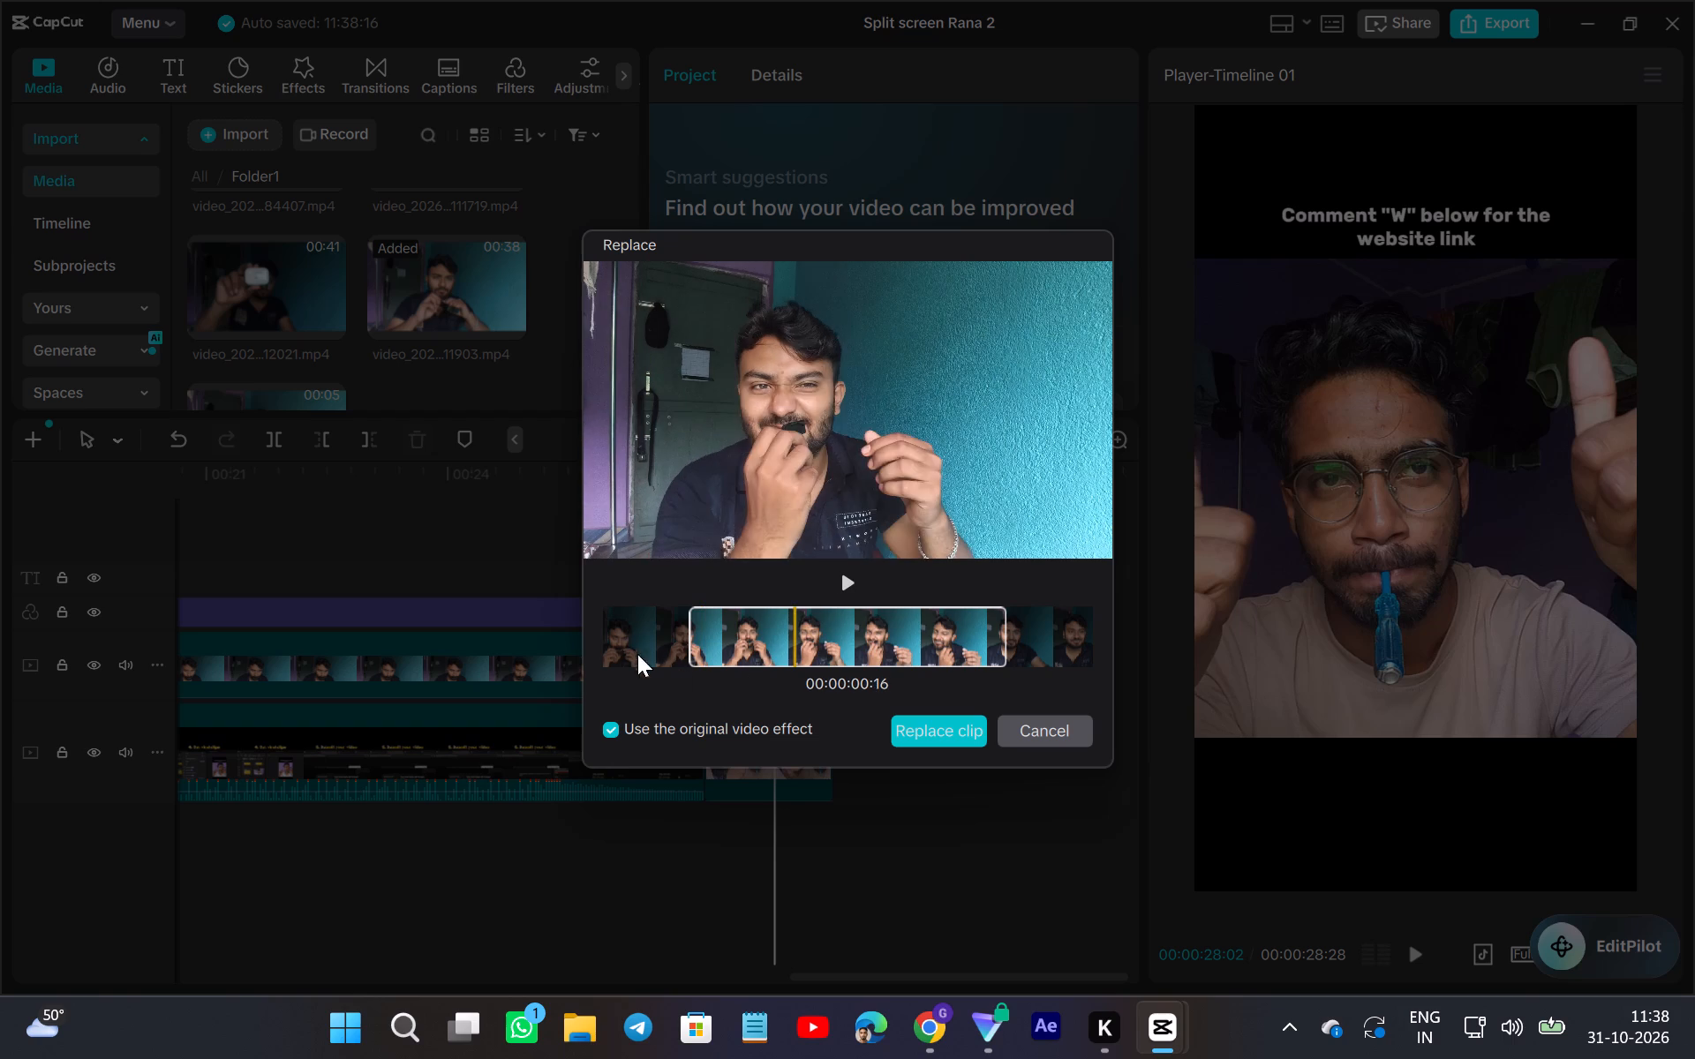
pyautogui.click(841, 588)
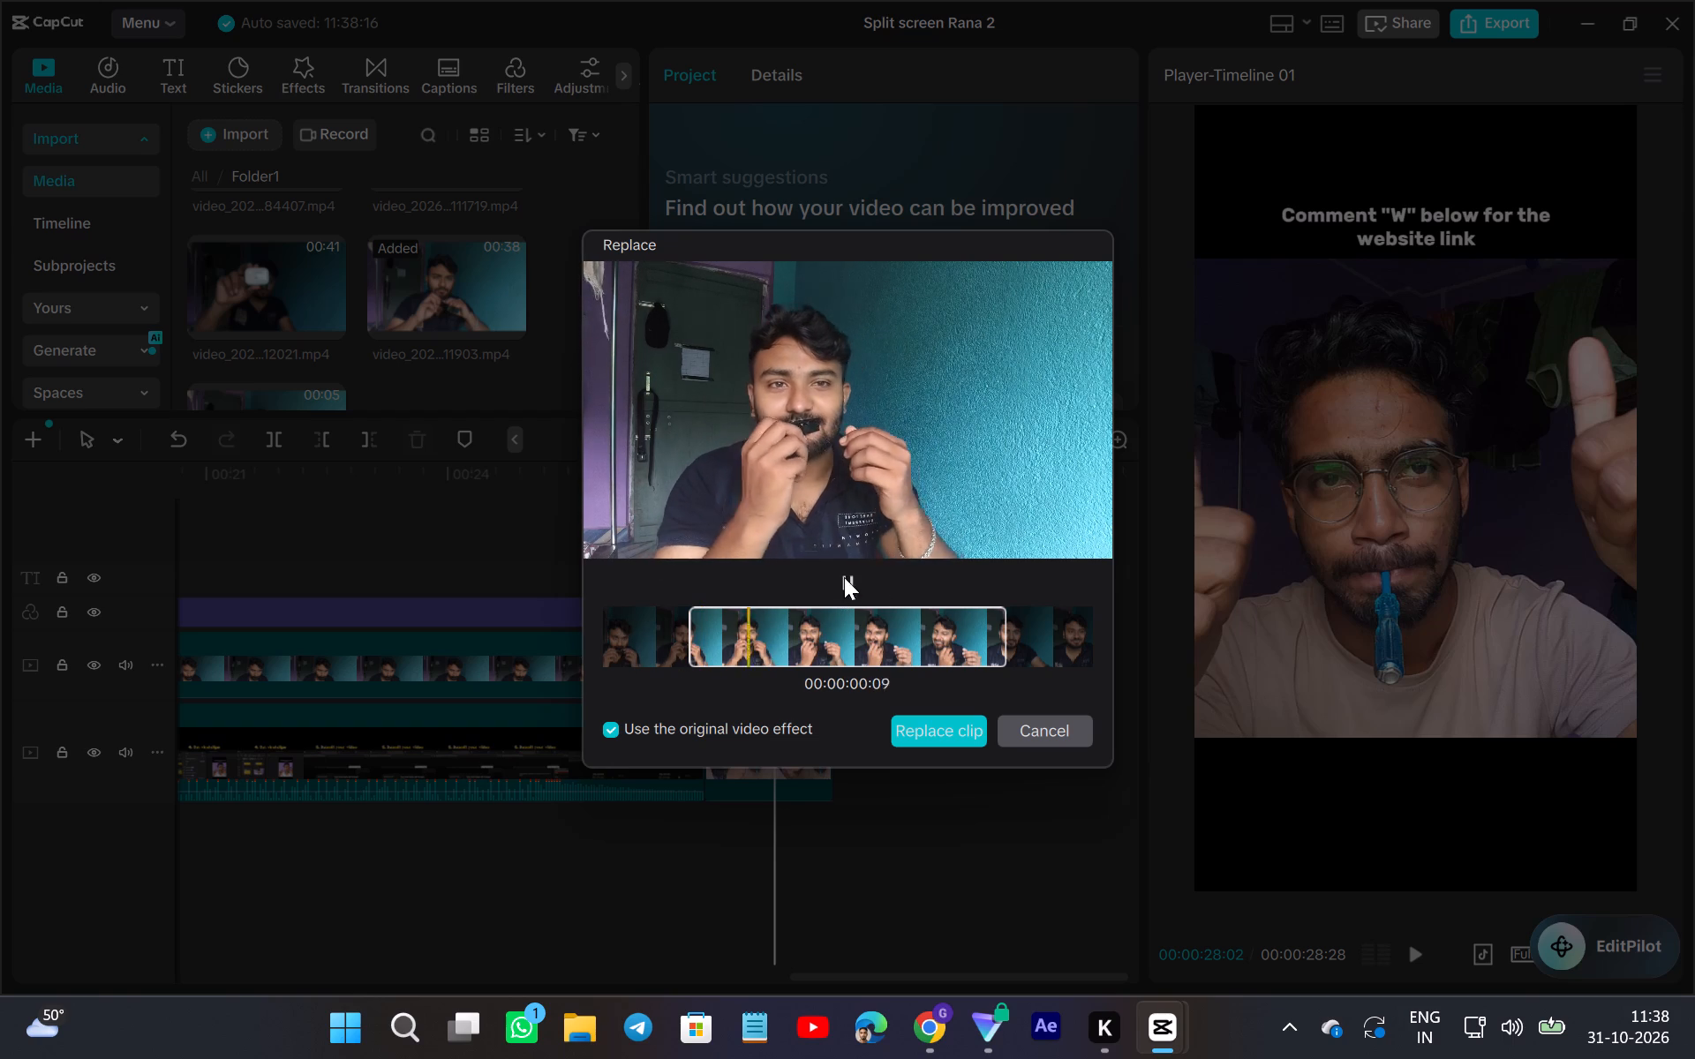
pyautogui.moveTo(890, 621); pyautogui.dragTo(928, 635)
pyautogui.click(850, 580)
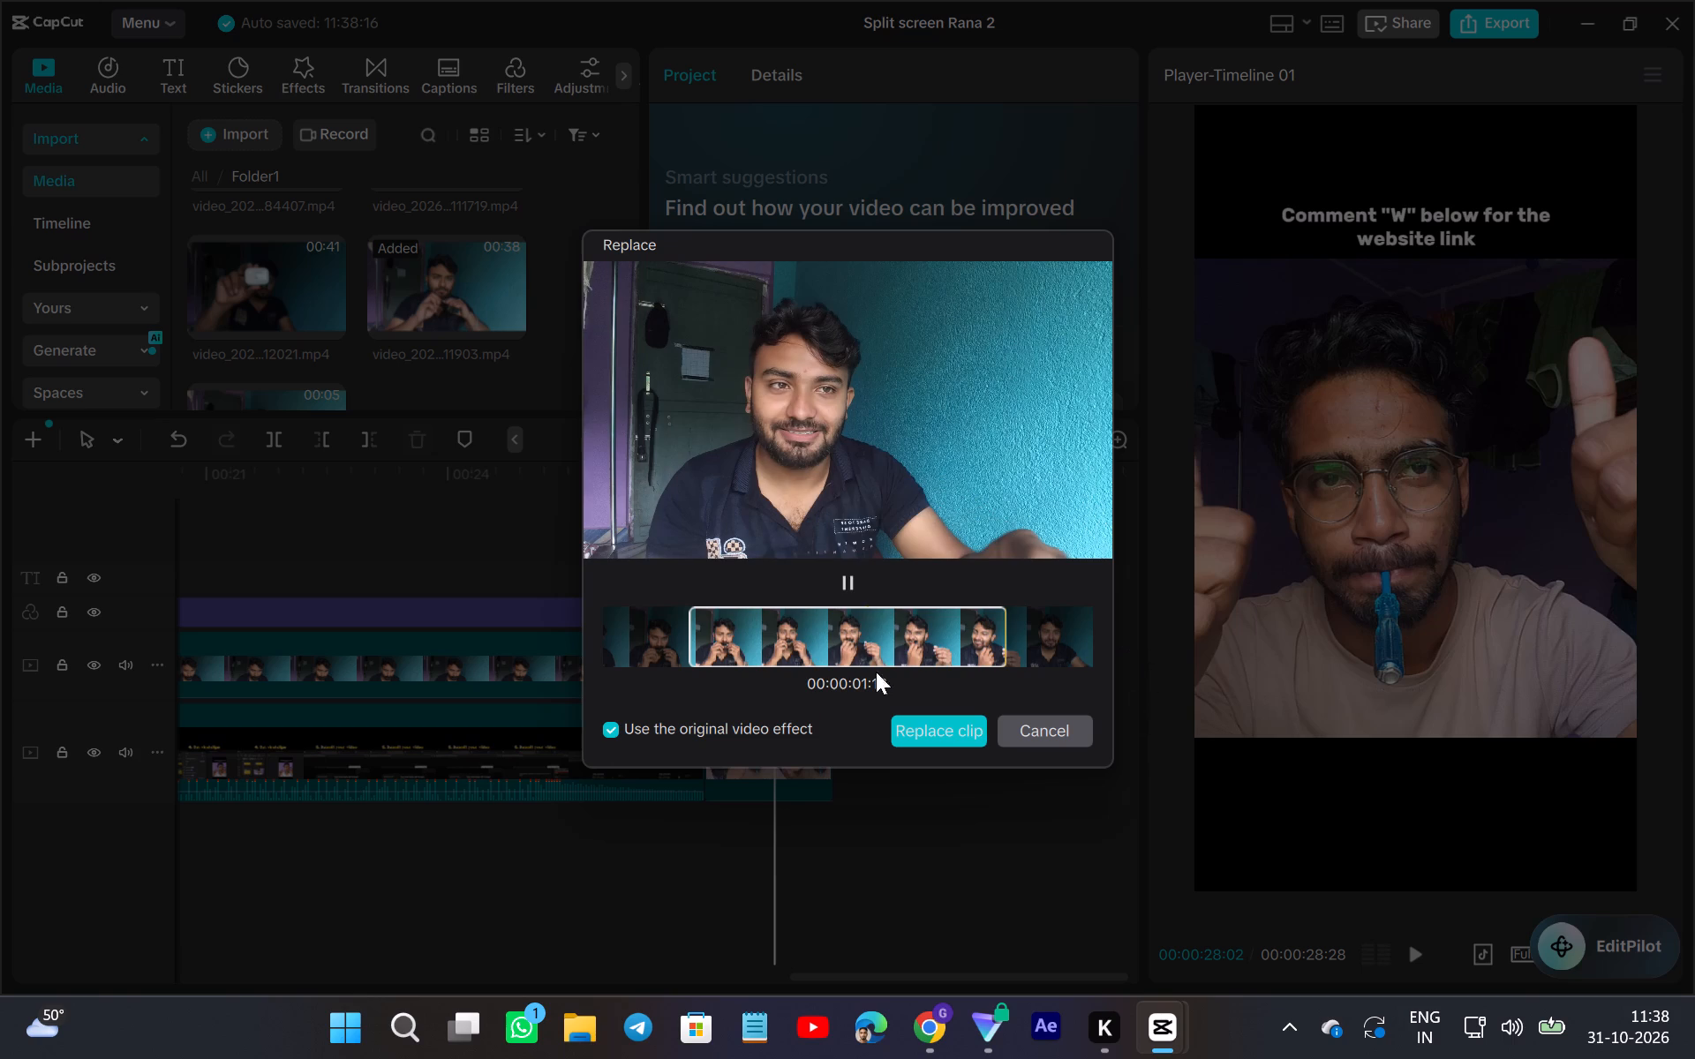
pyautogui.moveTo(888, 643); pyautogui.dragTo(920, 652)
pyautogui.click(840, 587)
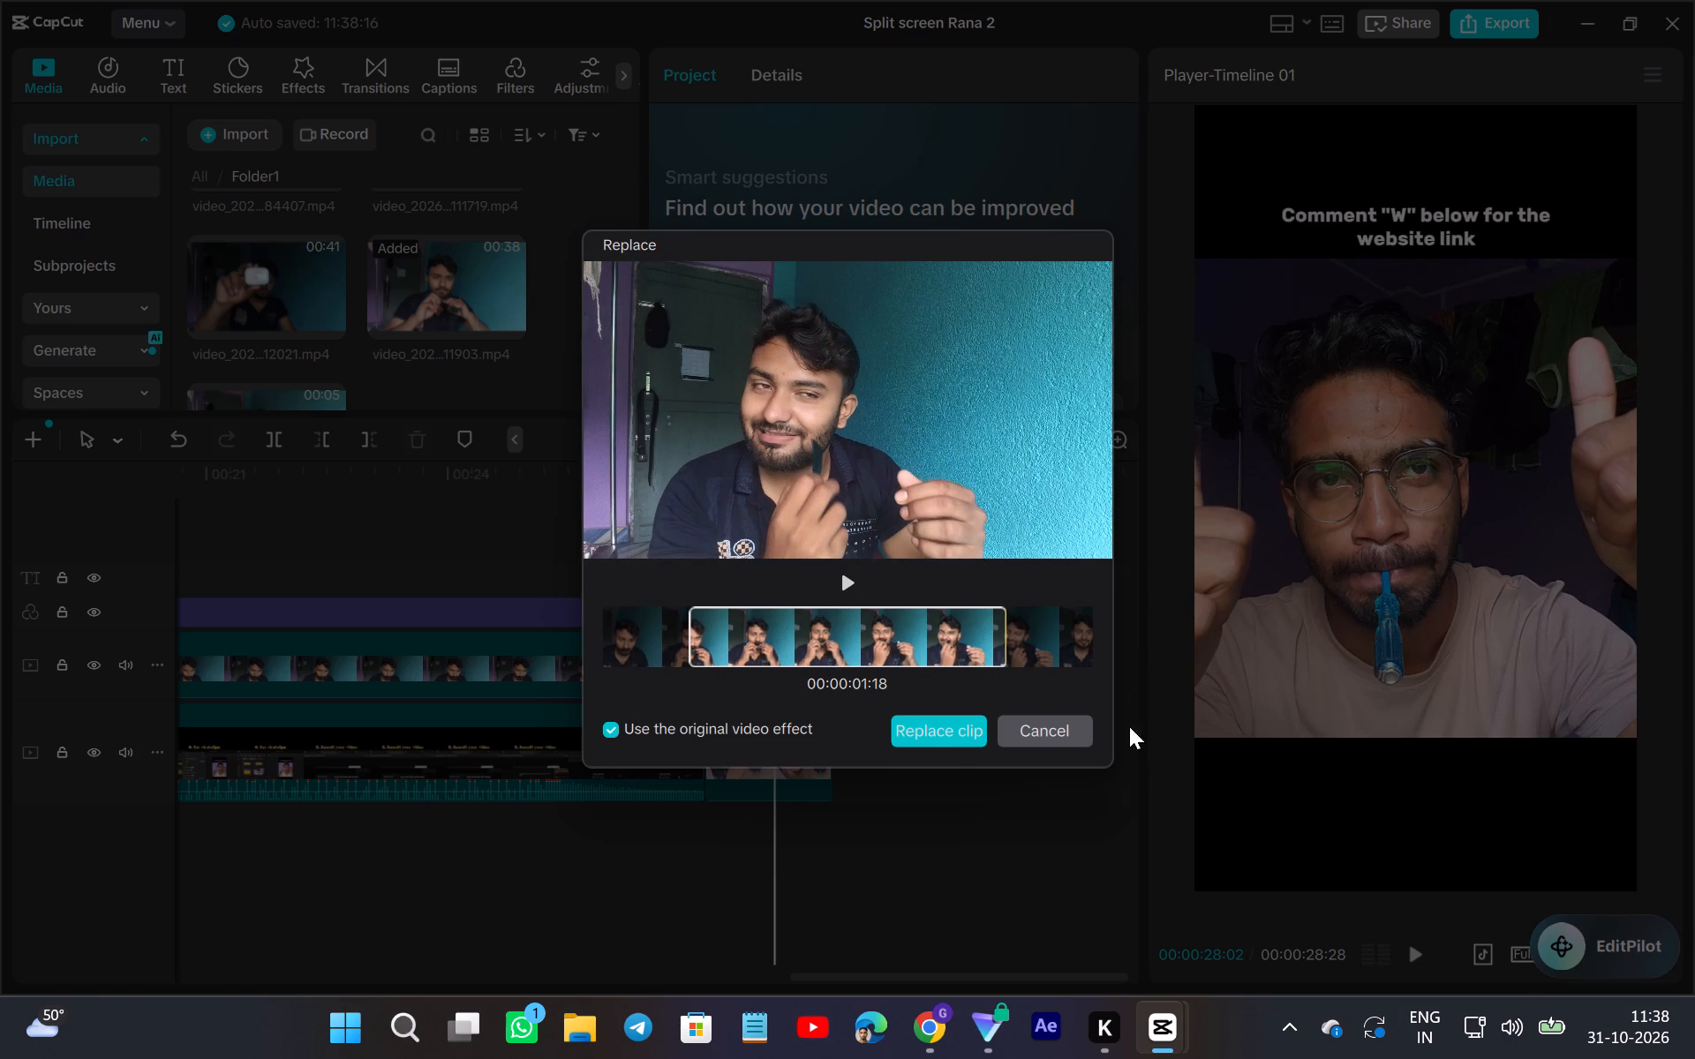
pyautogui.click(938, 734)
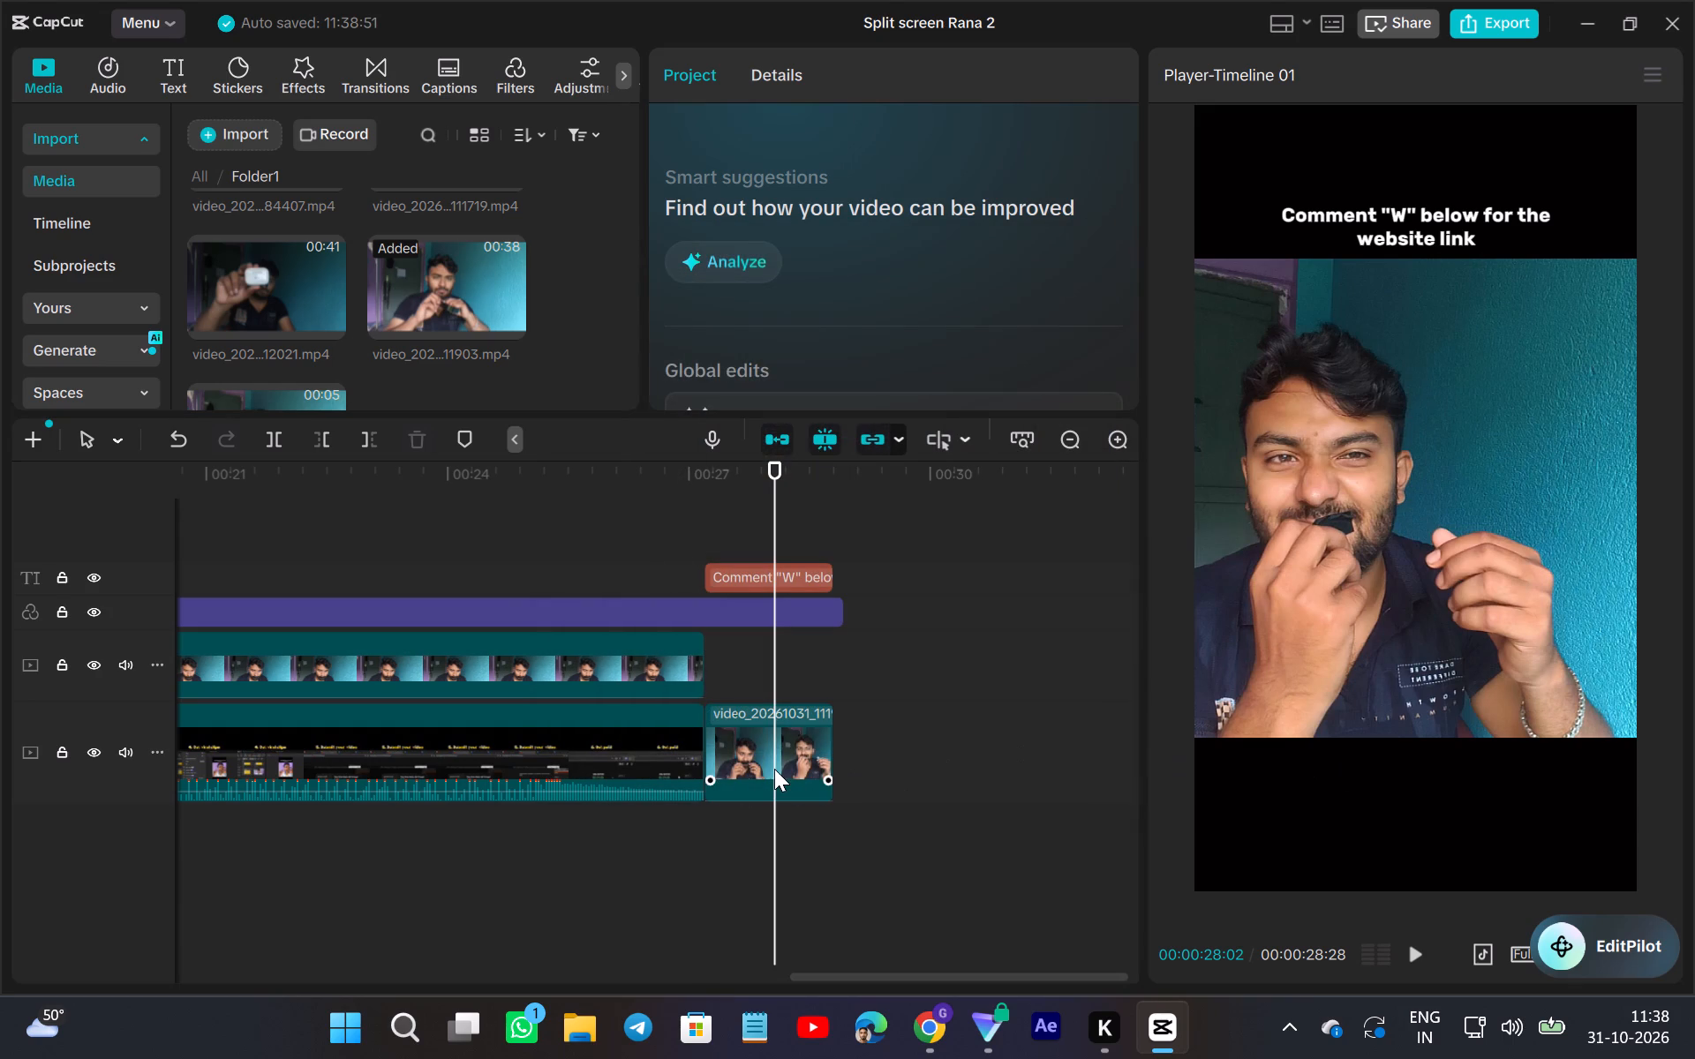
# Trim the ends of the "Comment W" text and the Clear II filter to match the end of the closing clip.
pyautogui.click(818, 578)
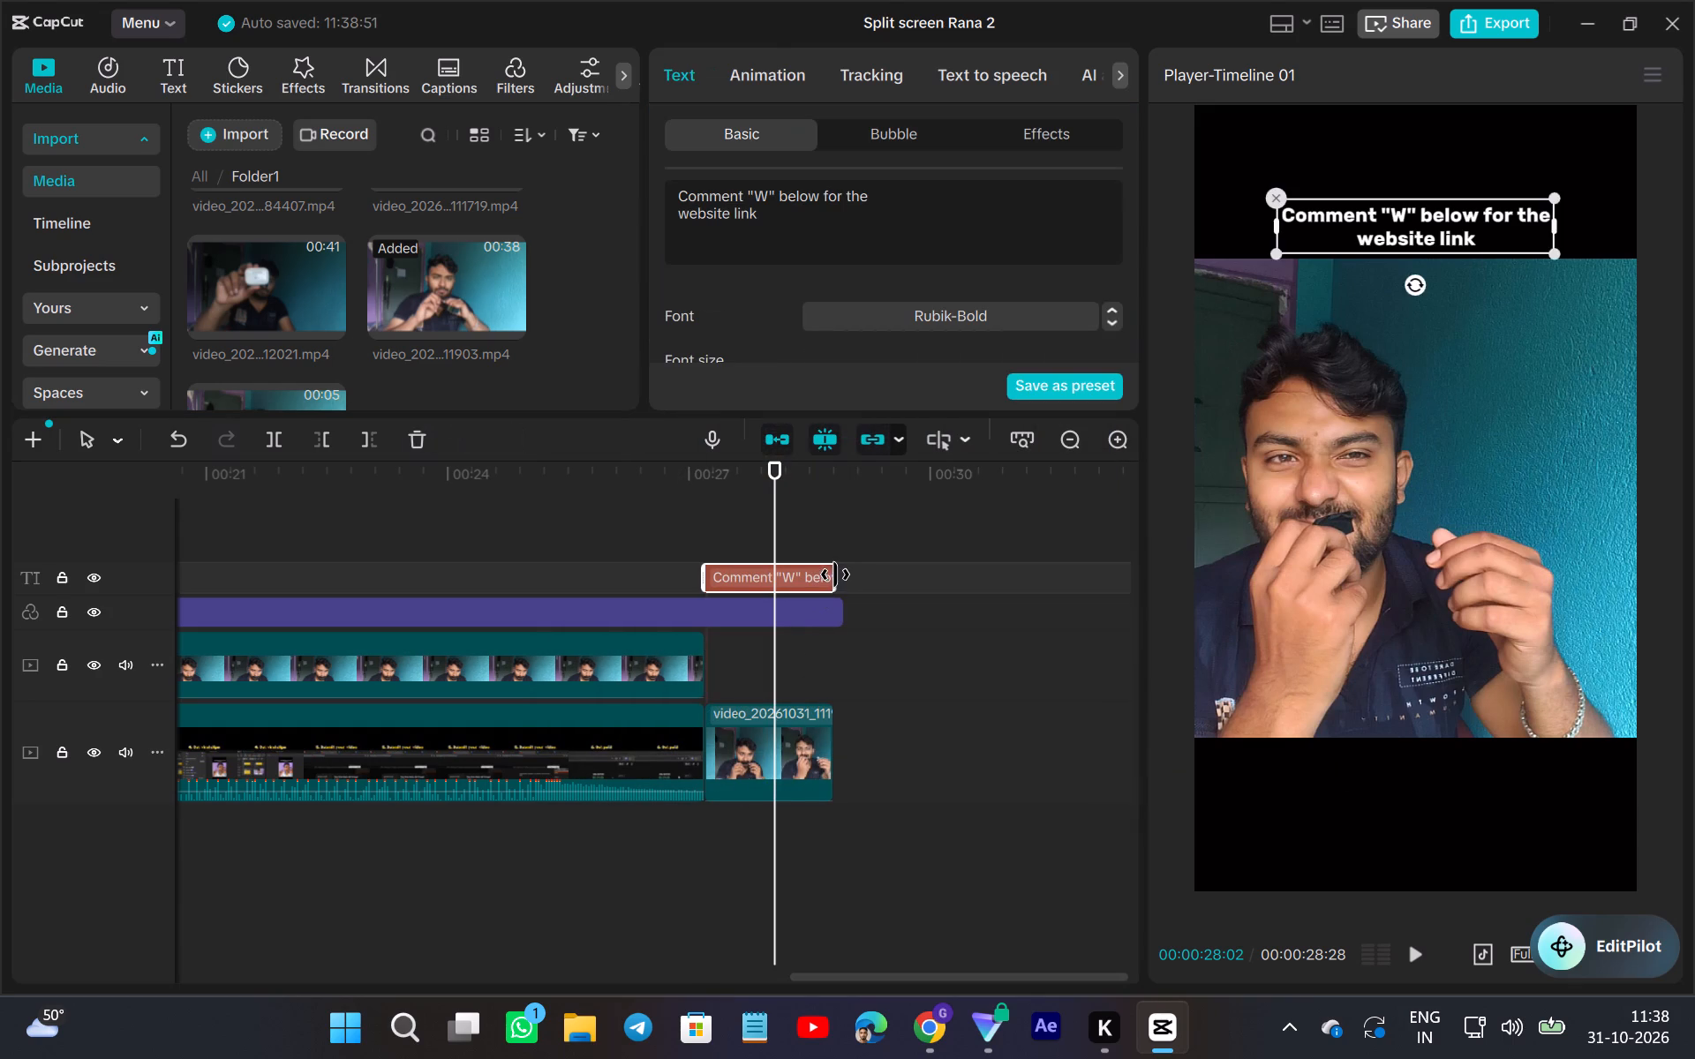
pyautogui.click(835, 575)
pyautogui.moveTo(840, 579); pyautogui.dragTo(829, 588)
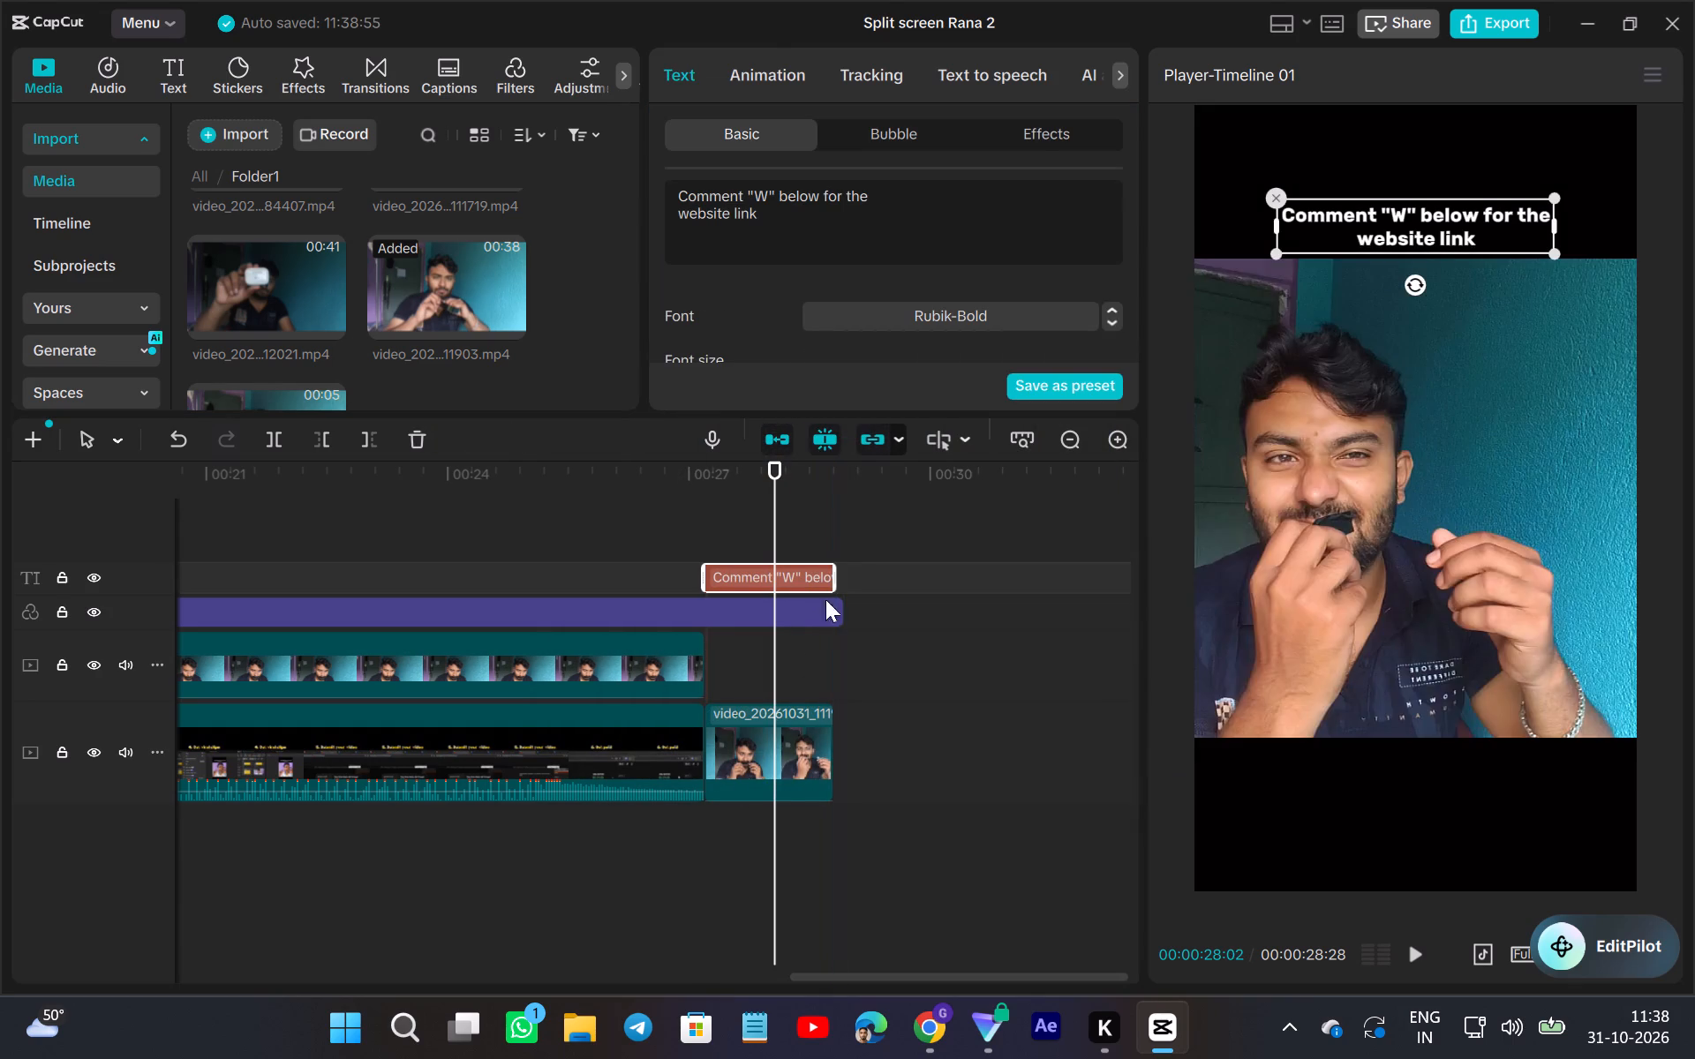
pyautogui.click(828, 627)
pyautogui.click(841, 610)
pyautogui.moveTo(840, 610); pyautogui.dragTo(832, 620)
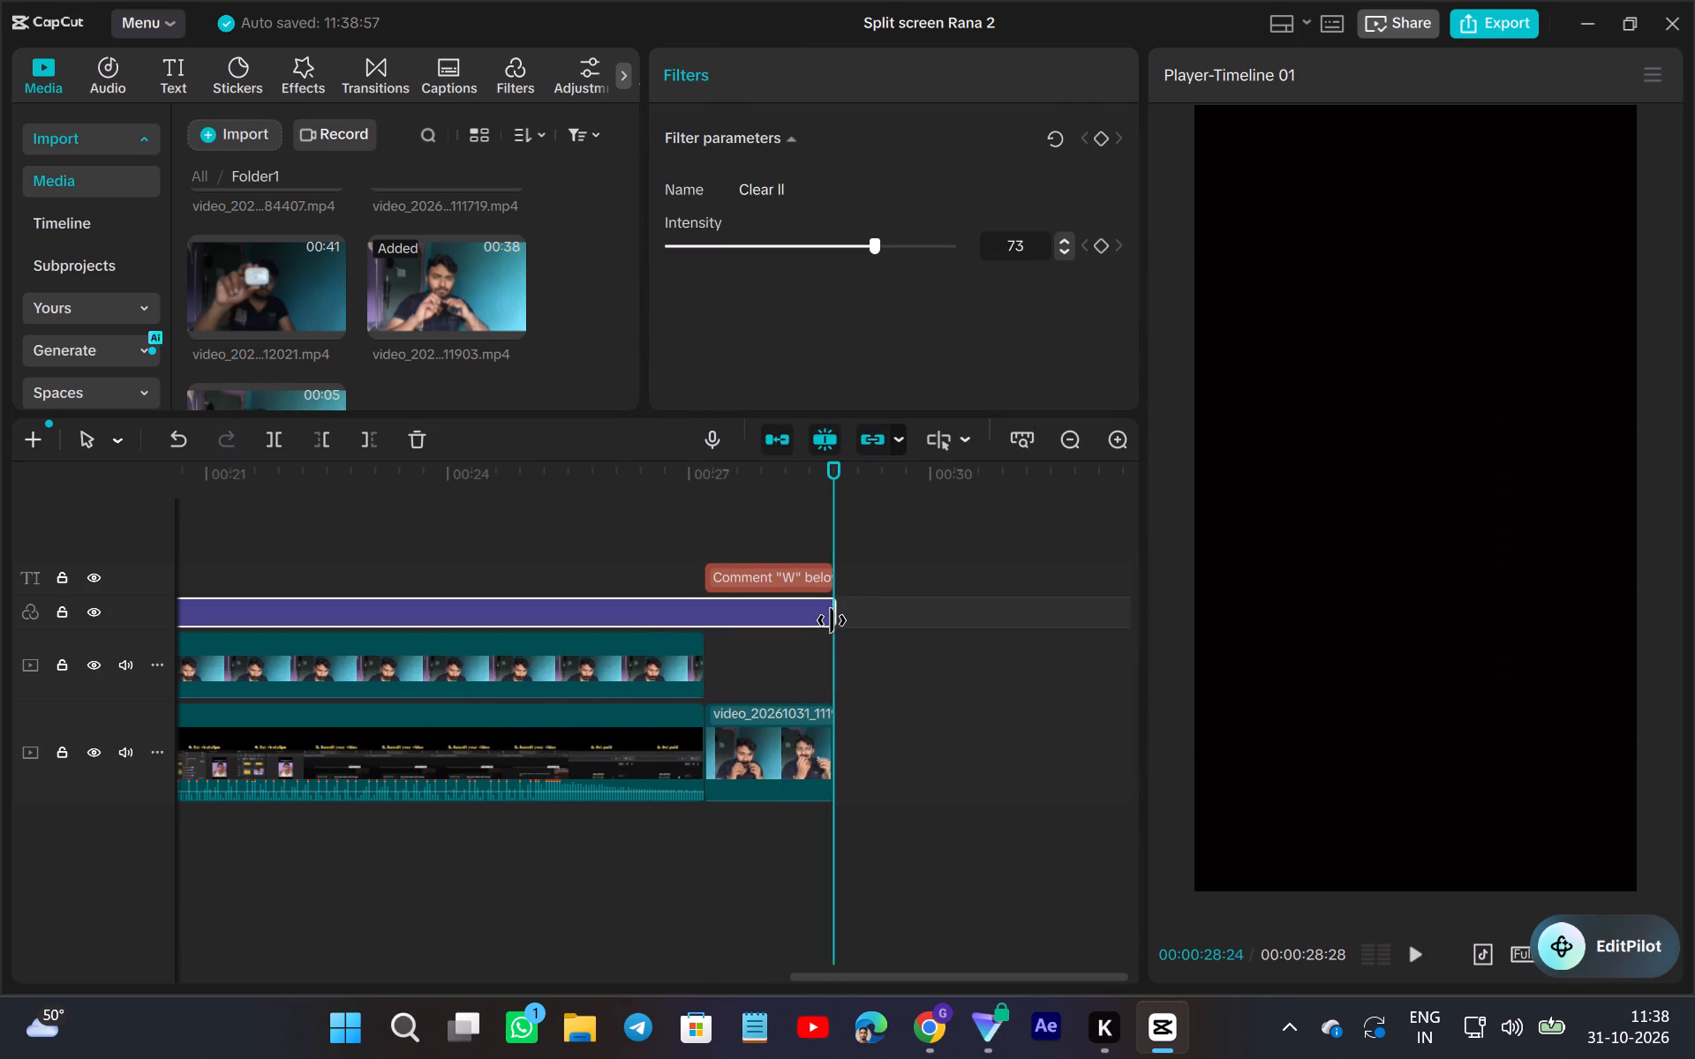
pyautogui.click(660, 556)
# Shift the closing clip rightward within the frame to centre the face, playing the ending to check it.
pyautogui.click(1400, 956)
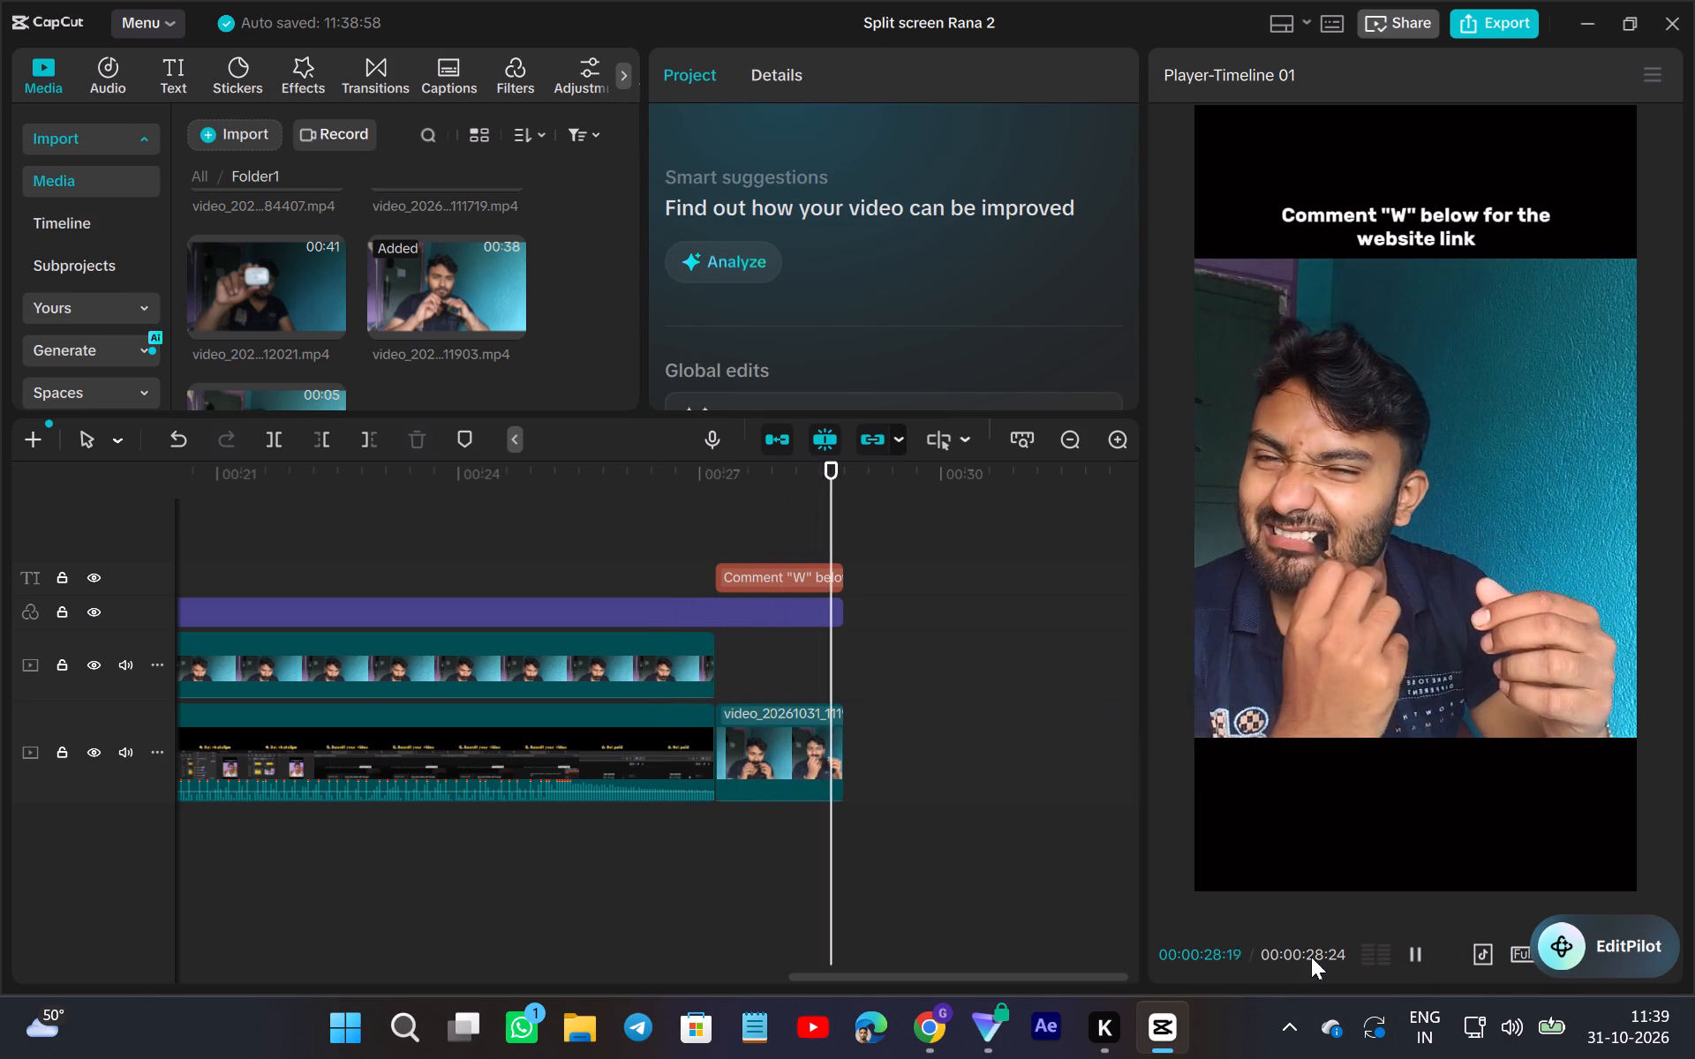
pyautogui.click(795, 825)
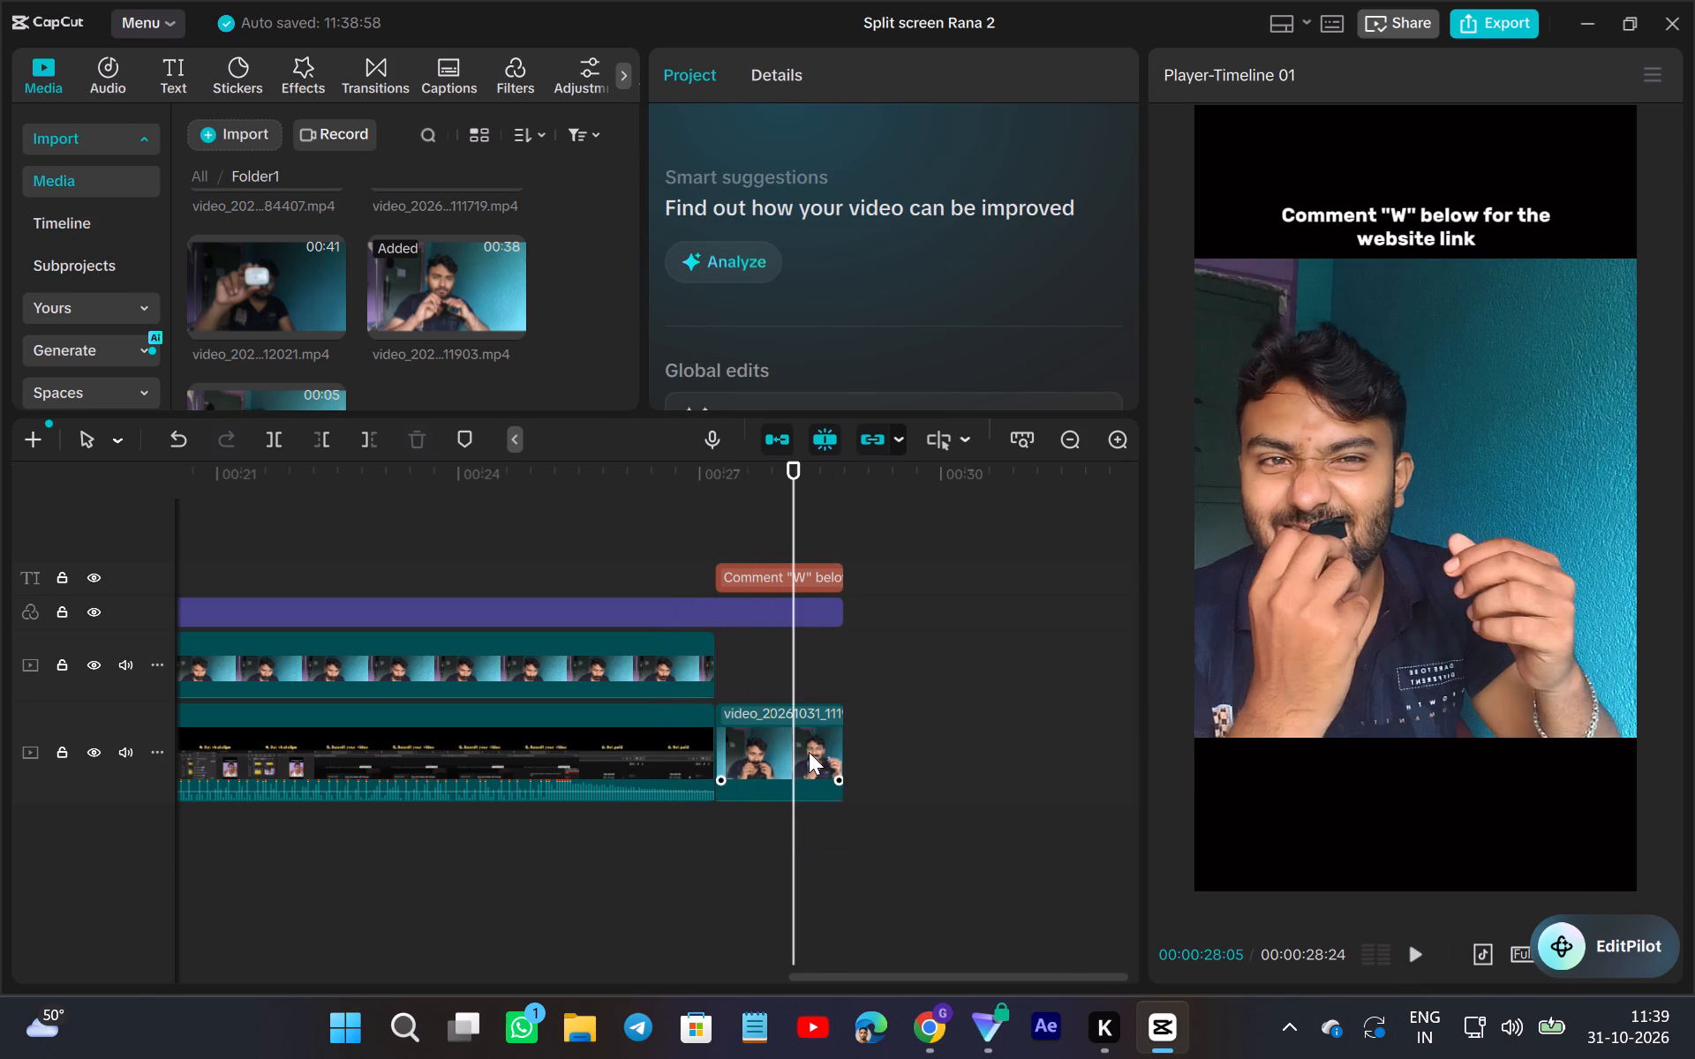
pyautogui.click(809, 752)
pyautogui.moveTo(1370, 605); pyautogui.dragTo(1435, 609)
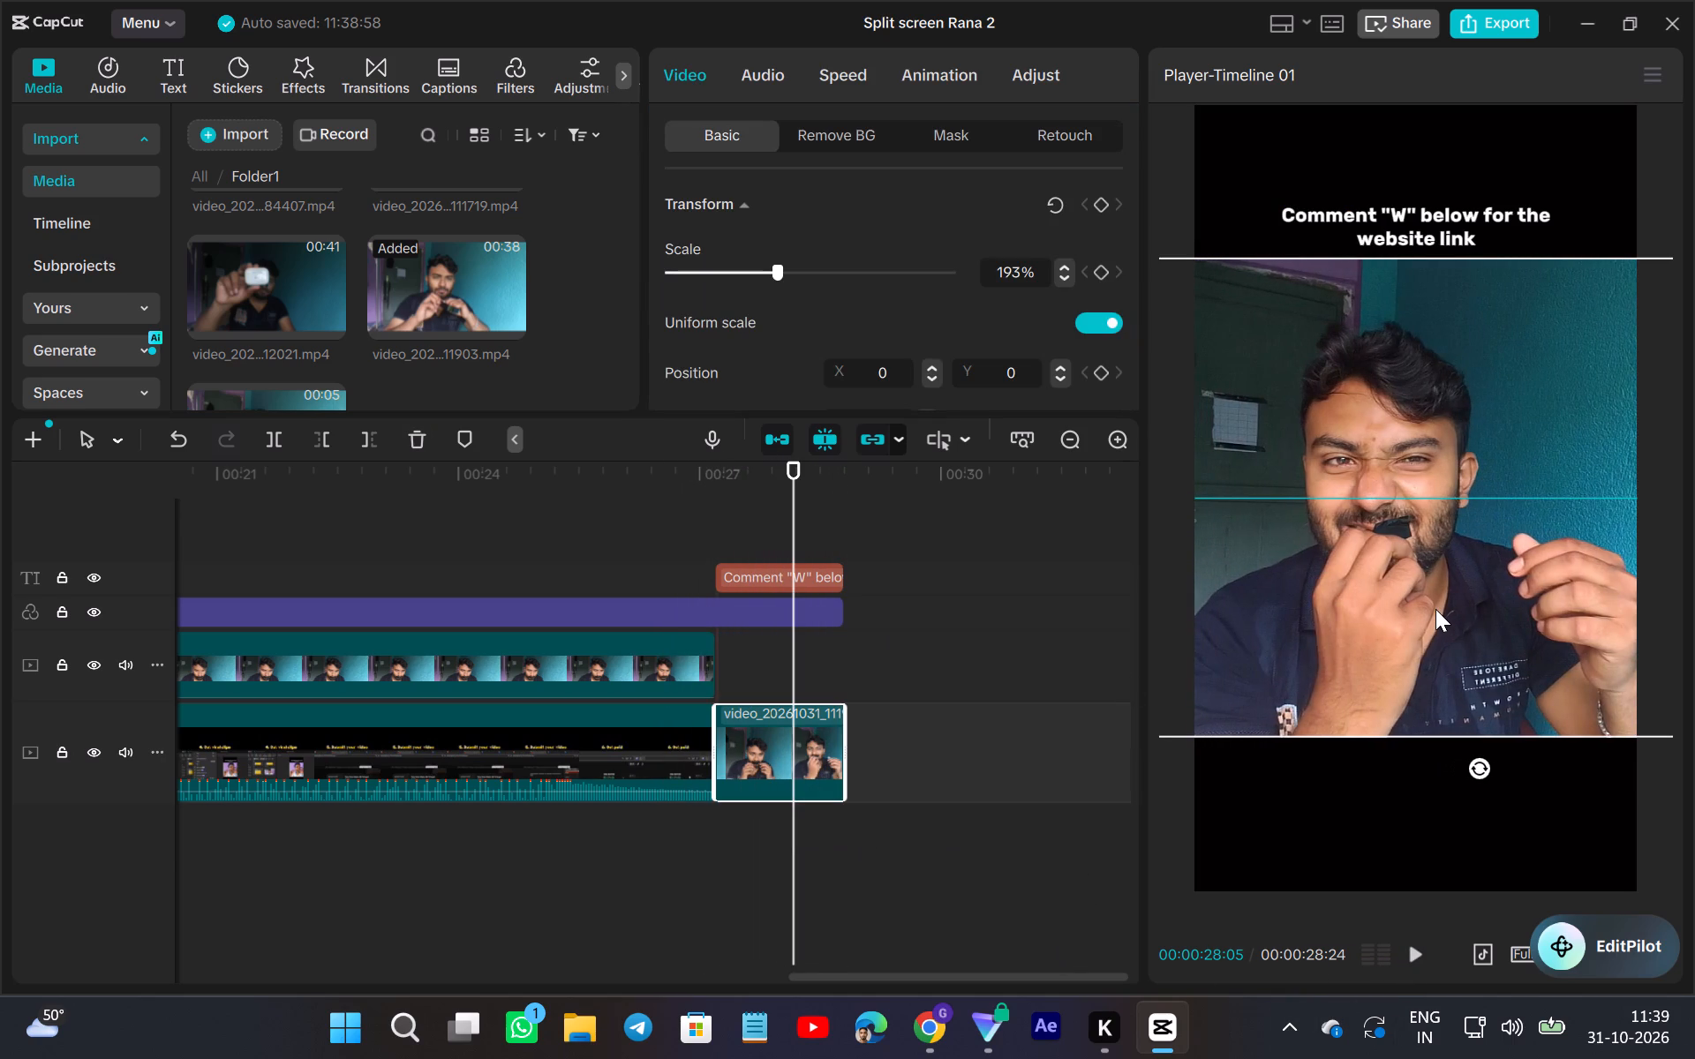
pyautogui.moveTo(1435, 609); pyautogui.dragTo(1443, 608)
pyautogui.click(674, 872)
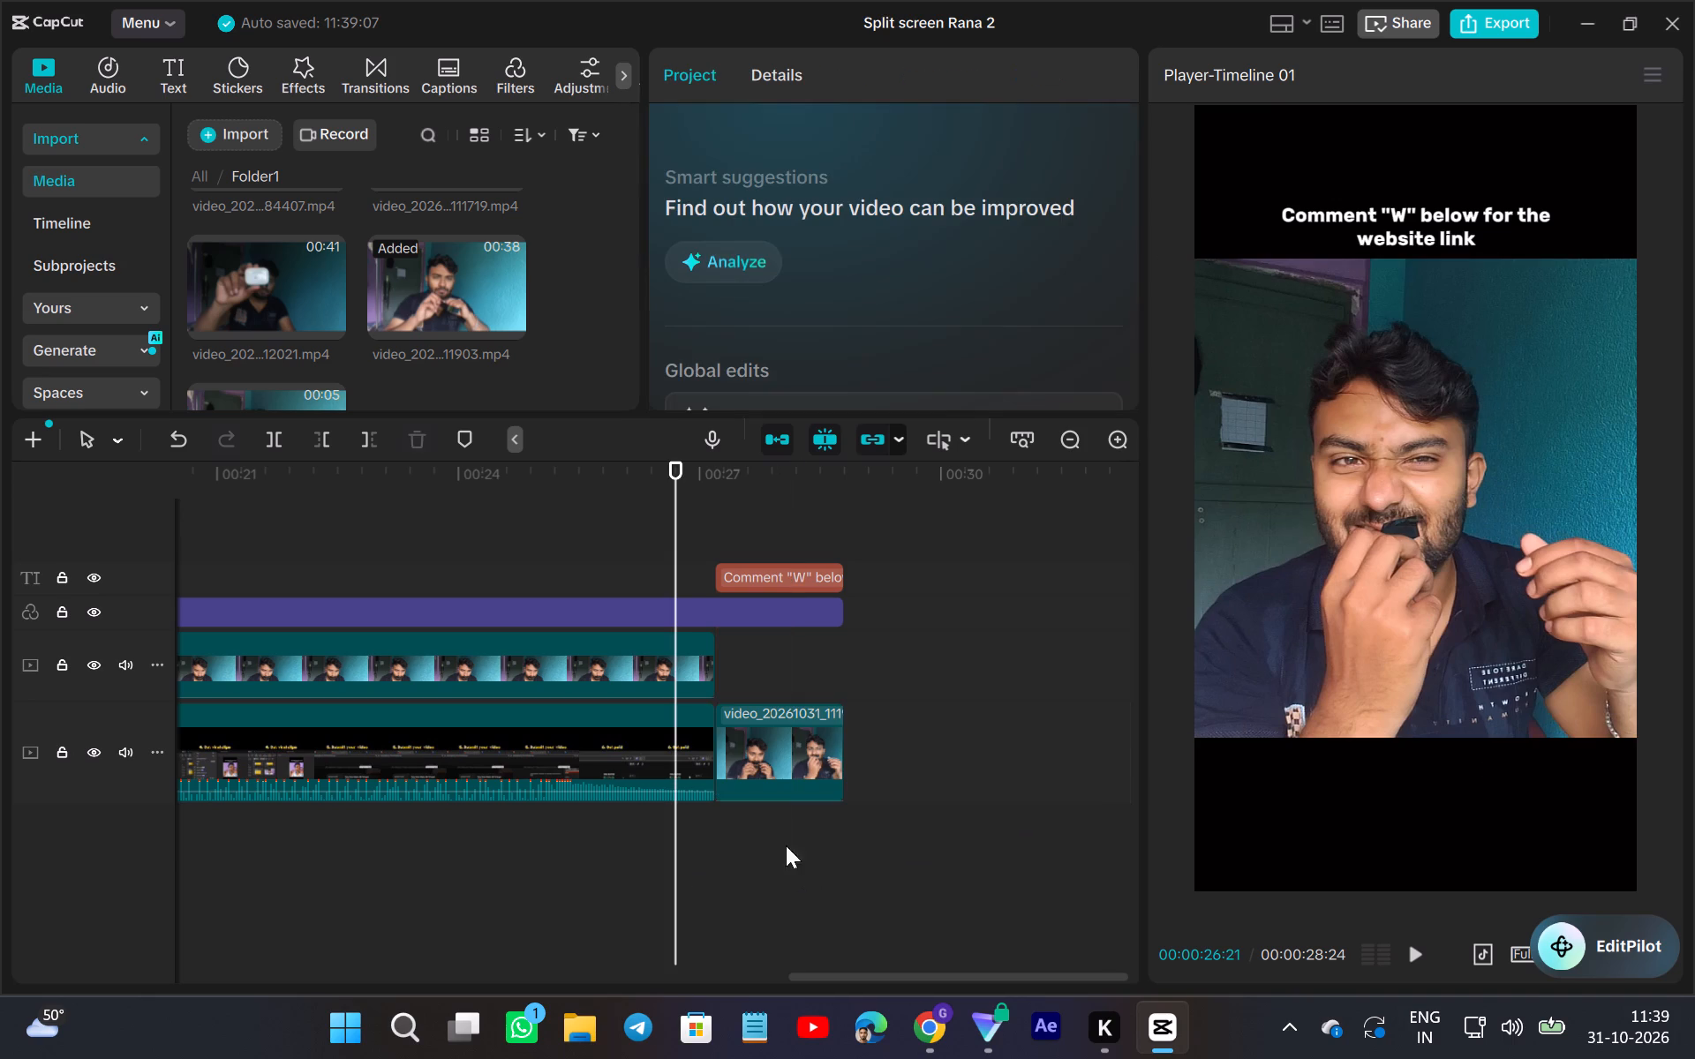
pyautogui.click(1417, 943)
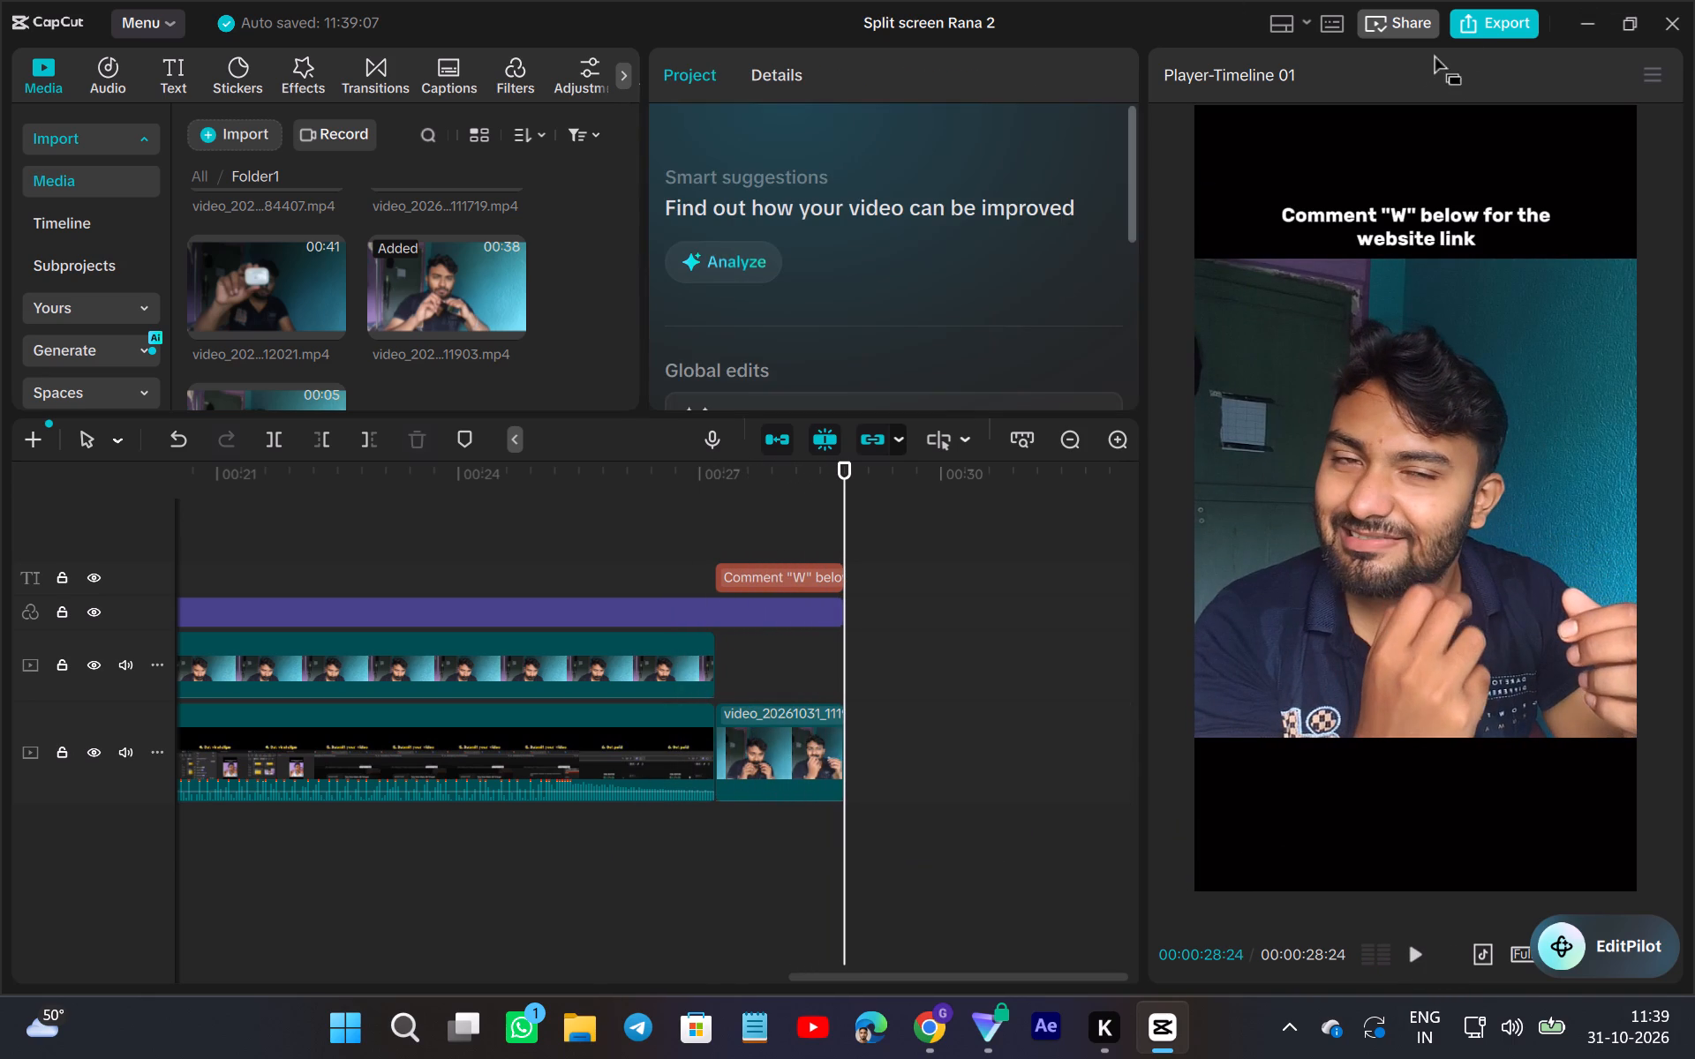
# Export the "Split screen Rana 2" video and close the export window without sharing it.
pyautogui.click(1480, 30)
pyautogui.click(1159, 901)
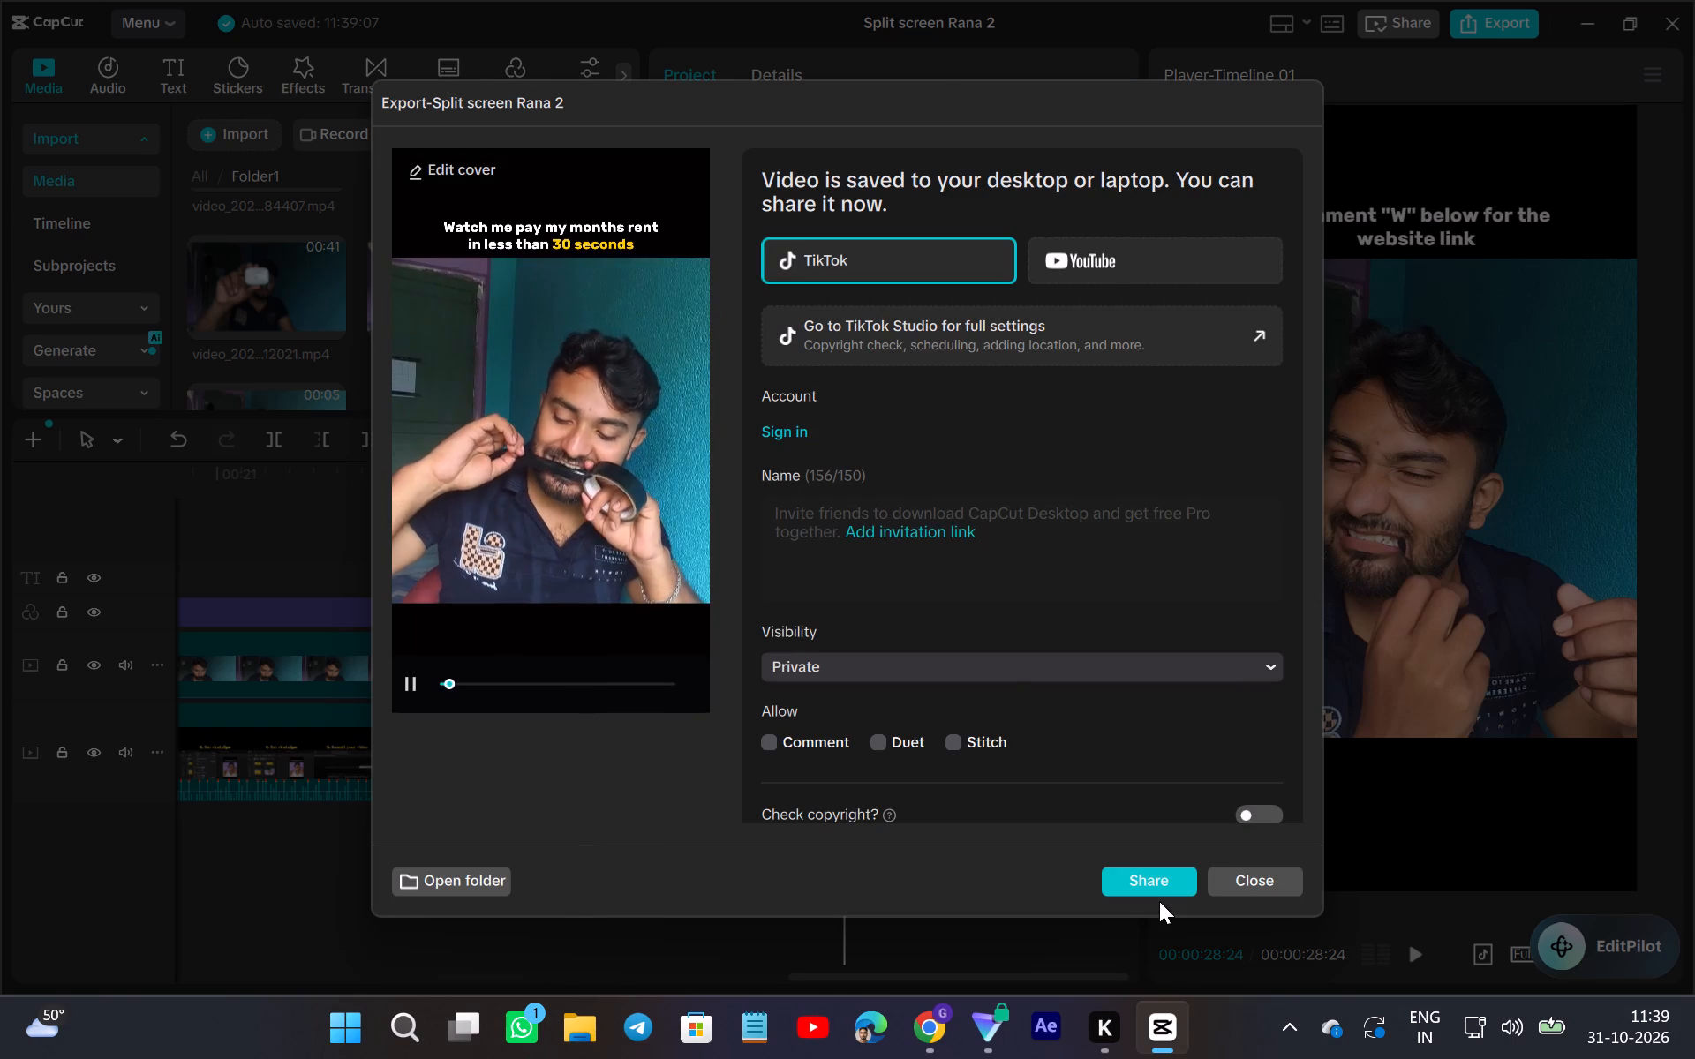
pyautogui.click(1257, 884)
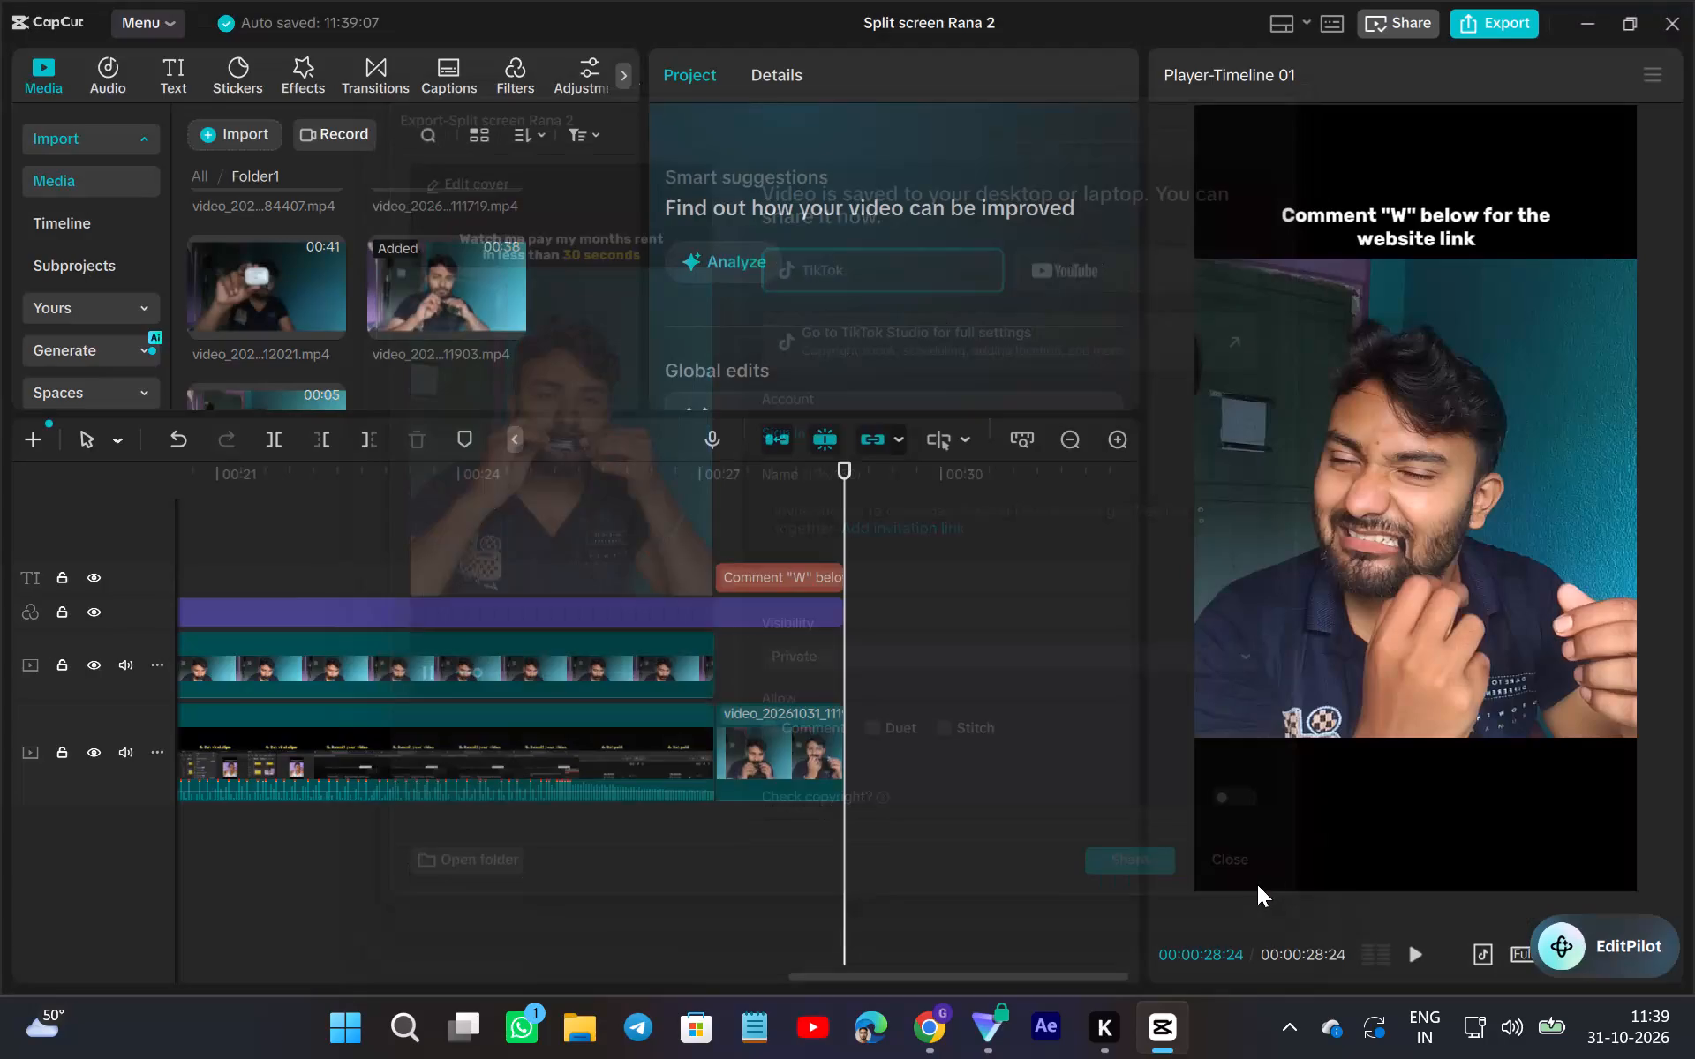
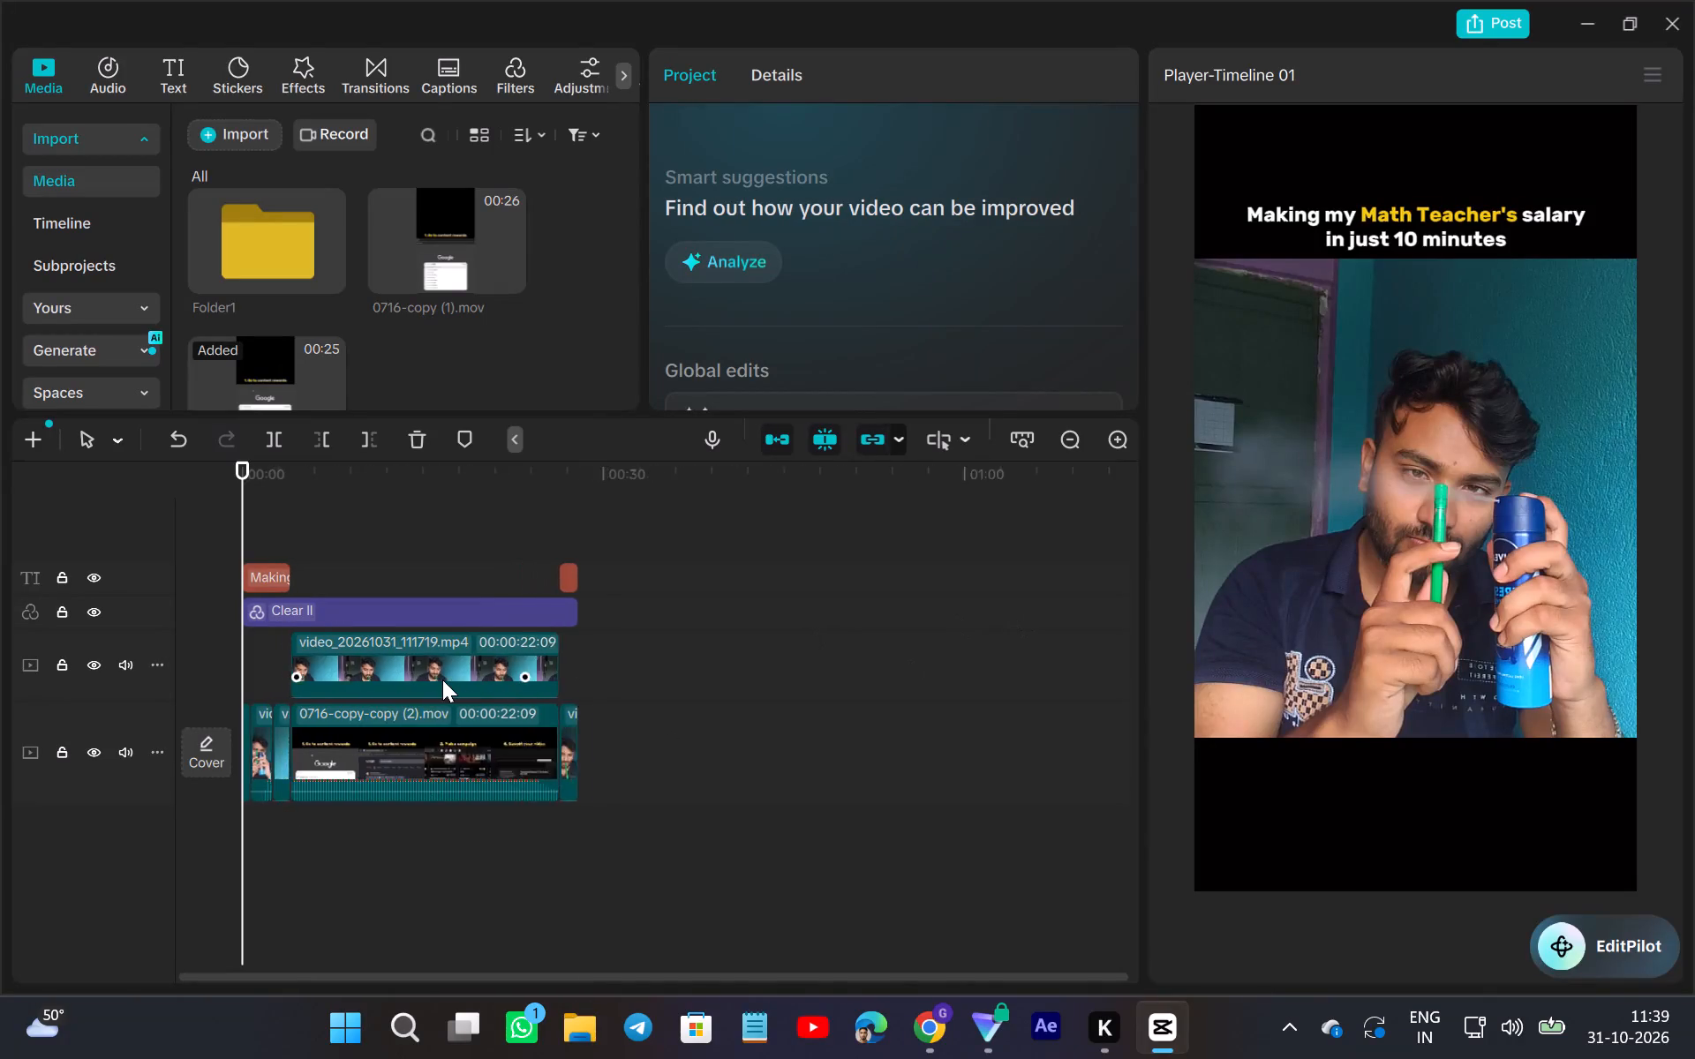
# Combine the three opening clips before the 0716-copy-copy (2) screen recording into one compound clip.
pyautogui.keyDown('ctrl'); pyautogui.scroll(3, 425, 692); pyautogui.keyUp('ctrl')
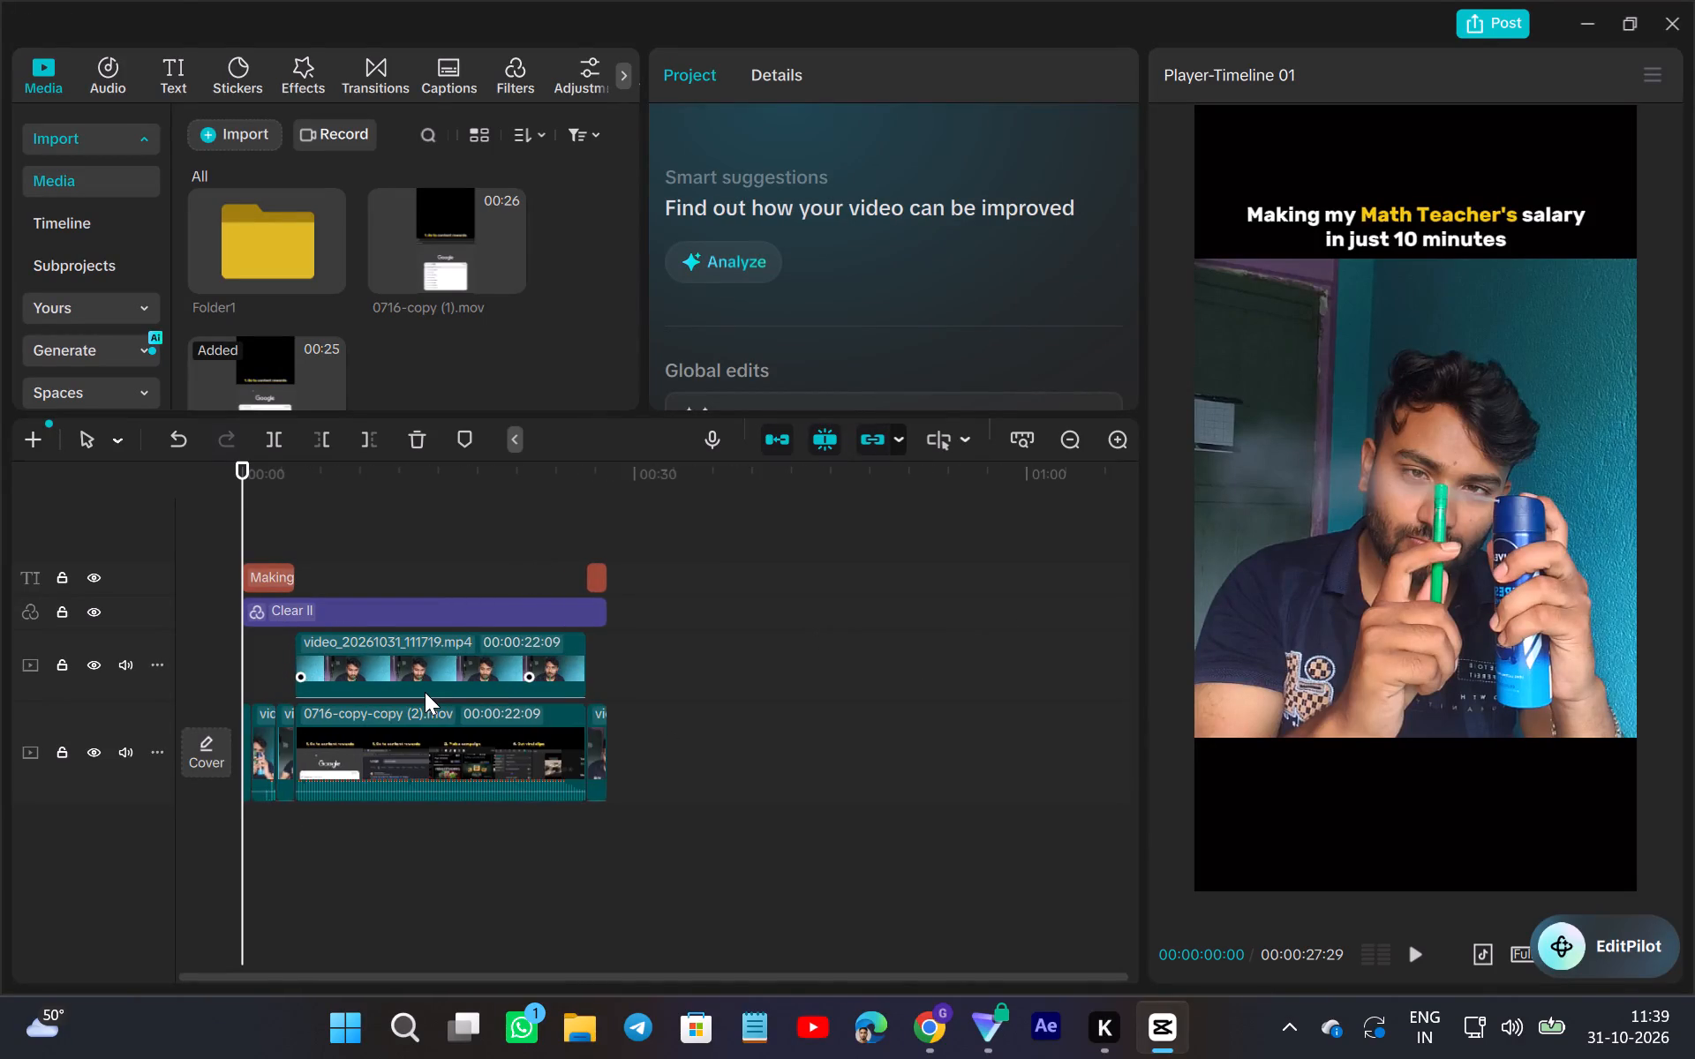
pyautogui.keyDown('ctrl'); pyautogui.scroll(7, 425, 692); pyautogui.keyUp('ctrl')
pyautogui.keyDown('ctrl'); pyautogui.scroll(3, 397, 836); pyautogui.keyUp('ctrl')
pyautogui.moveTo(446, 840); pyautogui.dragTo(452, 804)
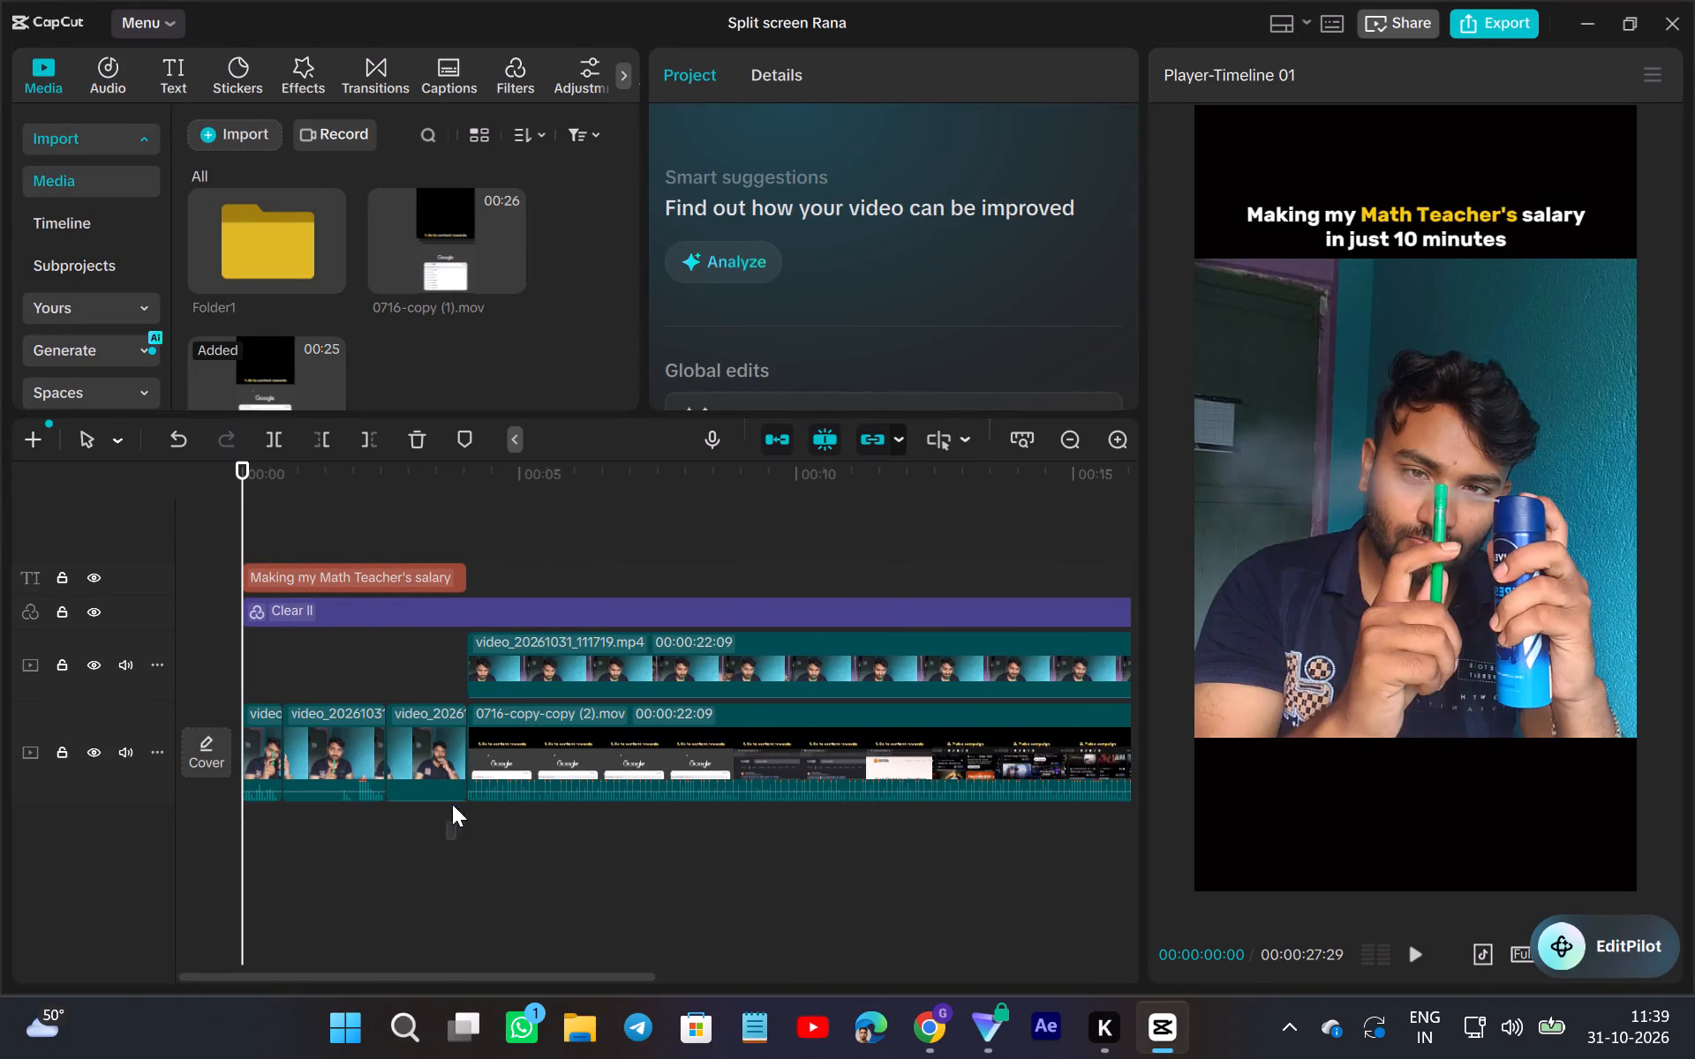
pyautogui.moveTo(452, 804); pyautogui.dragTo(265, 756)
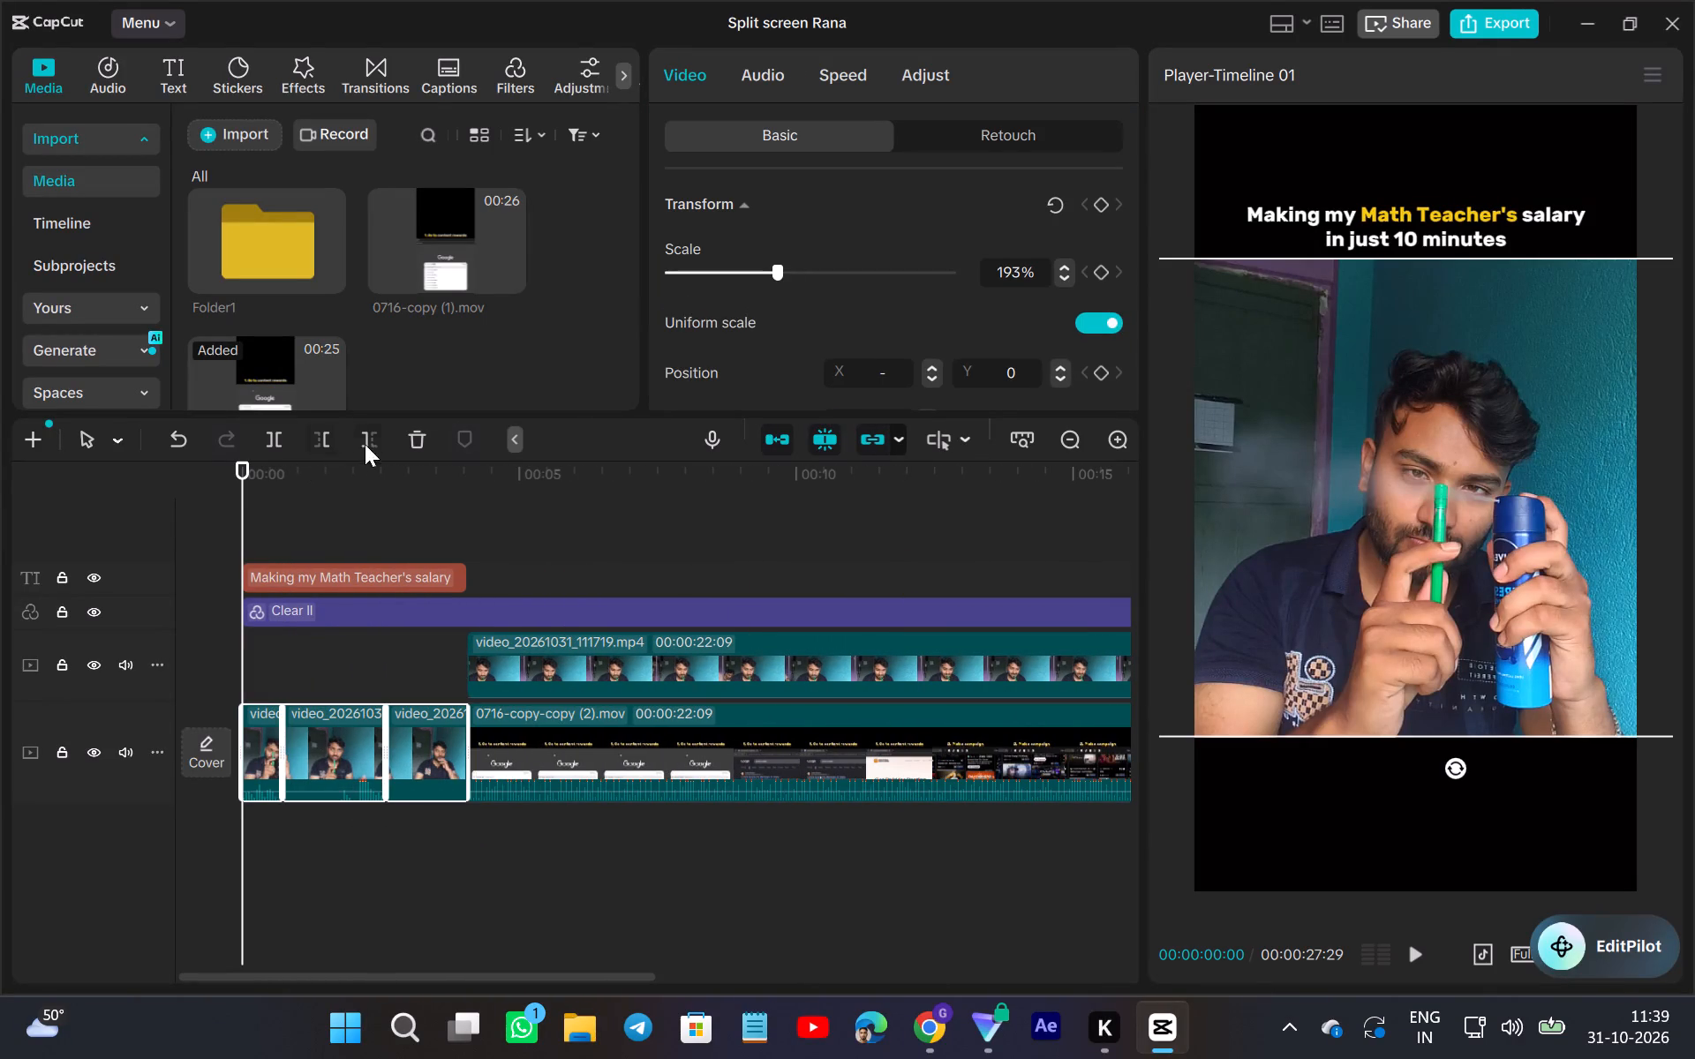
pyautogui.rightClick(335, 757)
pyautogui.click(500, 592)
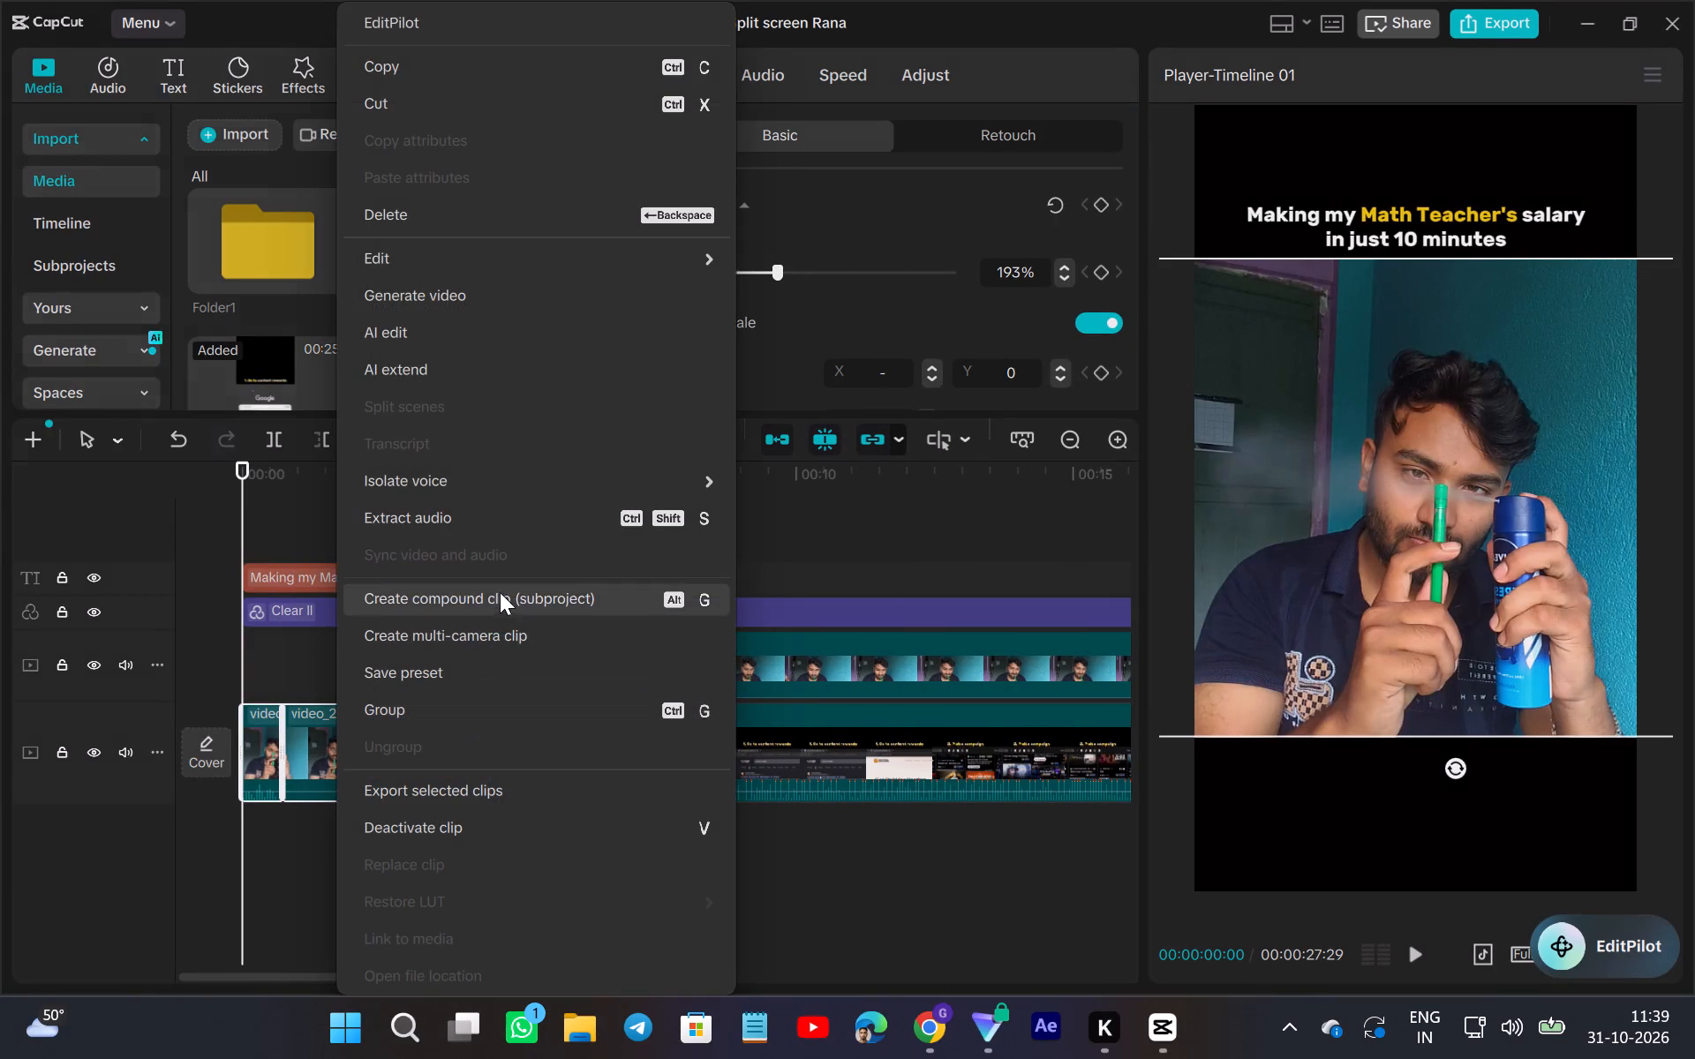
# Replace the opening compound clip with the start of the 41-second 112021 video from Folder1, keeping the original video effect.
pyautogui.doubleClick(221, 235)
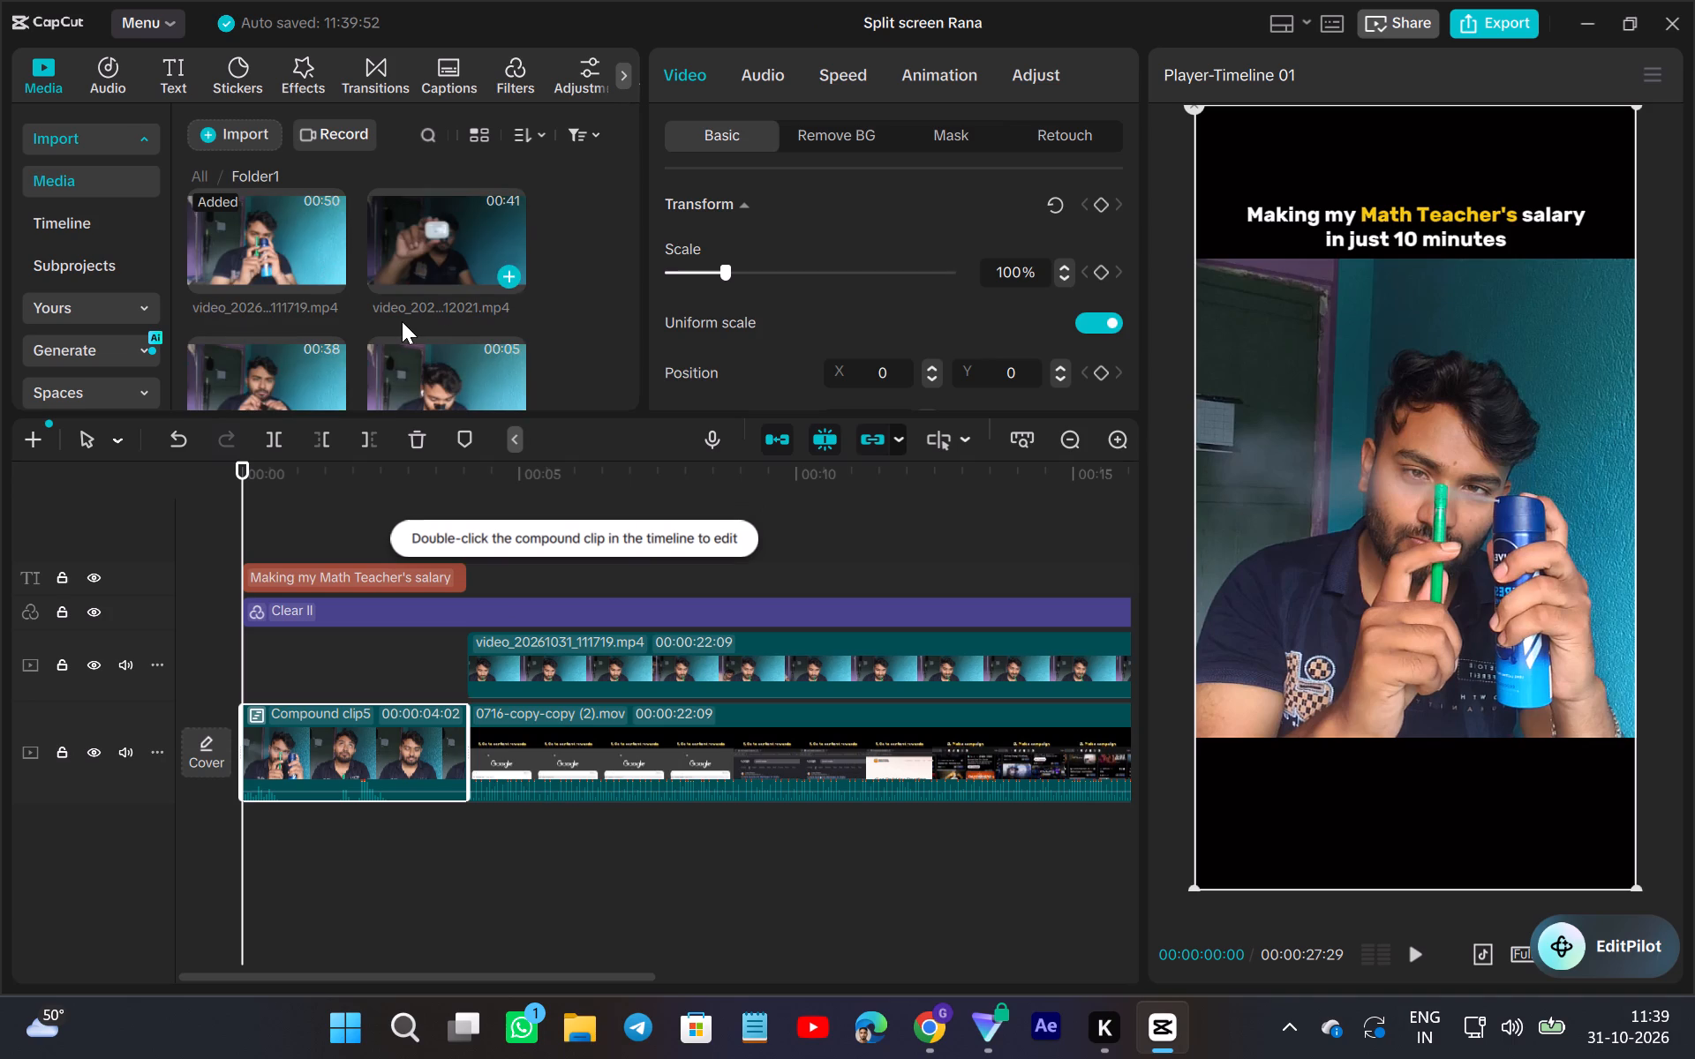
pyautogui.scroll(-1, 401, 321)
pyautogui.moveTo(435, 259); pyautogui.dragTo(315, 758)
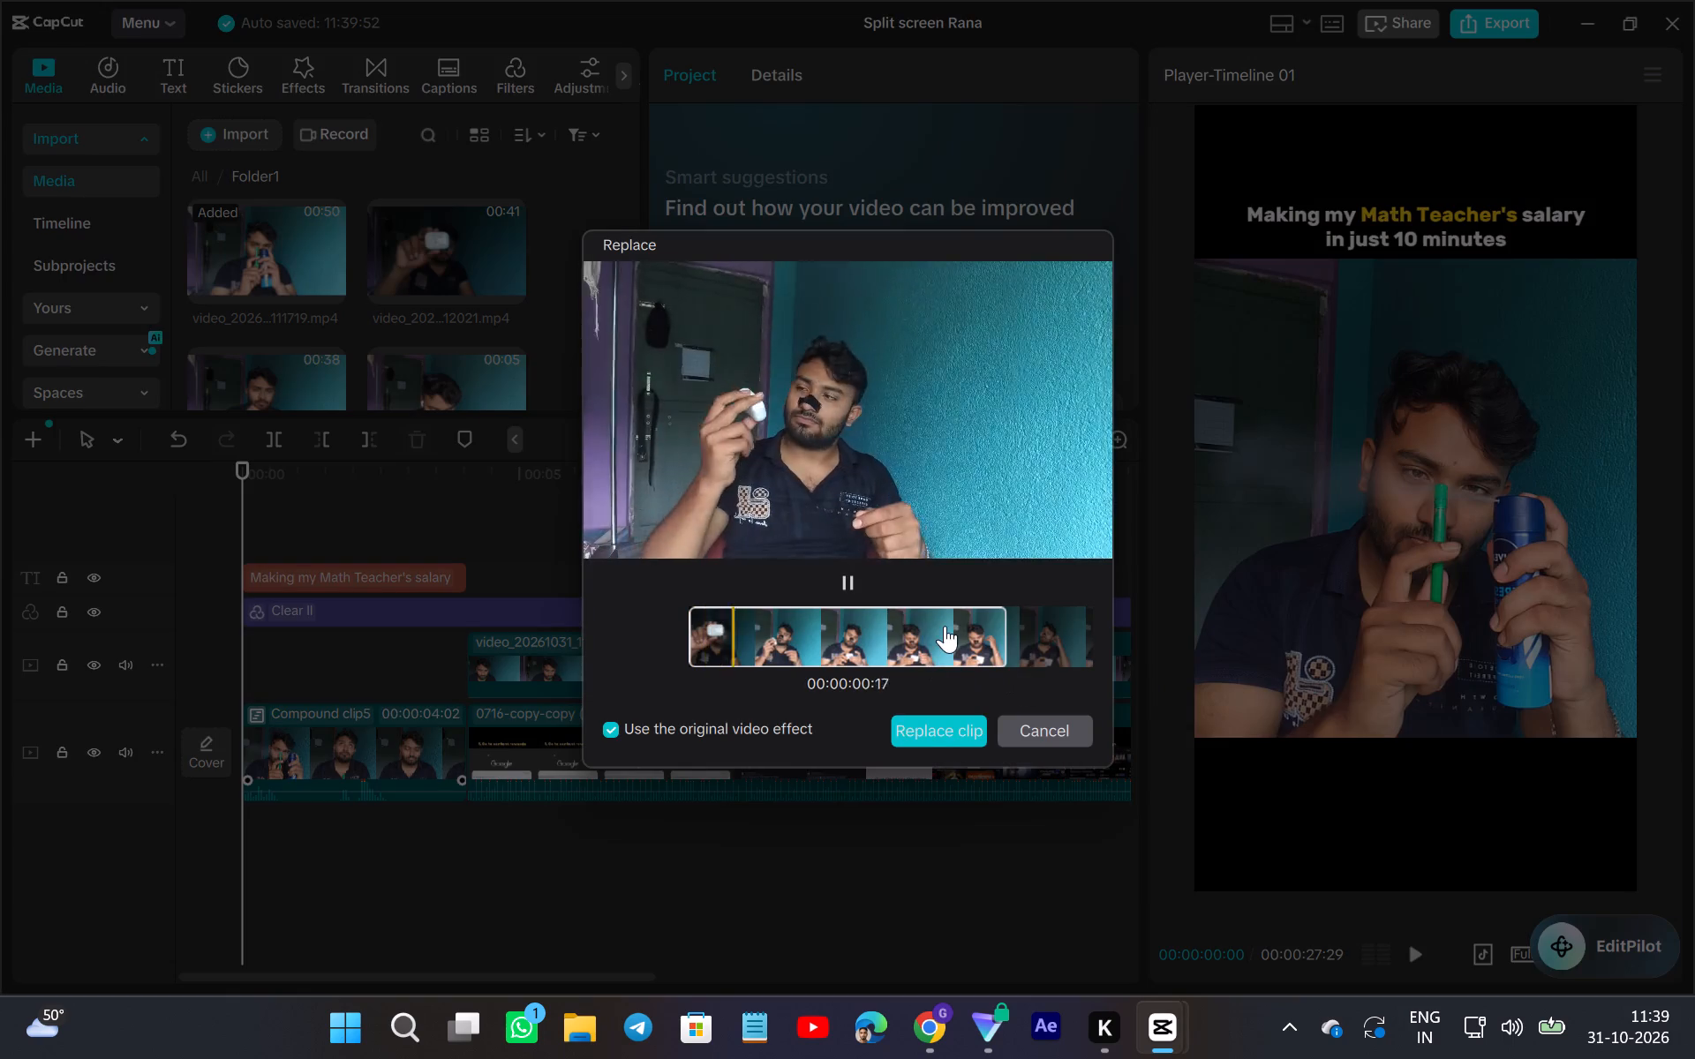
pyautogui.moveTo(945, 626); pyautogui.dragTo(939, 671)
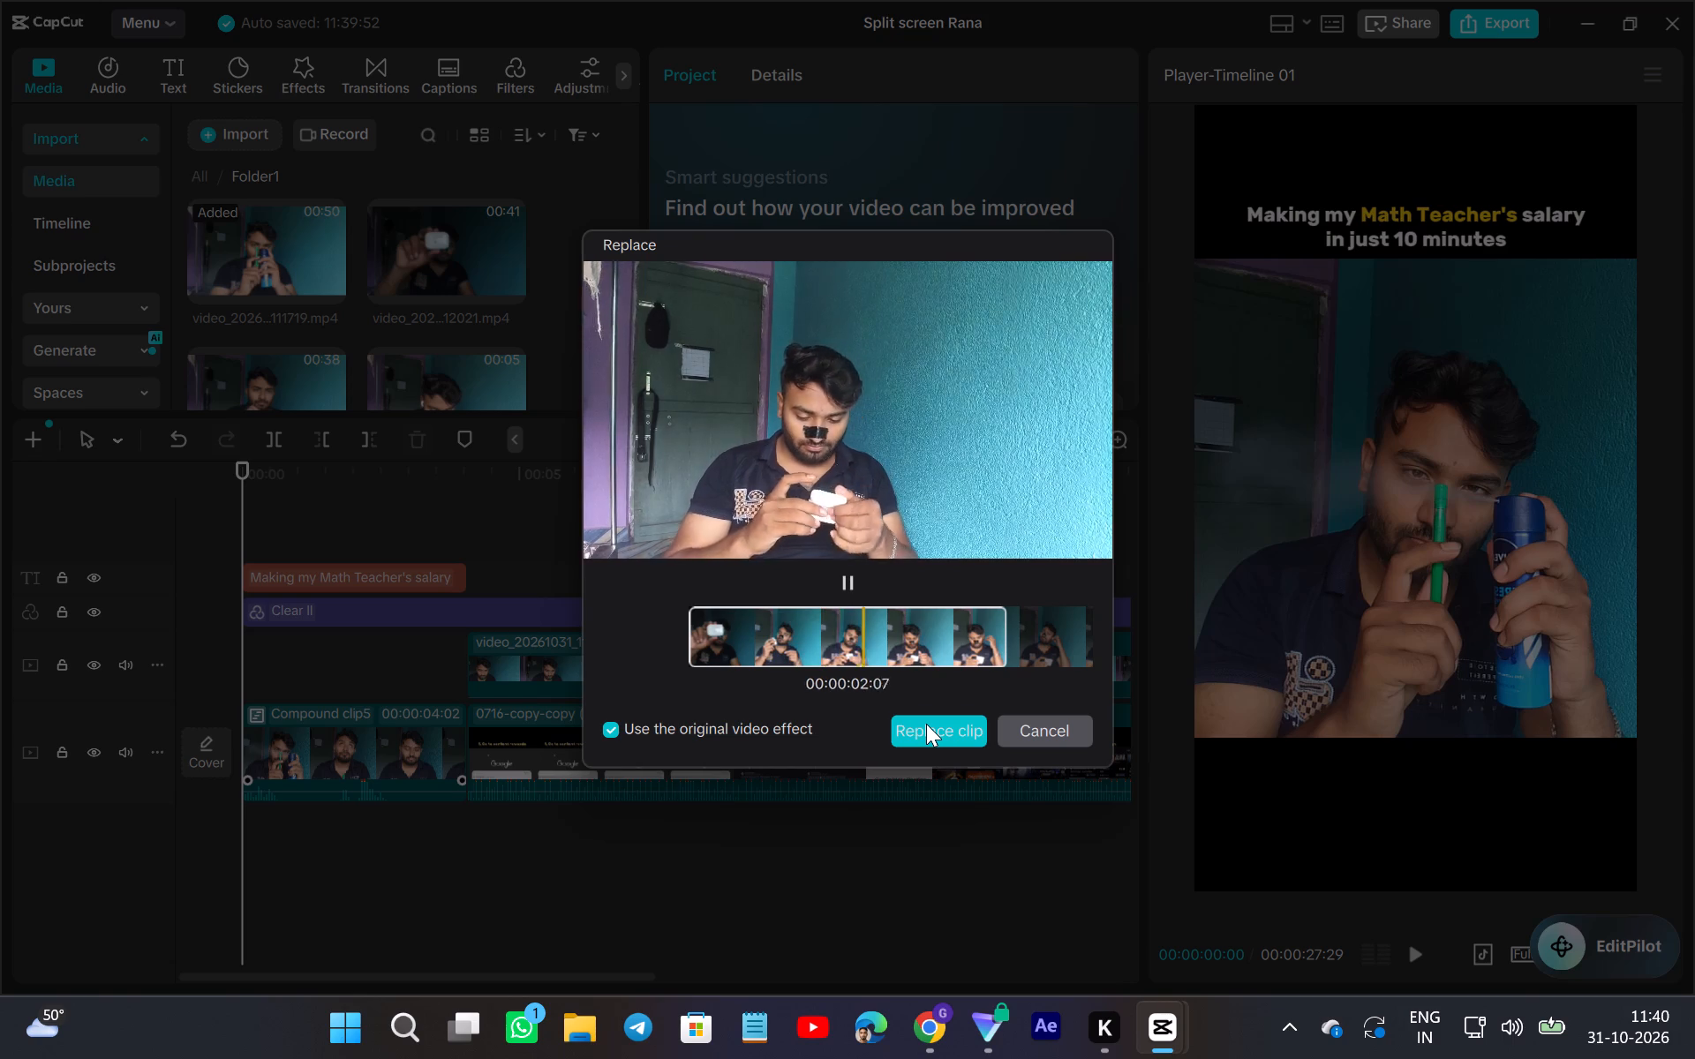
pyautogui.click(926, 724)
# Extend the end of the opening 112021 clip to a length of about 11 seconds.
pyautogui.click(429, 740)
pyautogui.click(463, 740)
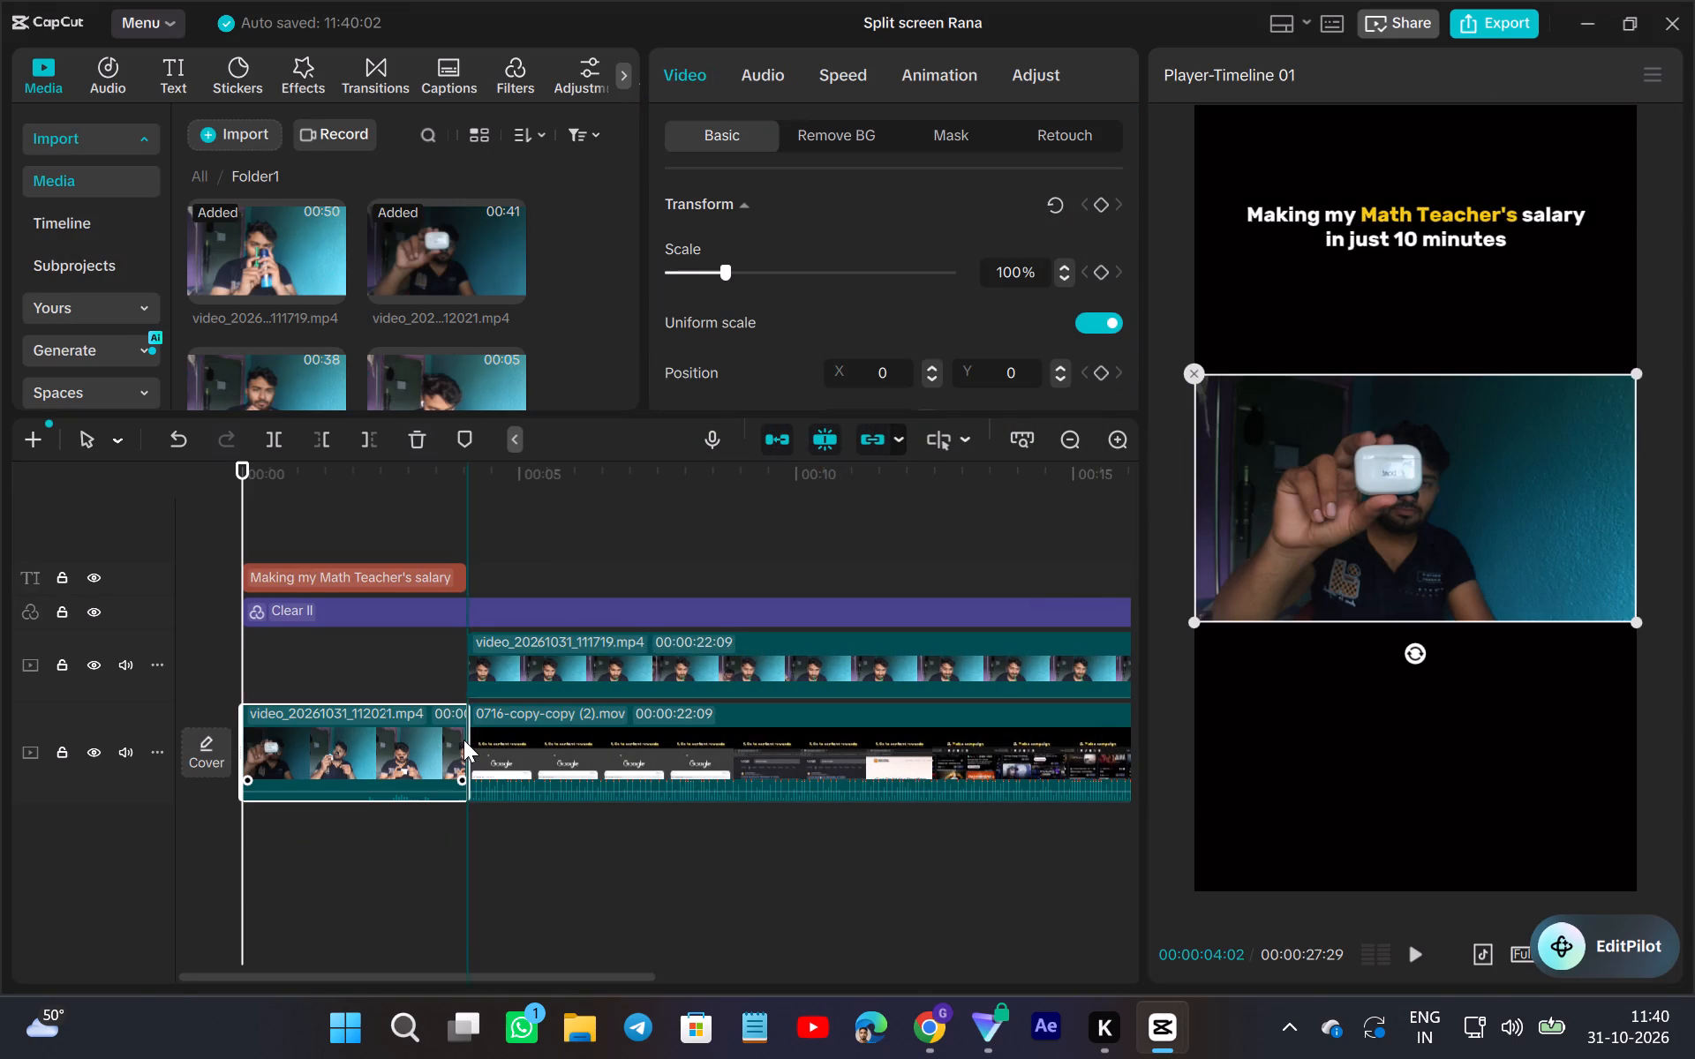
pyautogui.moveTo(466, 737); pyautogui.dragTo(856, 783)
pyautogui.click(694, 858)
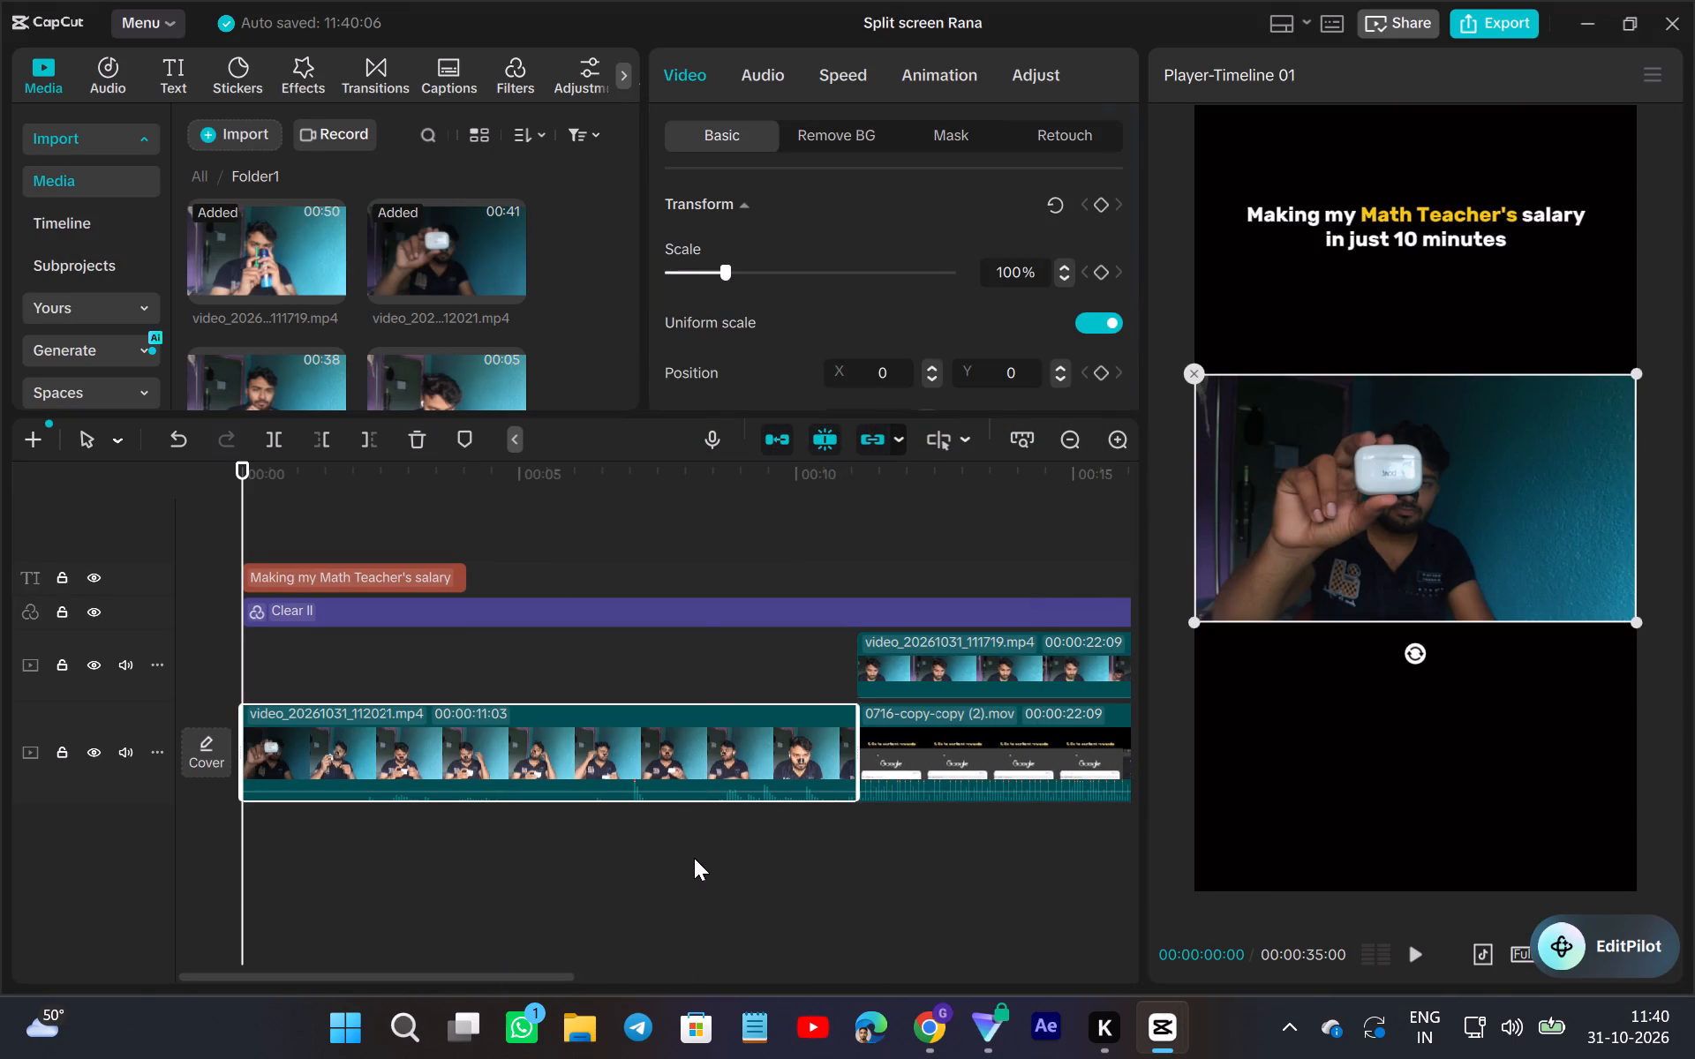
# Review the opening 112021 clip and split it at 00:00:00:14, just after the earbud case is shown.
pyautogui.moveTo(694, 858); pyautogui.dragTo(481, 878)
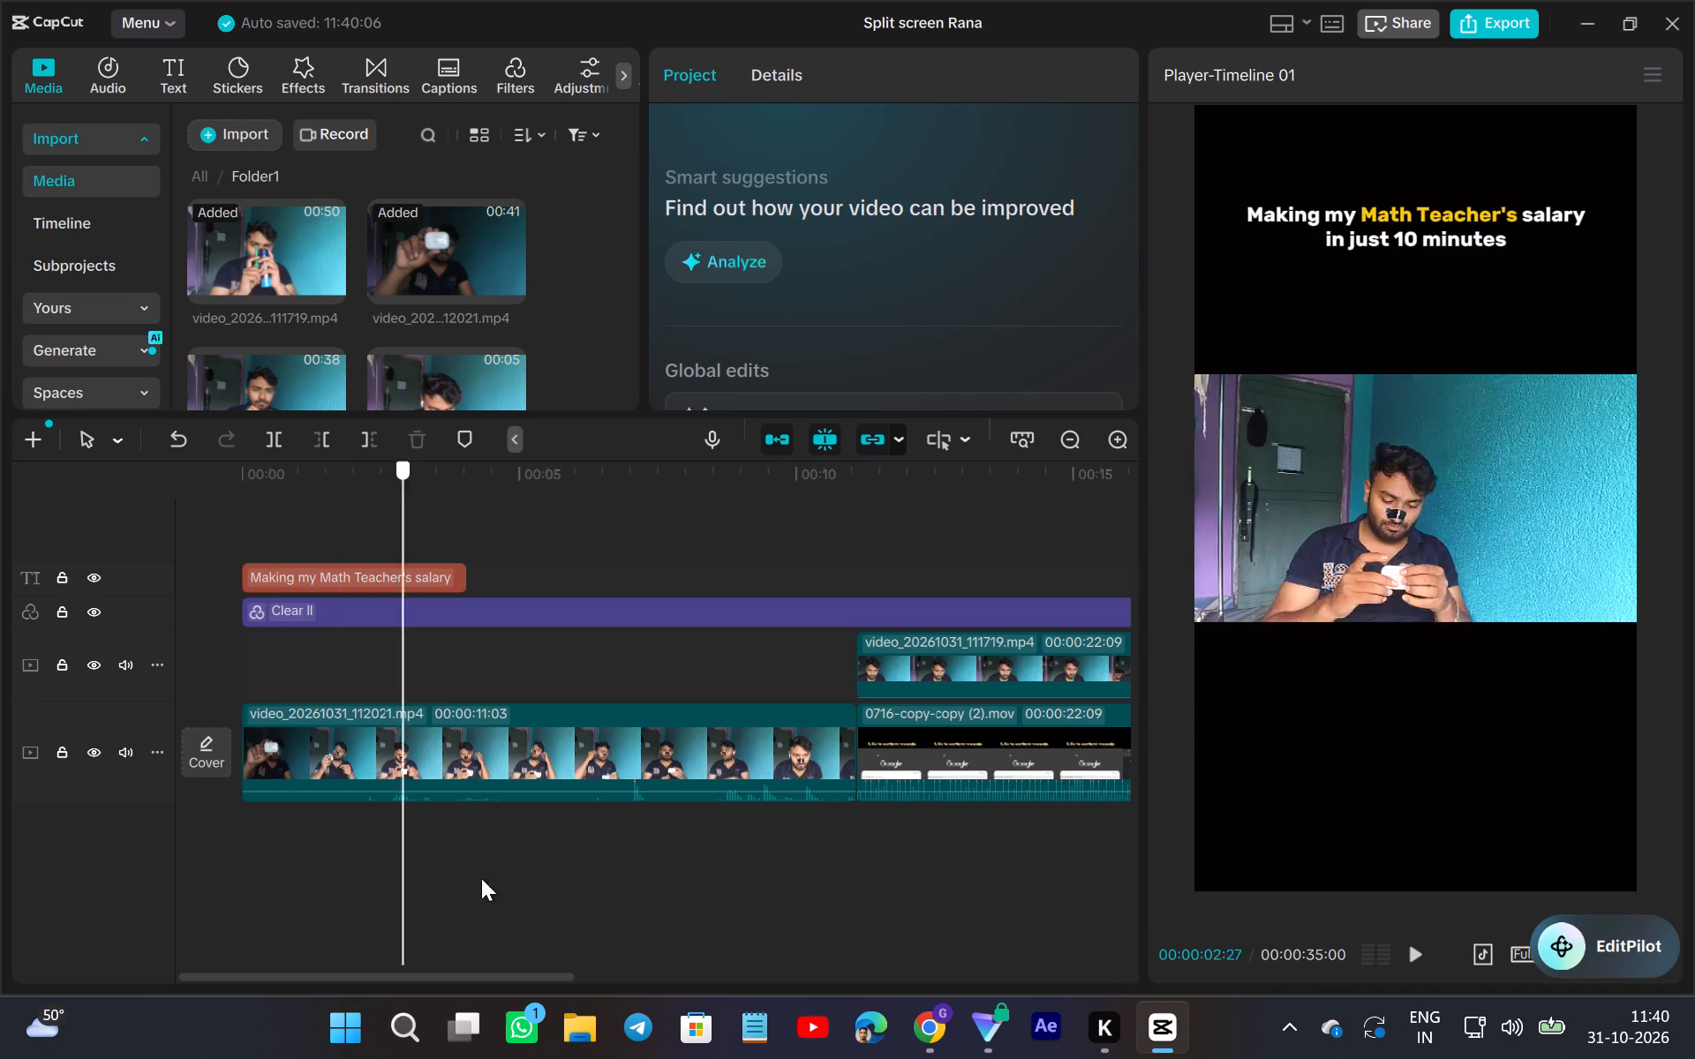
pyautogui.moveTo(481, 878); pyautogui.dragTo(689, 879)
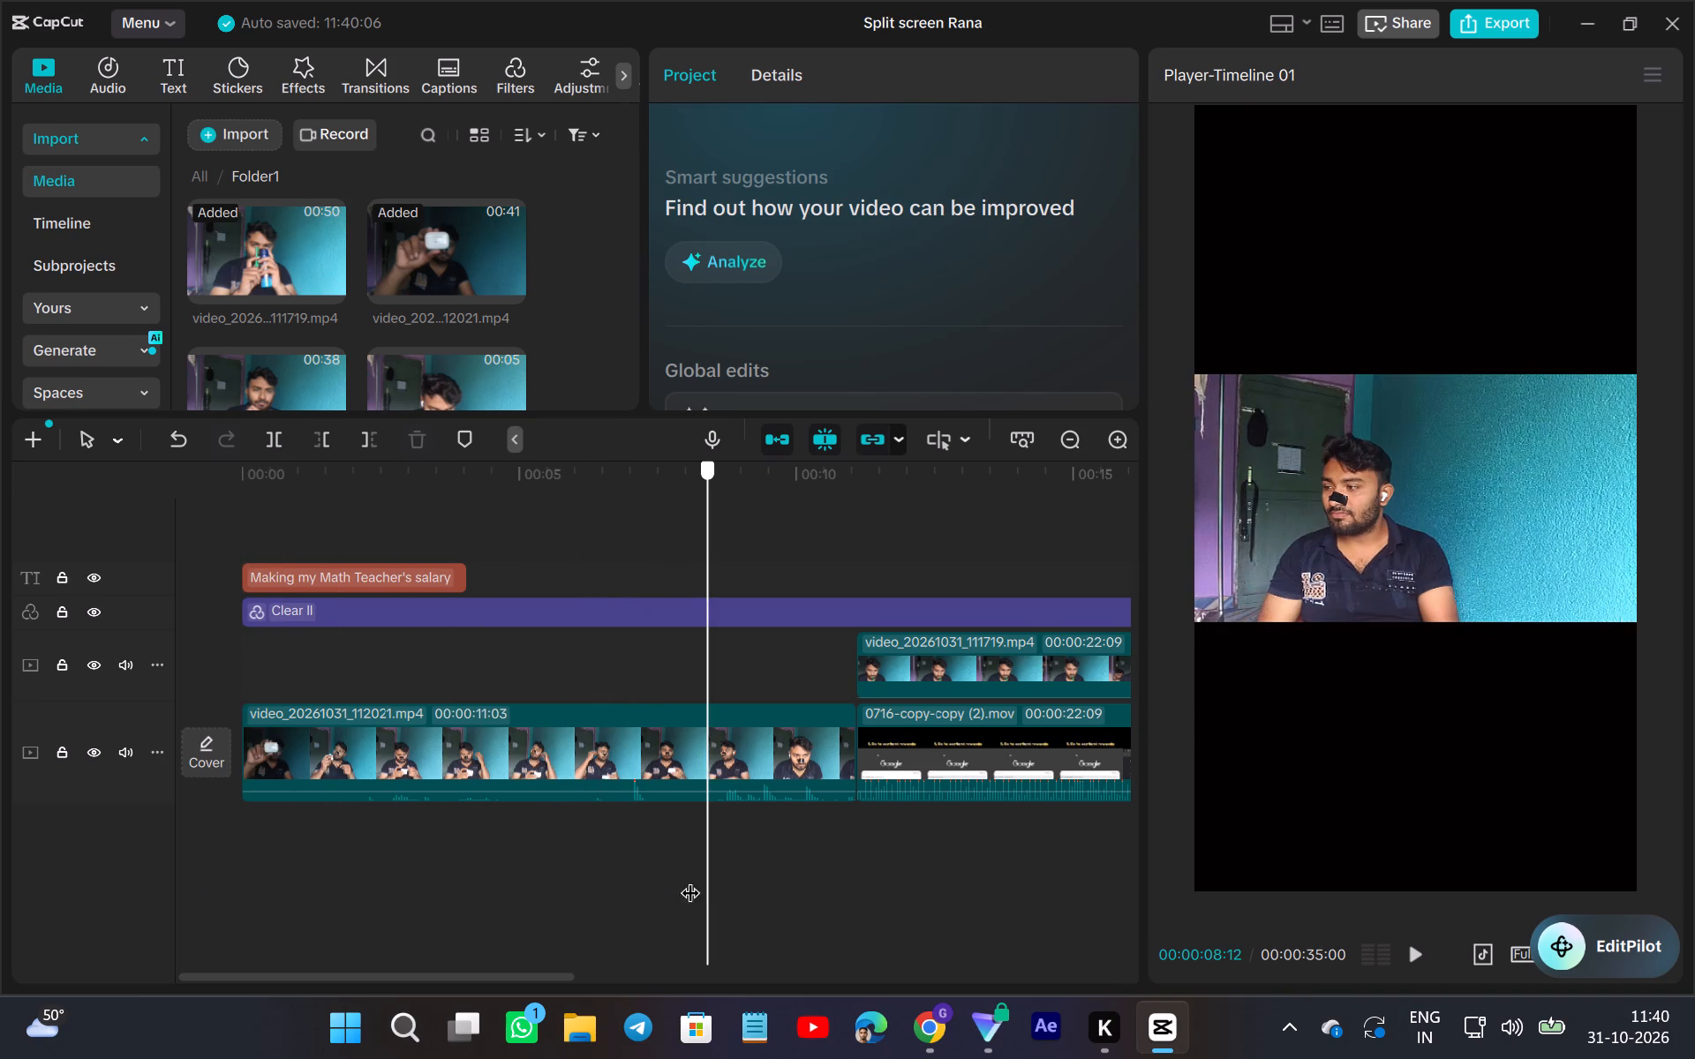
pyautogui.moveTo(689, 879); pyautogui.dragTo(234, 886)
pyautogui.click(261, 753)
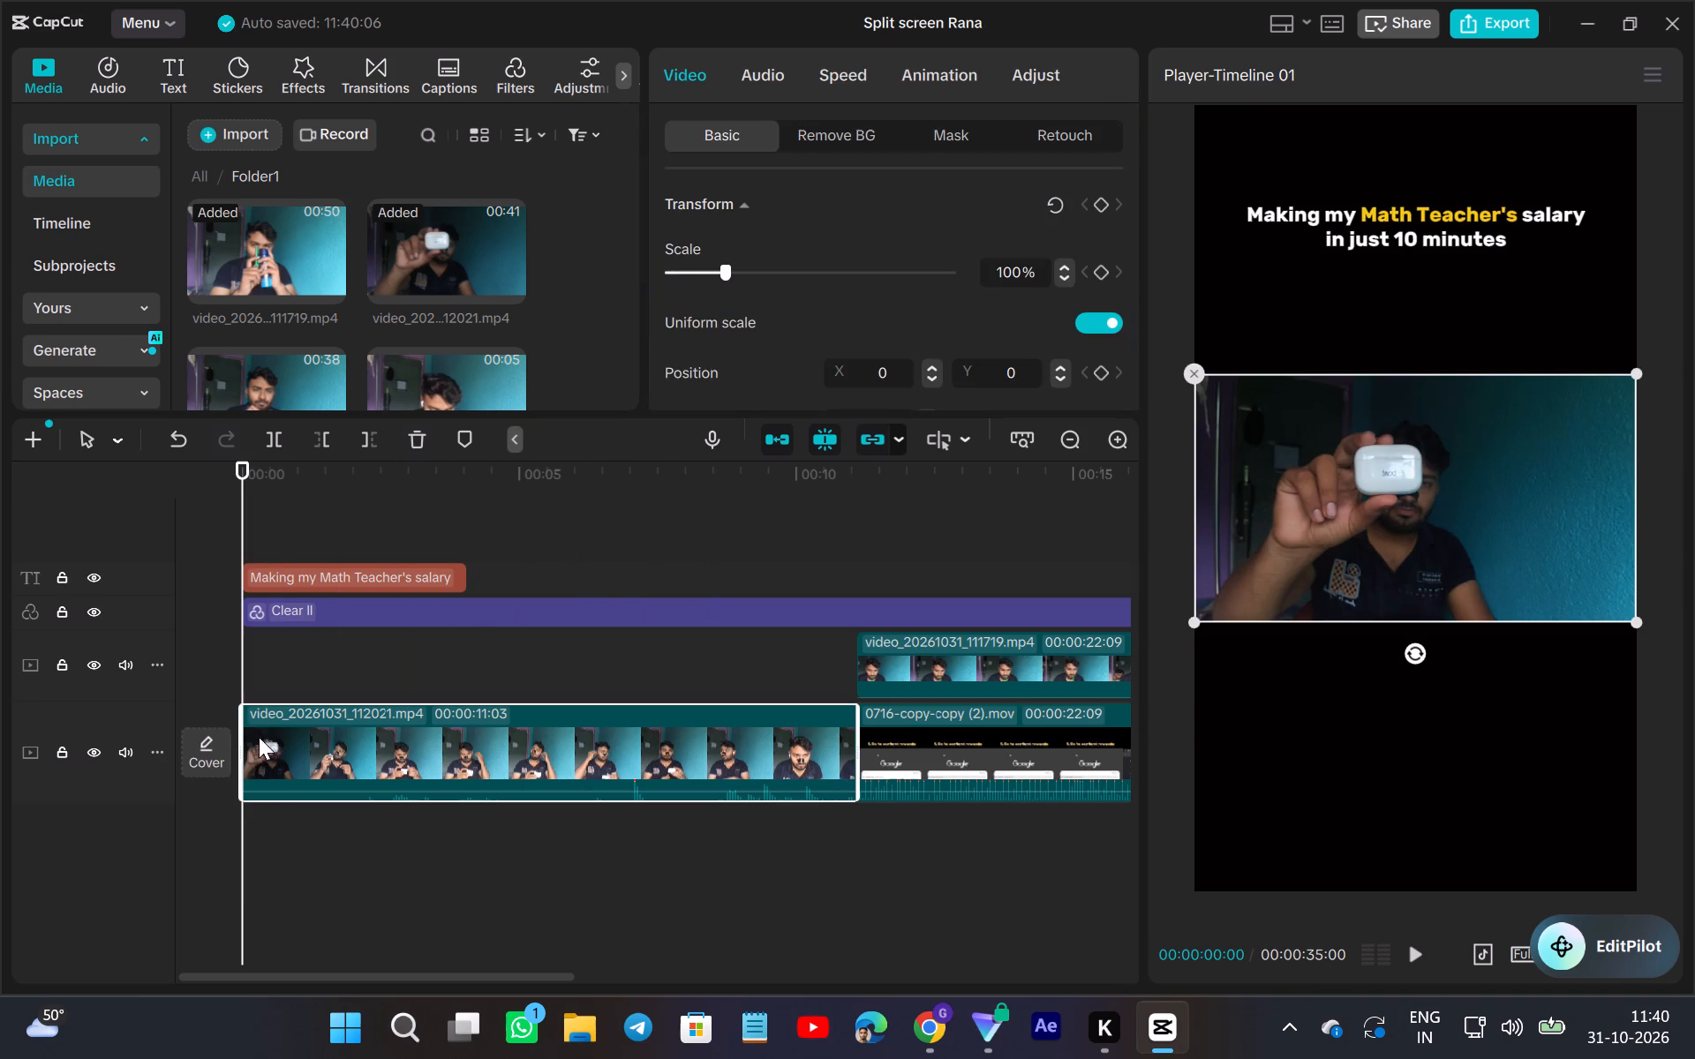
pyautogui.moveTo(240, 725); pyautogui.dragTo(244, 743)
pyautogui.click(1418, 958)
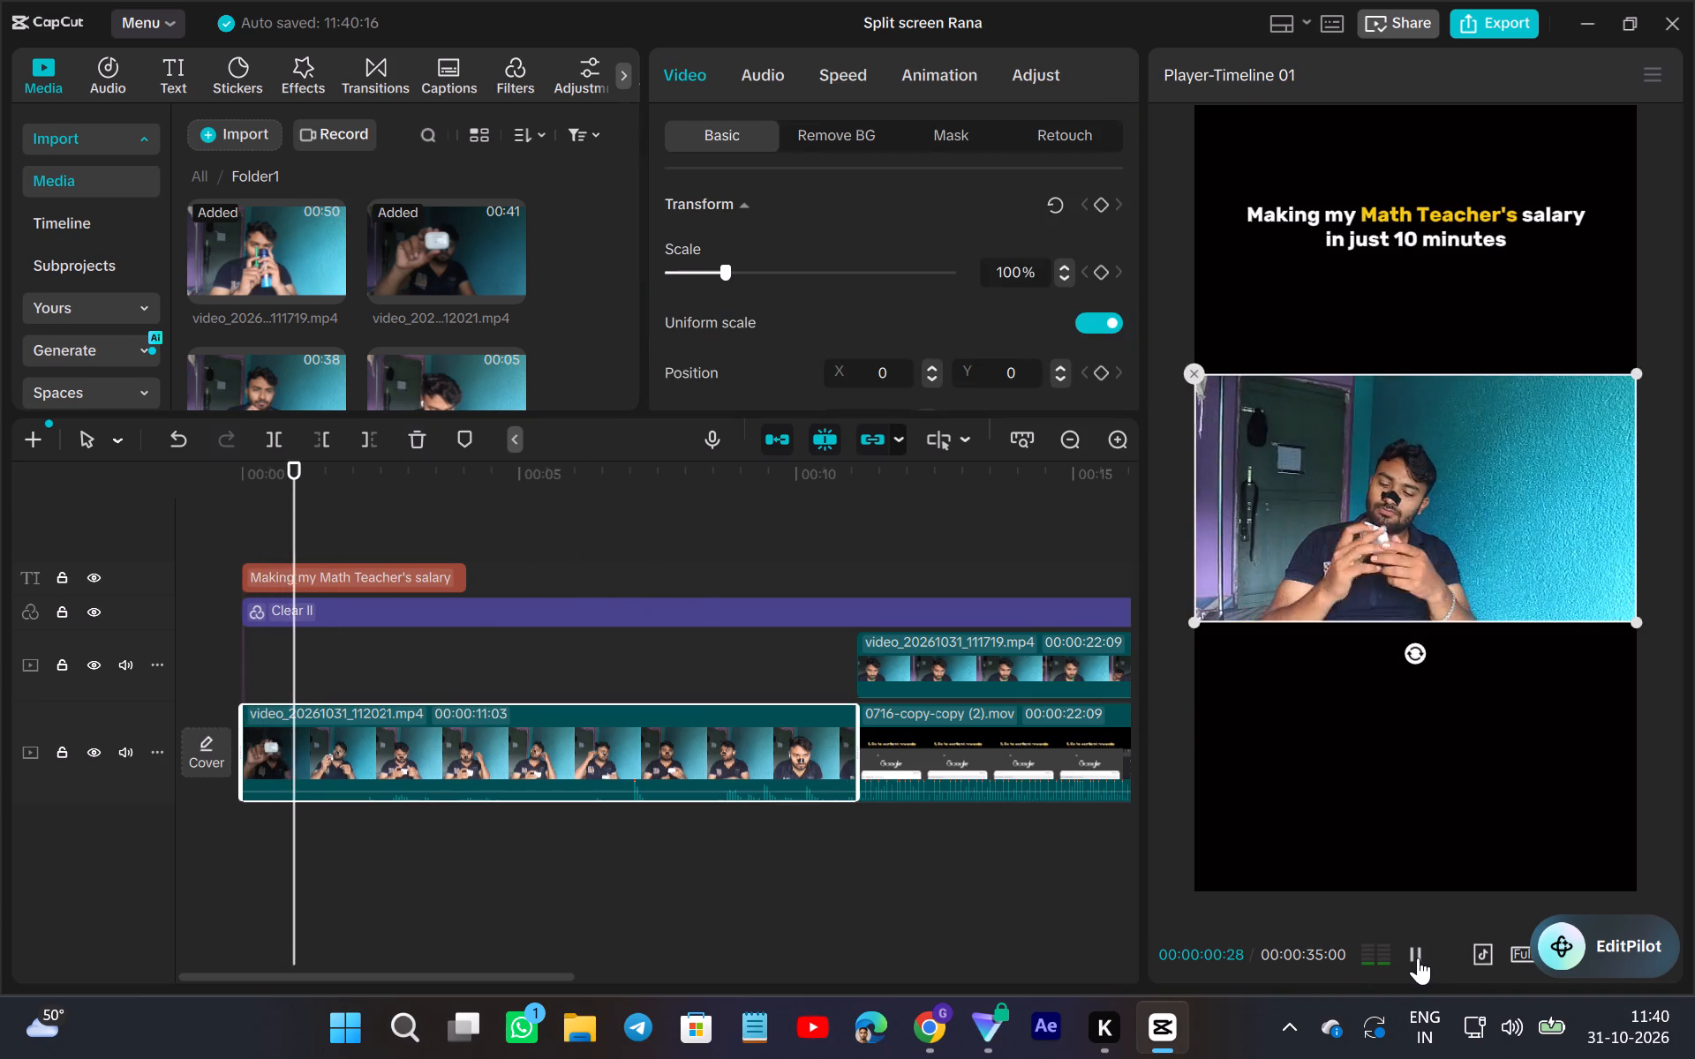
pyautogui.click(1418, 958)
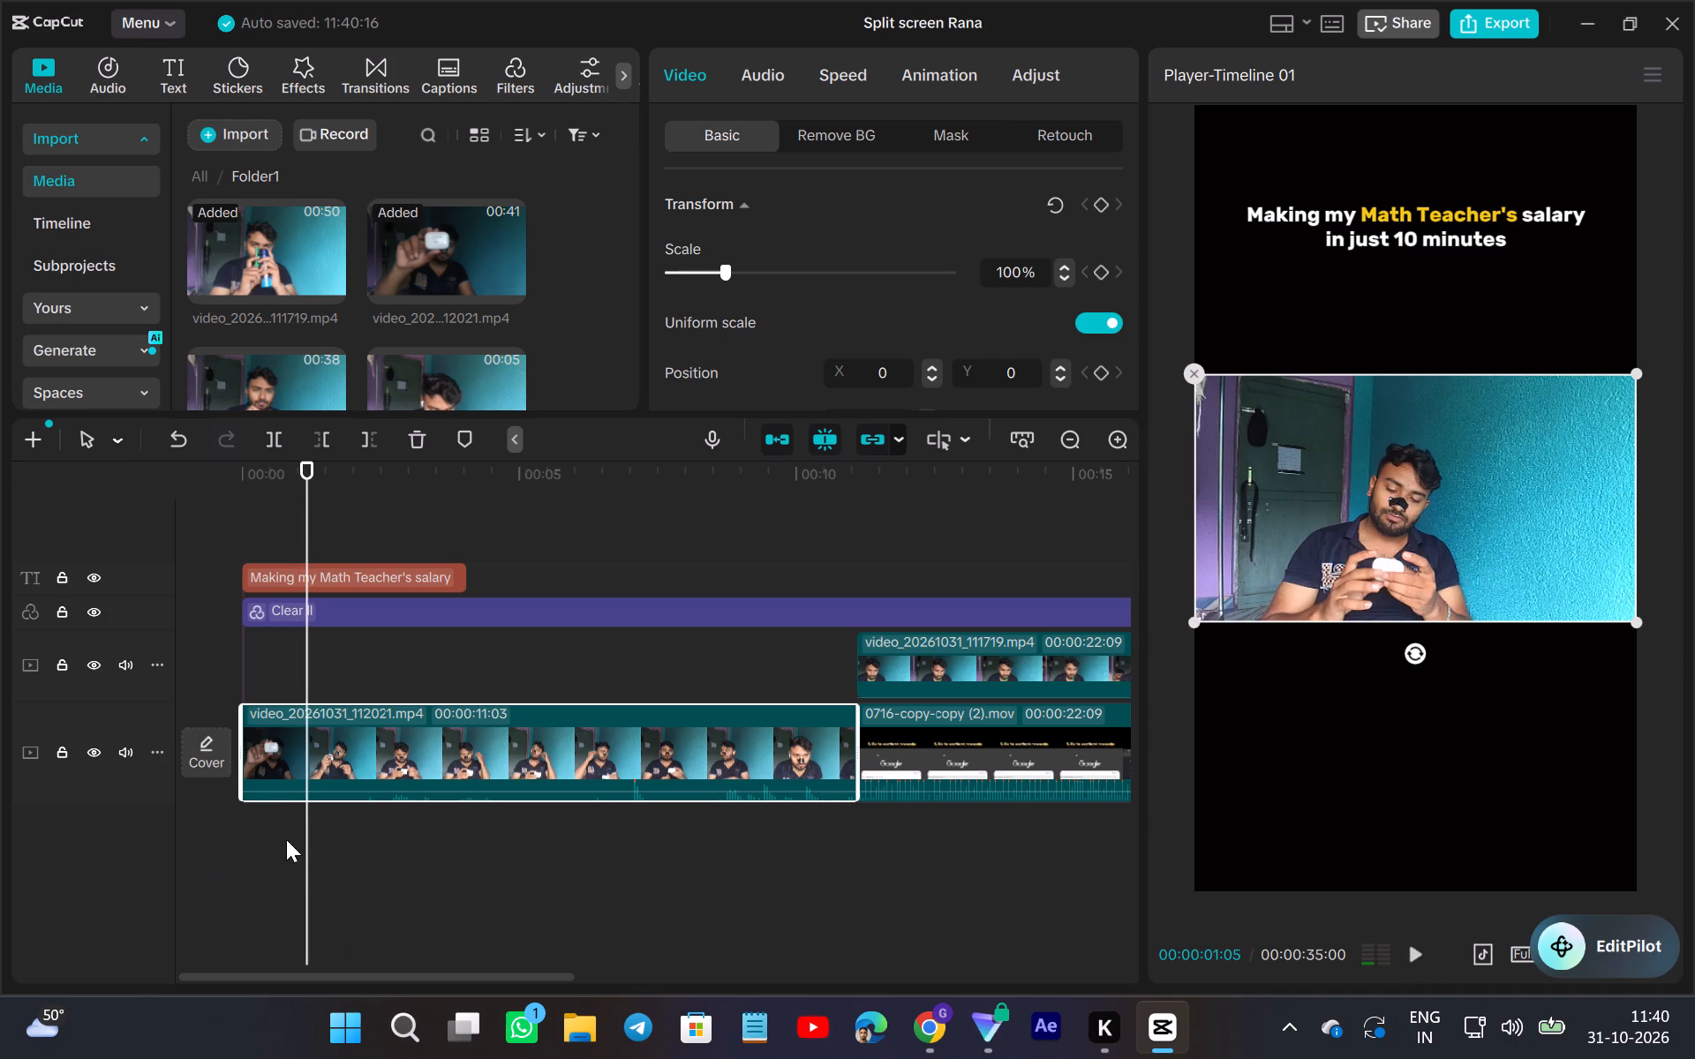
pyautogui.moveTo(305, 837); pyautogui.dragTo(317, 875)
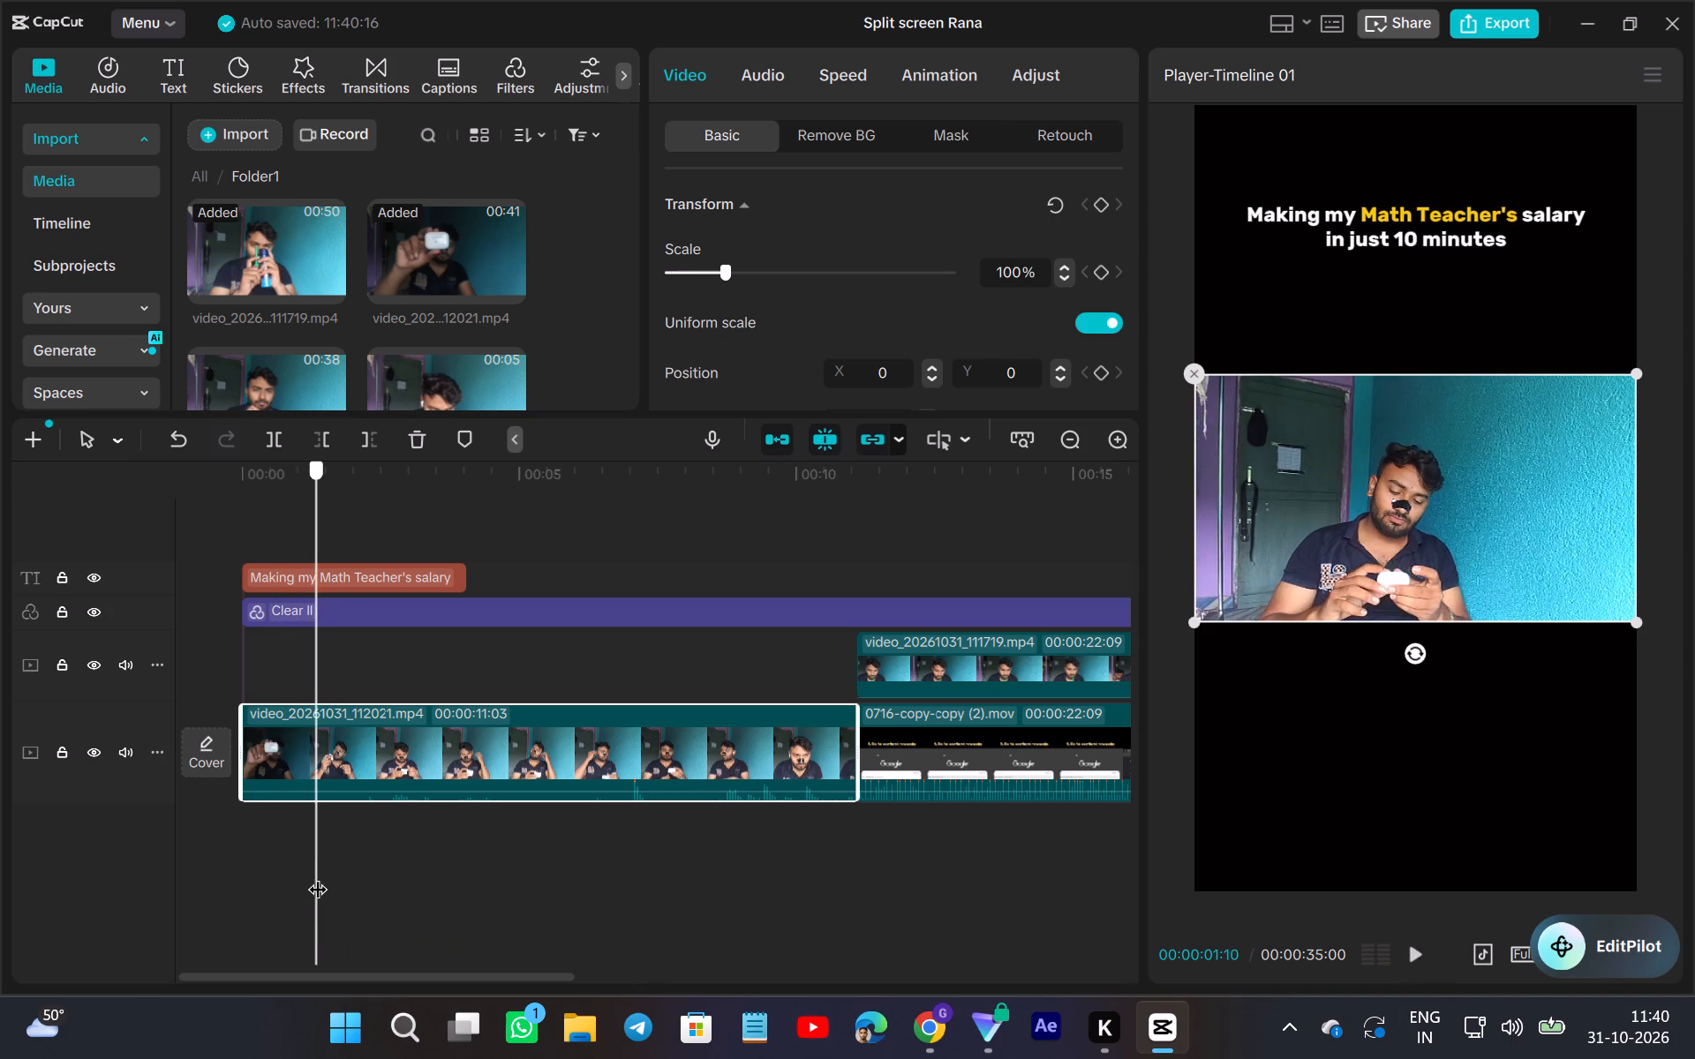
pyautogui.moveTo(317, 875); pyautogui.dragTo(267, 918)
pyautogui.click(269, 443)
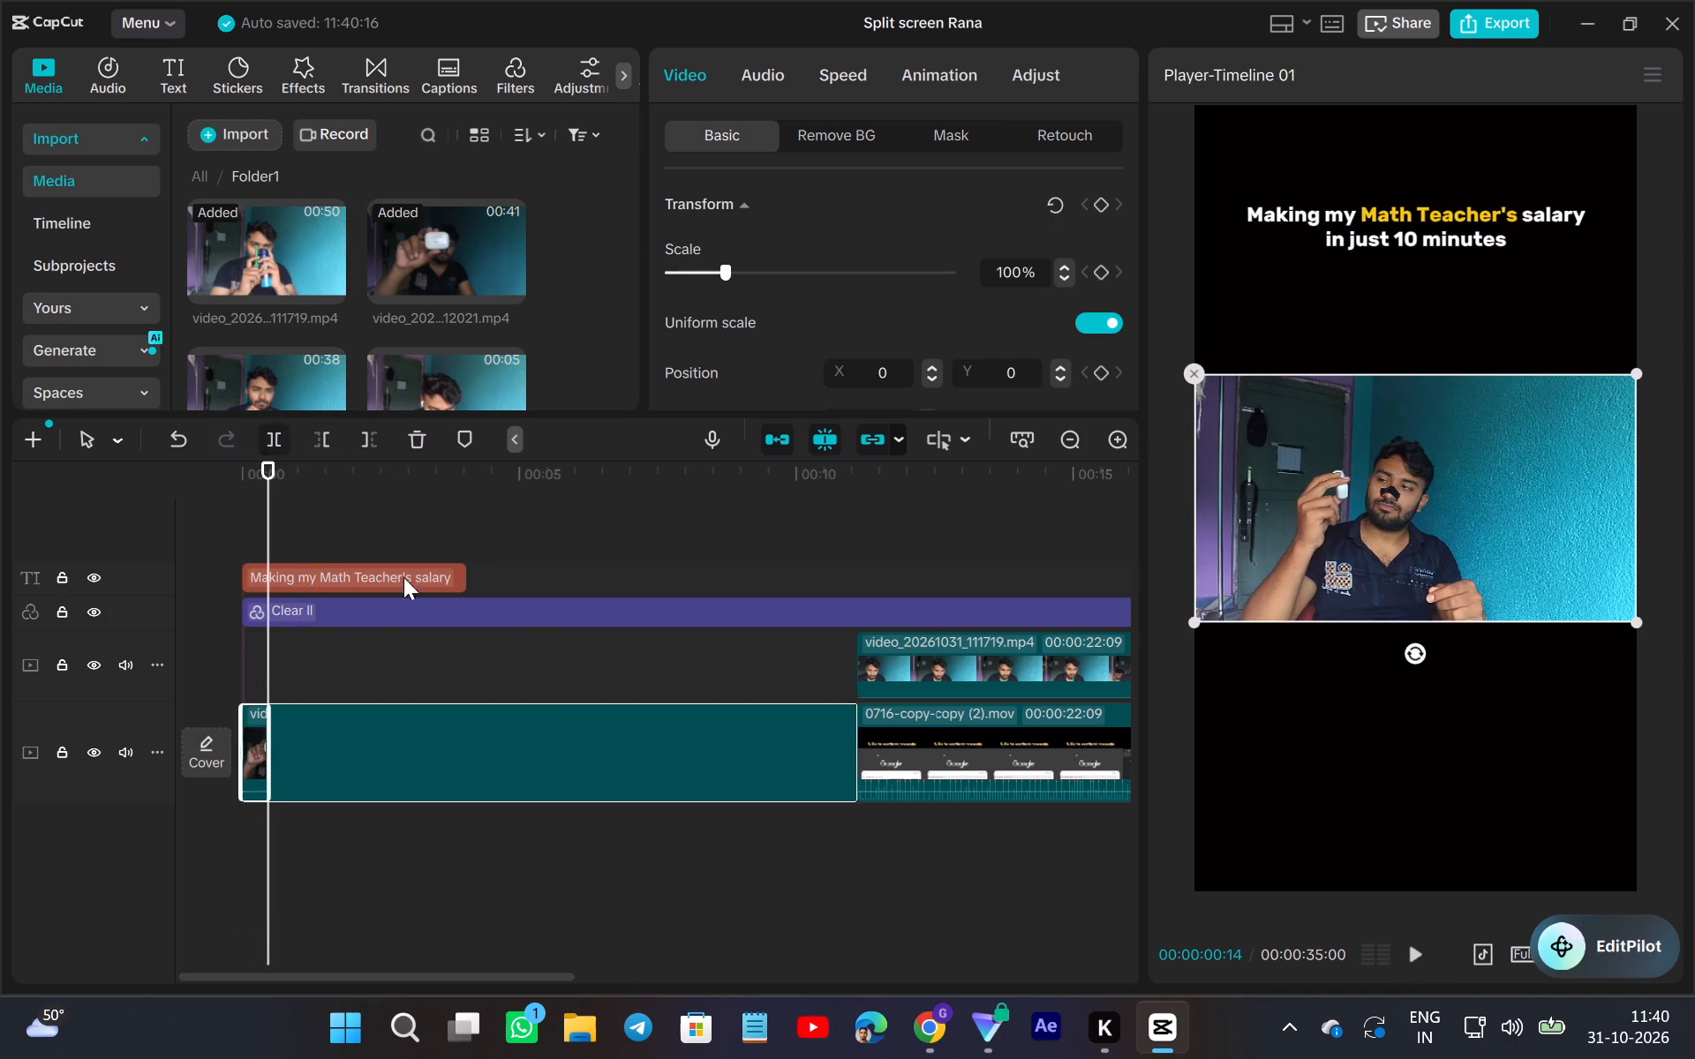
# Trim the start of the second 112021 piece to where the first earbud is taken out, leaving about 8 seconds.
pyautogui.doubleClick(1122, 432)
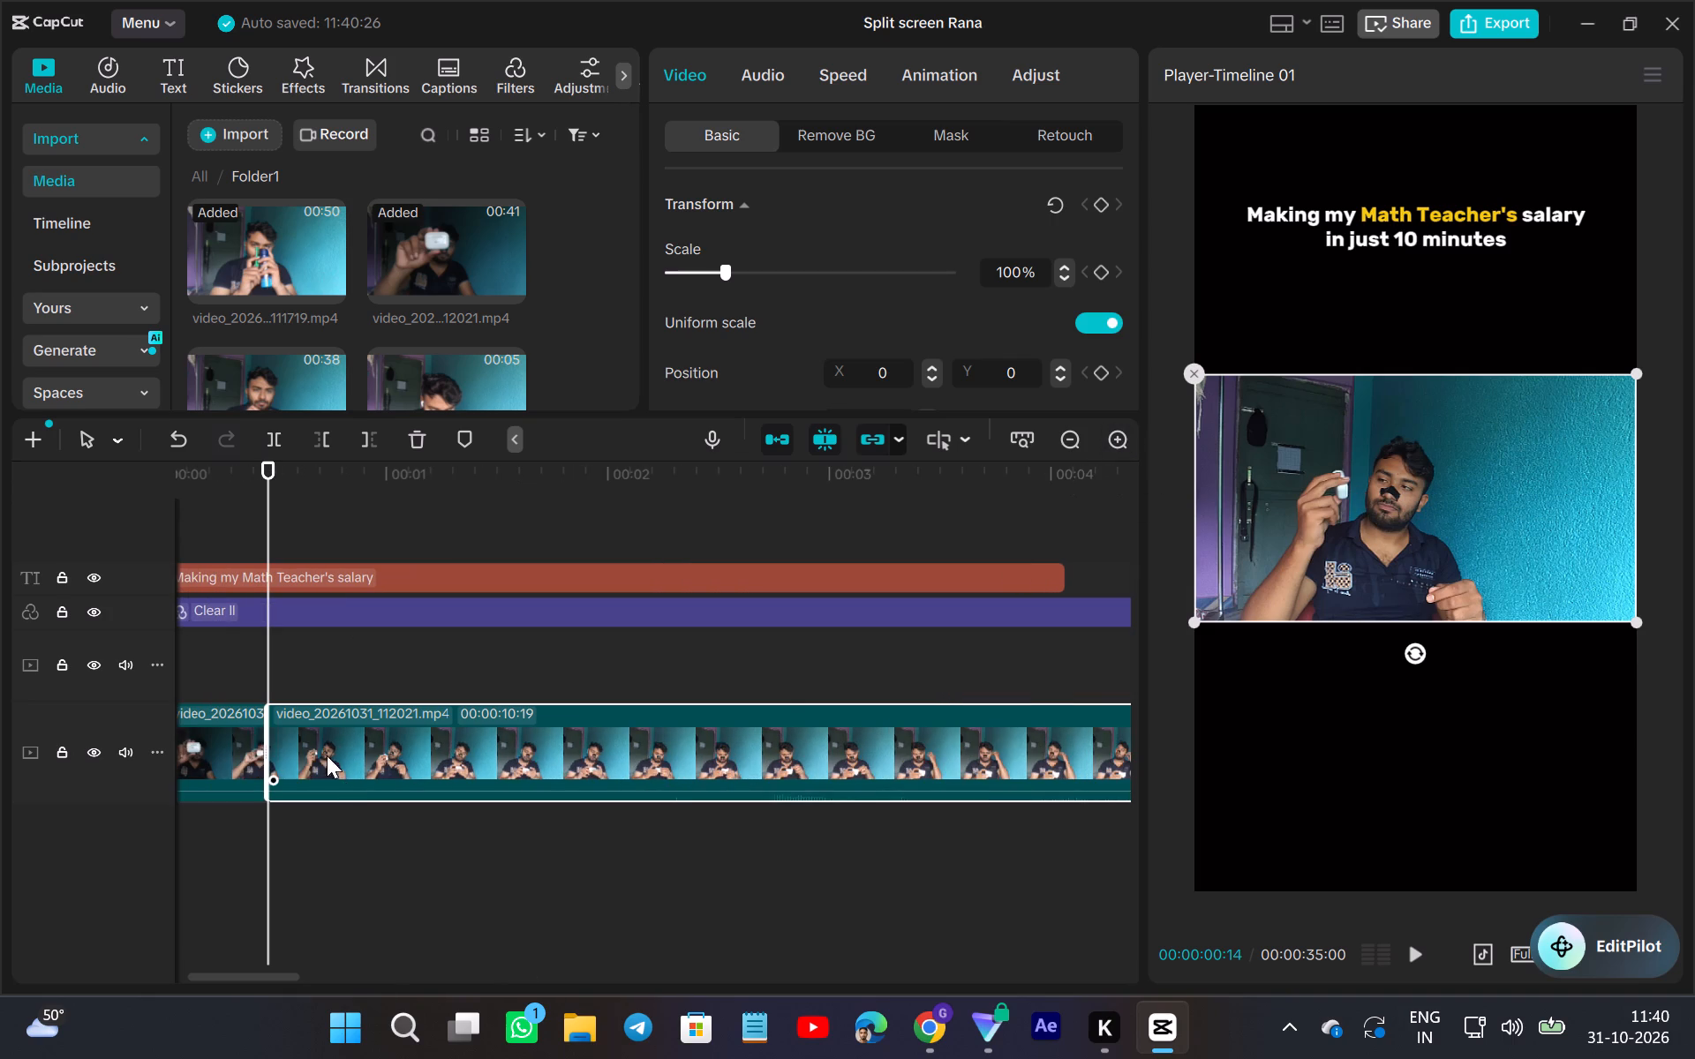
pyautogui.moveTo(272, 748); pyautogui.dragTo(491, 818)
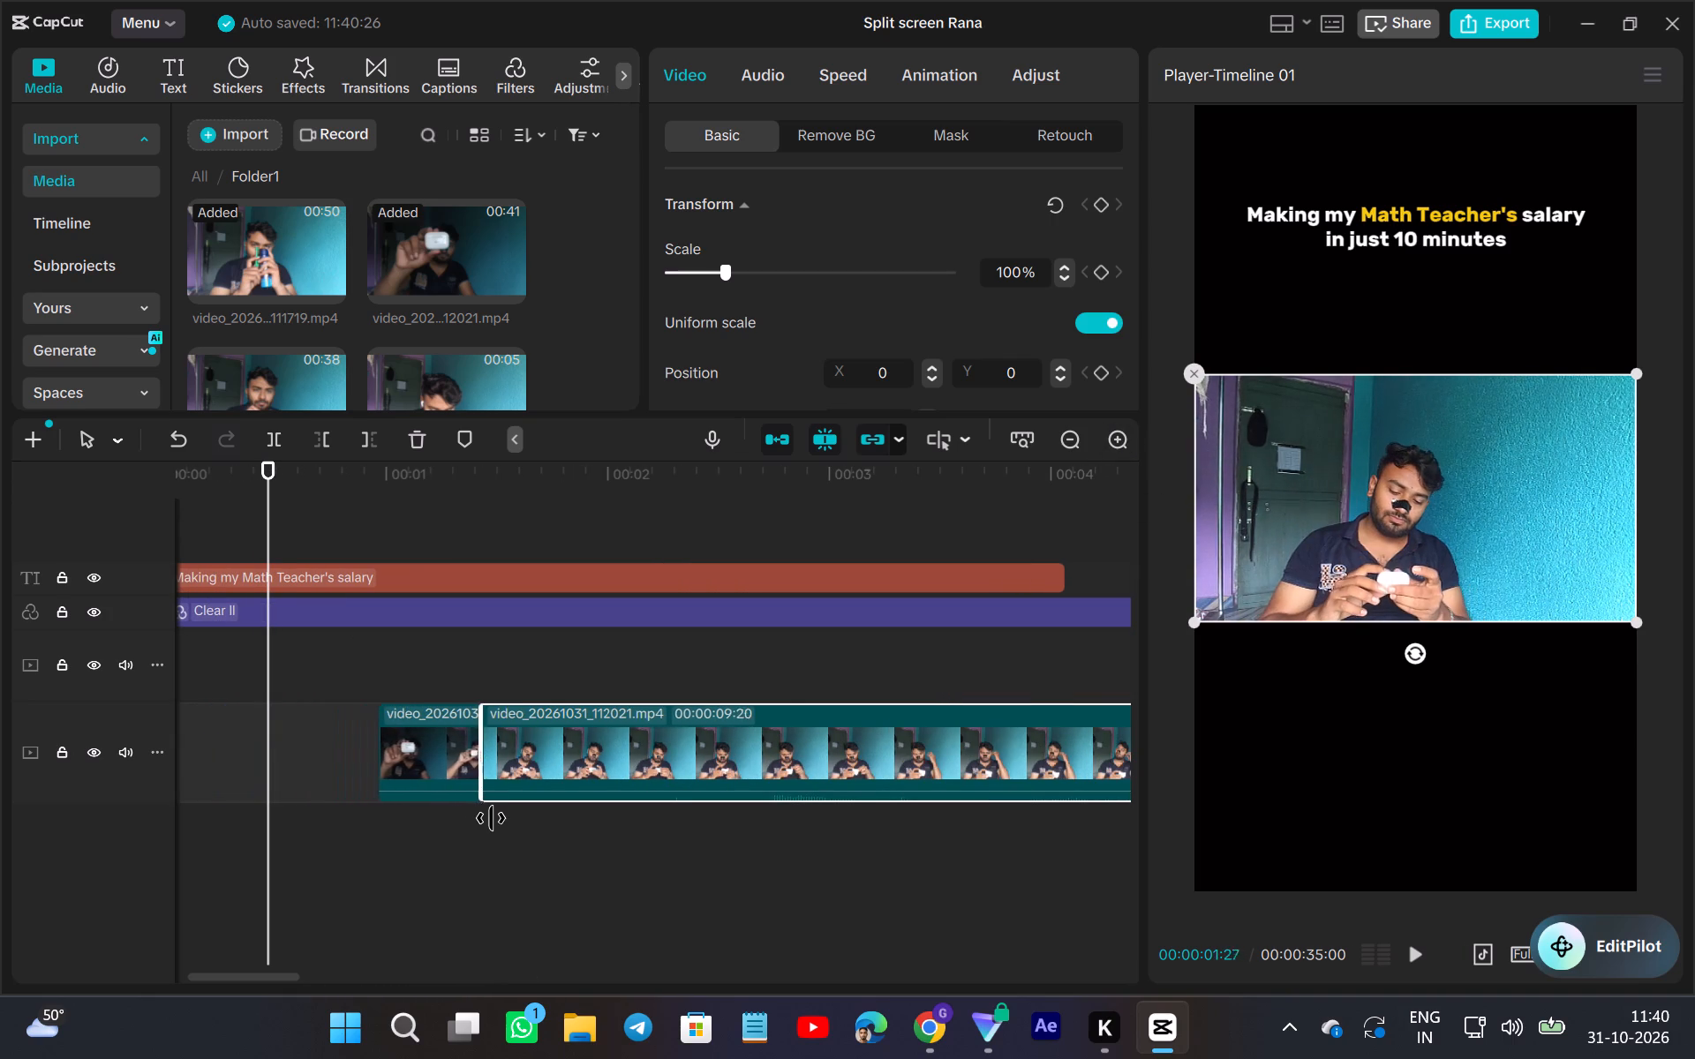
pyautogui.moveTo(491, 818); pyautogui.dragTo(564, 824)
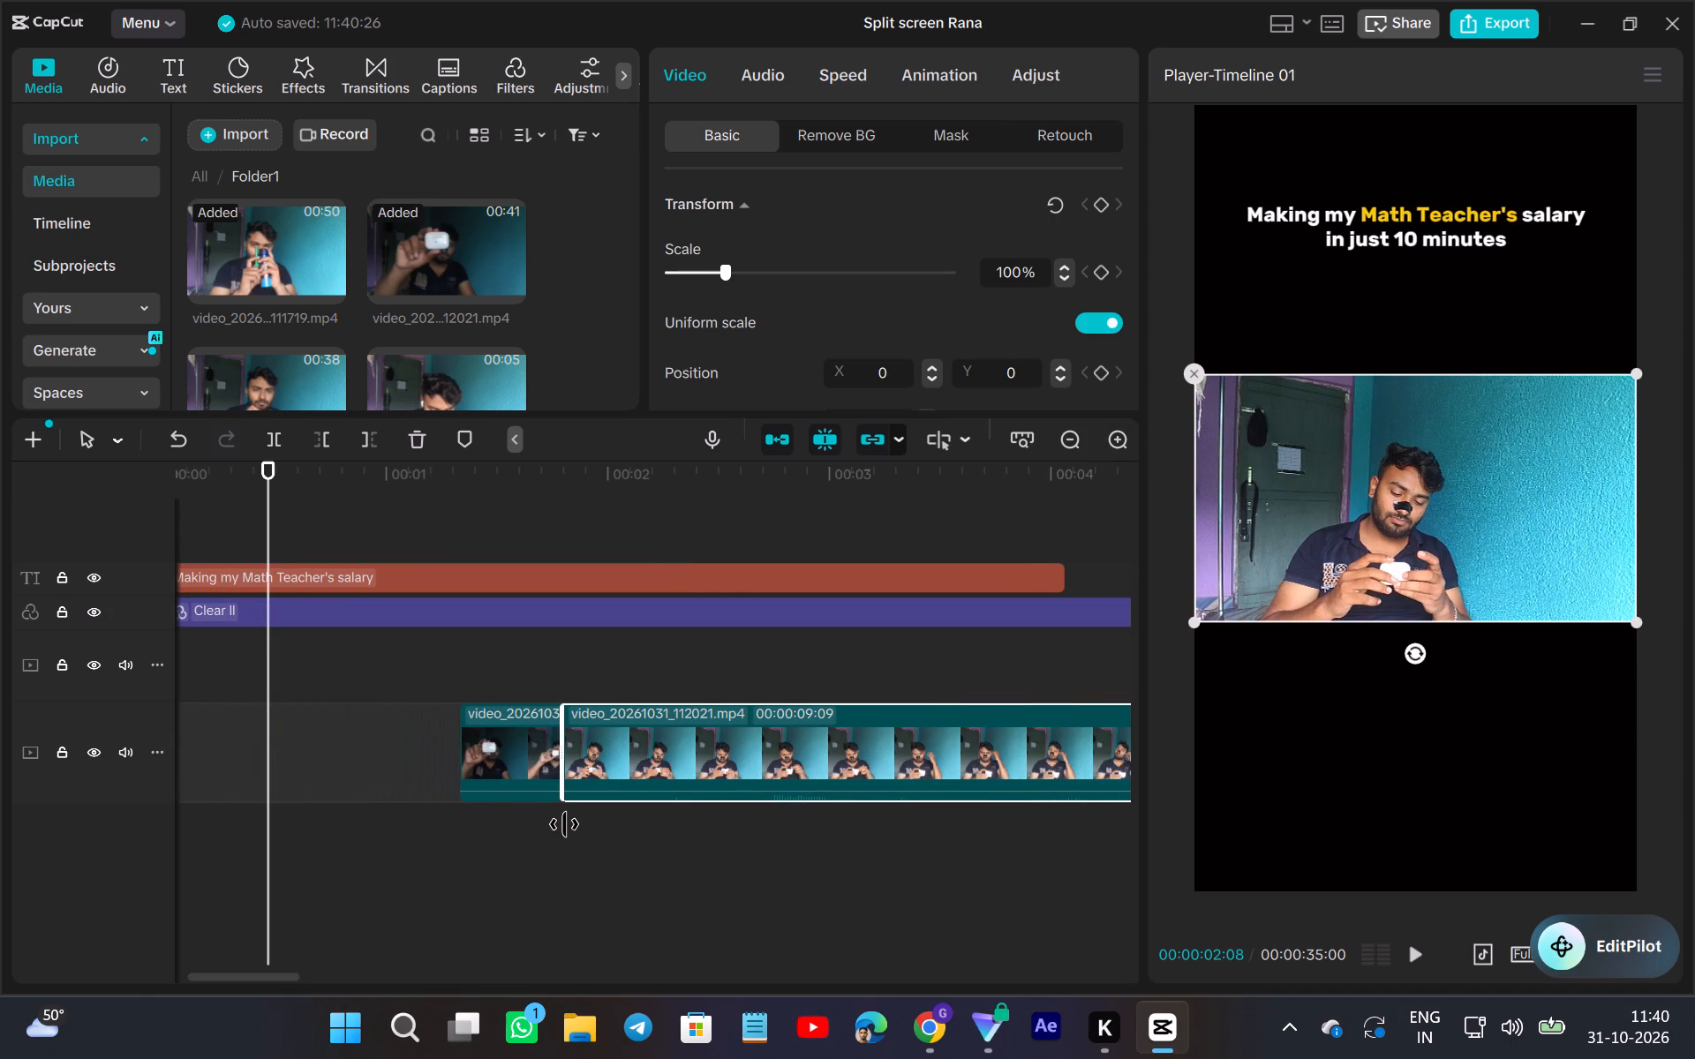
pyautogui.moveTo(564, 824); pyautogui.dragTo(687, 837)
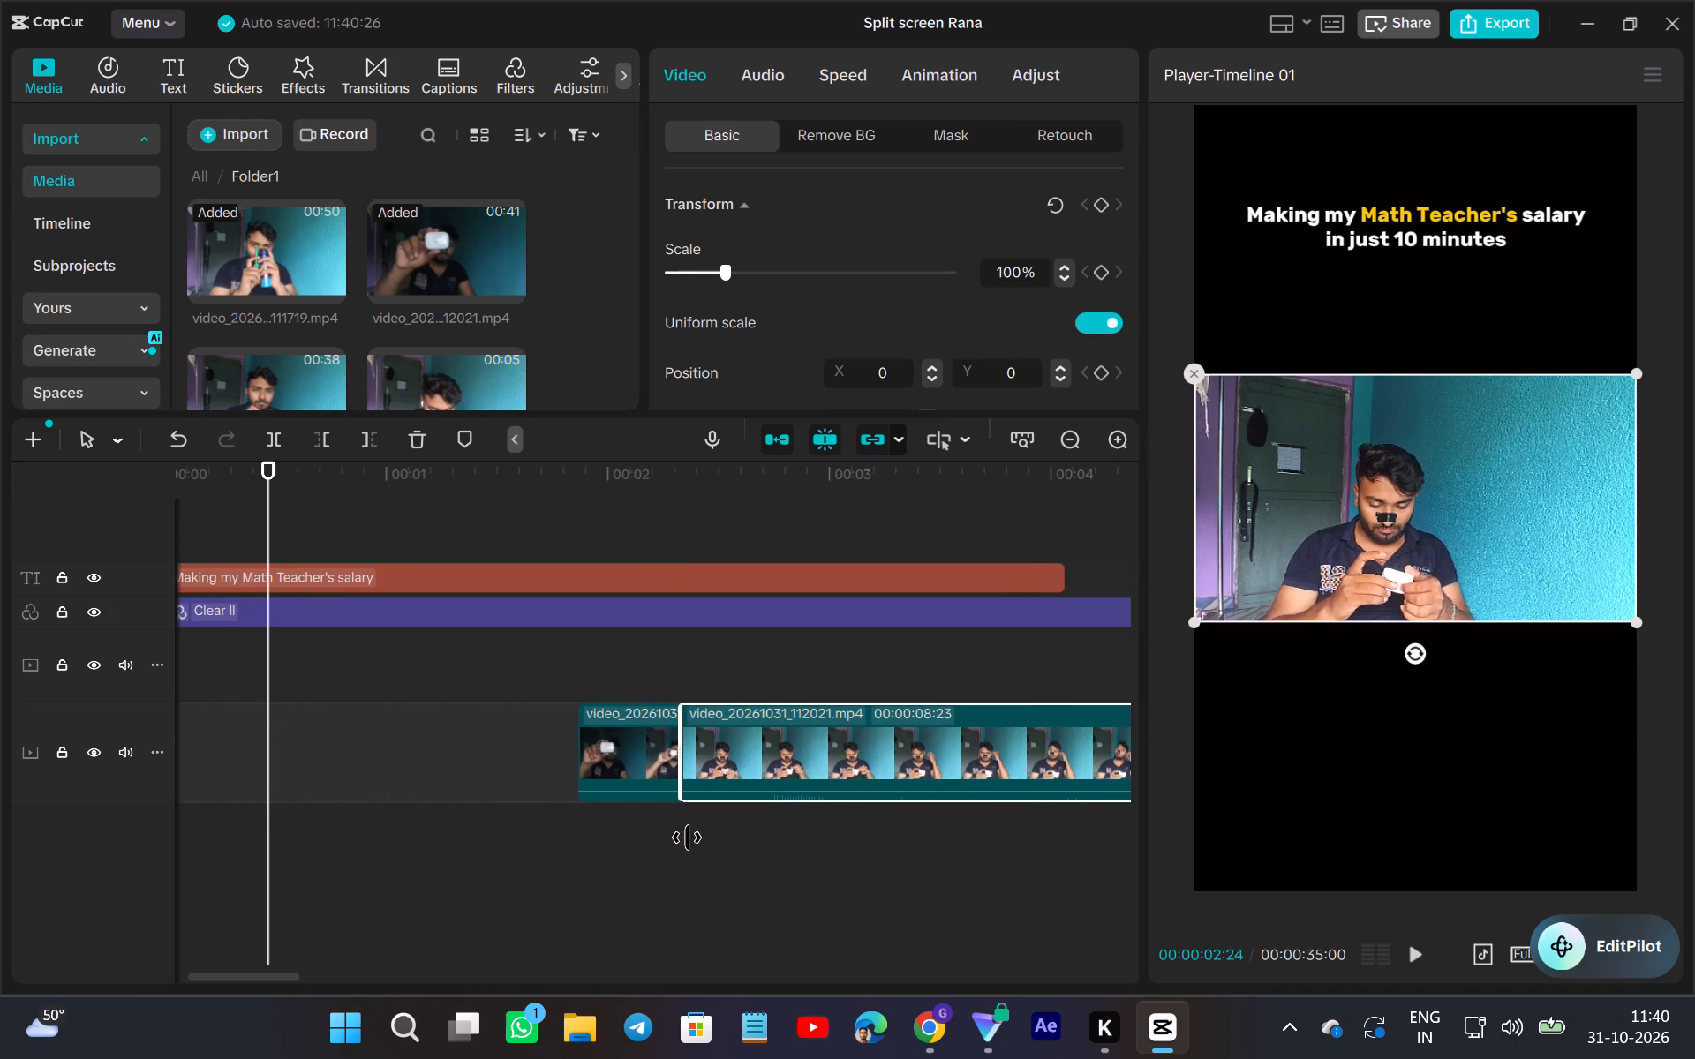
pyautogui.moveTo(687, 837); pyautogui.dragTo(840, 850)
# Play and scrub through the trimmed piece, and split it at 00:00:03:15, where the second earbud goes in.
pyautogui.click(1424, 949)
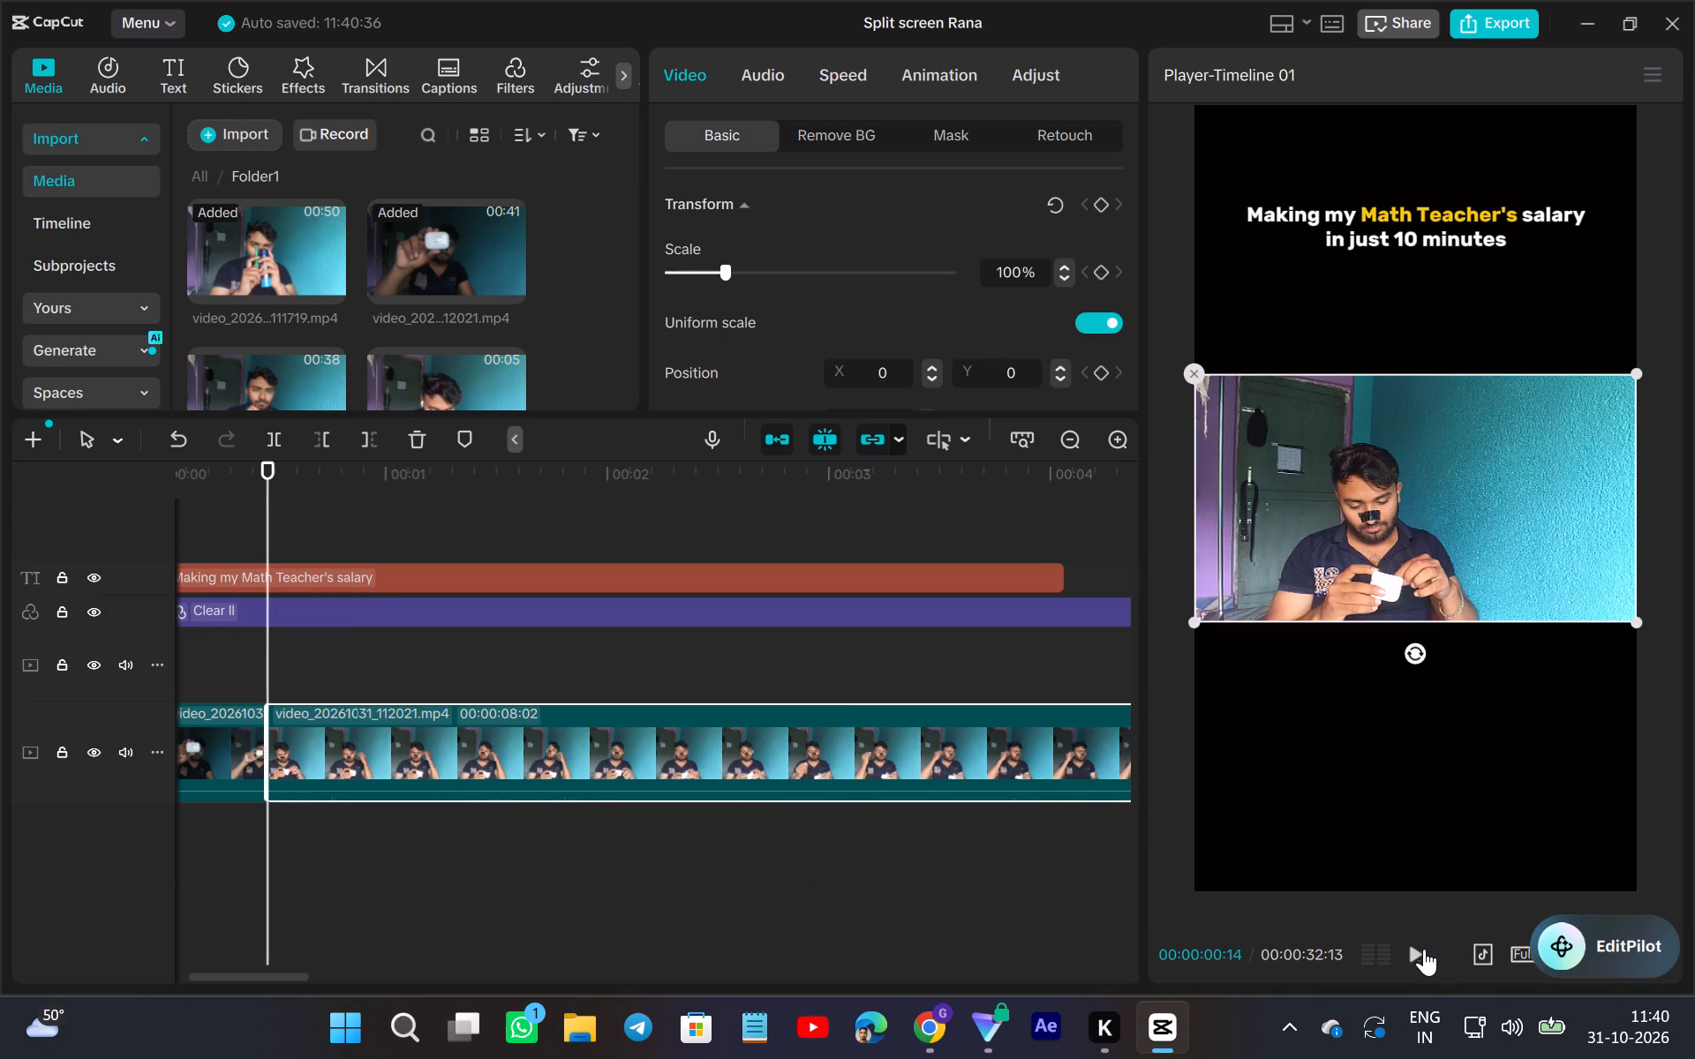
pyautogui.click(1424, 949)
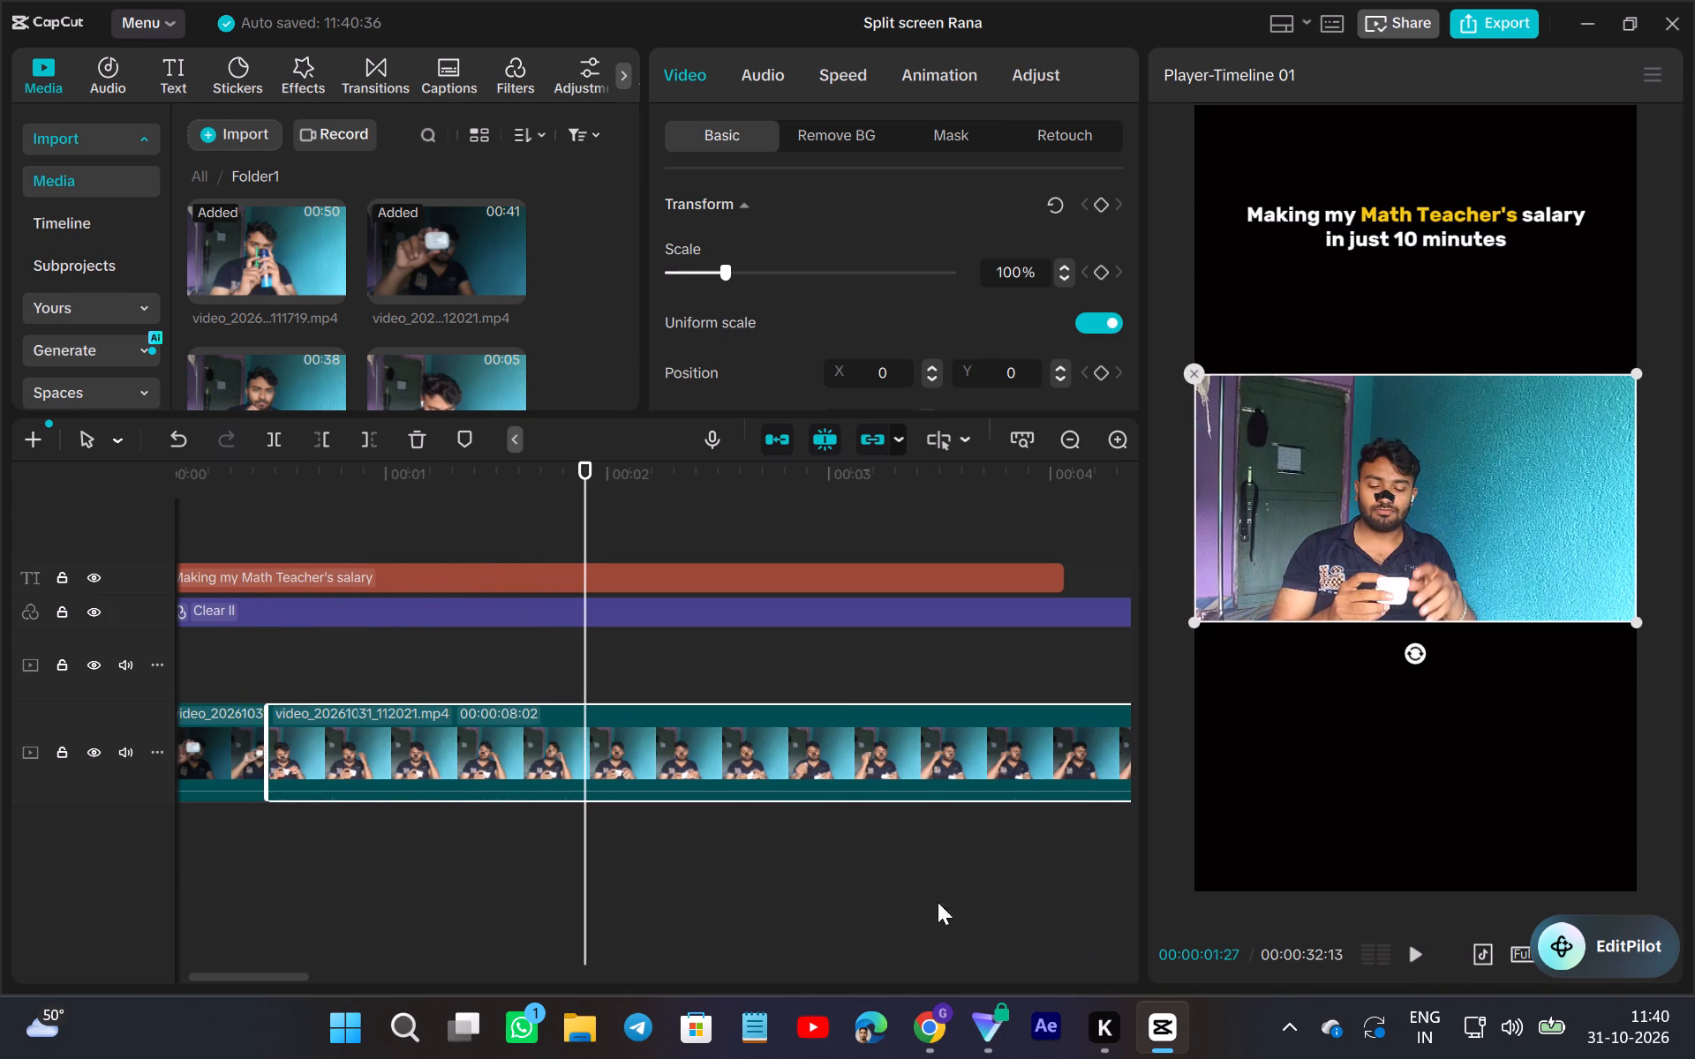
pyautogui.moveTo(588, 842); pyautogui.dragTo(583, 844)
pyautogui.moveTo(583, 844); pyautogui.dragTo(315, 884)
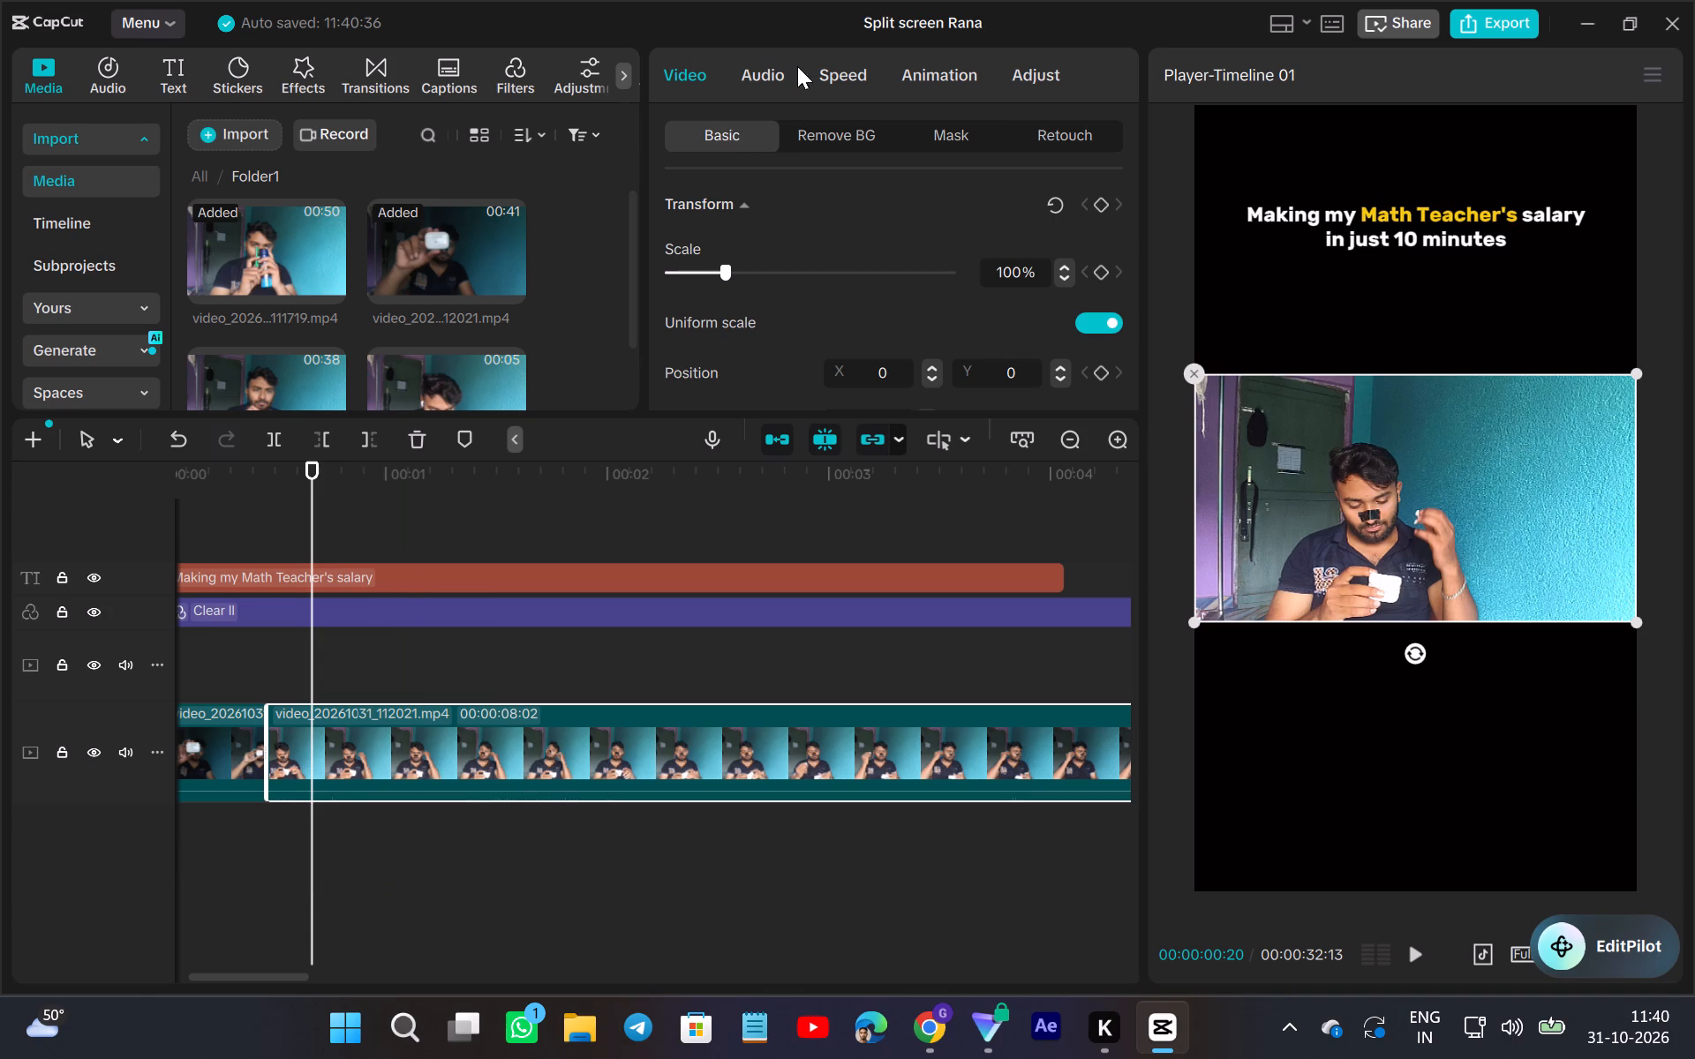
pyautogui.moveTo(313, 648); pyautogui.dragTo(810, 644)
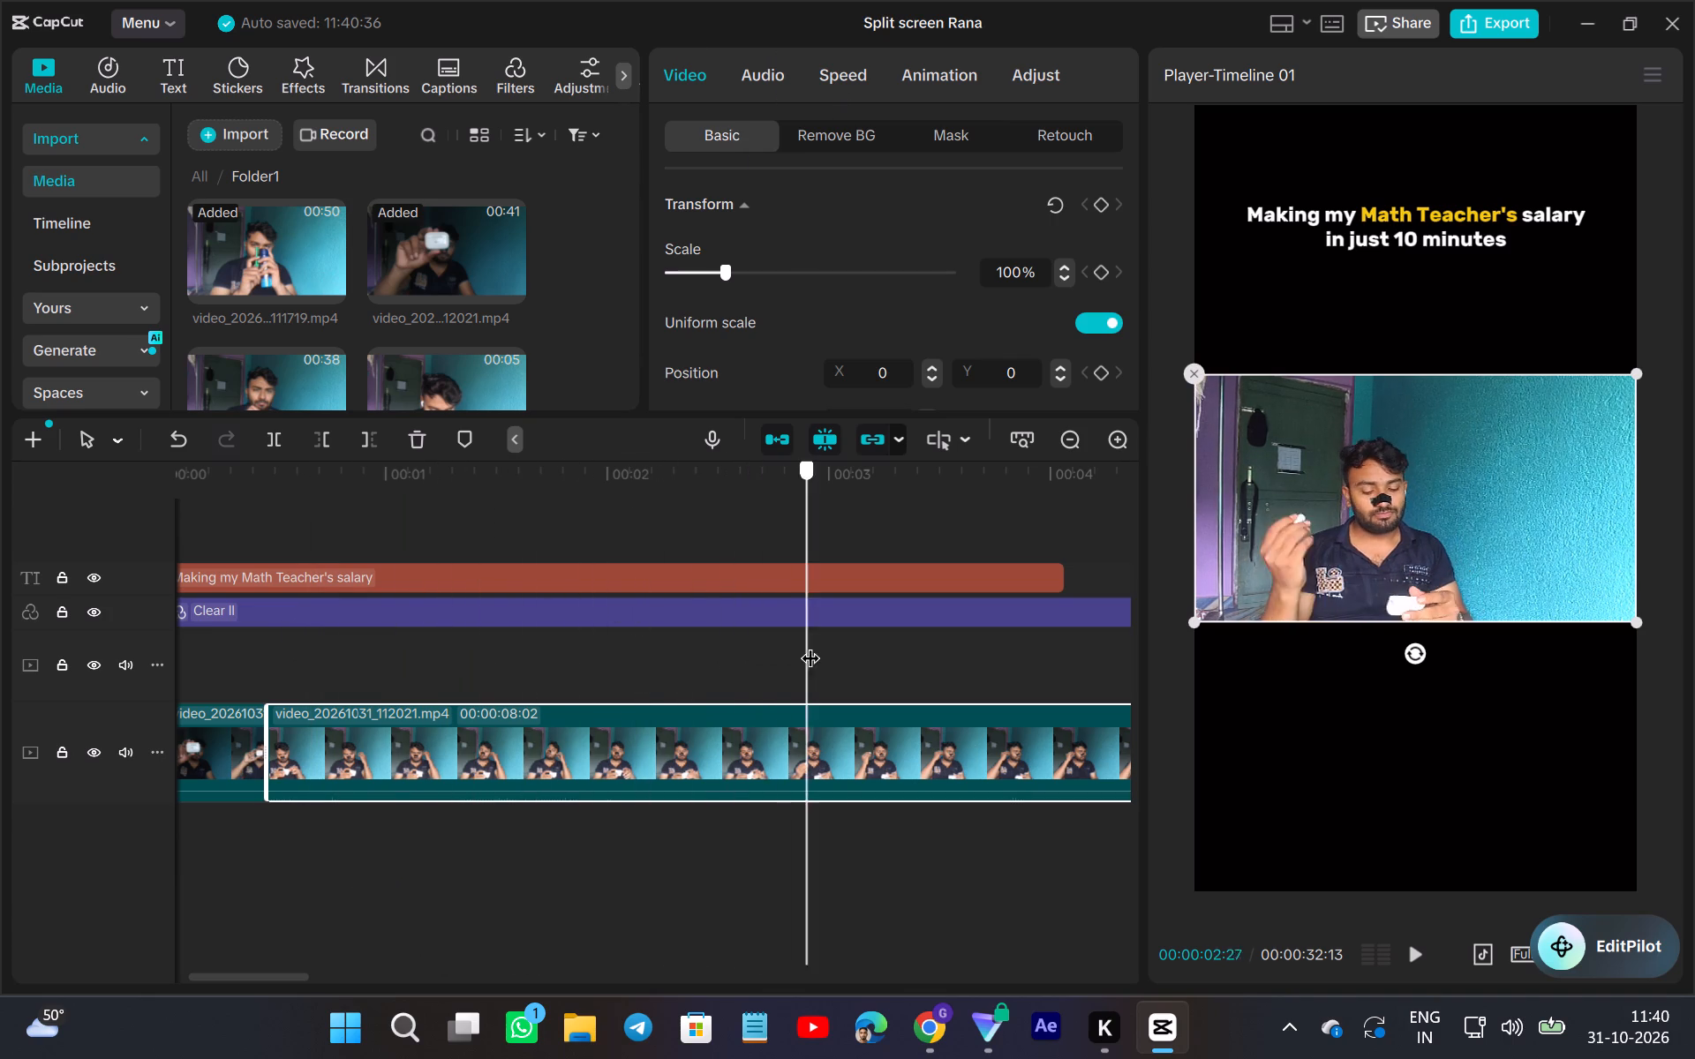
pyautogui.moveTo(810, 644); pyautogui.dragTo(940, 627)
pyautogui.click(263, 440)
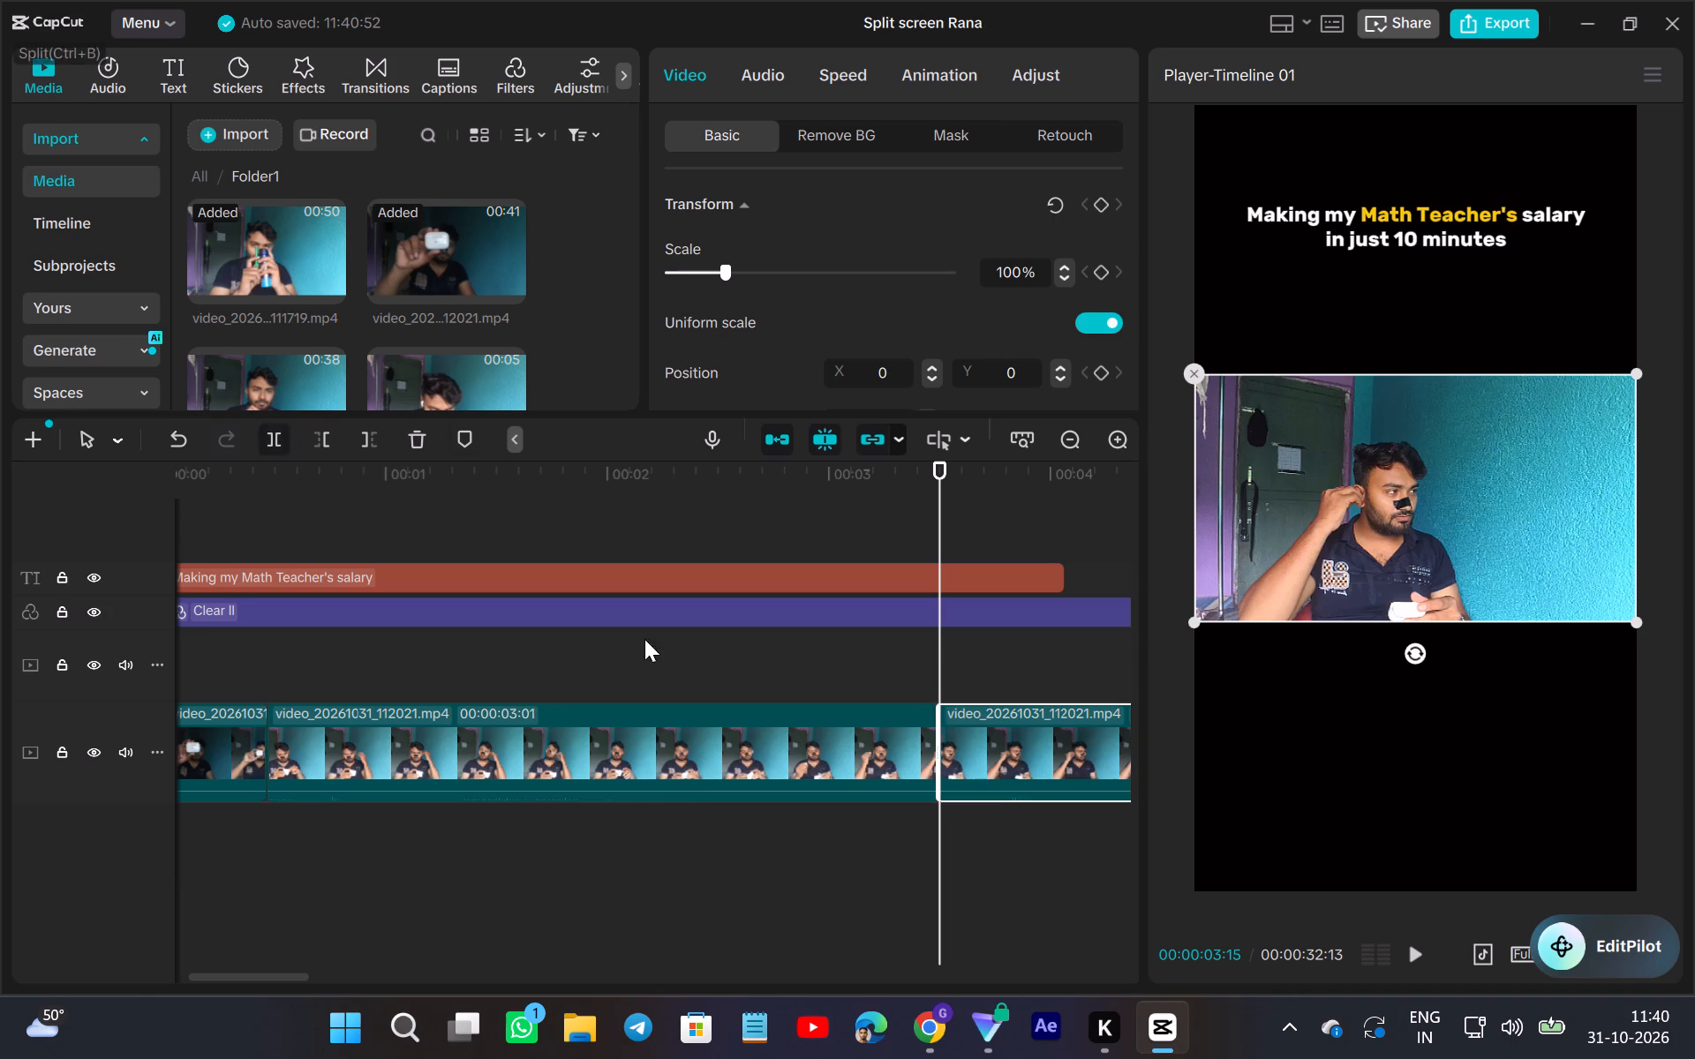
# Set the speed of the middle 112021 piece to 1.10x.
pyautogui.click(572, 767)
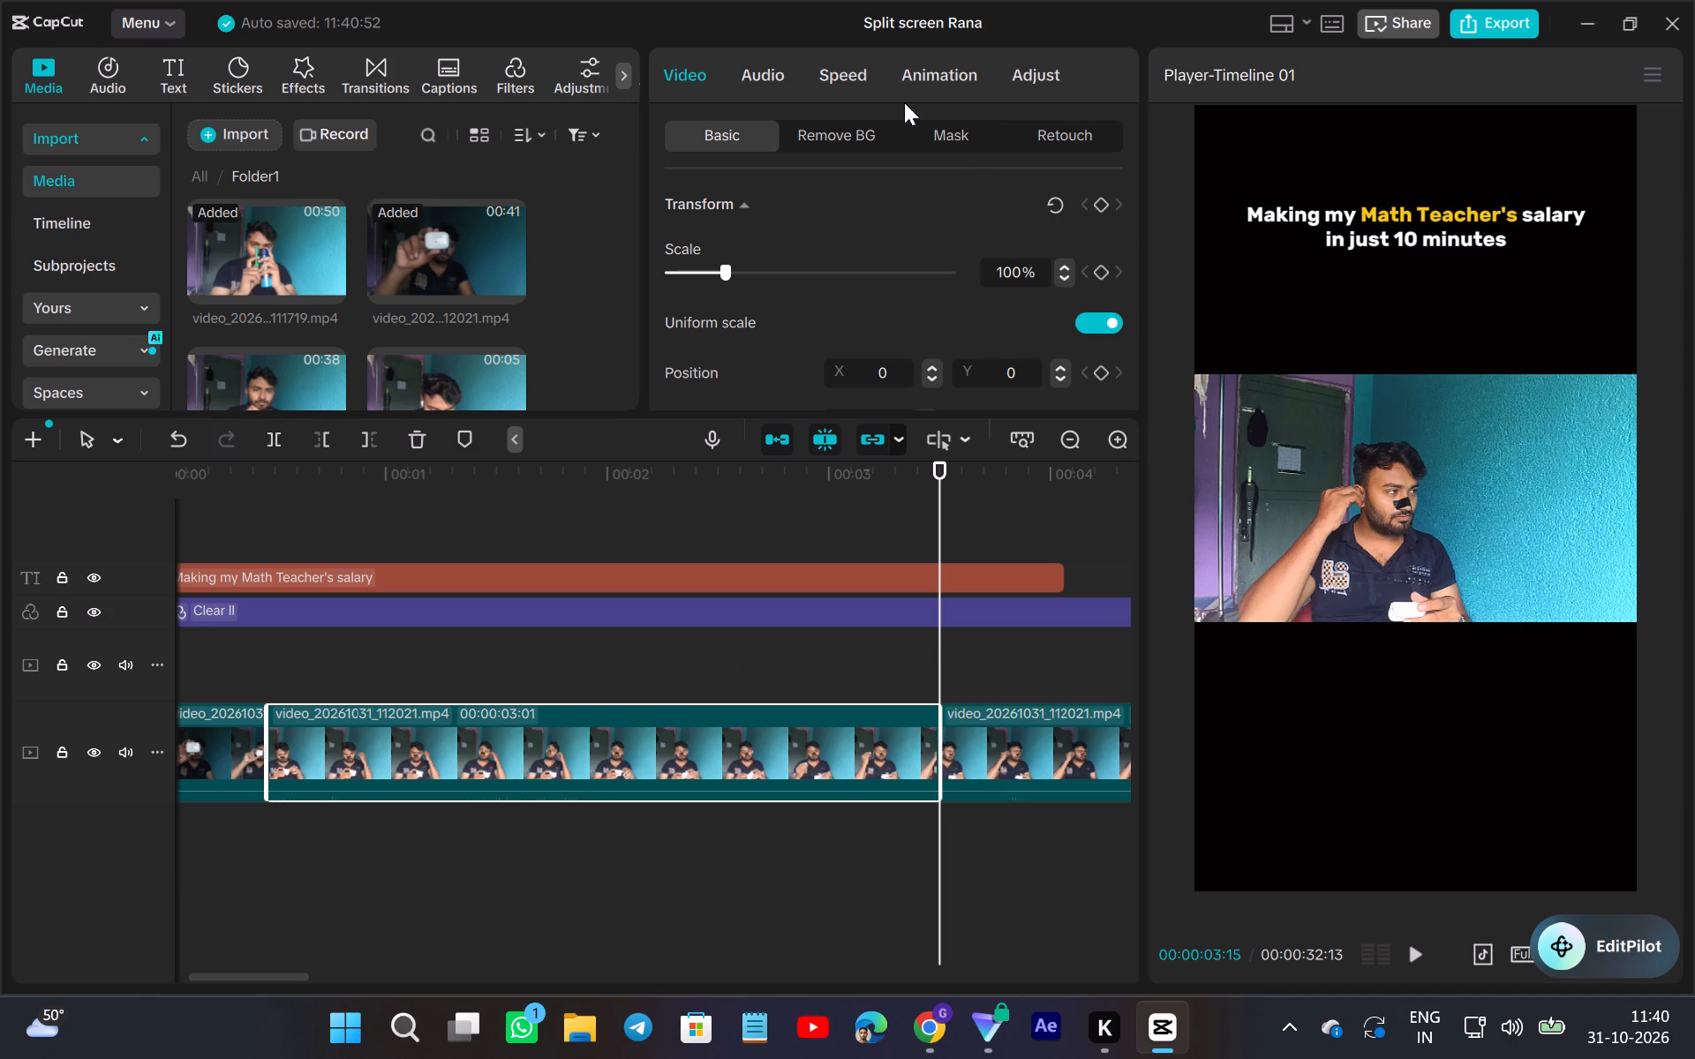
pyautogui.click(831, 72)
pyautogui.click(1110, 231)
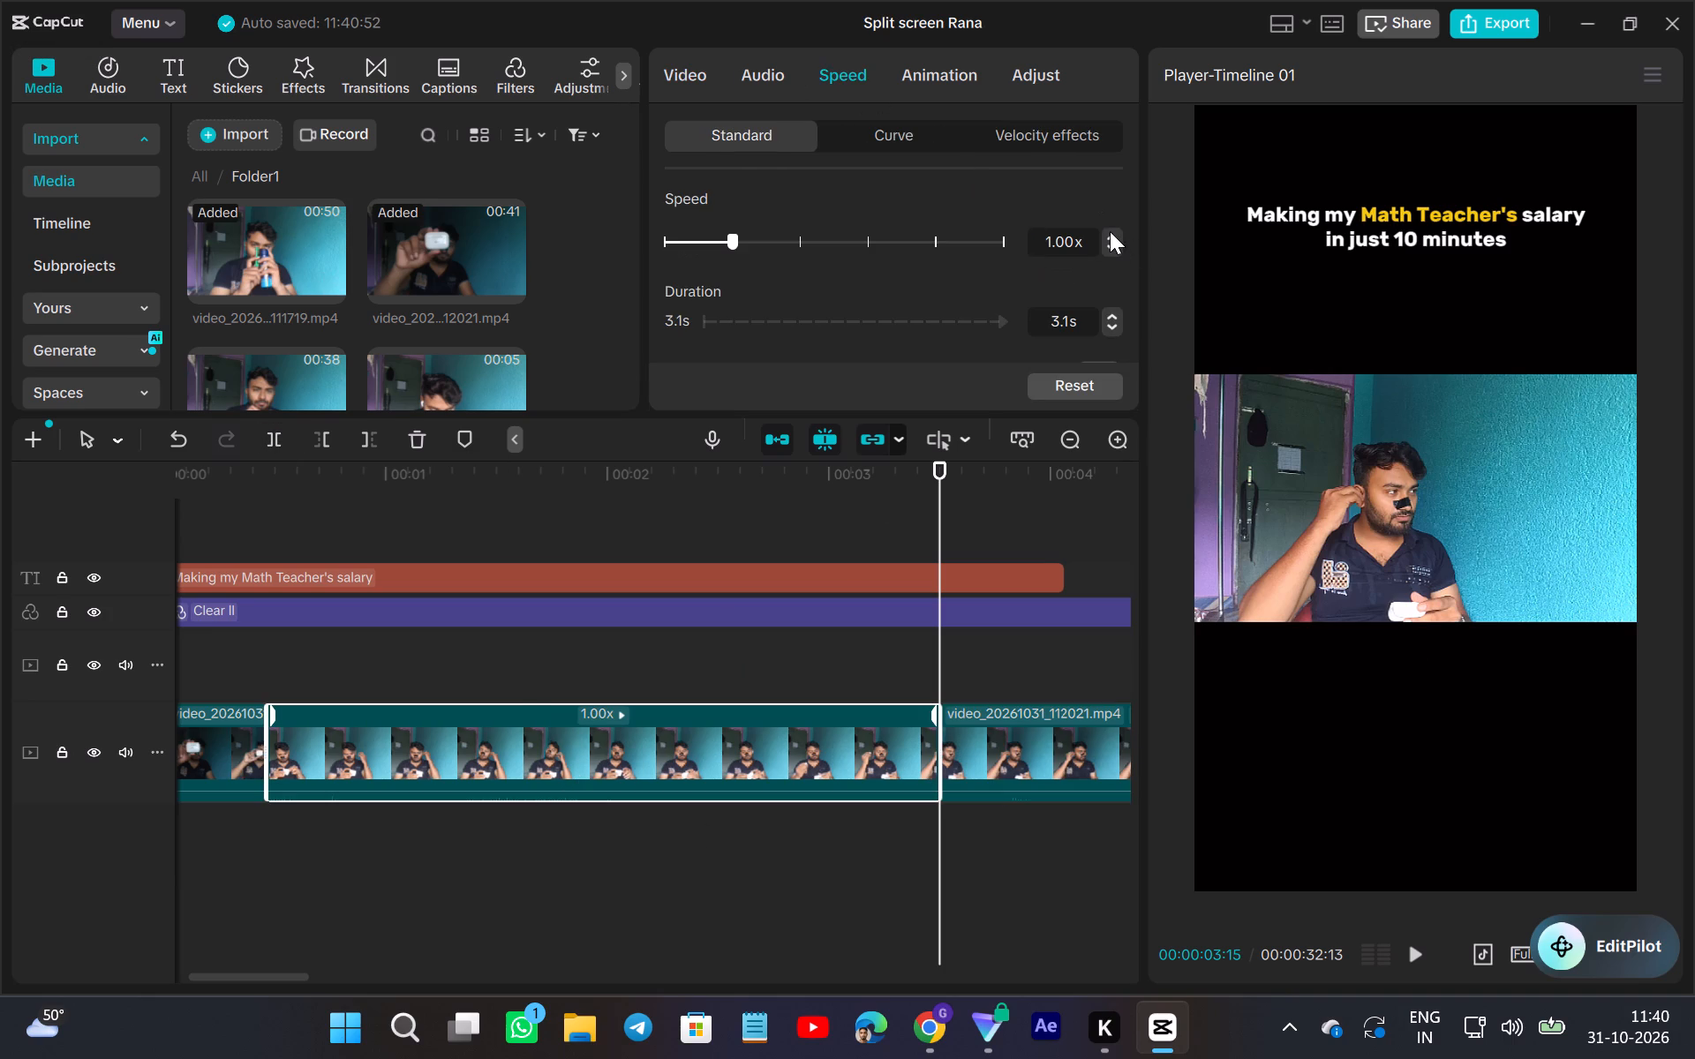
pyautogui.click(1110, 237)
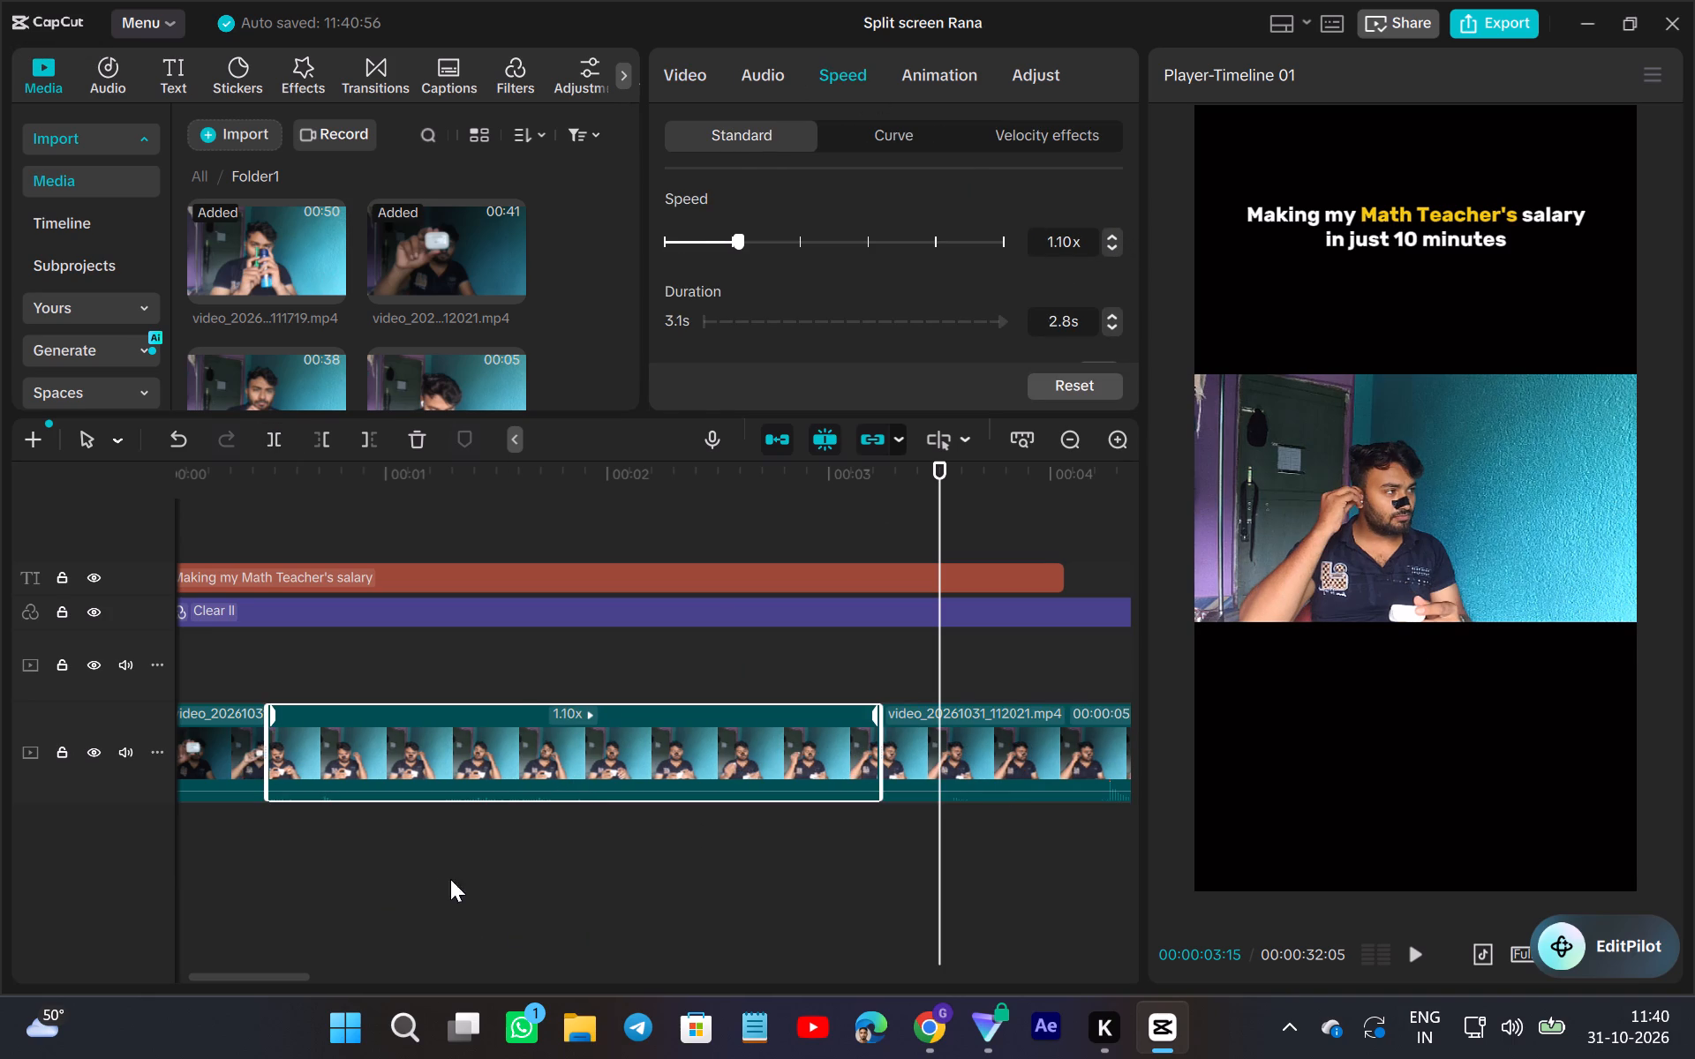
# Split the sped-up piece at 00:00:01:08 and trim about 1.3 seconds off the start of its second part.
pyautogui.click(321, 881)
pyautogui.moveTo(324, 860); pyautogui.dragTo(413, 888)
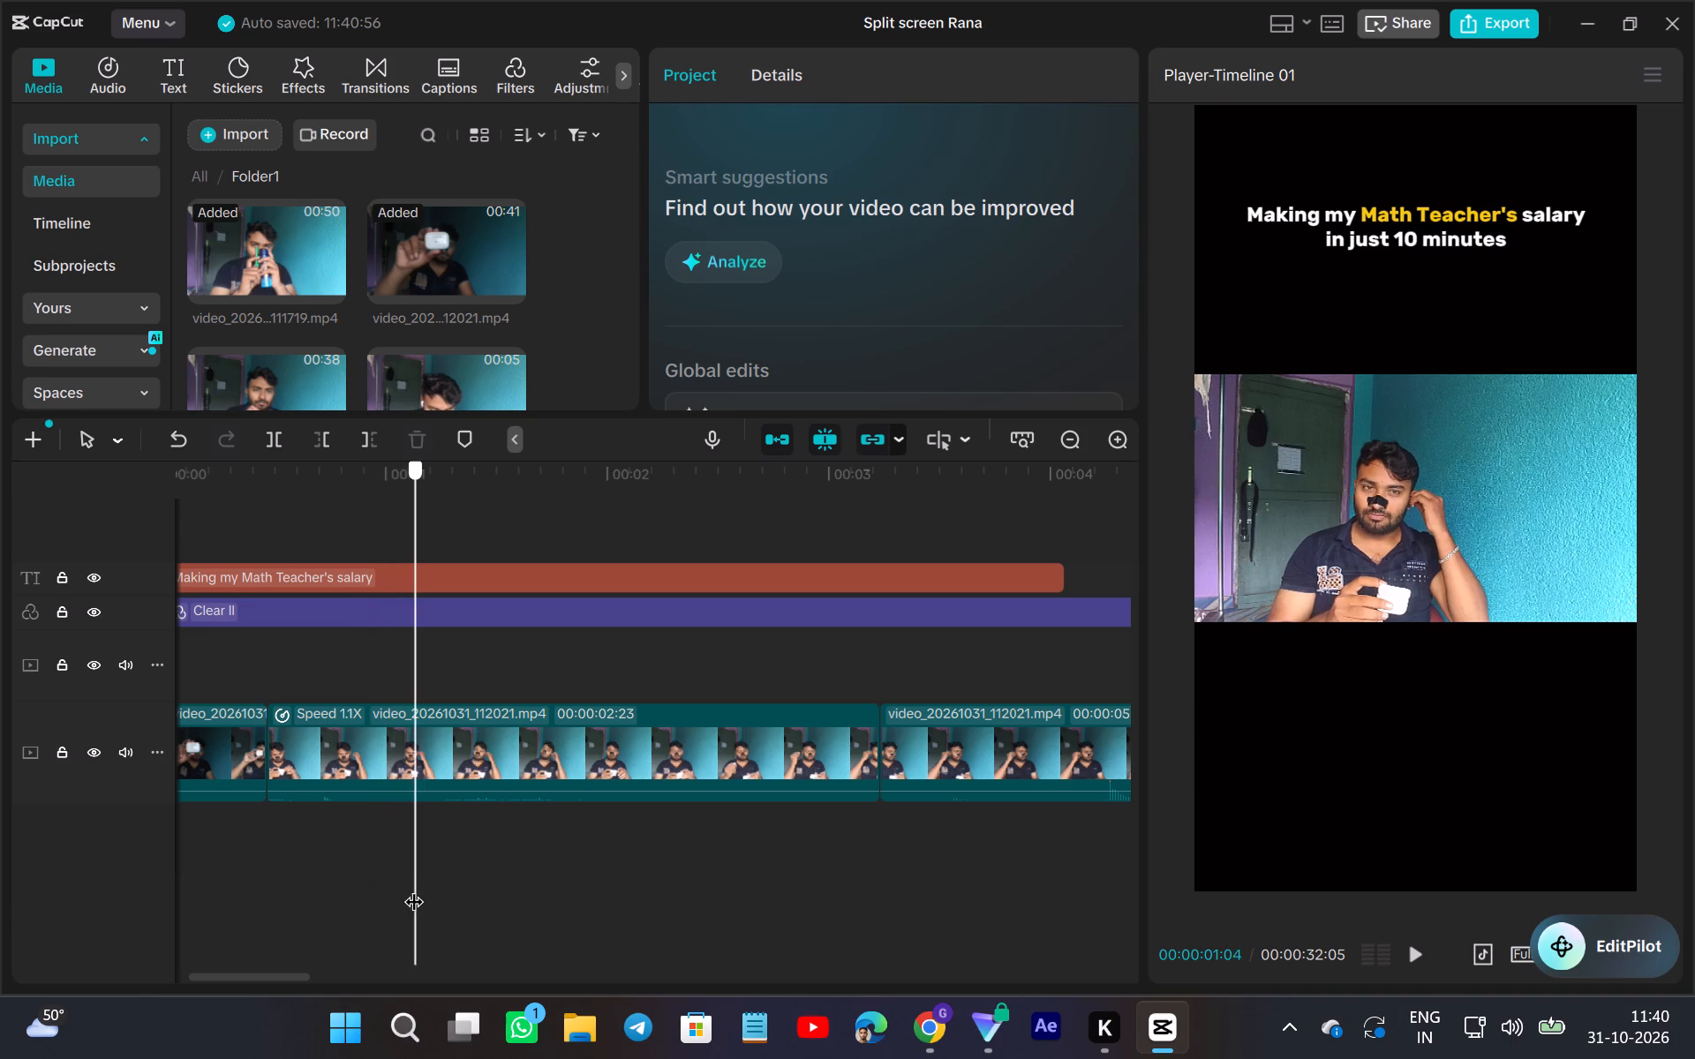
pyautogui.moveTo(413, 888); pyautogui.dragTo(444, 895)
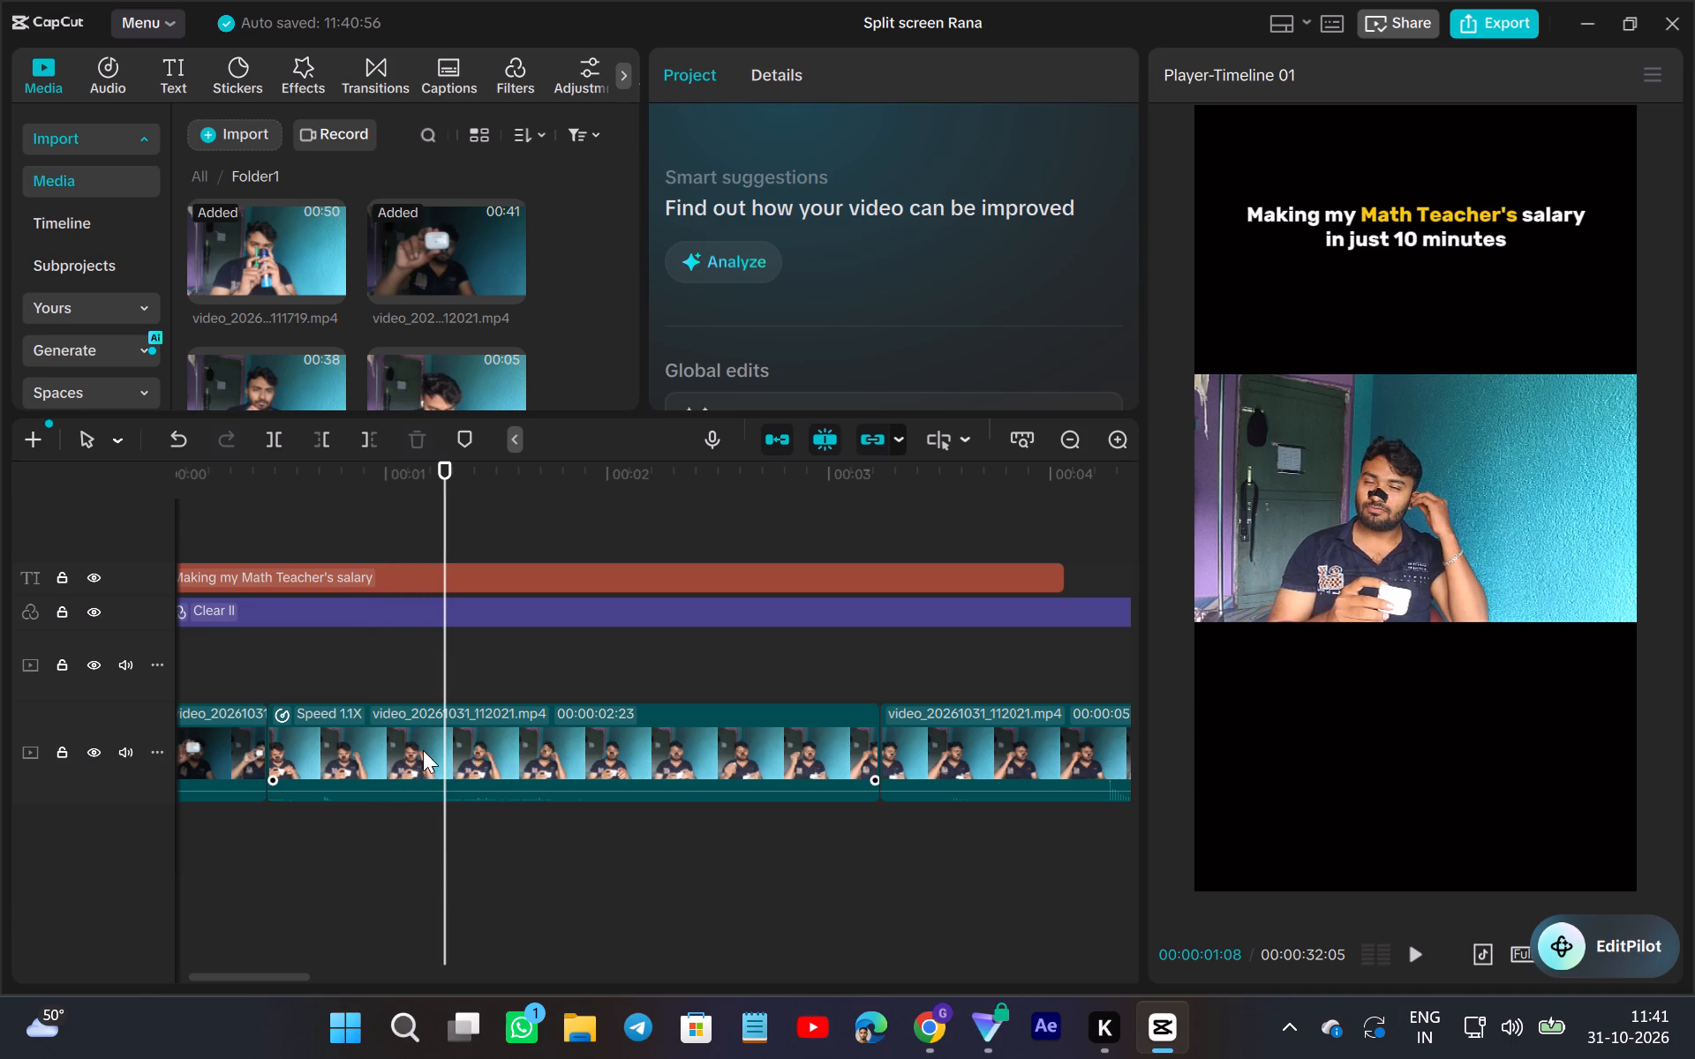
pyautogui.click(423, 750)
pyautogui.click(271, 447)
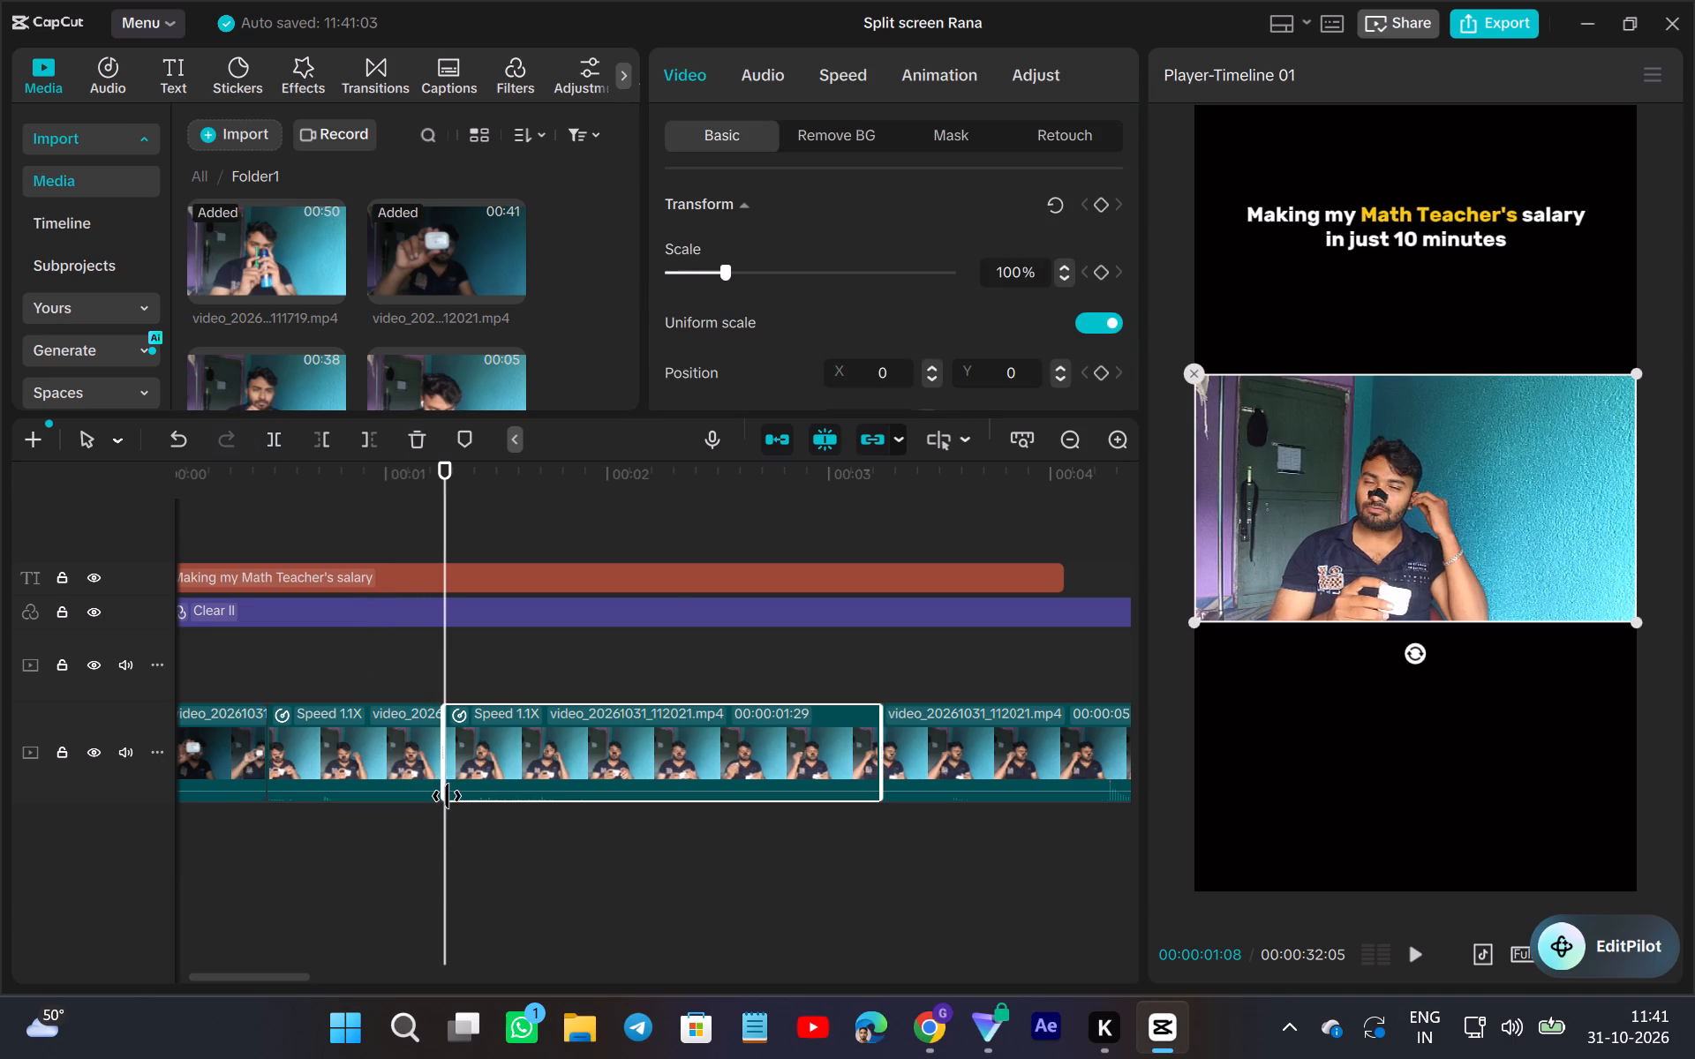
pyautogui.moveTo(446, 796); pyautogui.dragTo(679, 860)
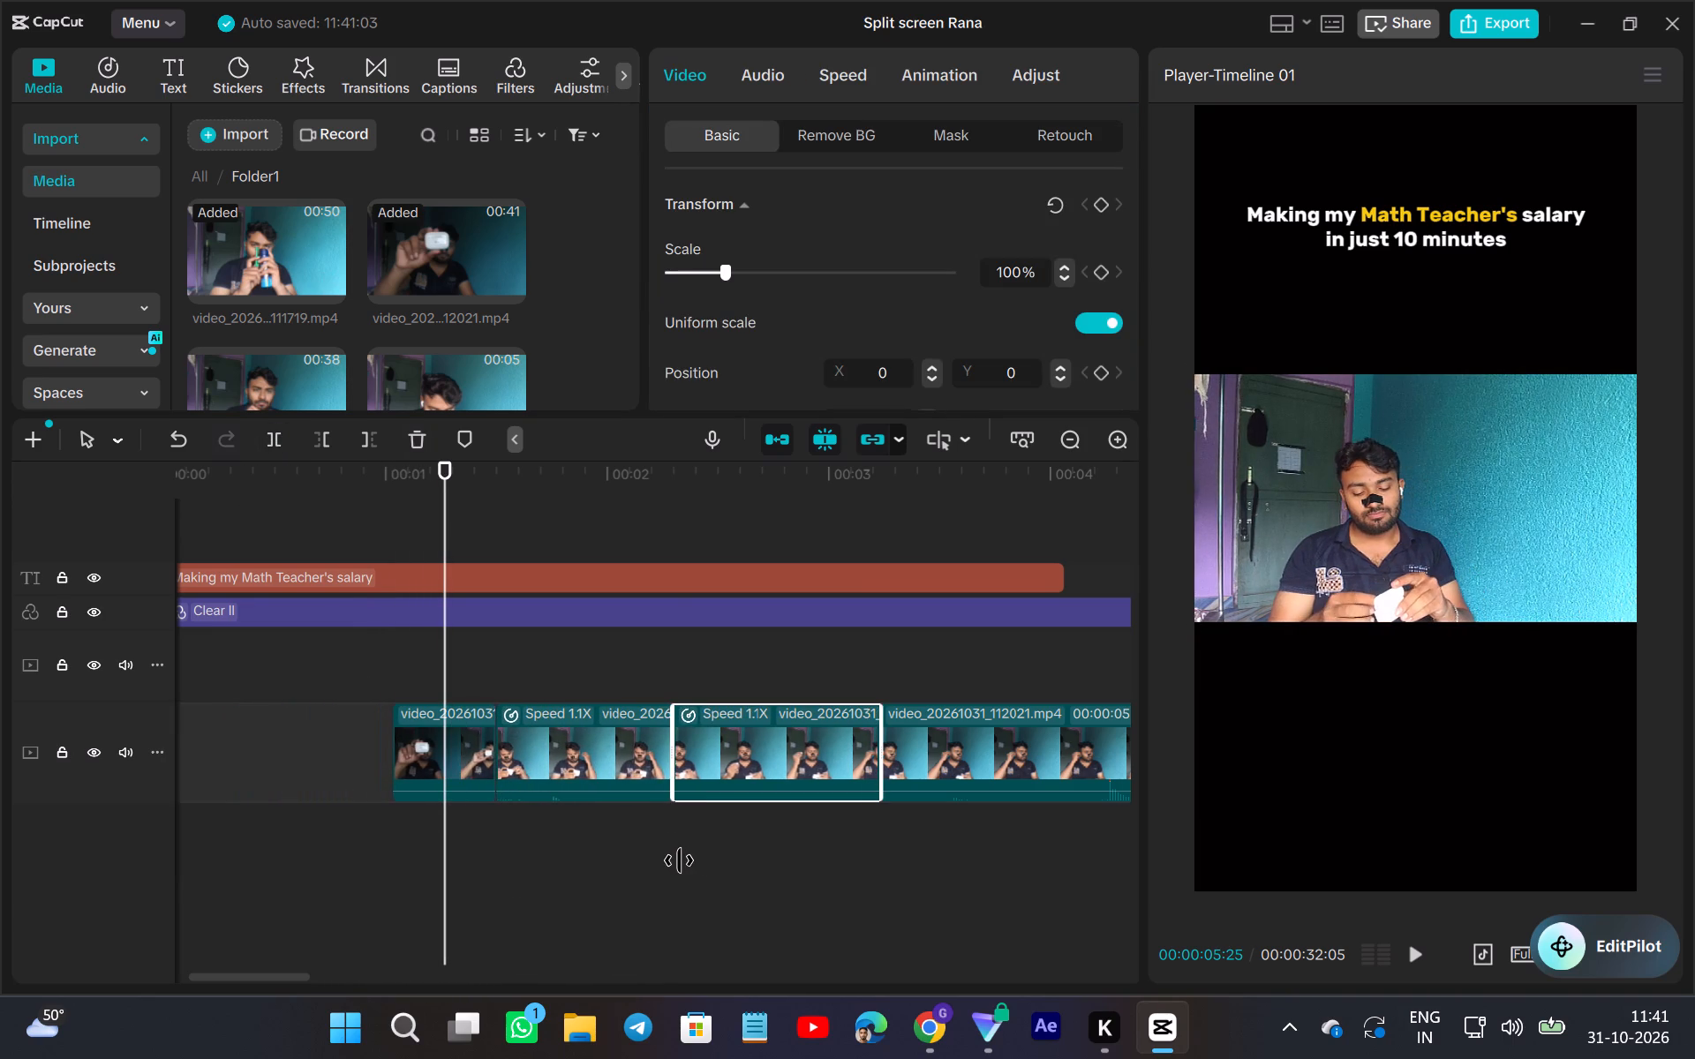
pyautogui.moveTo(679, 860); pyautogui.dragTo(728, 879)
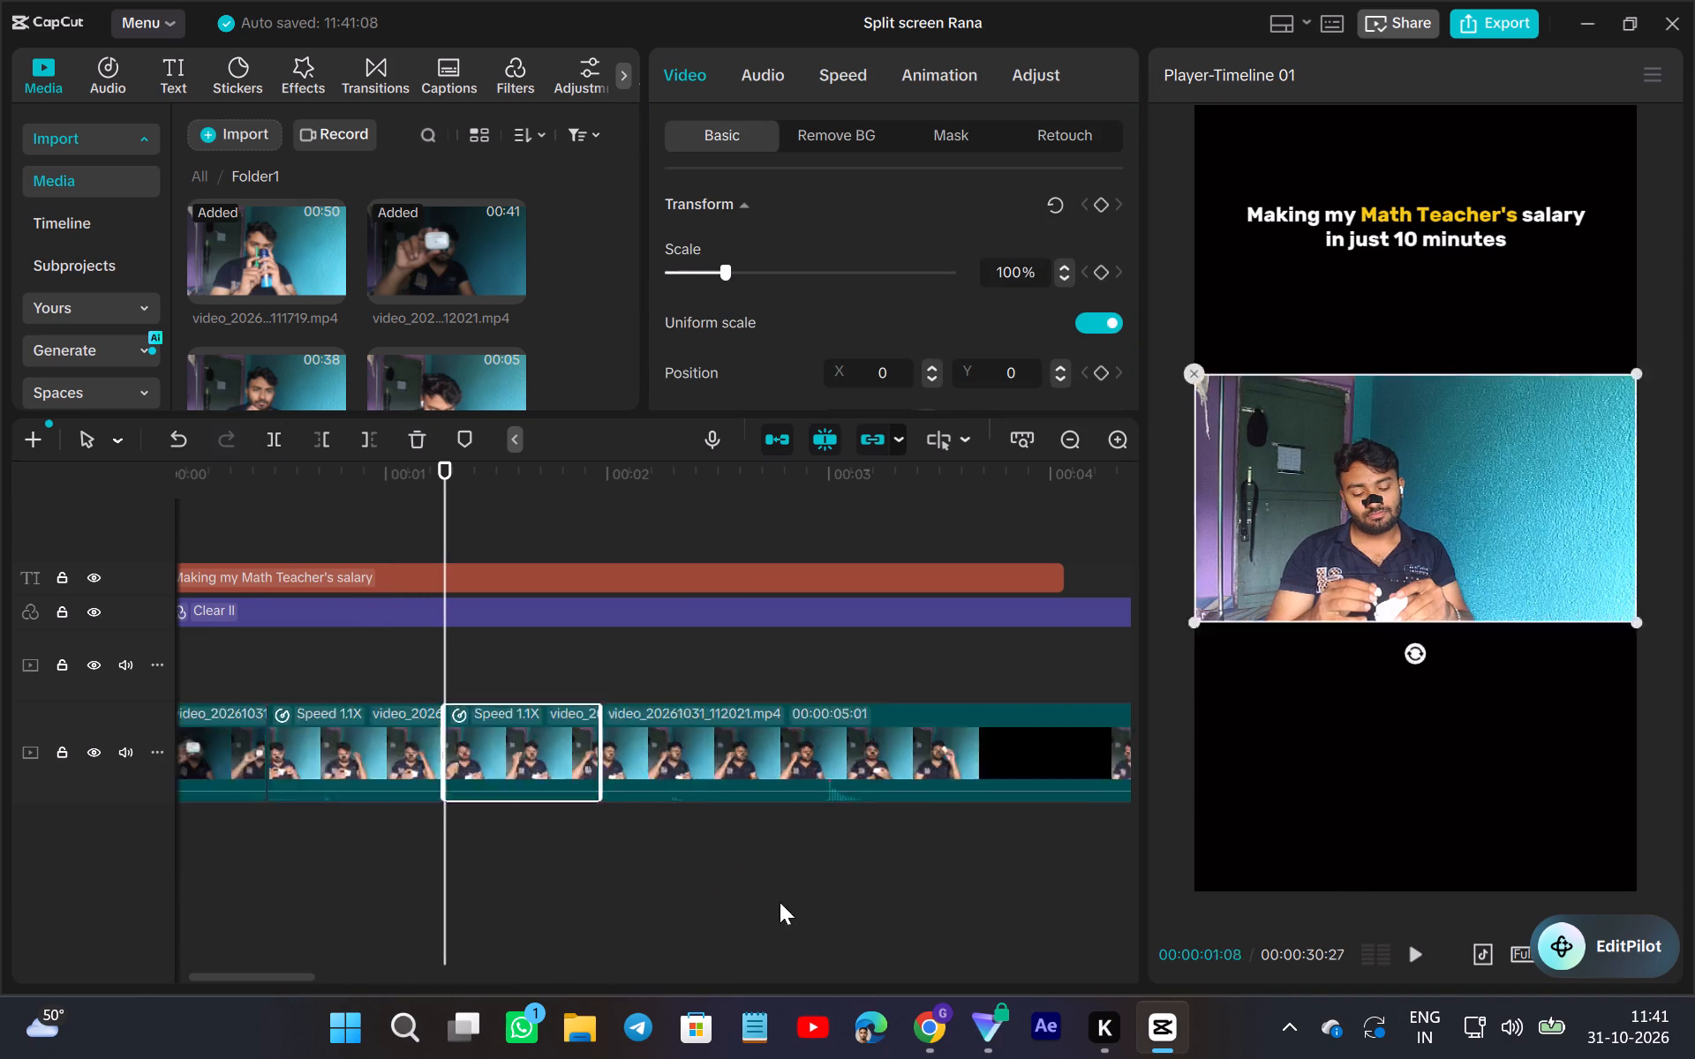
# Play the opening from the start and extend the end of the first 112021 piece by about 9 frames.
pyautogui.click(289, 891)
pyautogui.keyDown('ctrl'); pyautogui.scroll(-6, 452, 880); pyautogui.keyUp('ctrl')
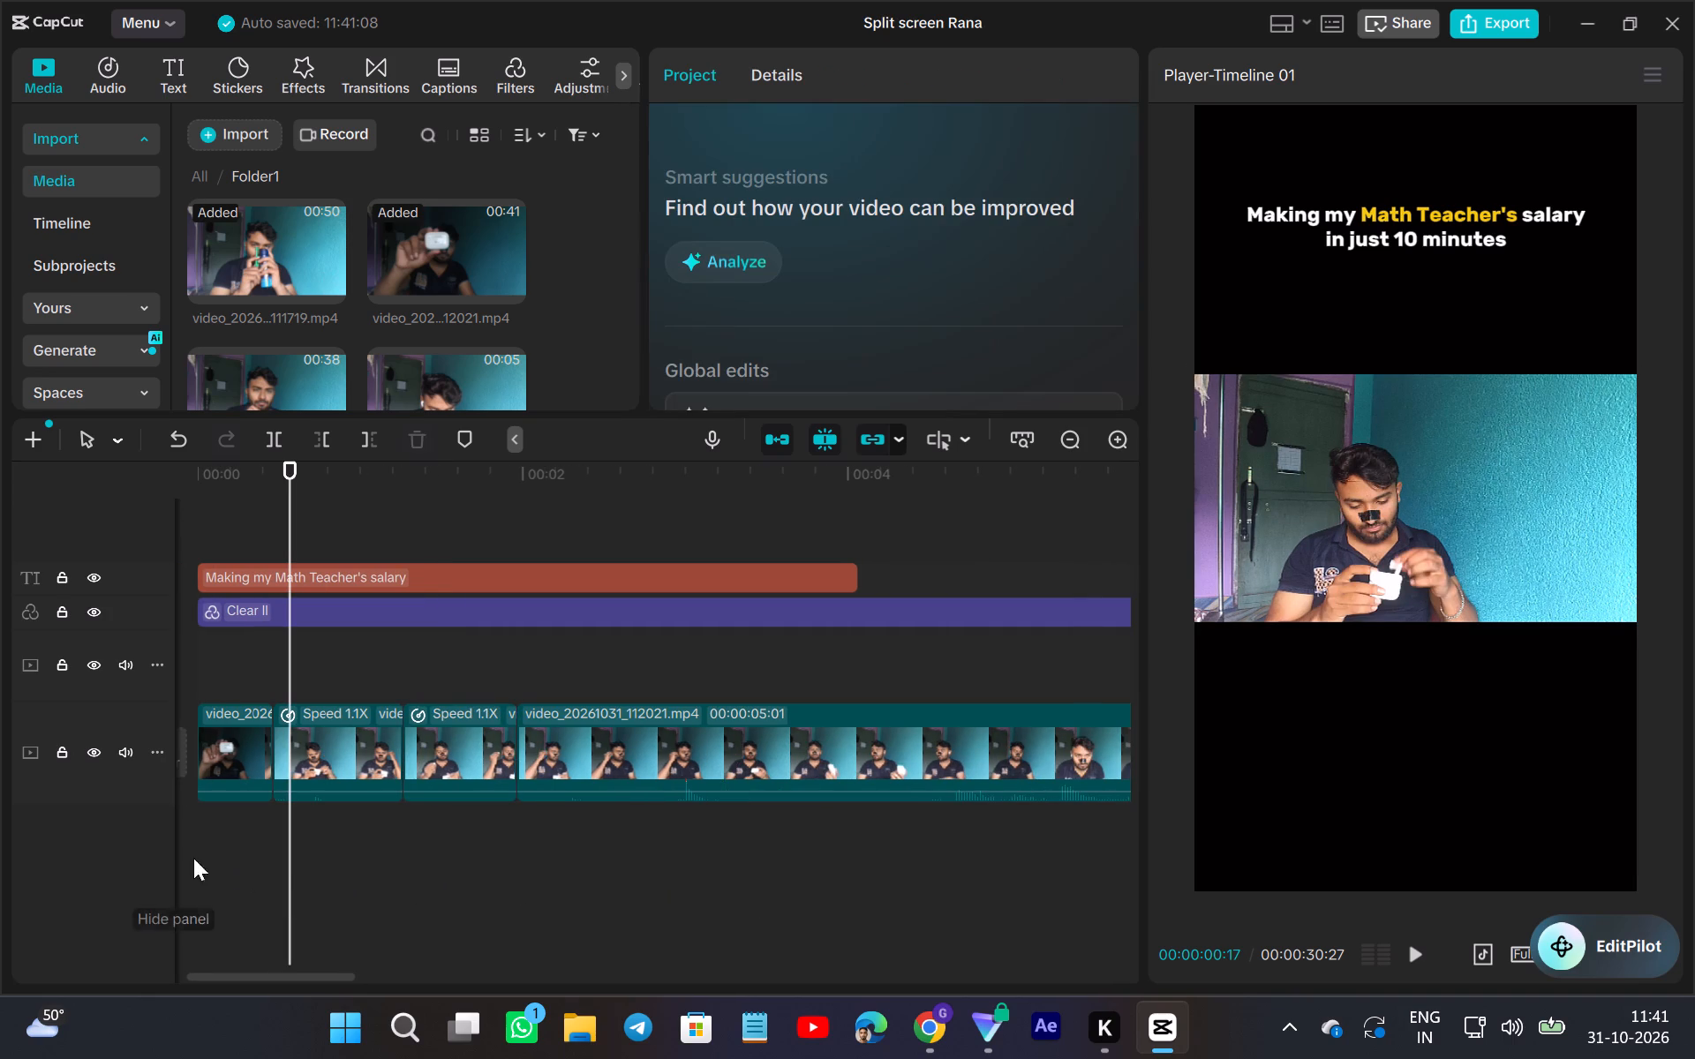
pyautogui.click(172, 852)
pyautogui.click(197, 822)
pyautogui.click(194, 826)
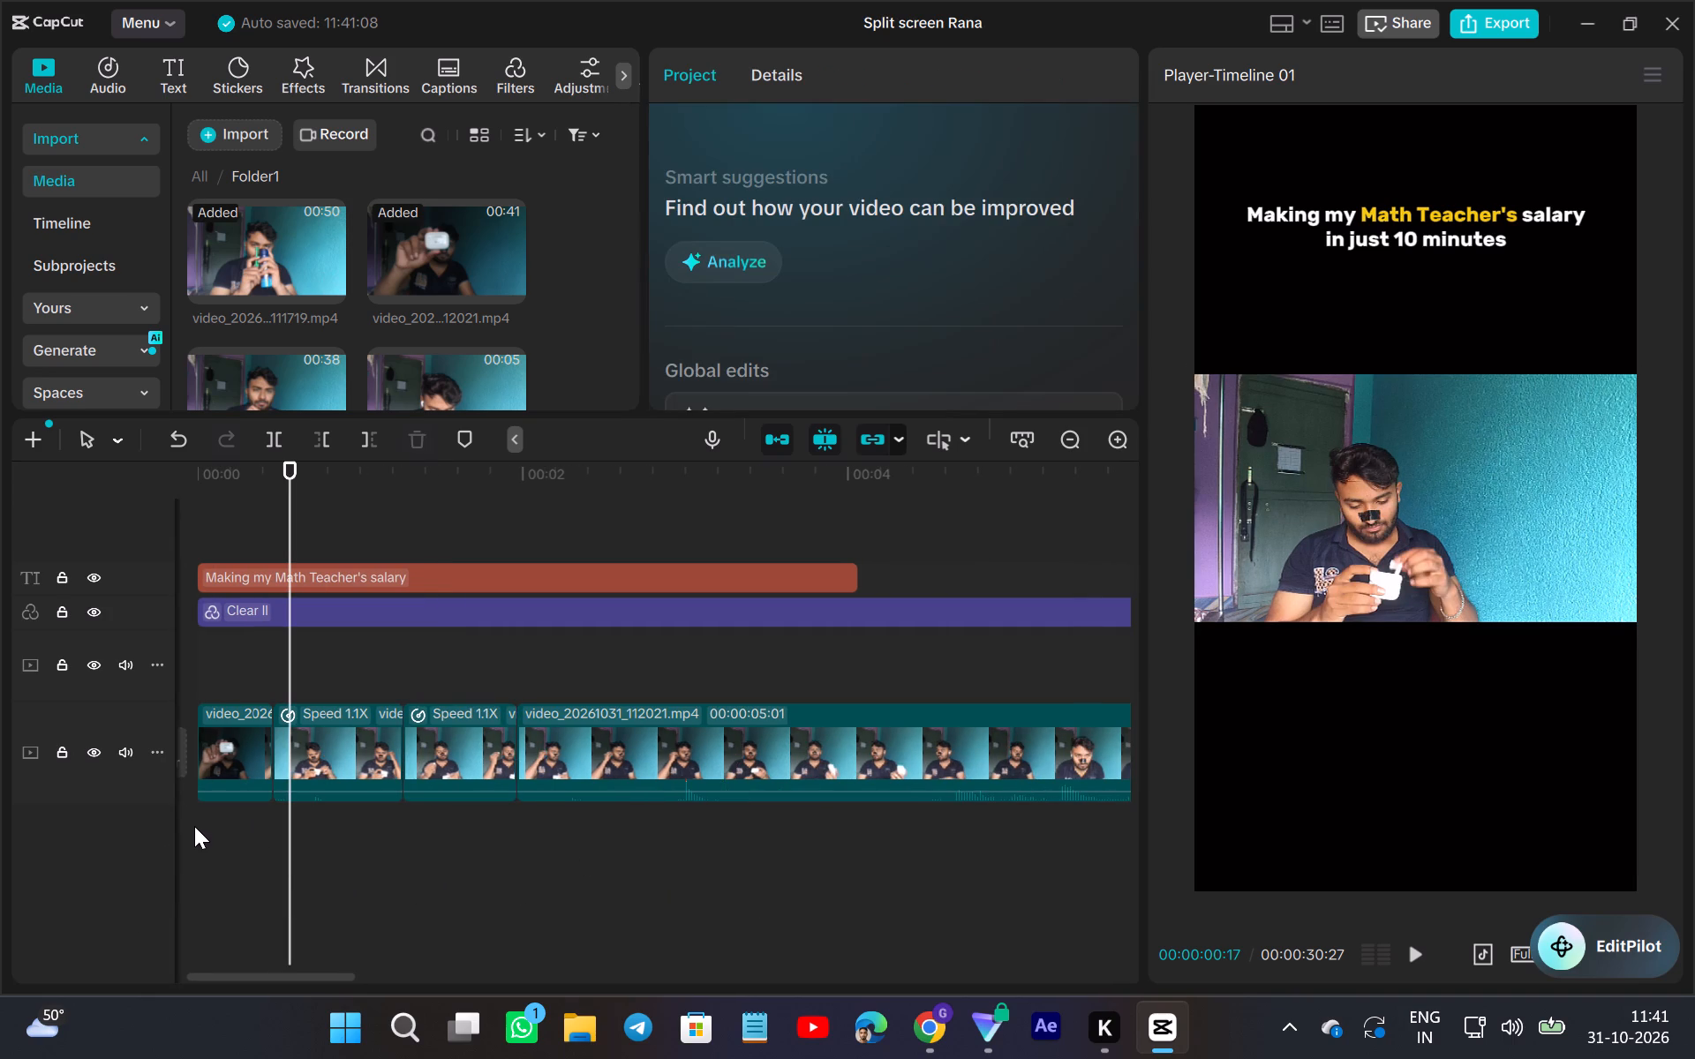
pyautogui.click(188, 818)
pyautogui.moveTo(292, 660); pyautogui.dragTo(129, 695)
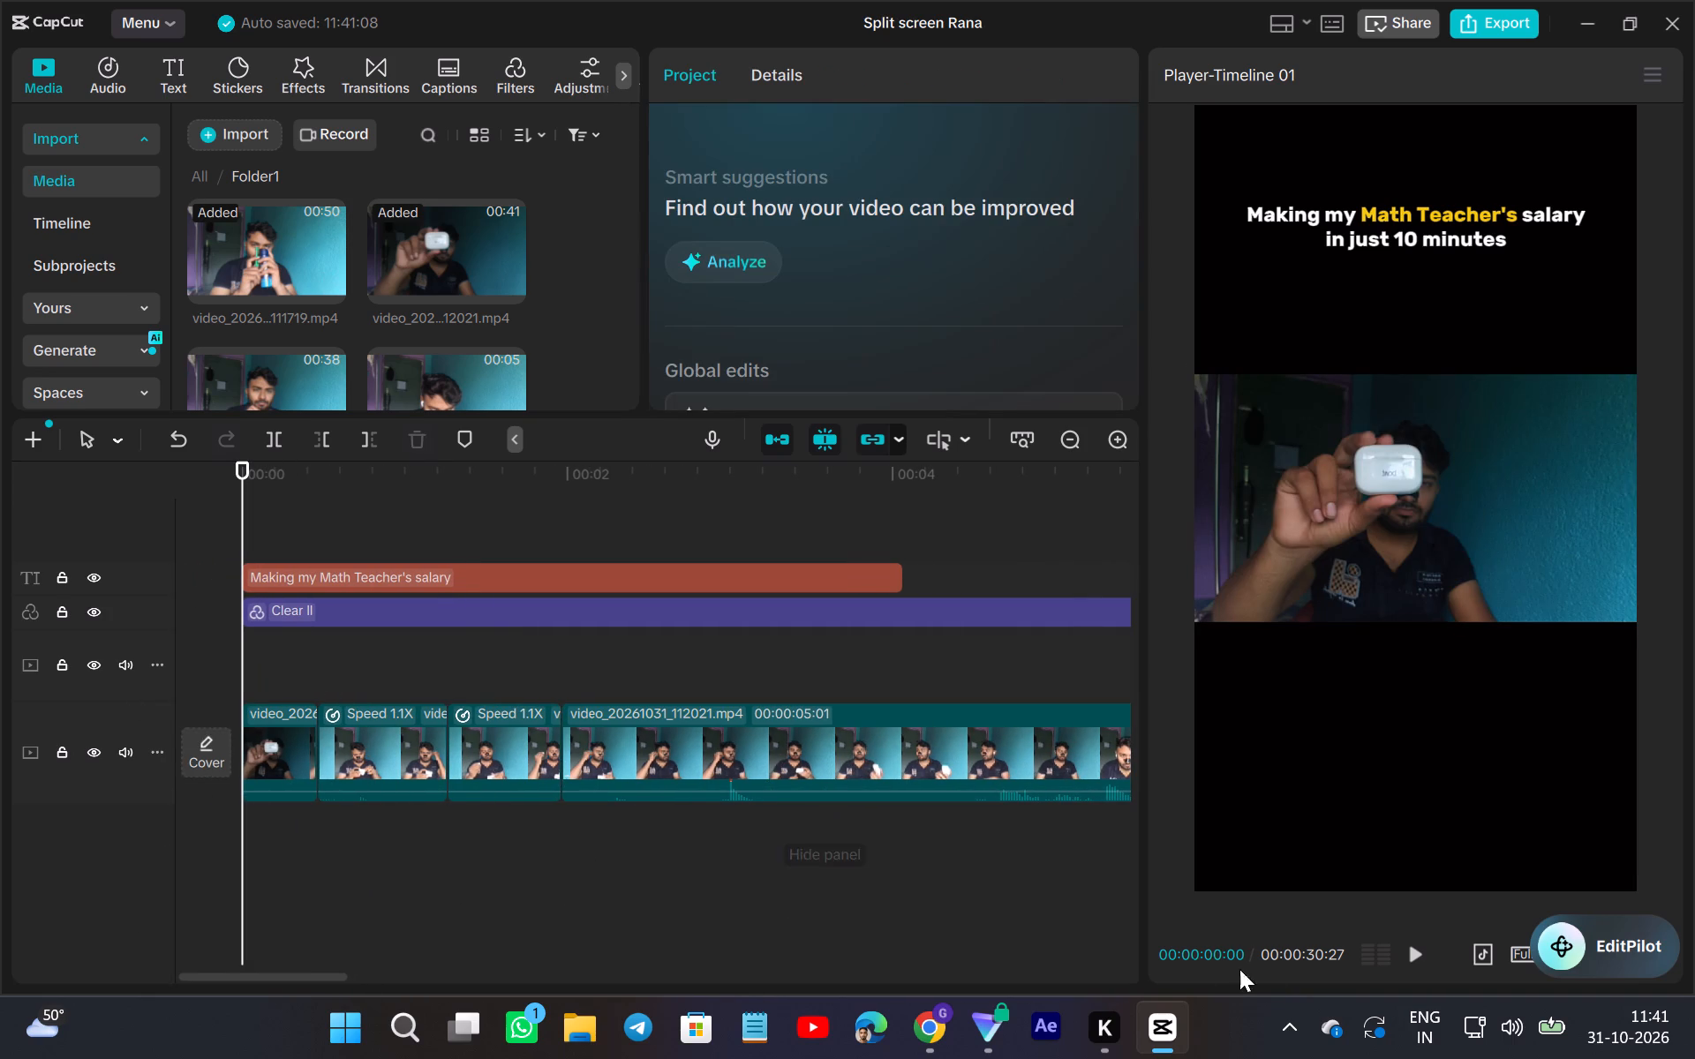
pyautogui.click(1411, 955)
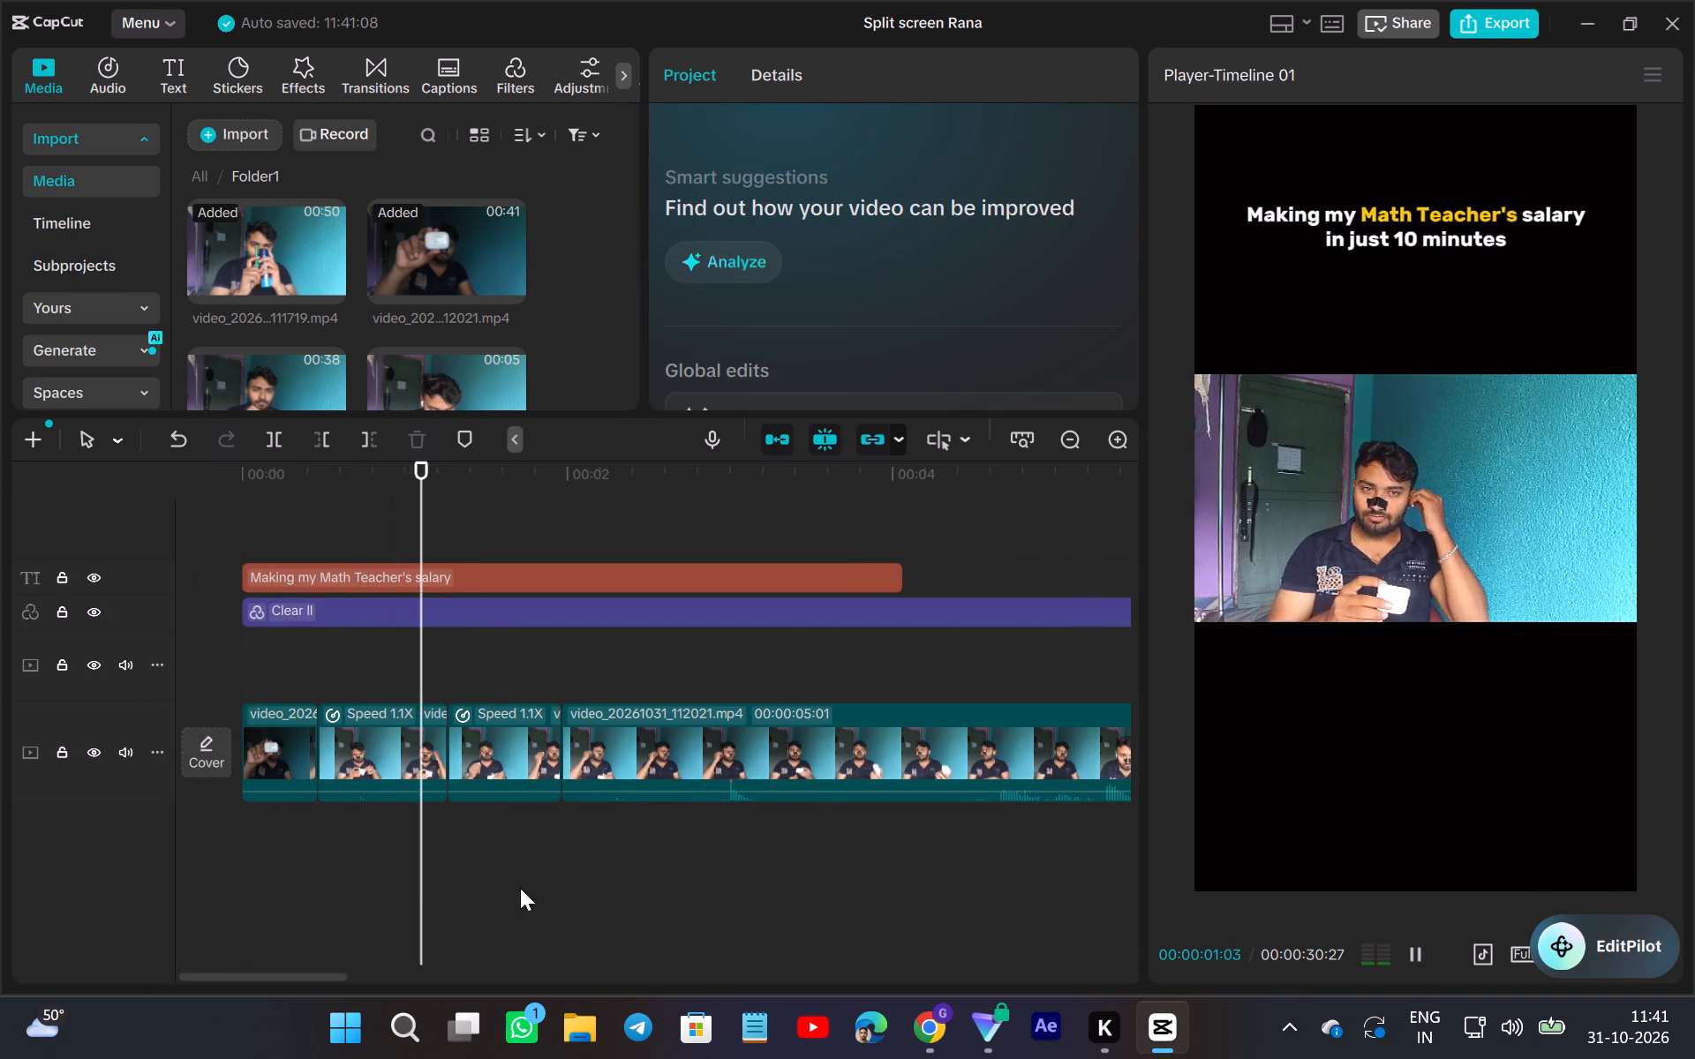
pyautogui.click(207, 843)
pyautogui.click(284, 782)
pyautogui.moveTo(319, 745); pyautogui.dragTo(331, 756)
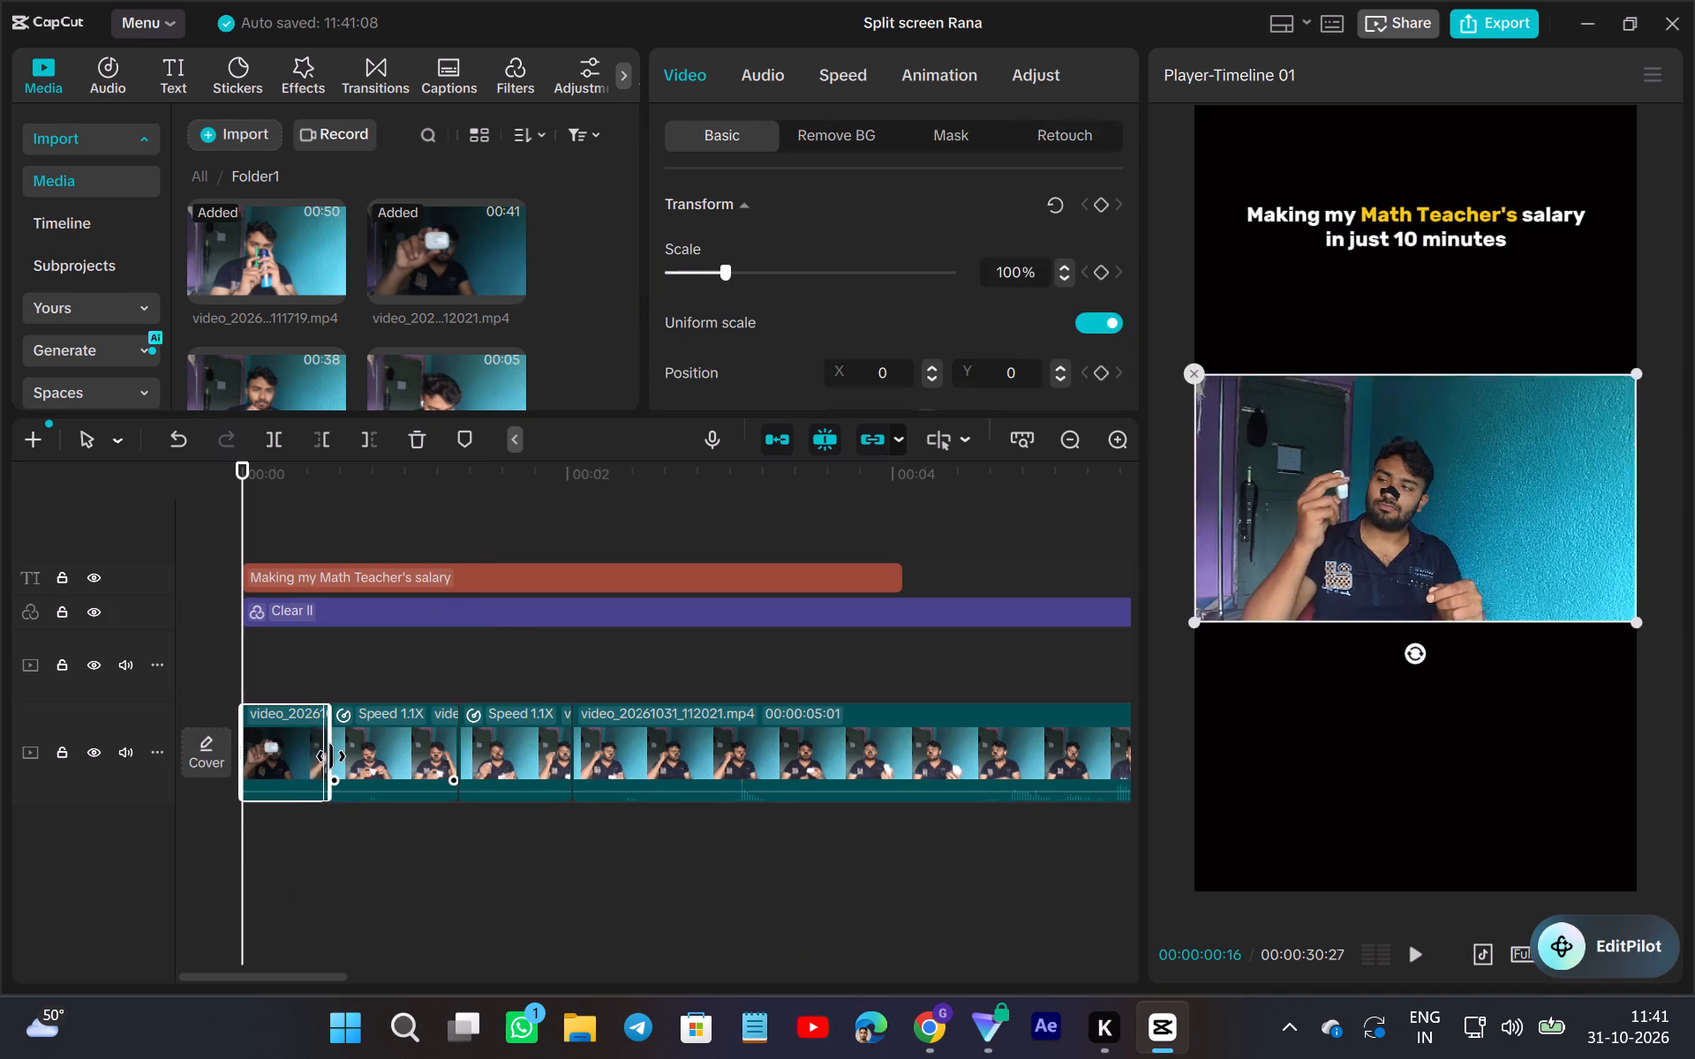
pyautogui.moveTo(331, 756); pyautogui.dragTo(358, 775)
# Play the opening again and extend the end of the second 1.1x piece by about 8 frames, to about 00:00:02:16.
pyautogui.click(206, 821)
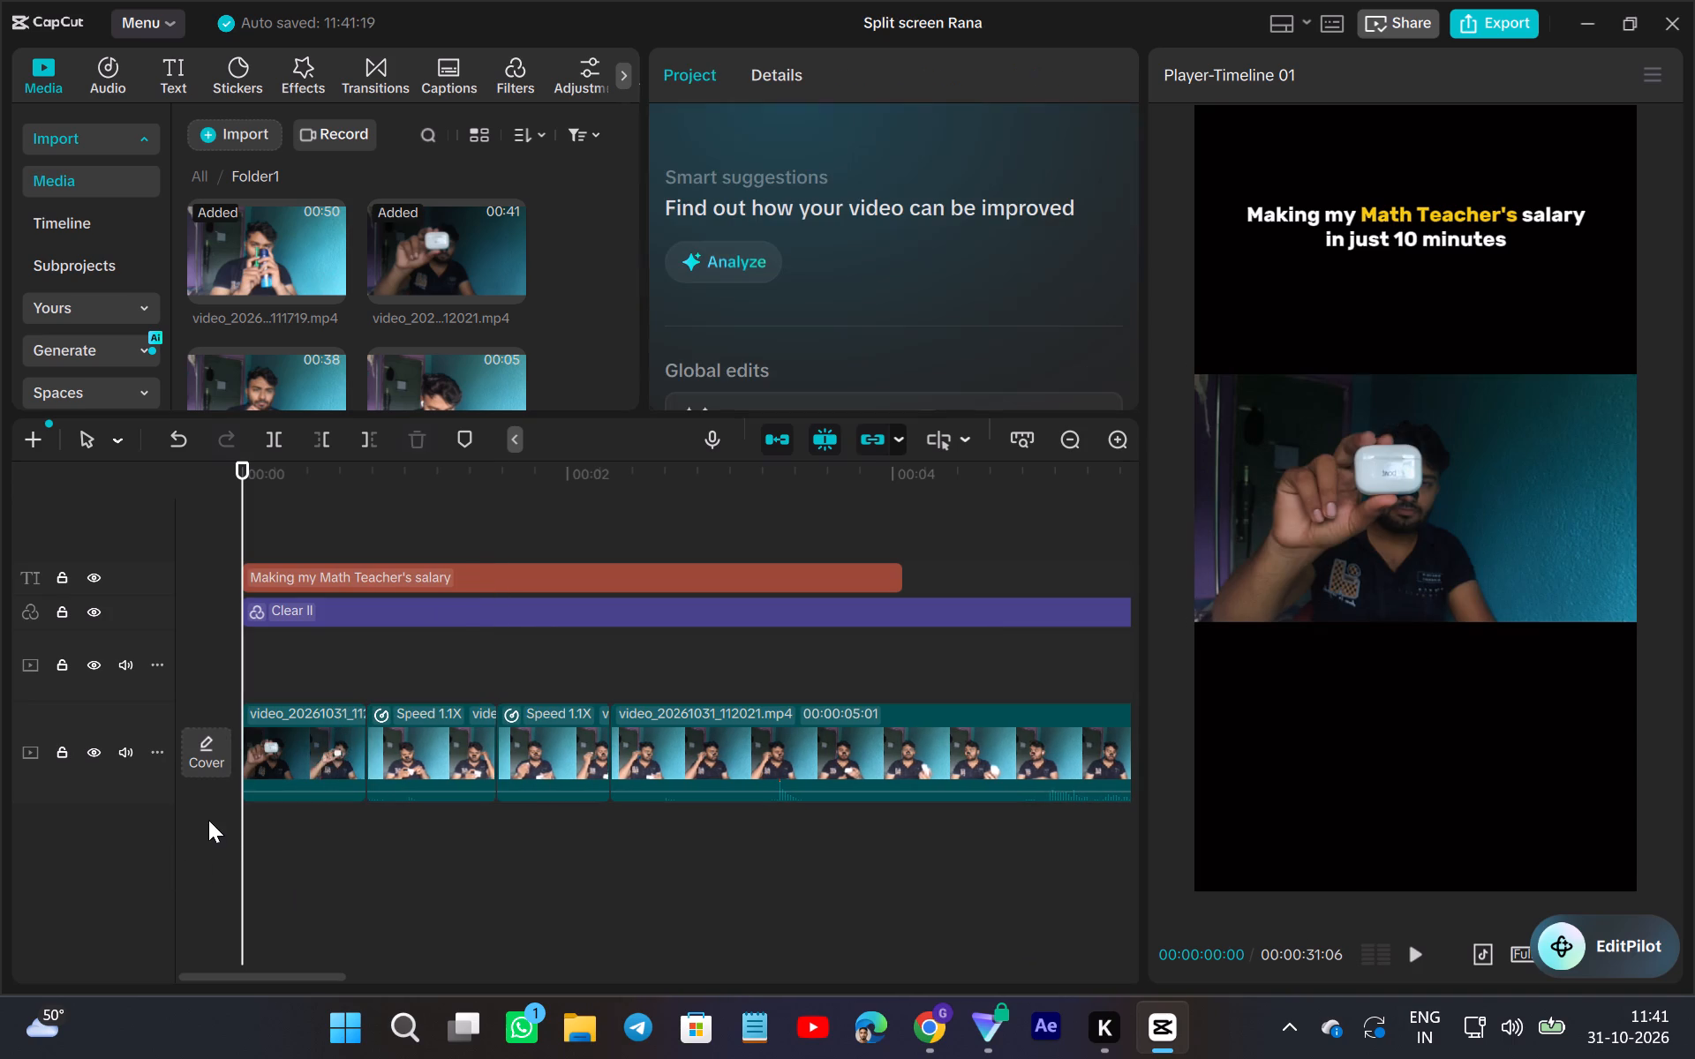
pyautogui.click(1407, 958)
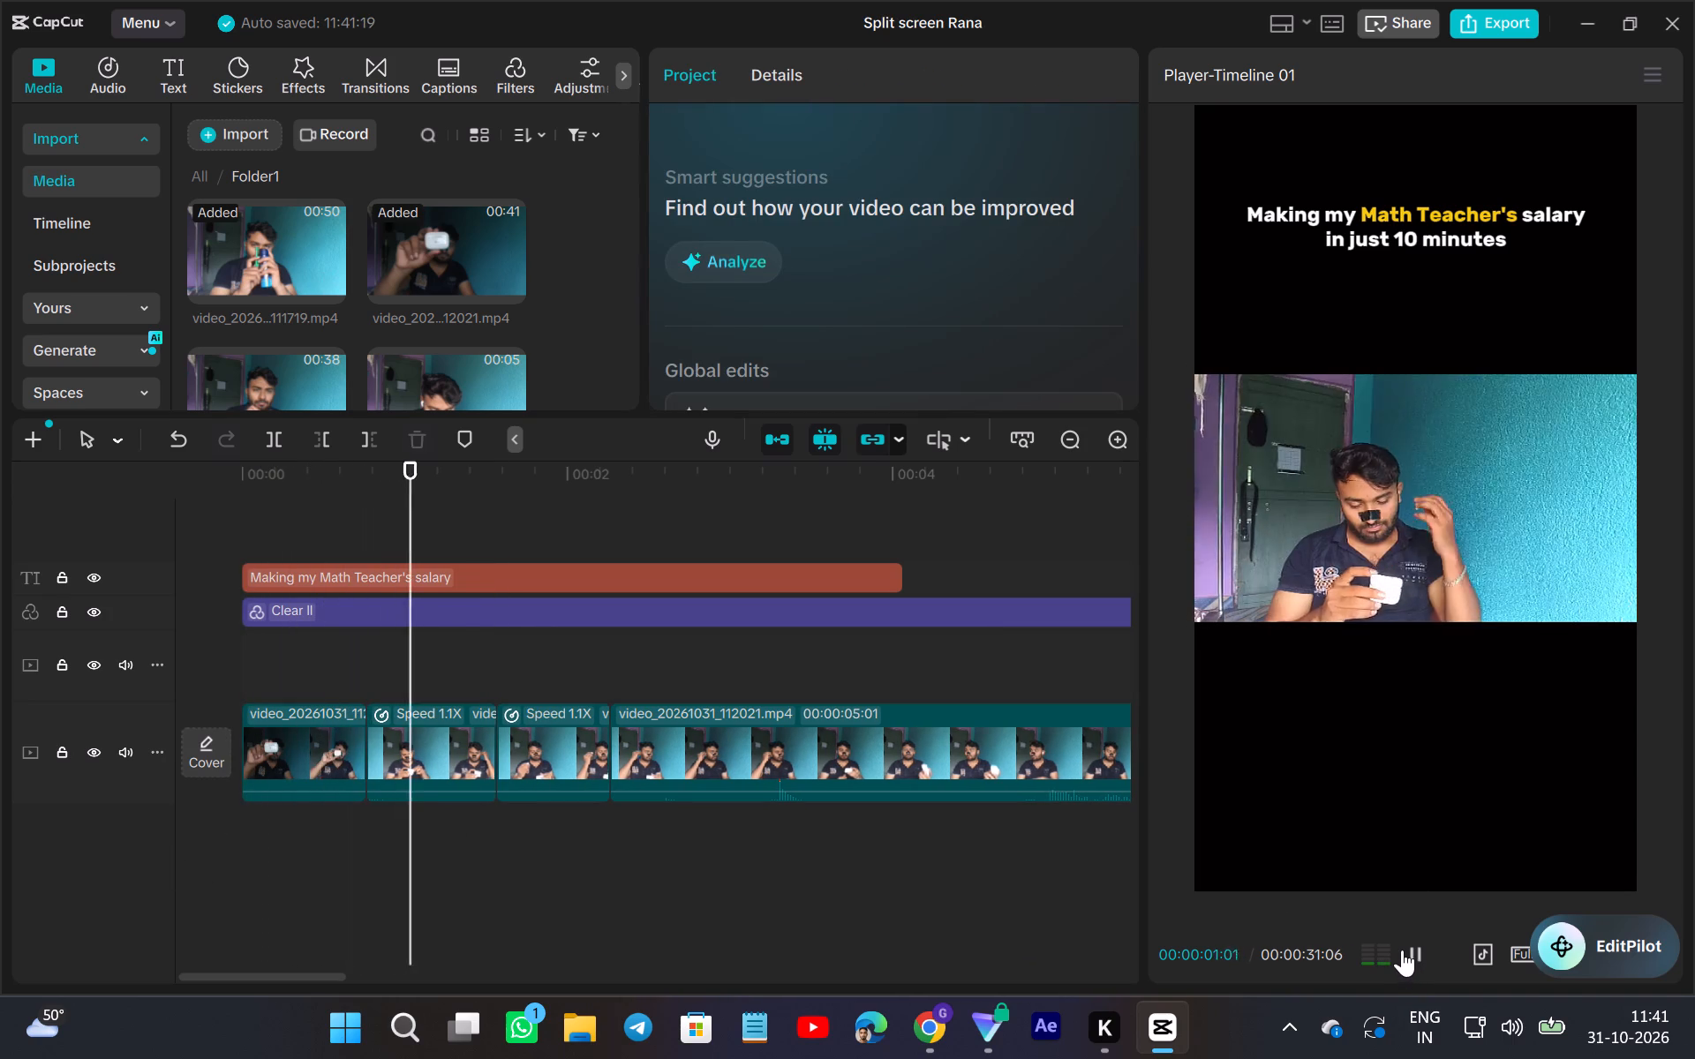
pyautogui.click(721, 880)
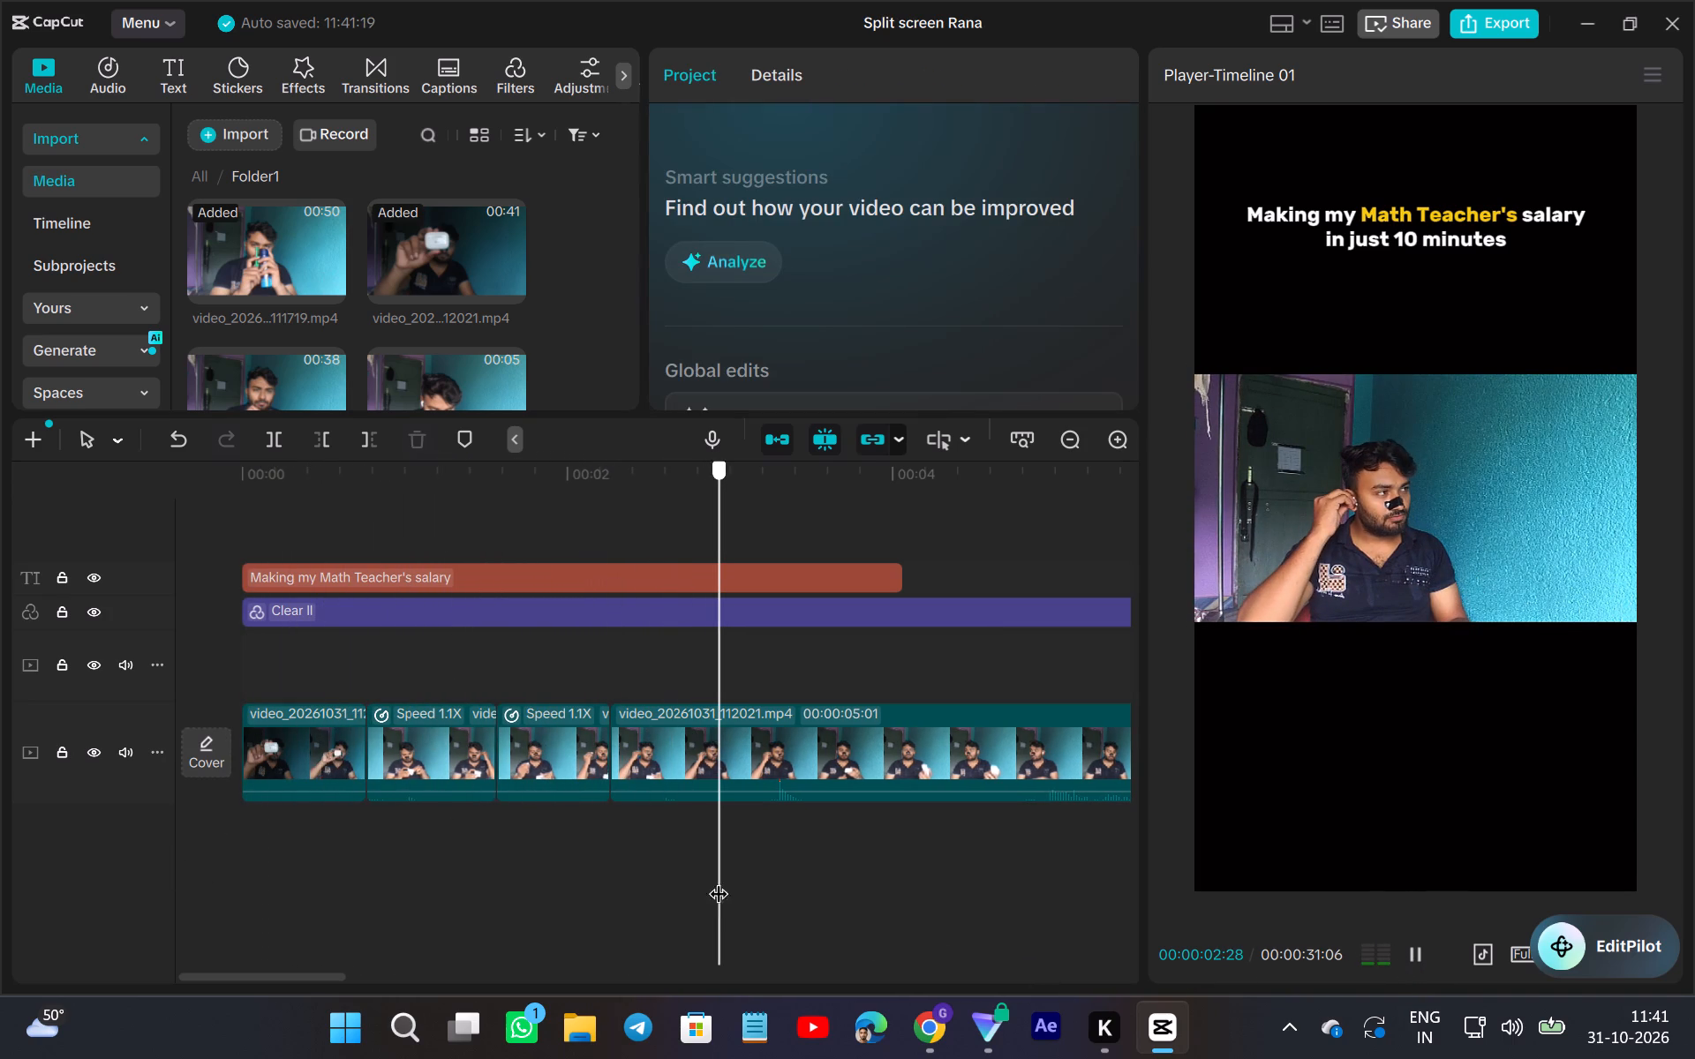
pyautogui.click(652, 837)
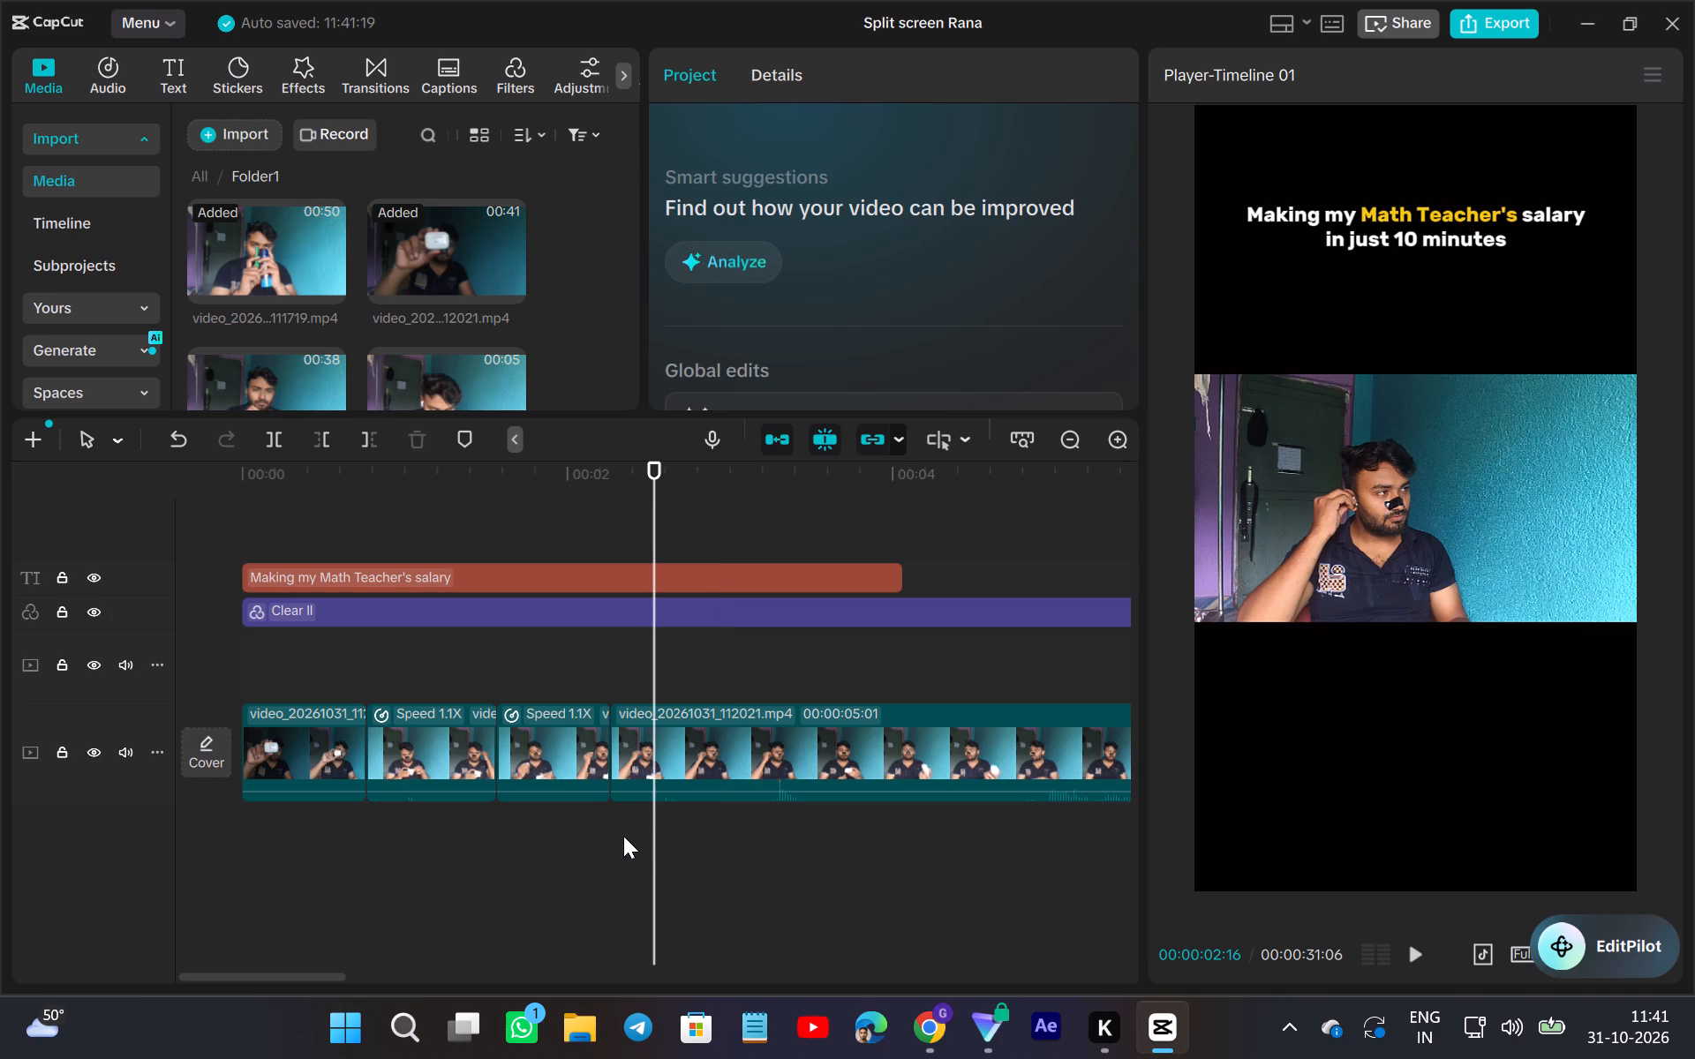
pyautogui.click(622, 831)
pyautogui.moveTo(622, 831); pyautogui.dragTo(604, 890)
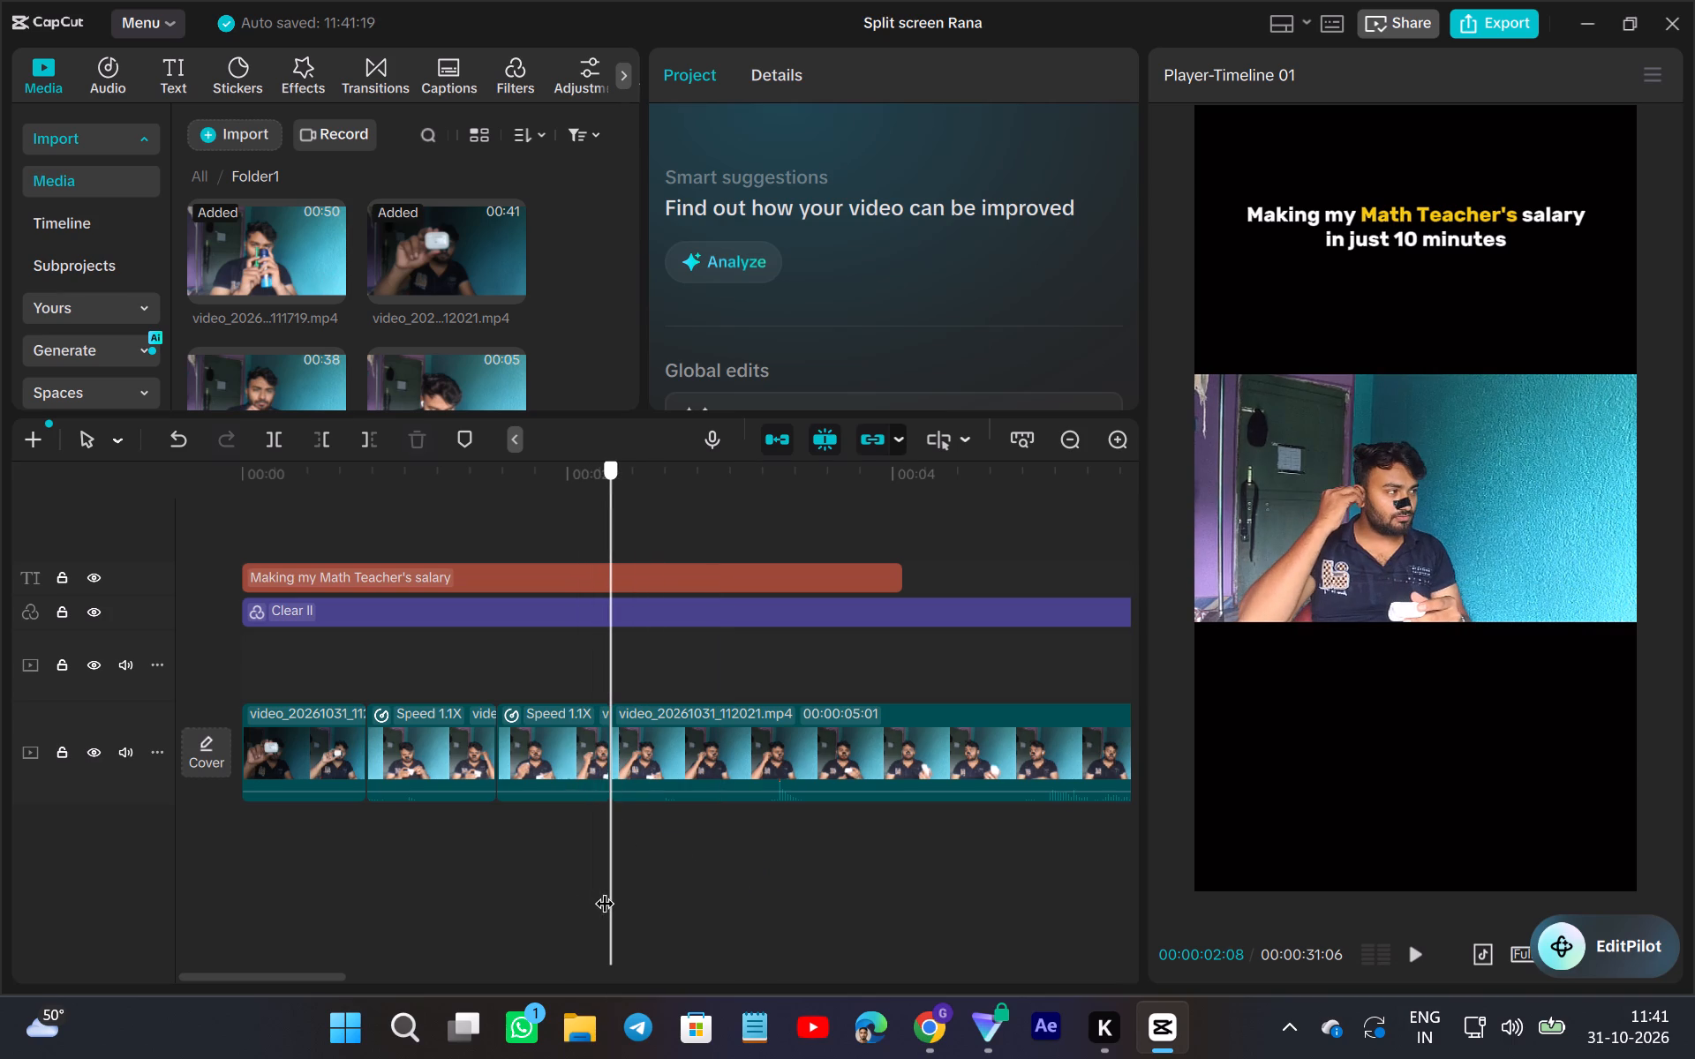
pyautogui.moveTo(604, 890); pyautogui.dragTo(611, 896)
pyautogui.click(584, 741)
pyautogui.moveTo(613, 739); pyautogui.dragTo(626, 748)
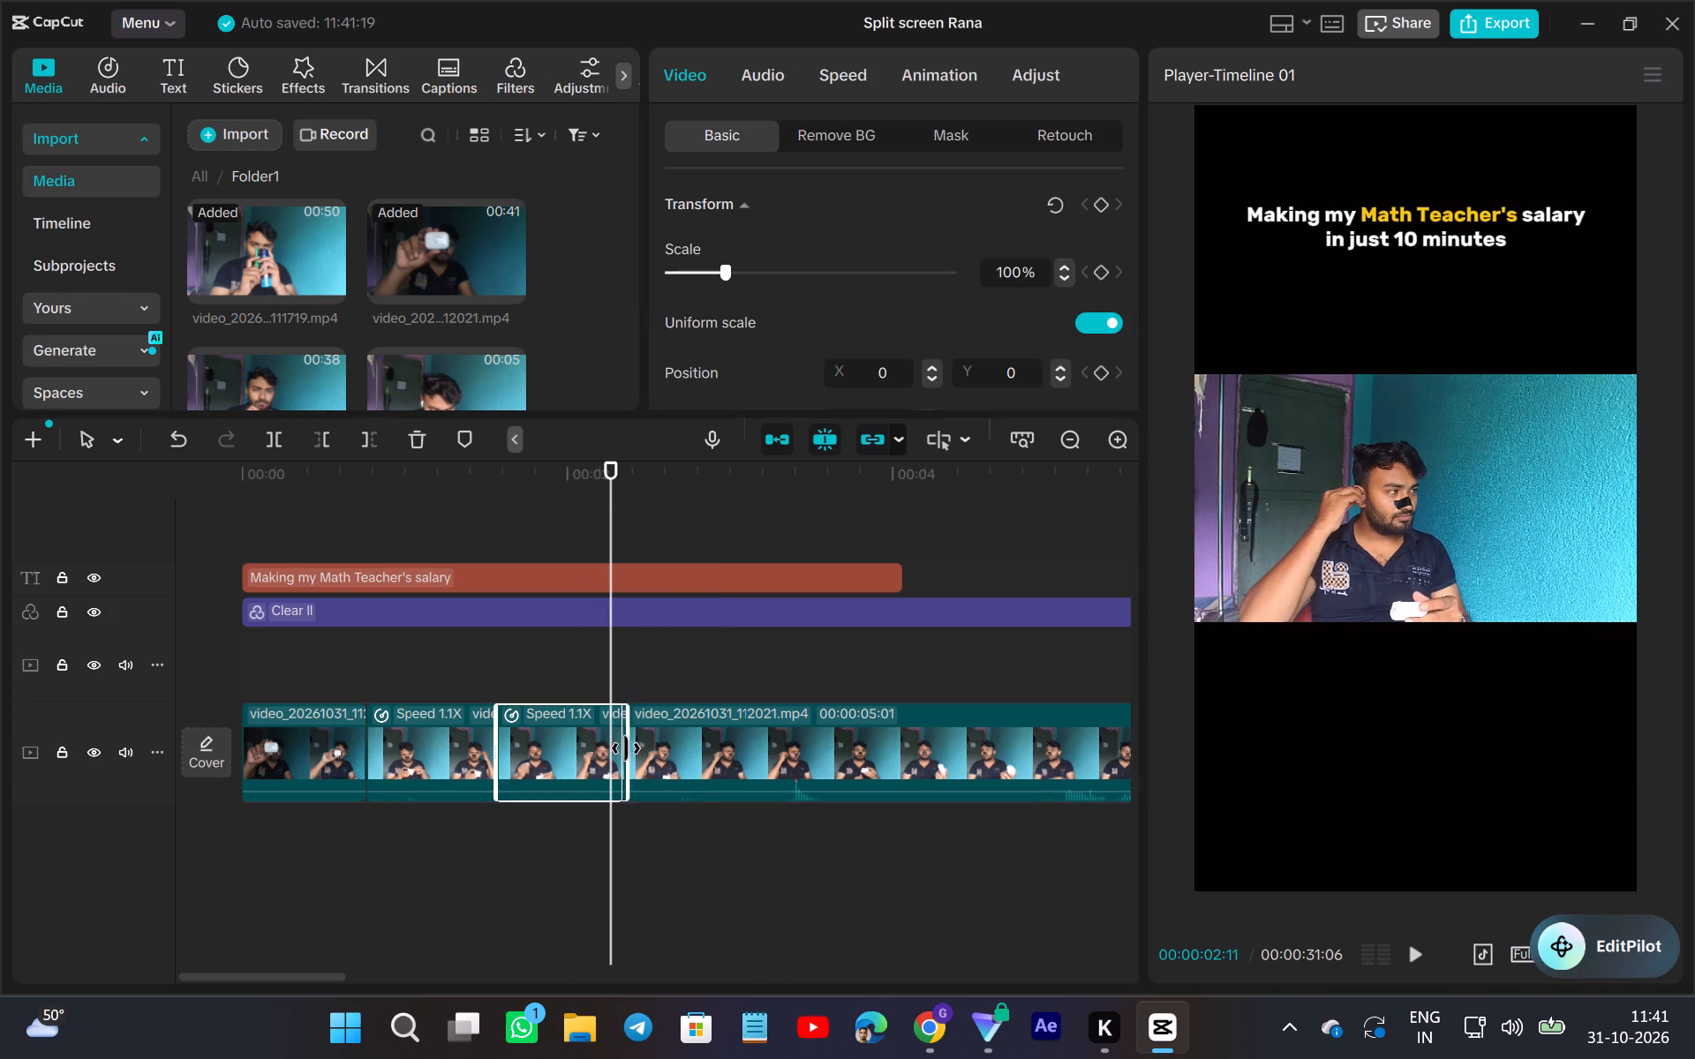
pyautogui.moveTo(626, 748); pyautogui.dragTo(649, 769)
# Trim the start of the fourth 112021 piece to the frame at 00:00:04:00, removing about 1.5 seconds.
pyautogui.click(661, 823)
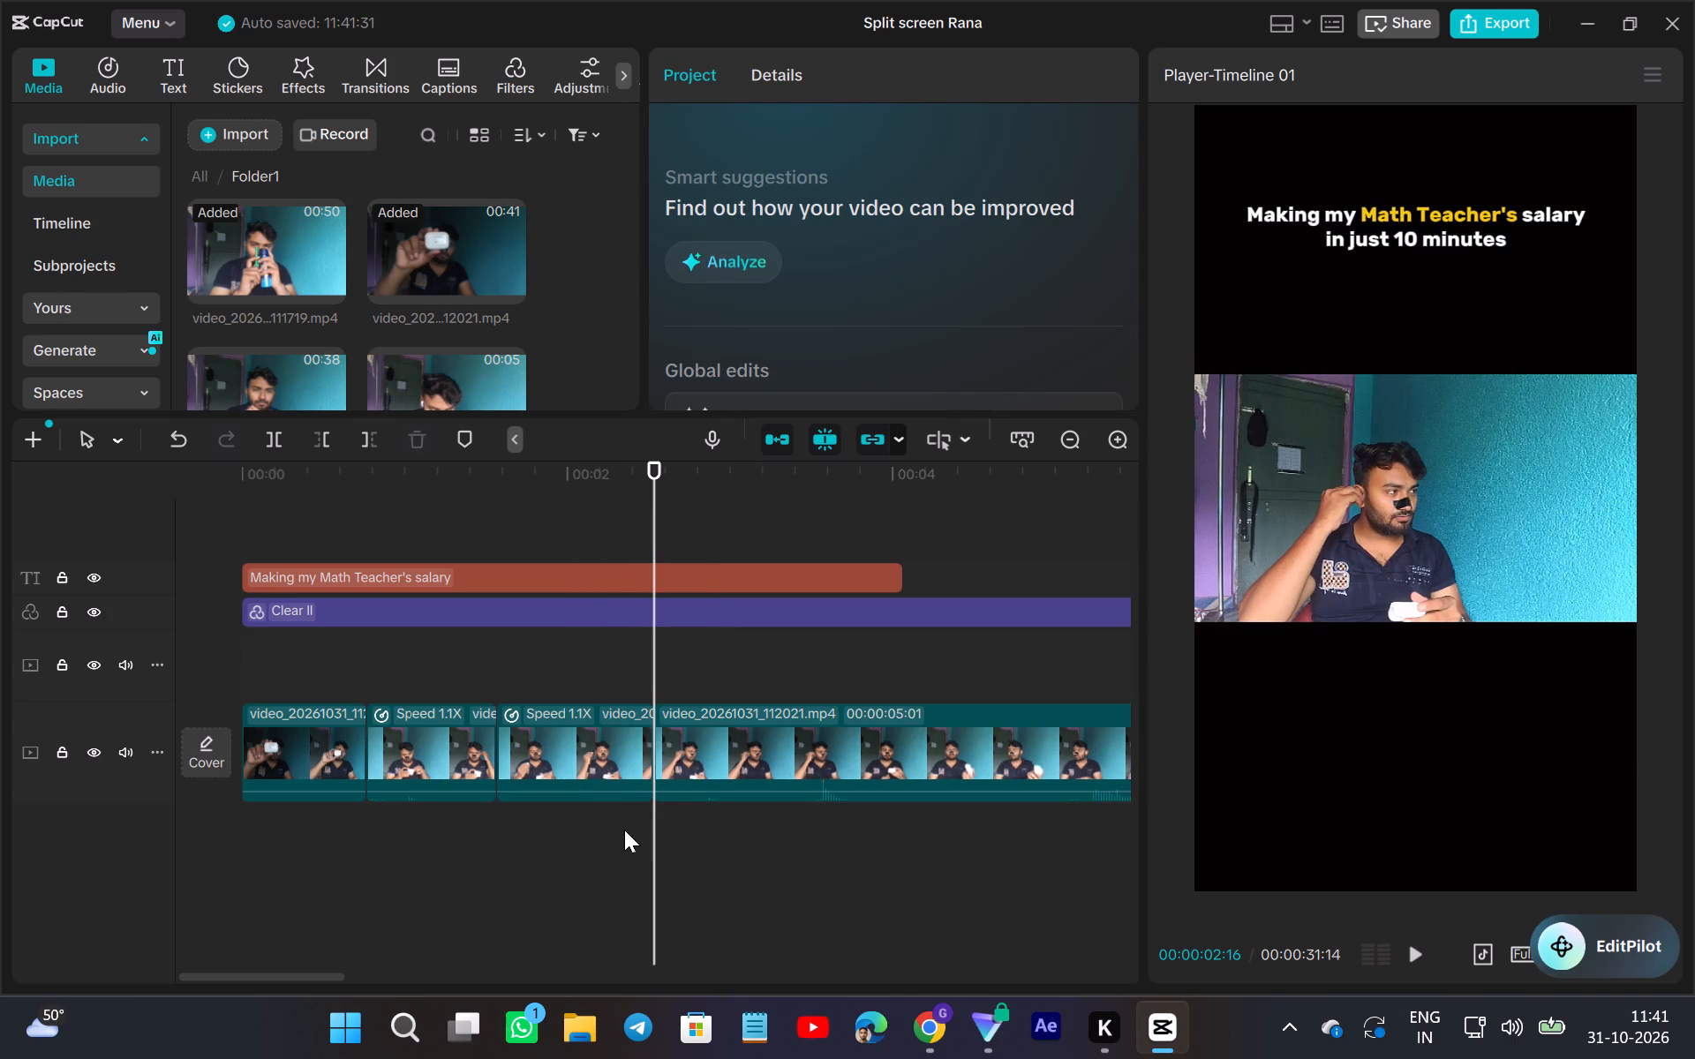
pyautogui.moveTo(656, 836); pyautogui.dragTo(643, 920)
pyautogui.hscroll(-1, 883, 877)
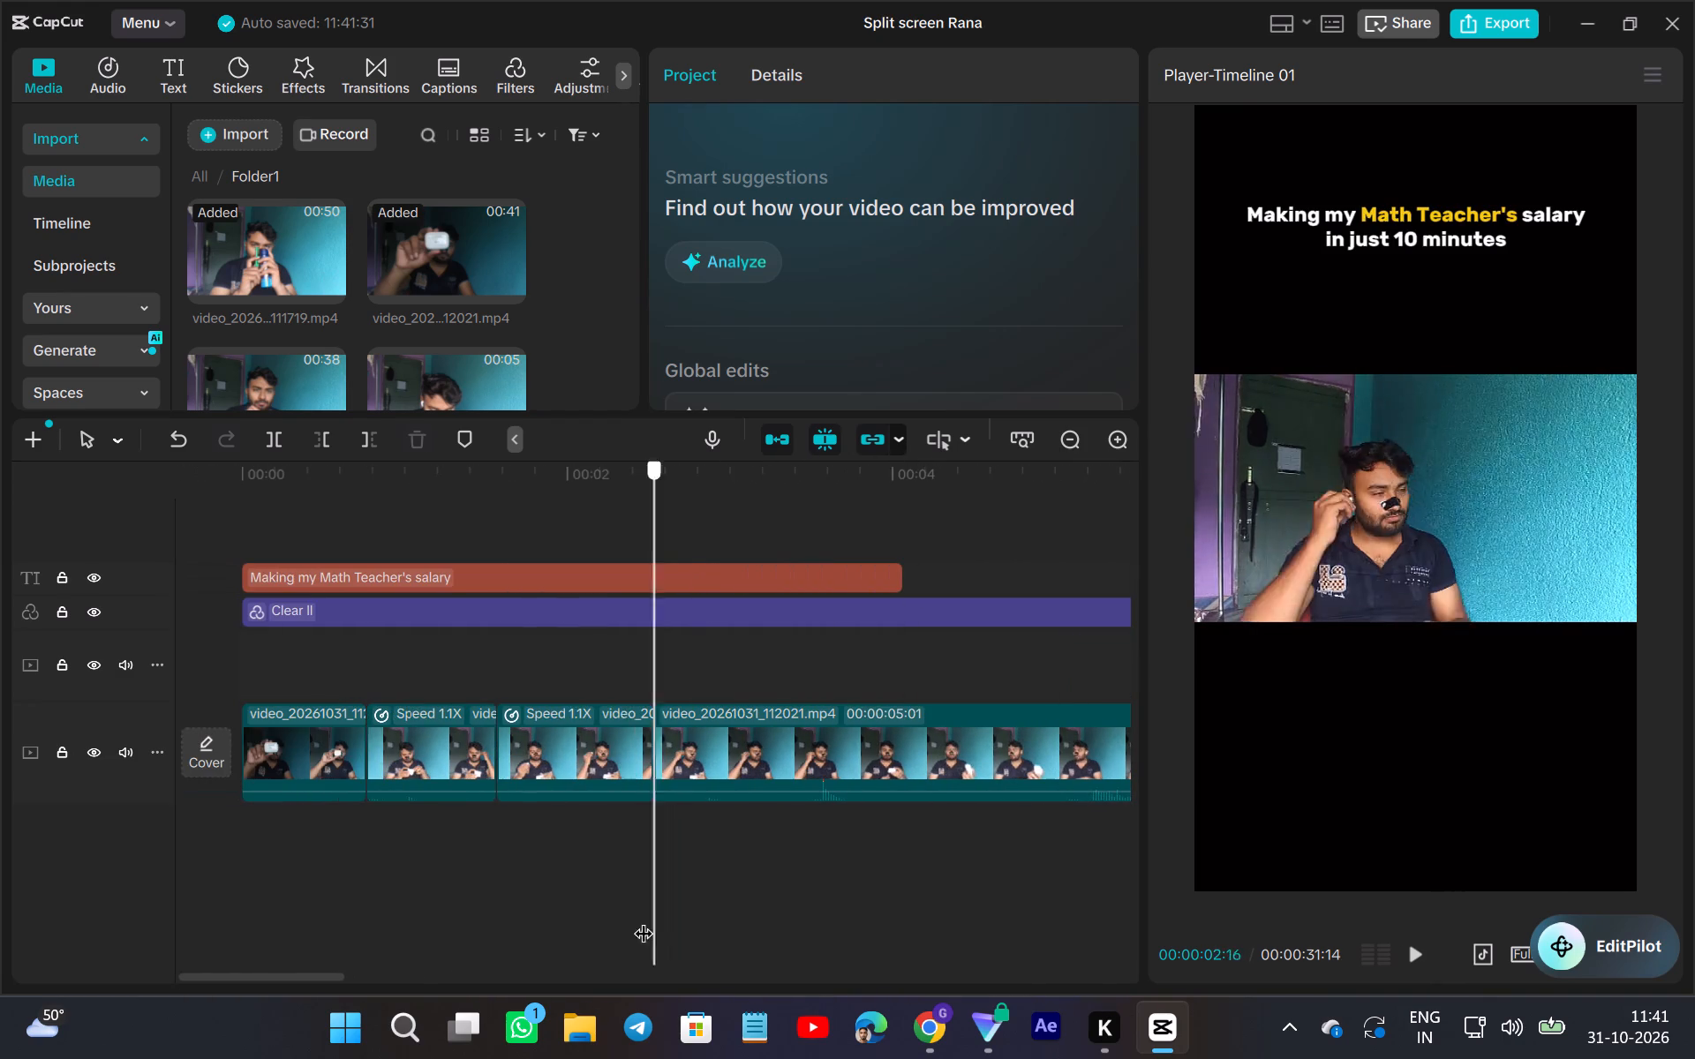
pyautogui.moveTo(643, 920); pyautogui.dragTo(799, 938)
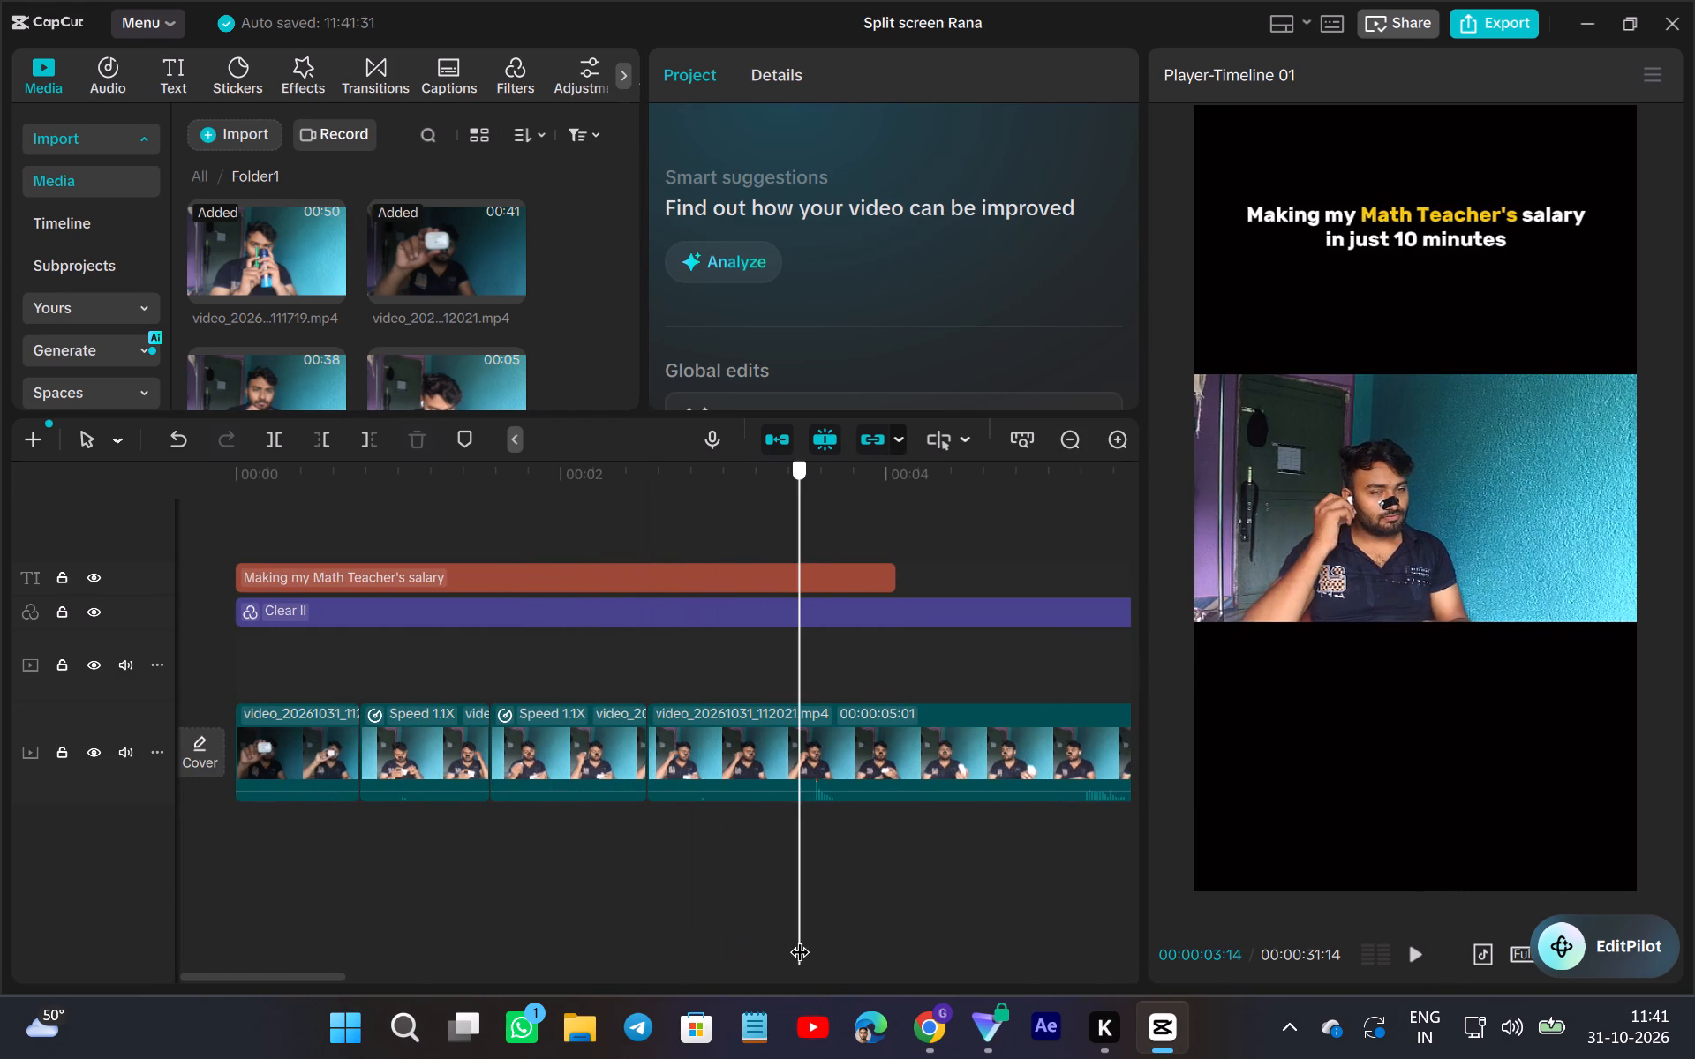
pyautogui.moveTo(799, 938); pyautogui.dragTo(899, 972)
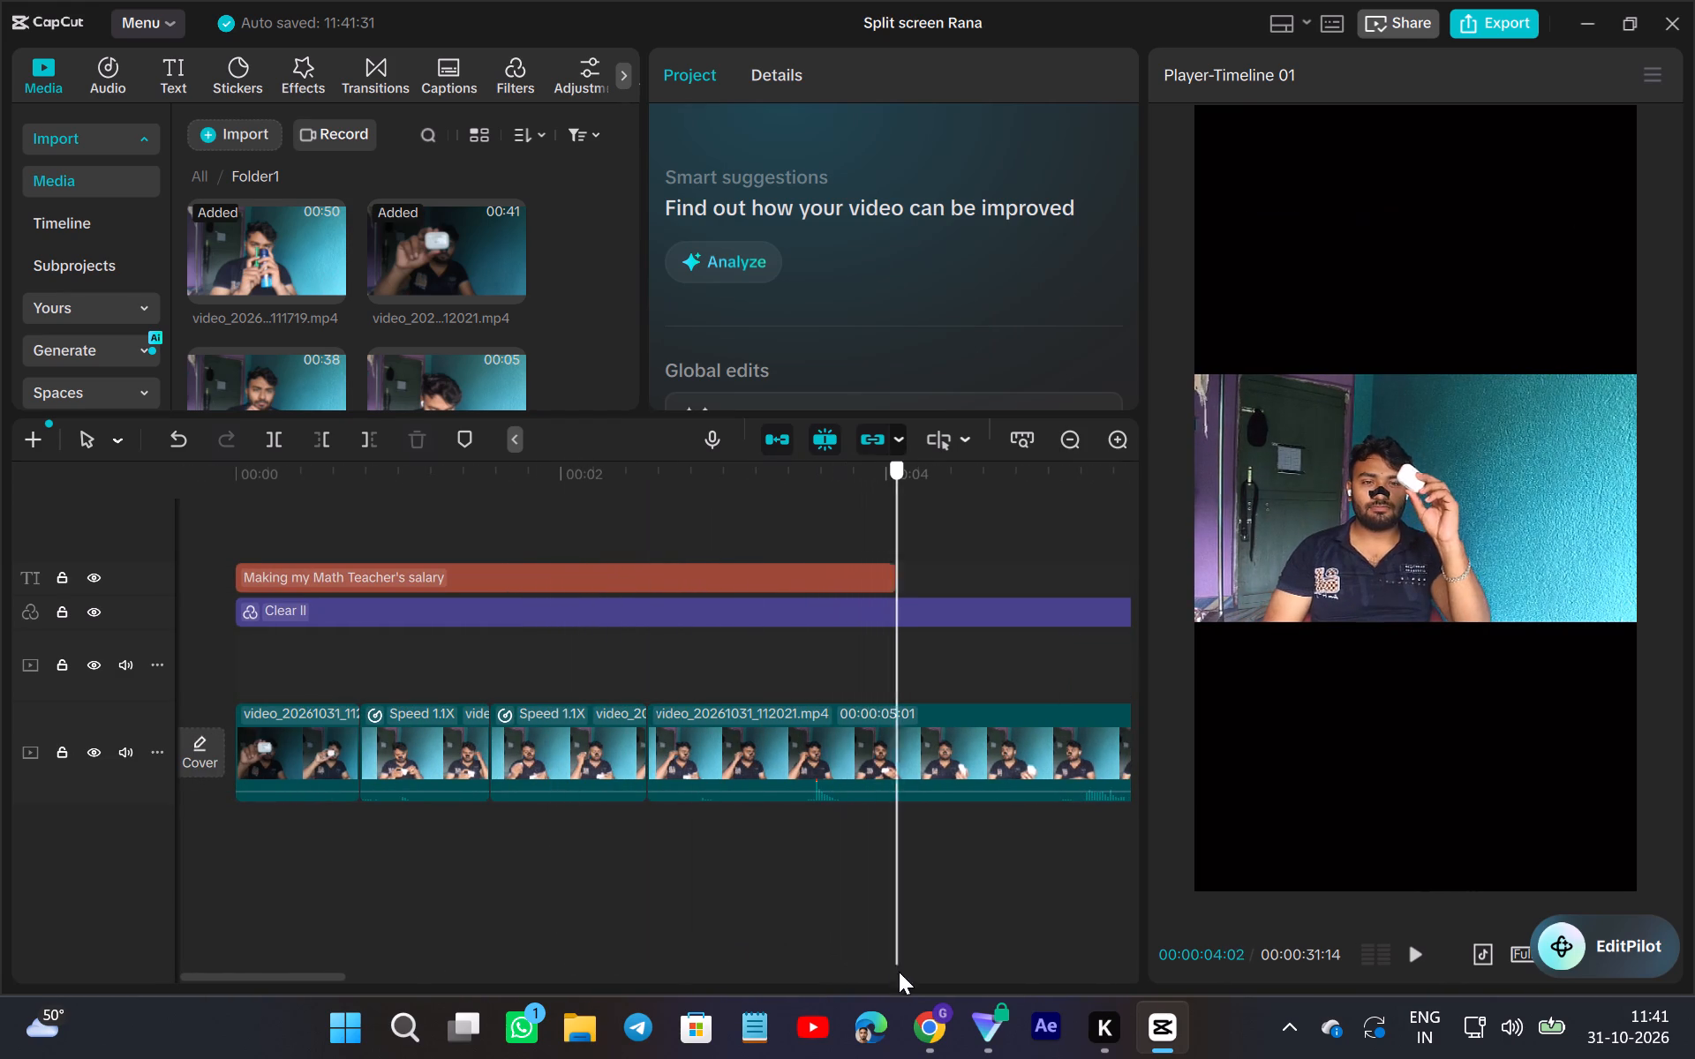
pyautogui.moveTo(899, 972); pyautogui.dragTo(886, 984)
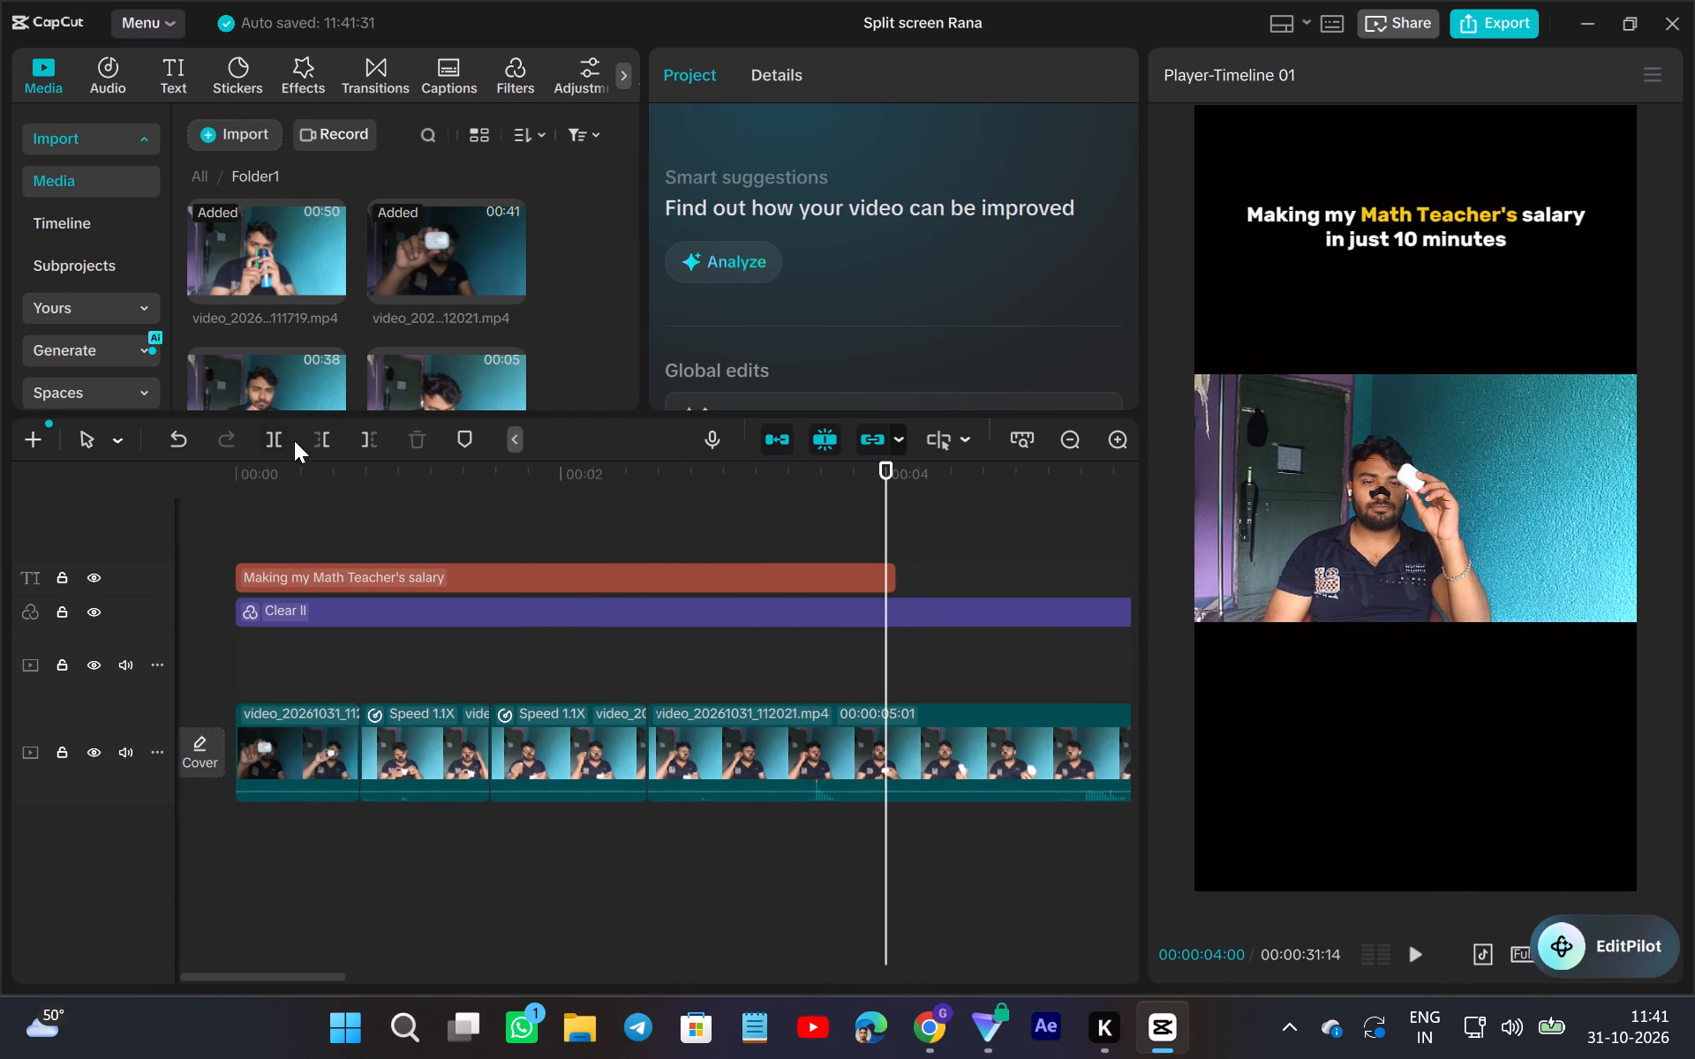
pyautogui.click(319, 431)
# Play the trimmed part and split the fourth 112021 piece at 00:00:04:08, where he looks down.
pyautogui.click(586, 859)
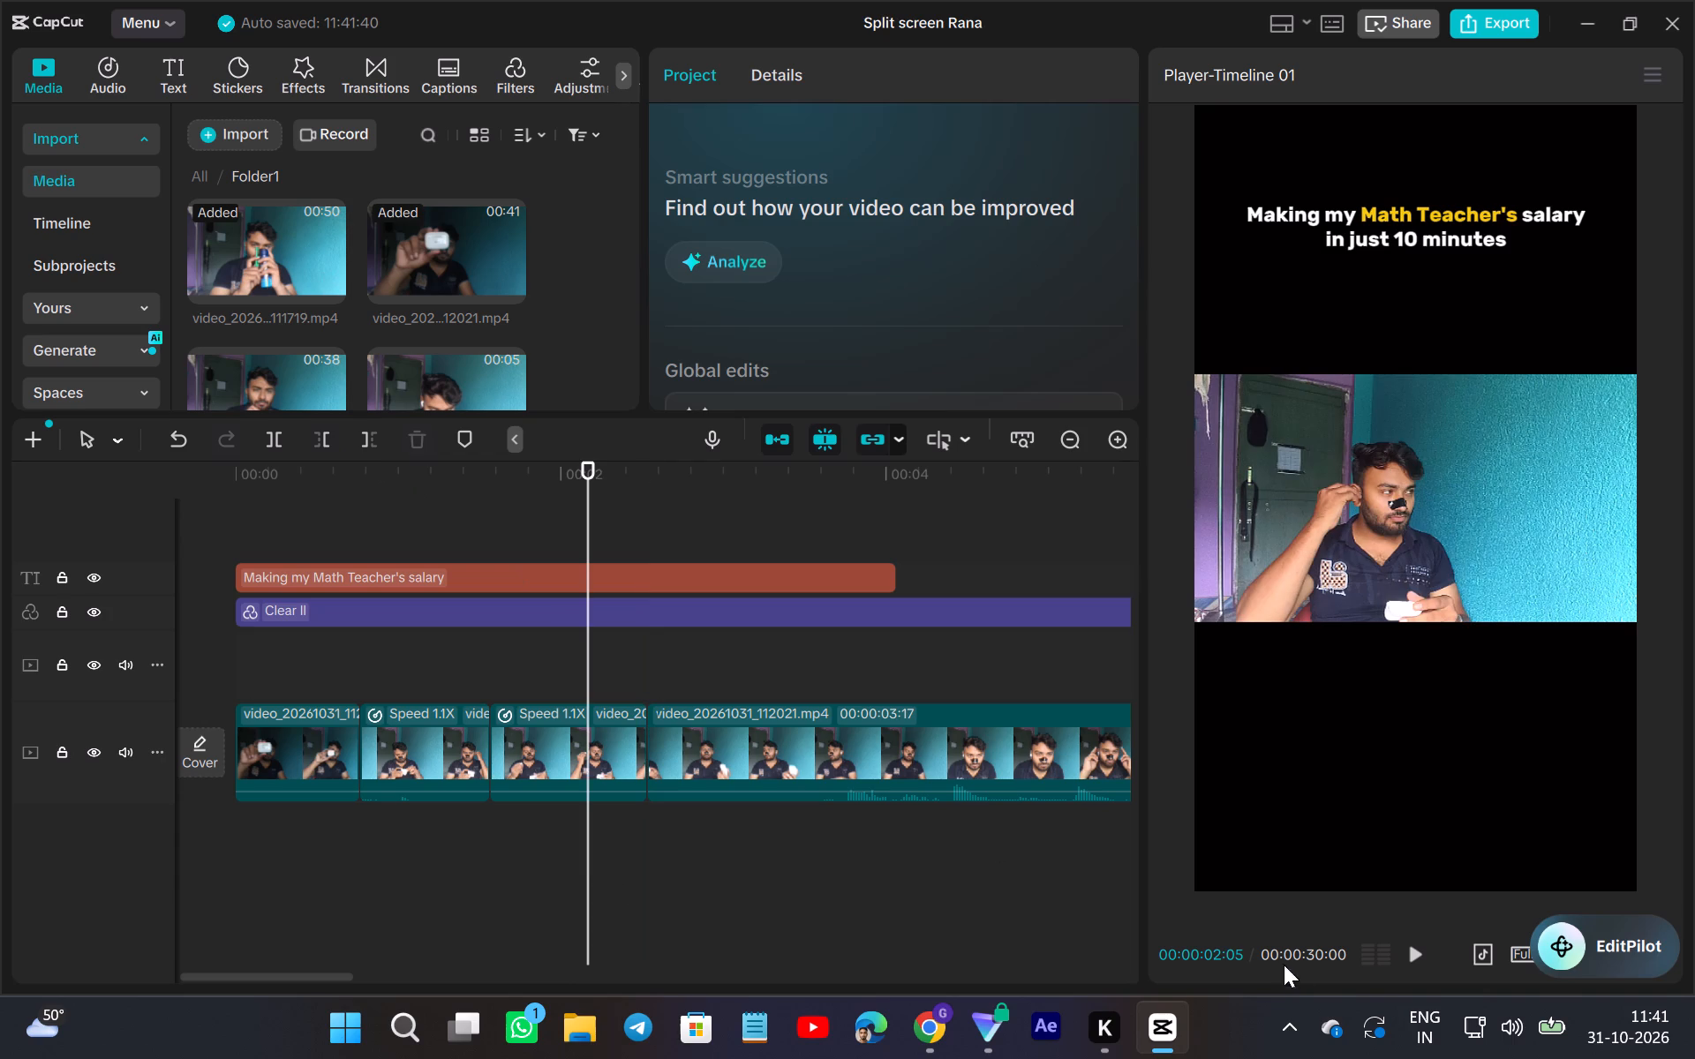
pyautogui.click(1412, 952)
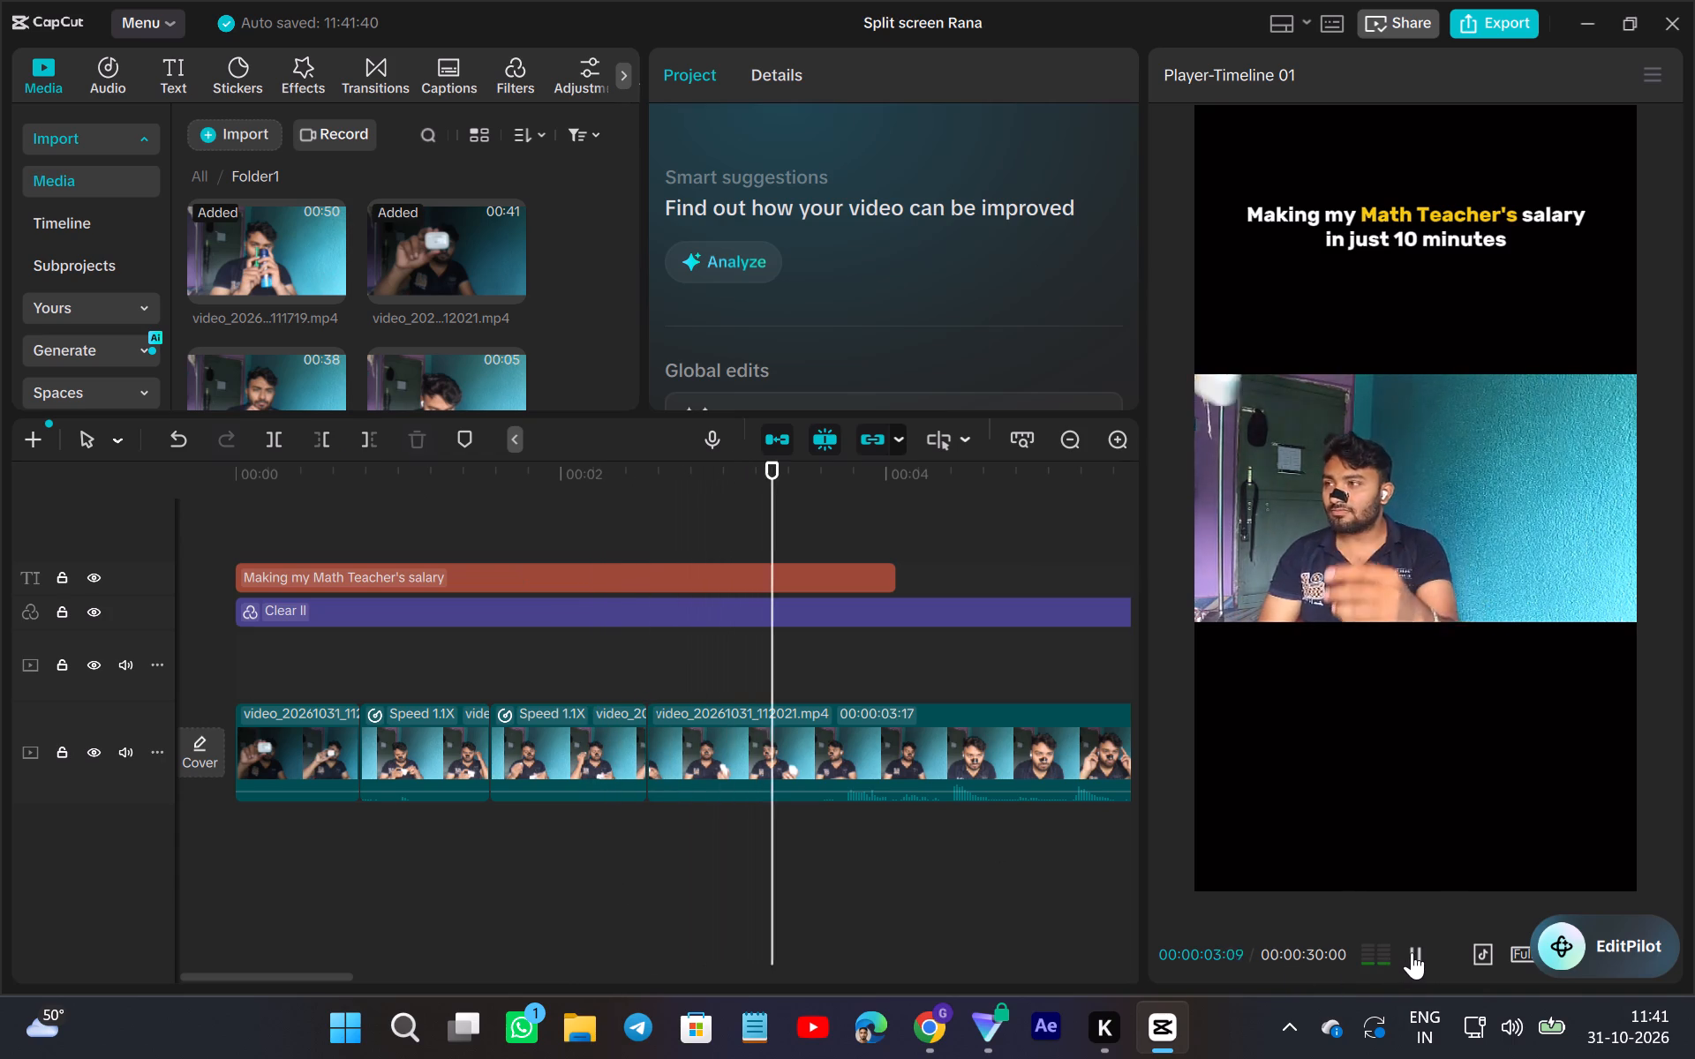
pyautogui.click(1412, 952)
pyautogui.doubleClick(1411, 952)
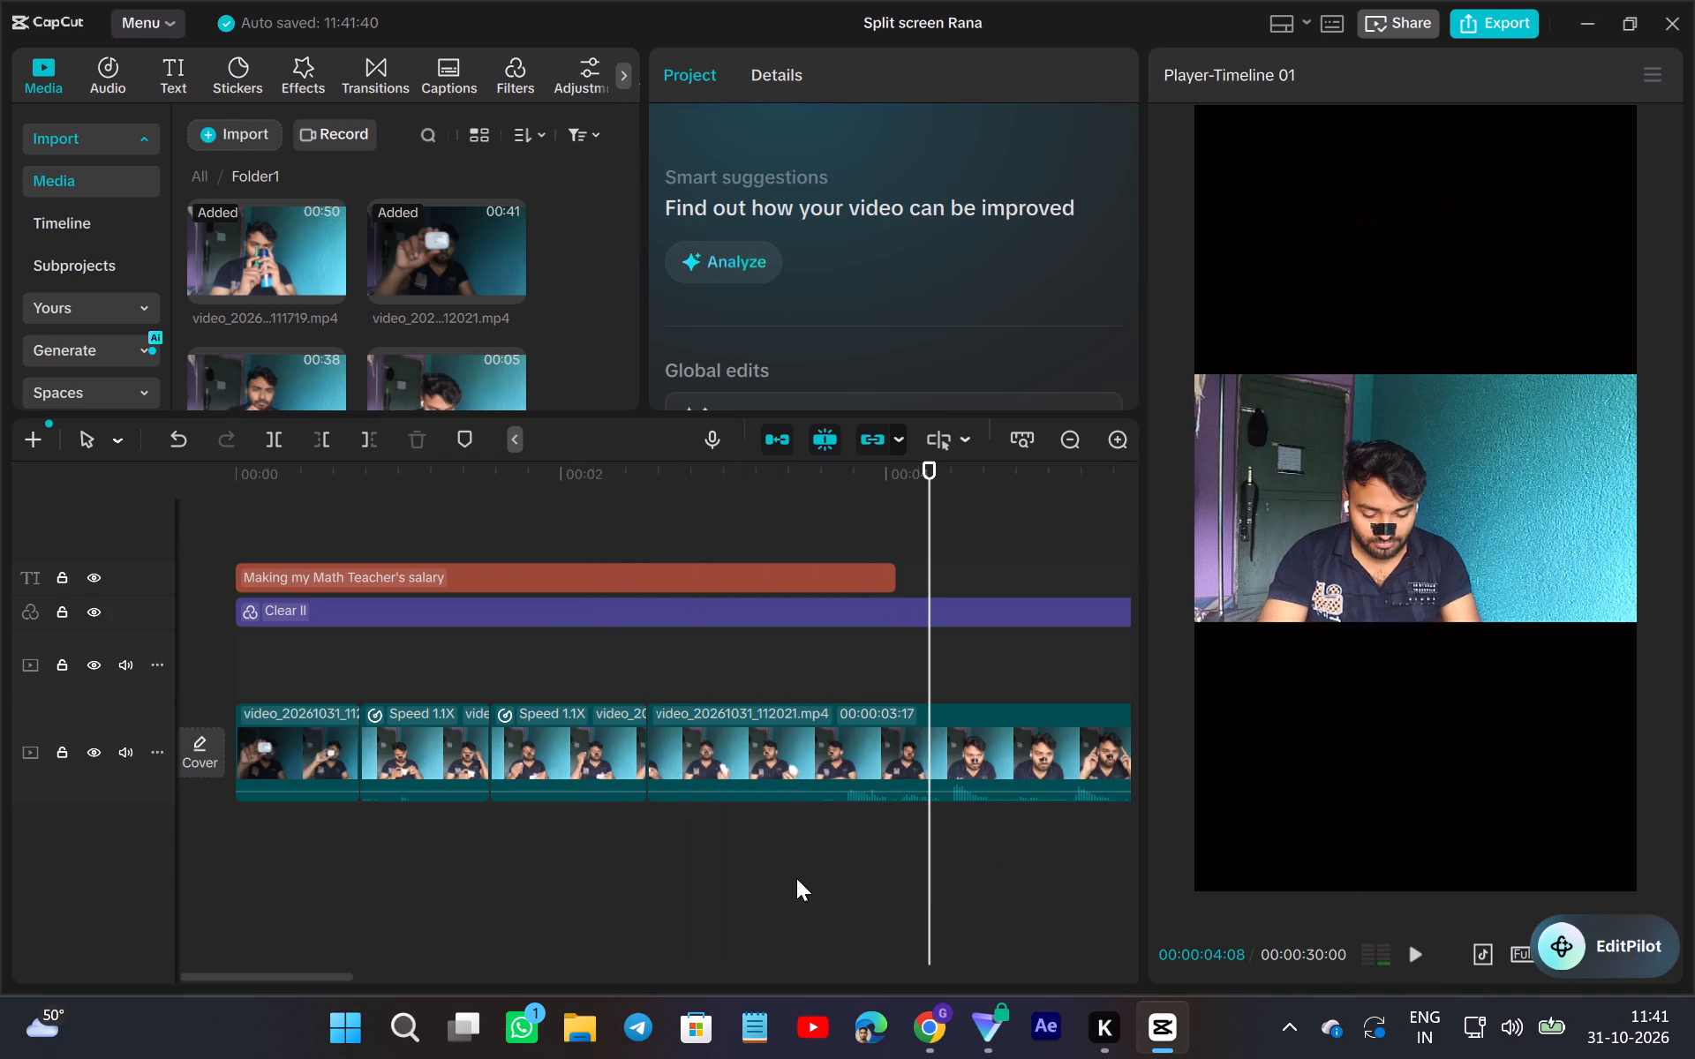
pyautogui.hscroll(-1, 946, 882)
pyautogui.click(795, 769)
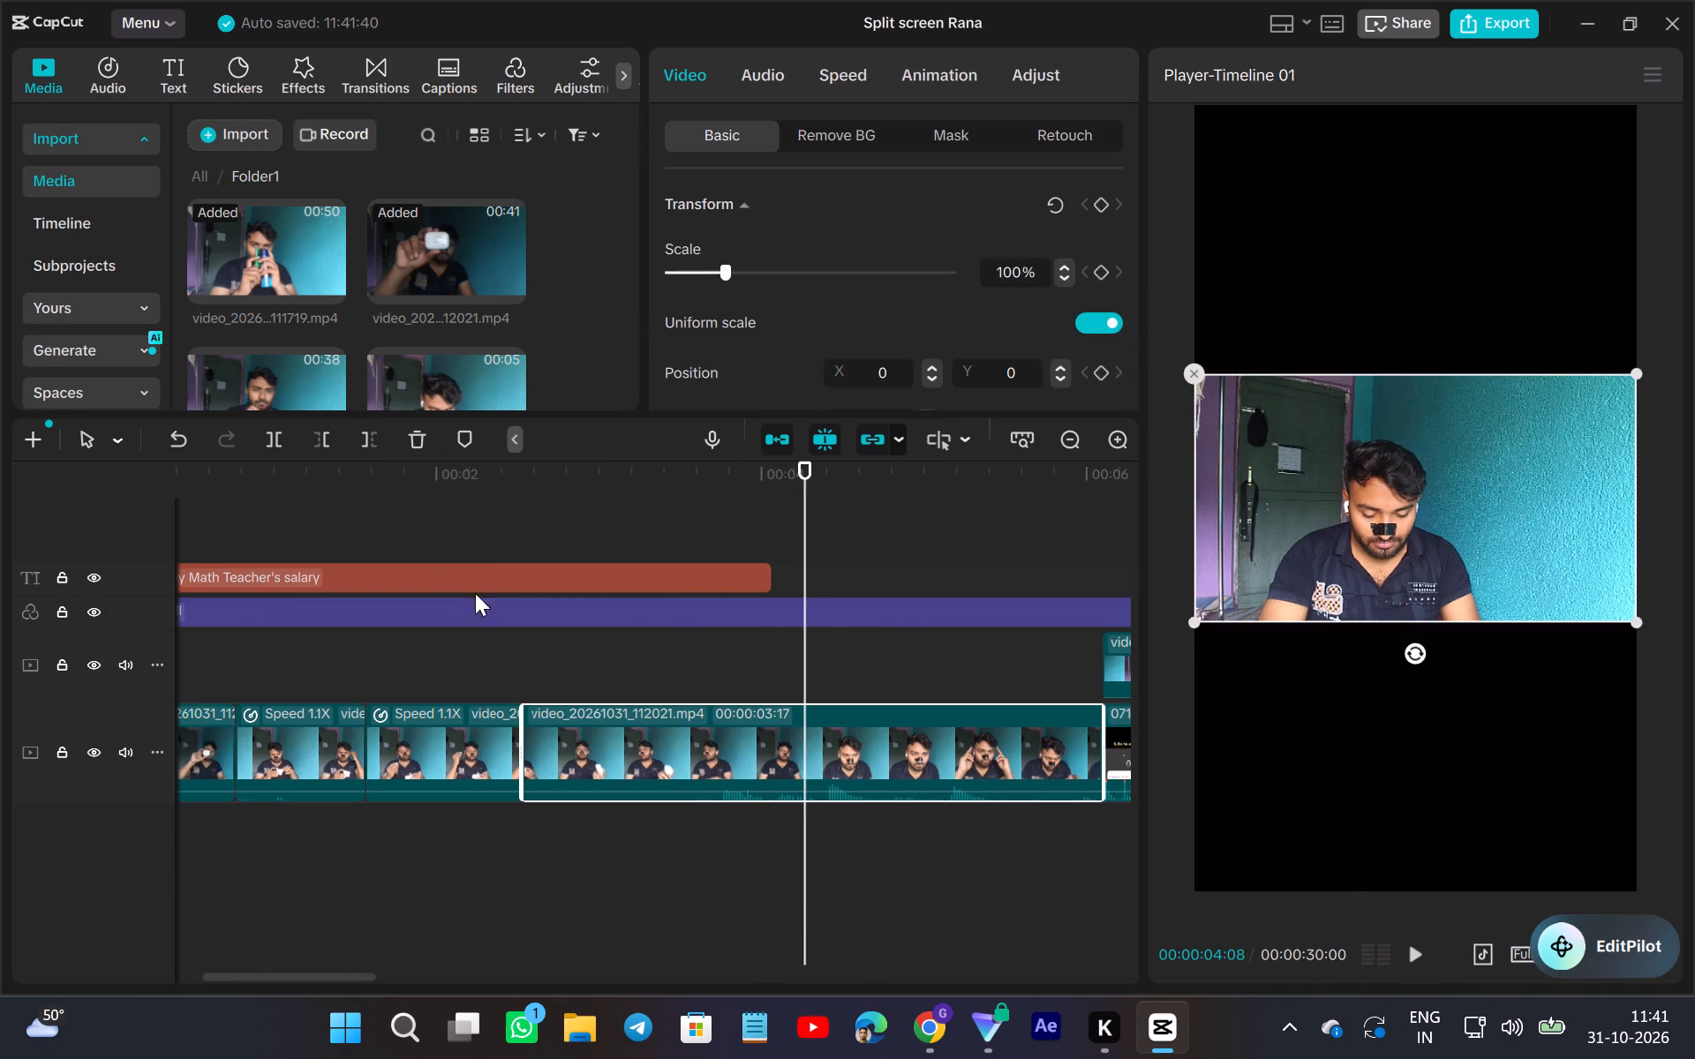
pyautogui.click(273, 428)
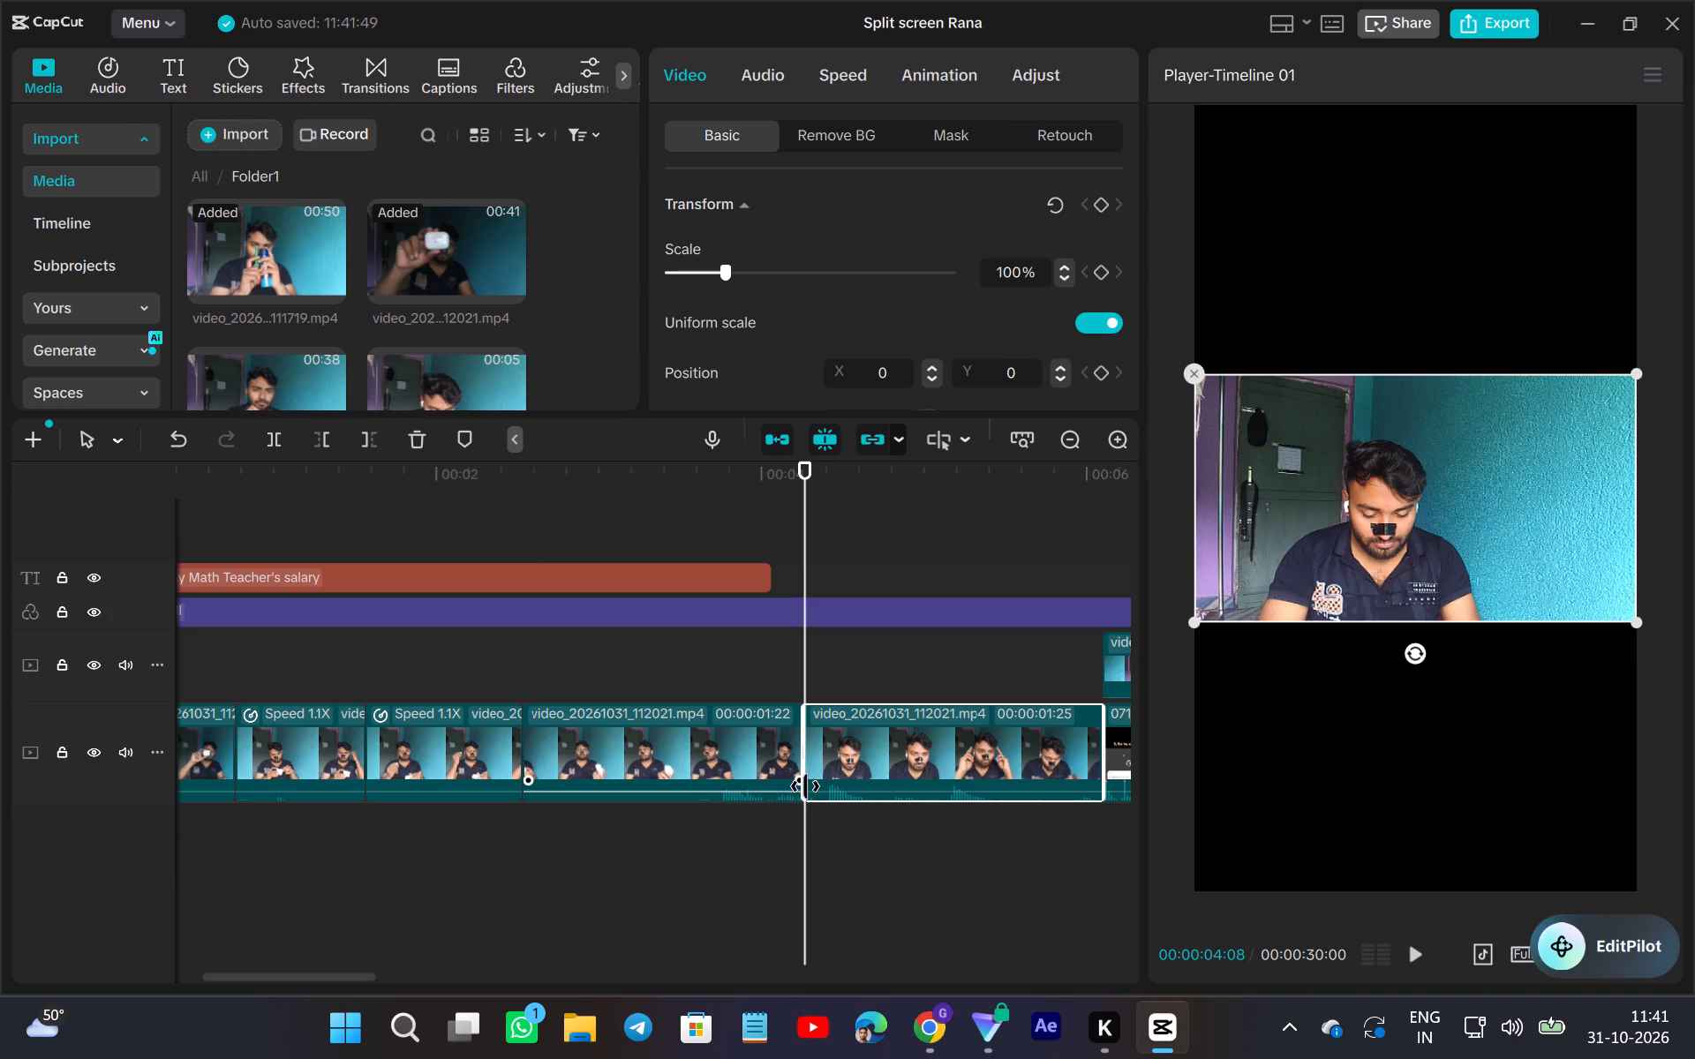
# Tighten the last 112021 piece around the hand gesture, trimming about 22 frames off its start and 7 frames off its end.
pyautogui.moveTo(802, 800); pyautogui.dragTo(938, 860)
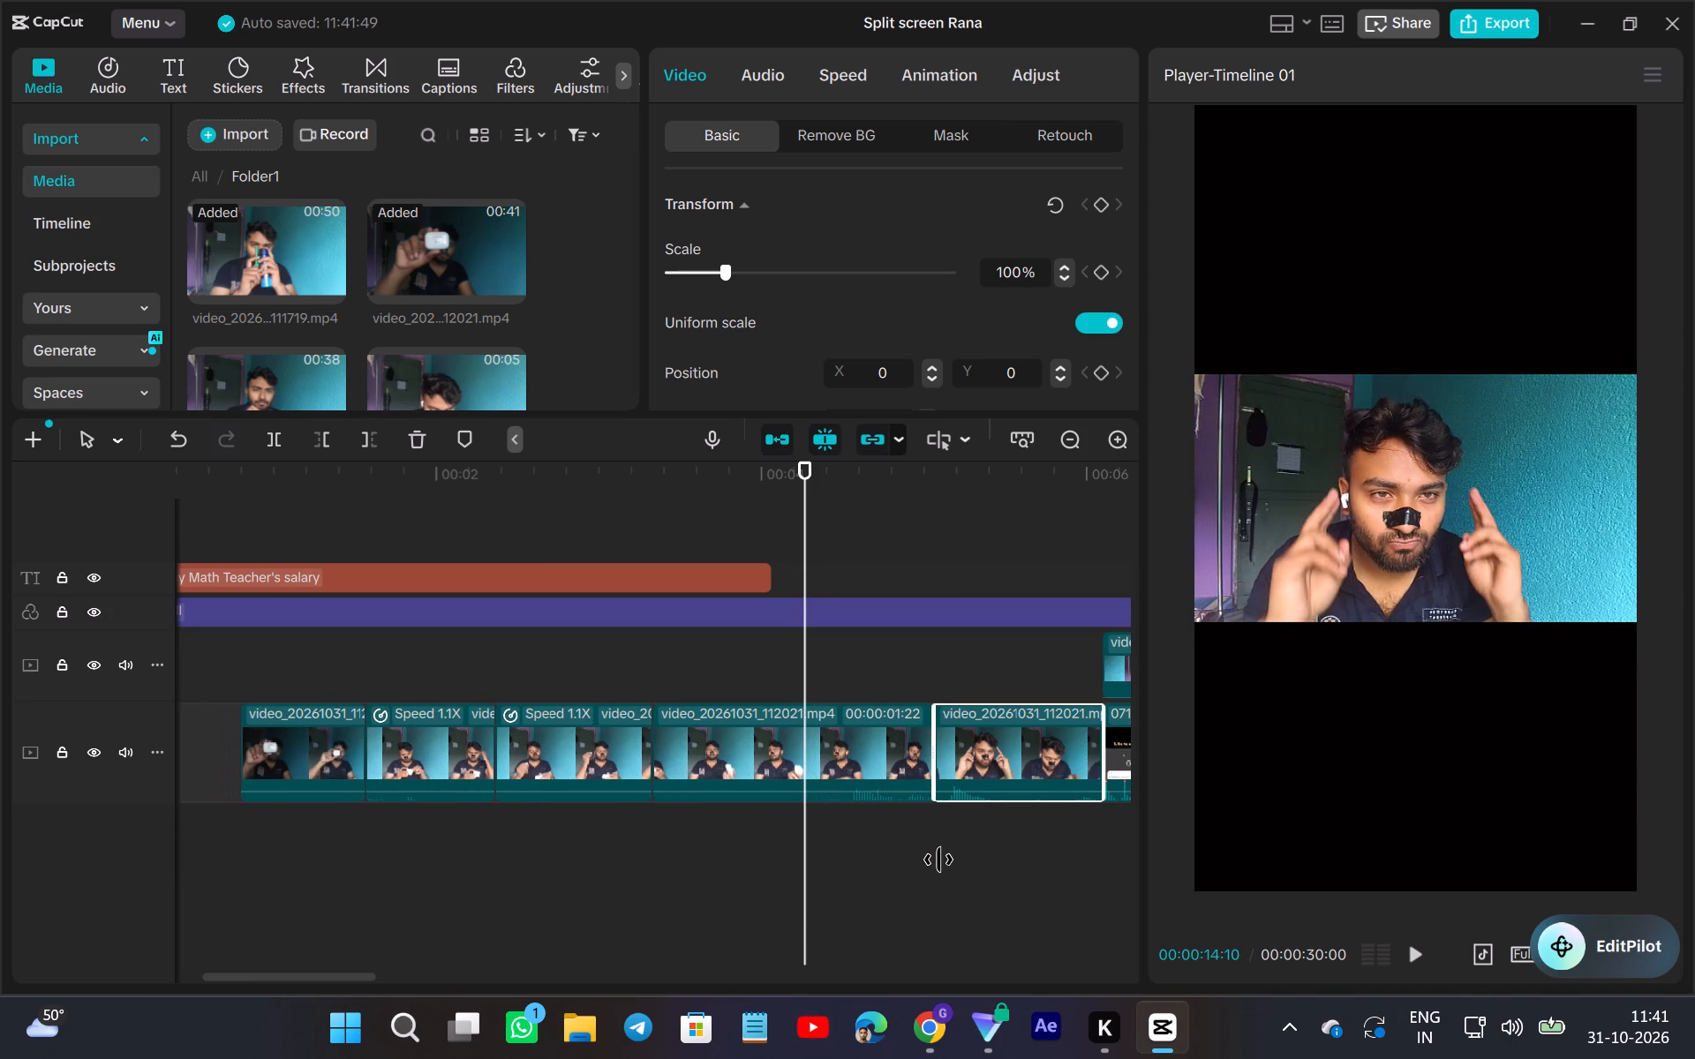
pyautogui.moveTo(938, 860); pyautogui.dragTo(924, 870)
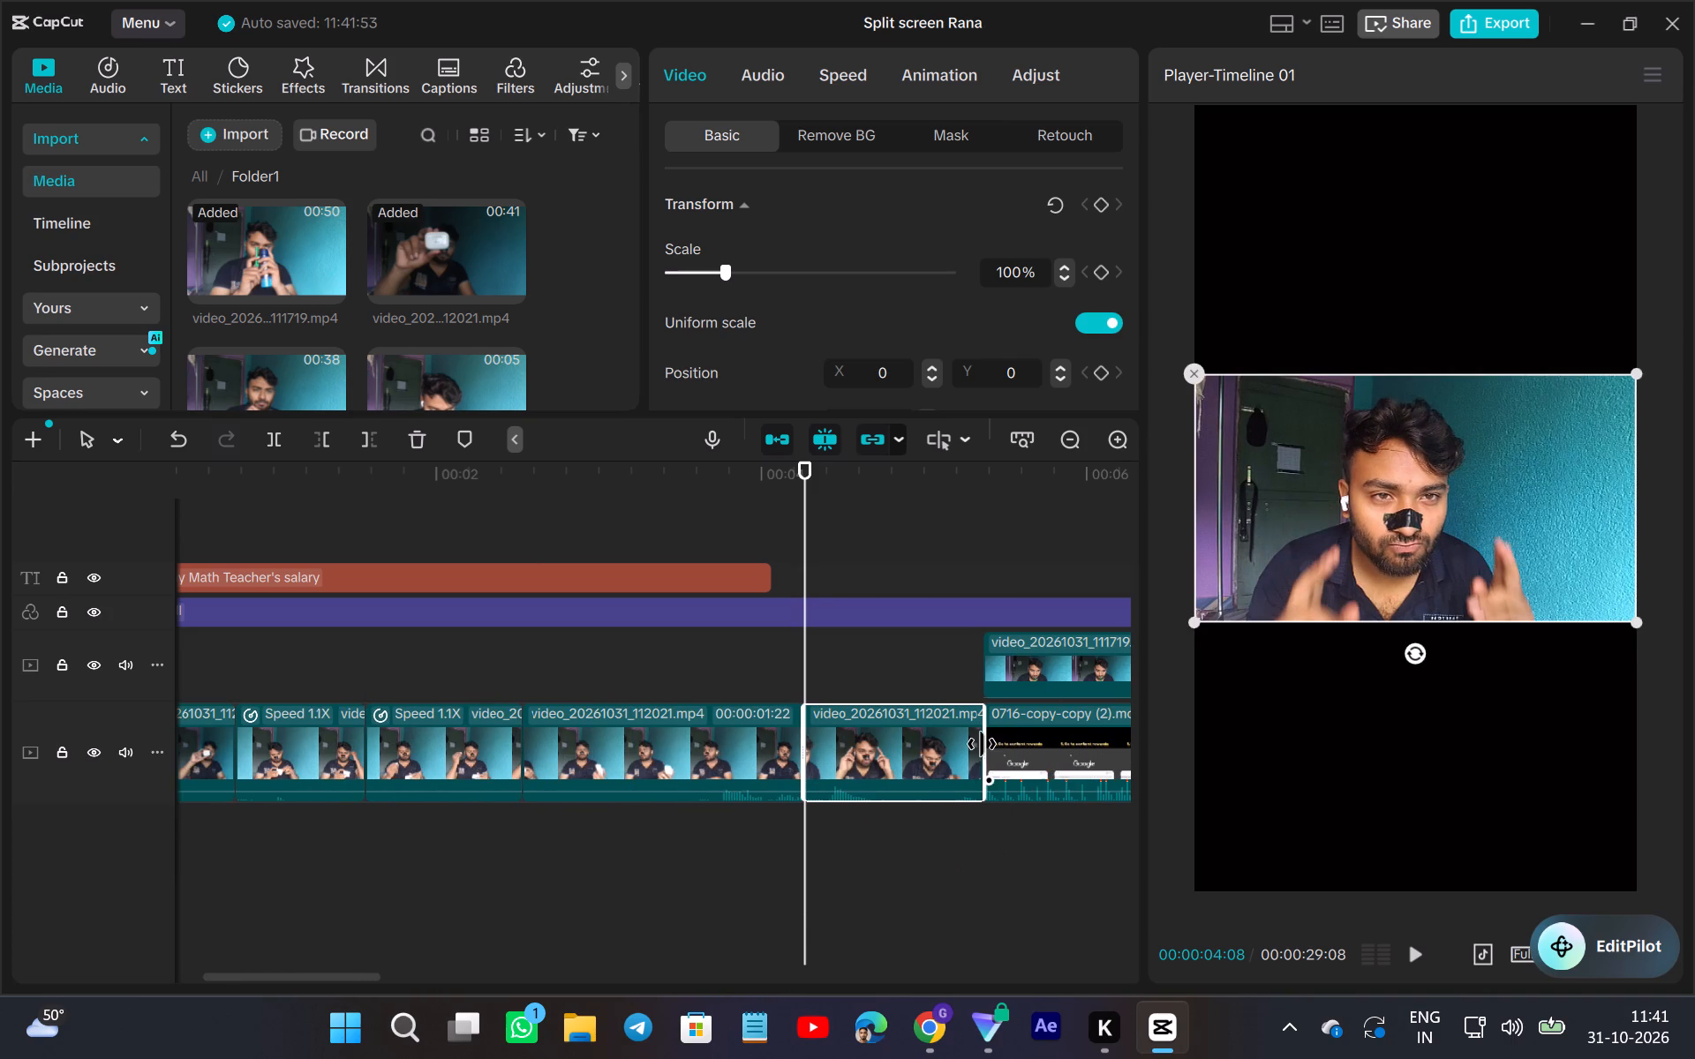
pyautogui.moveTo(982, 744); pyautogui.dragTo(940, 830)
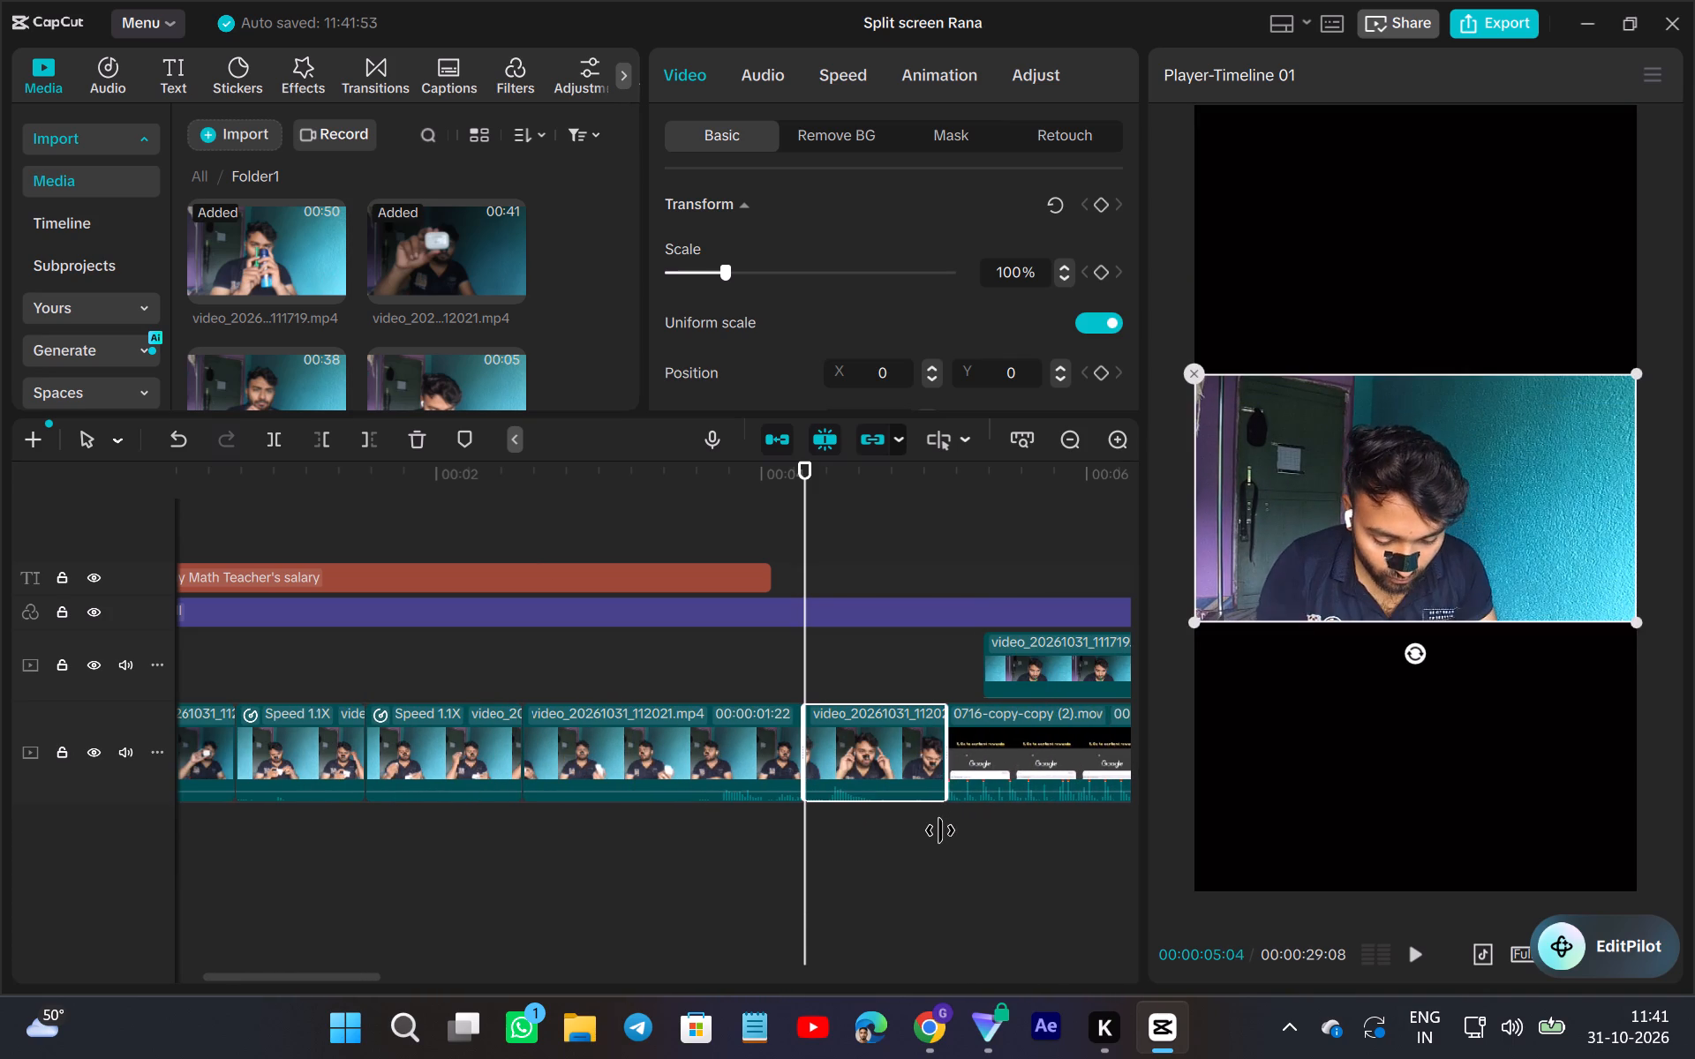
pyautogui.moveTo(940, 830); pyautogui.dragTo(942, 856)
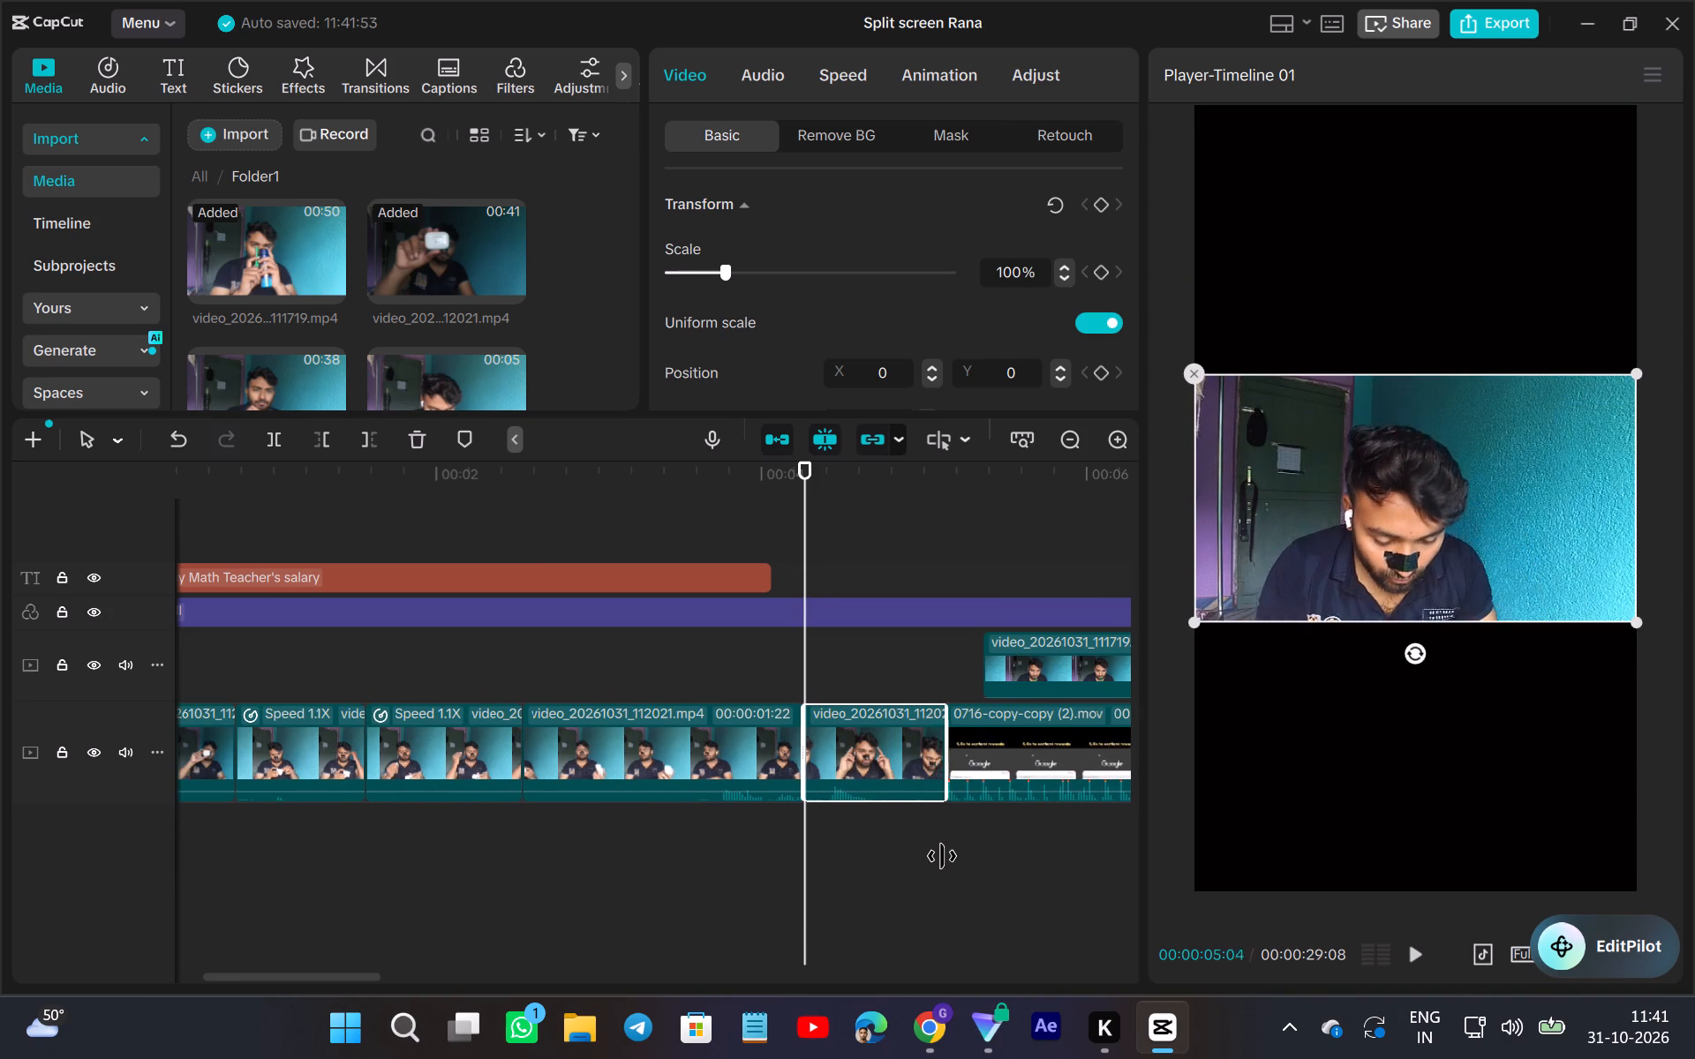
pyautogui.moveTo(942, 856); pyautogui.dragTo(943, 856)
# Extend the "Making my Math Teacher's salary" title to the end of the opening, about 00:00:05:04, and play the opening through.
pyautogui.keyDown('ctrl'); pyautogui.scroll(-8, 887, 824); pyautogui.keyUp('ctrl')
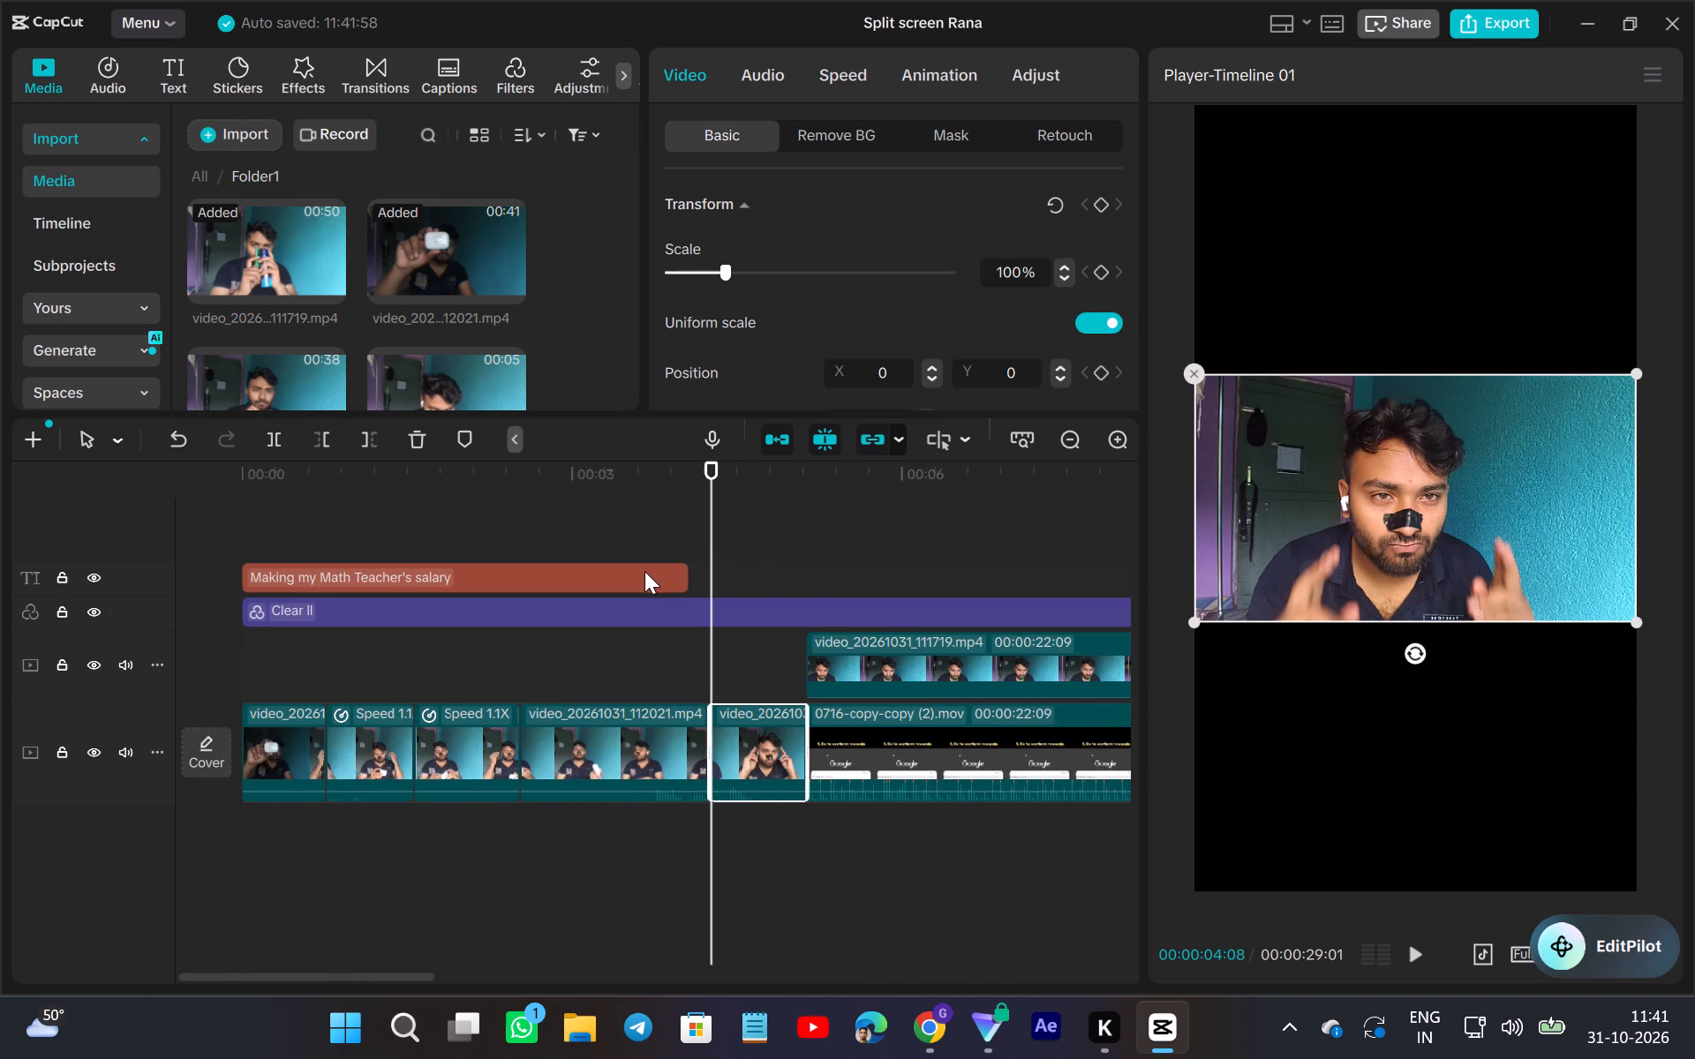
pyautogui.click(635, 568)
pyautogui.moveTo(688, 572); pyautogui.dragTo(817, 646)
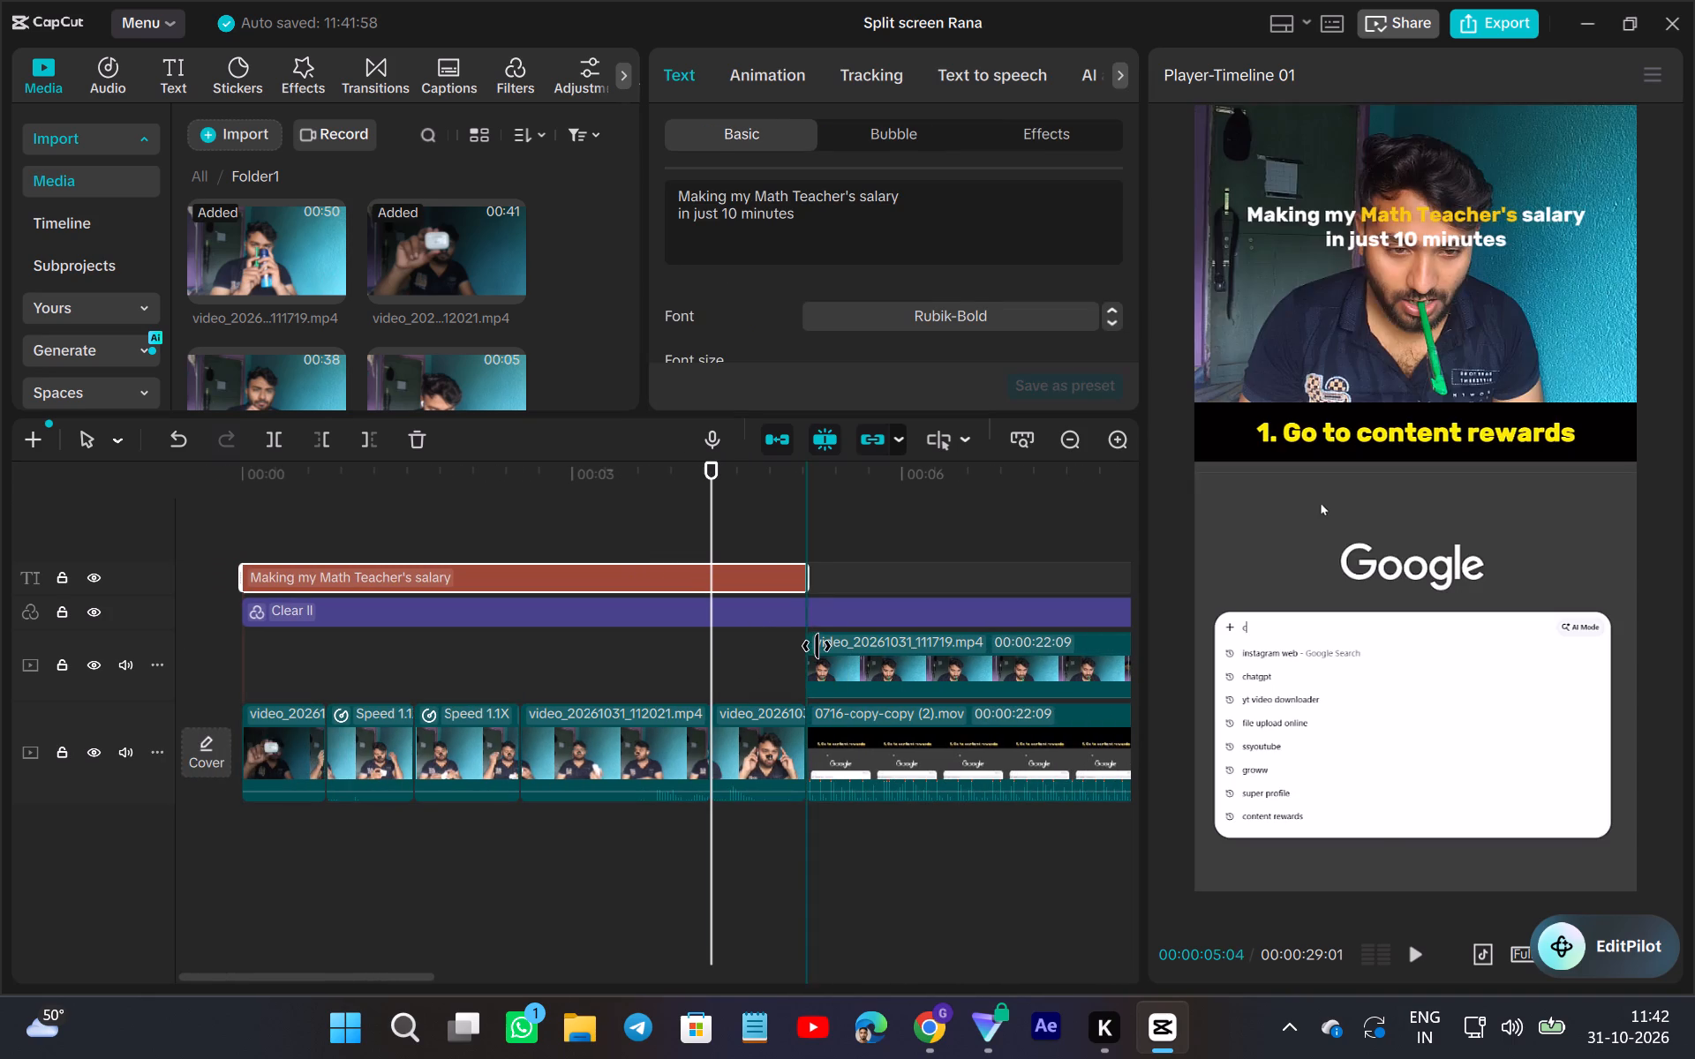
pyautogui.moveTo(817, 646); pyautogui.dragTo(804, 660)
pyautogui.click(627, 887)
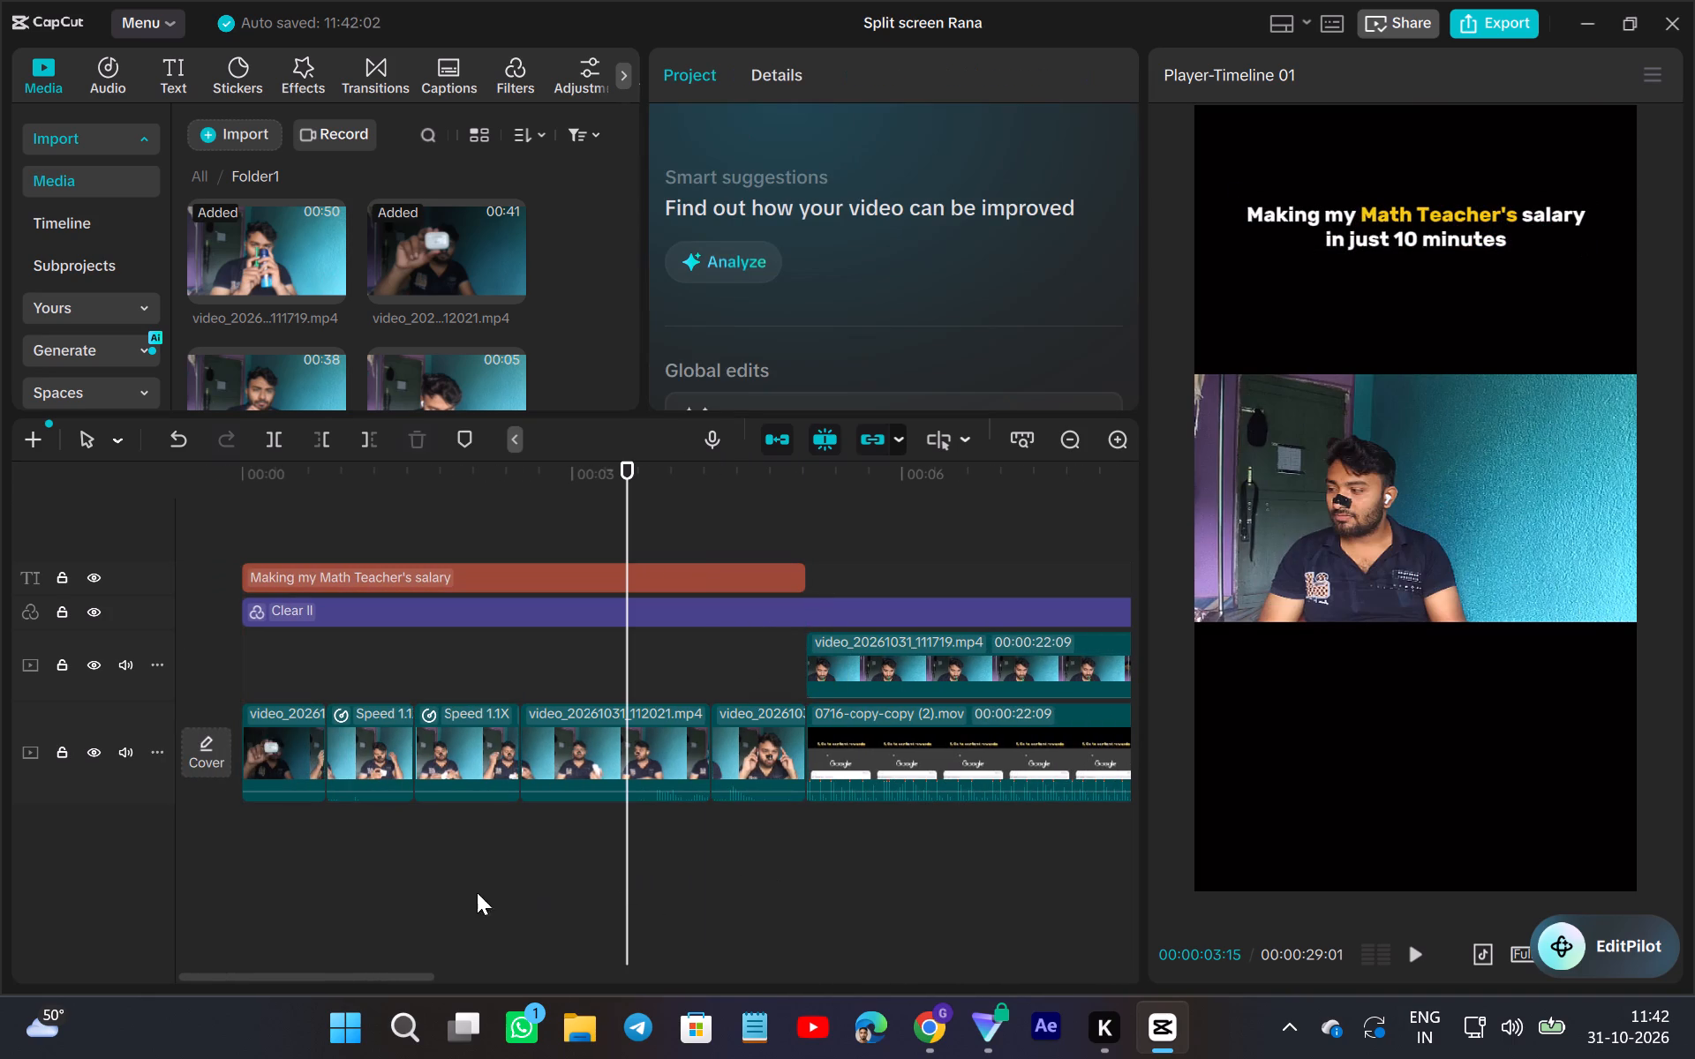
pyautogui.click(203, 840)
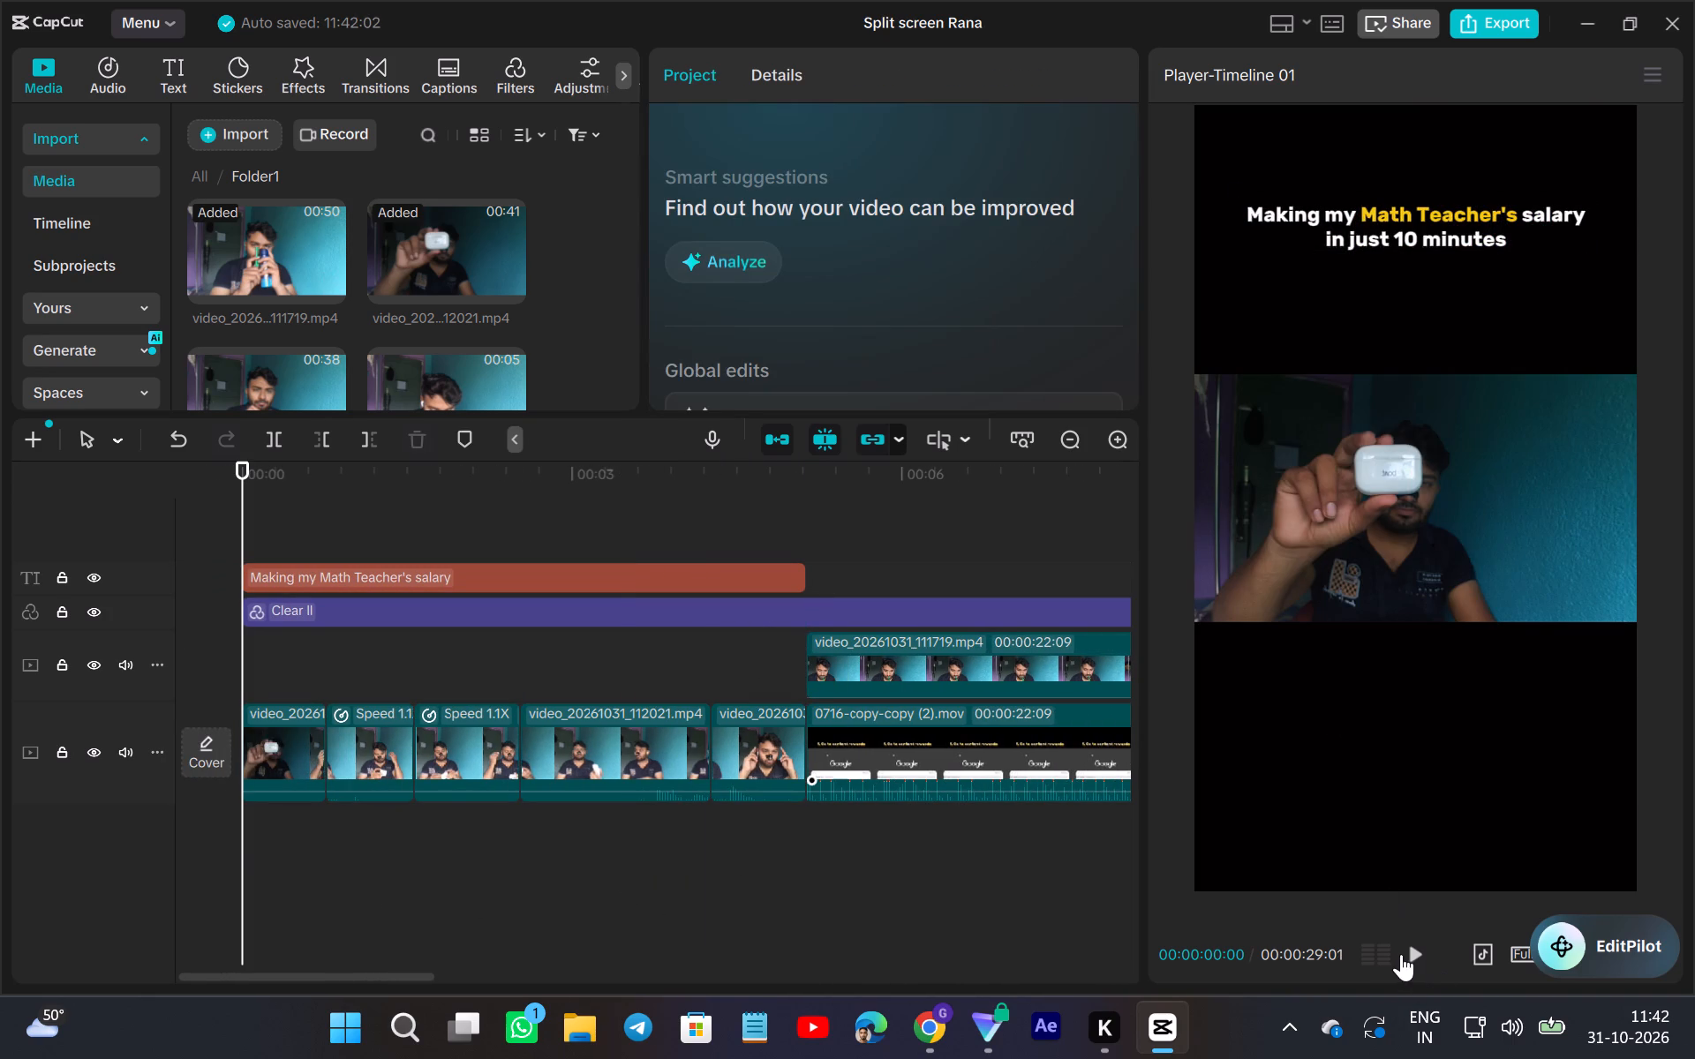
pyautogui.click(1415, 950)
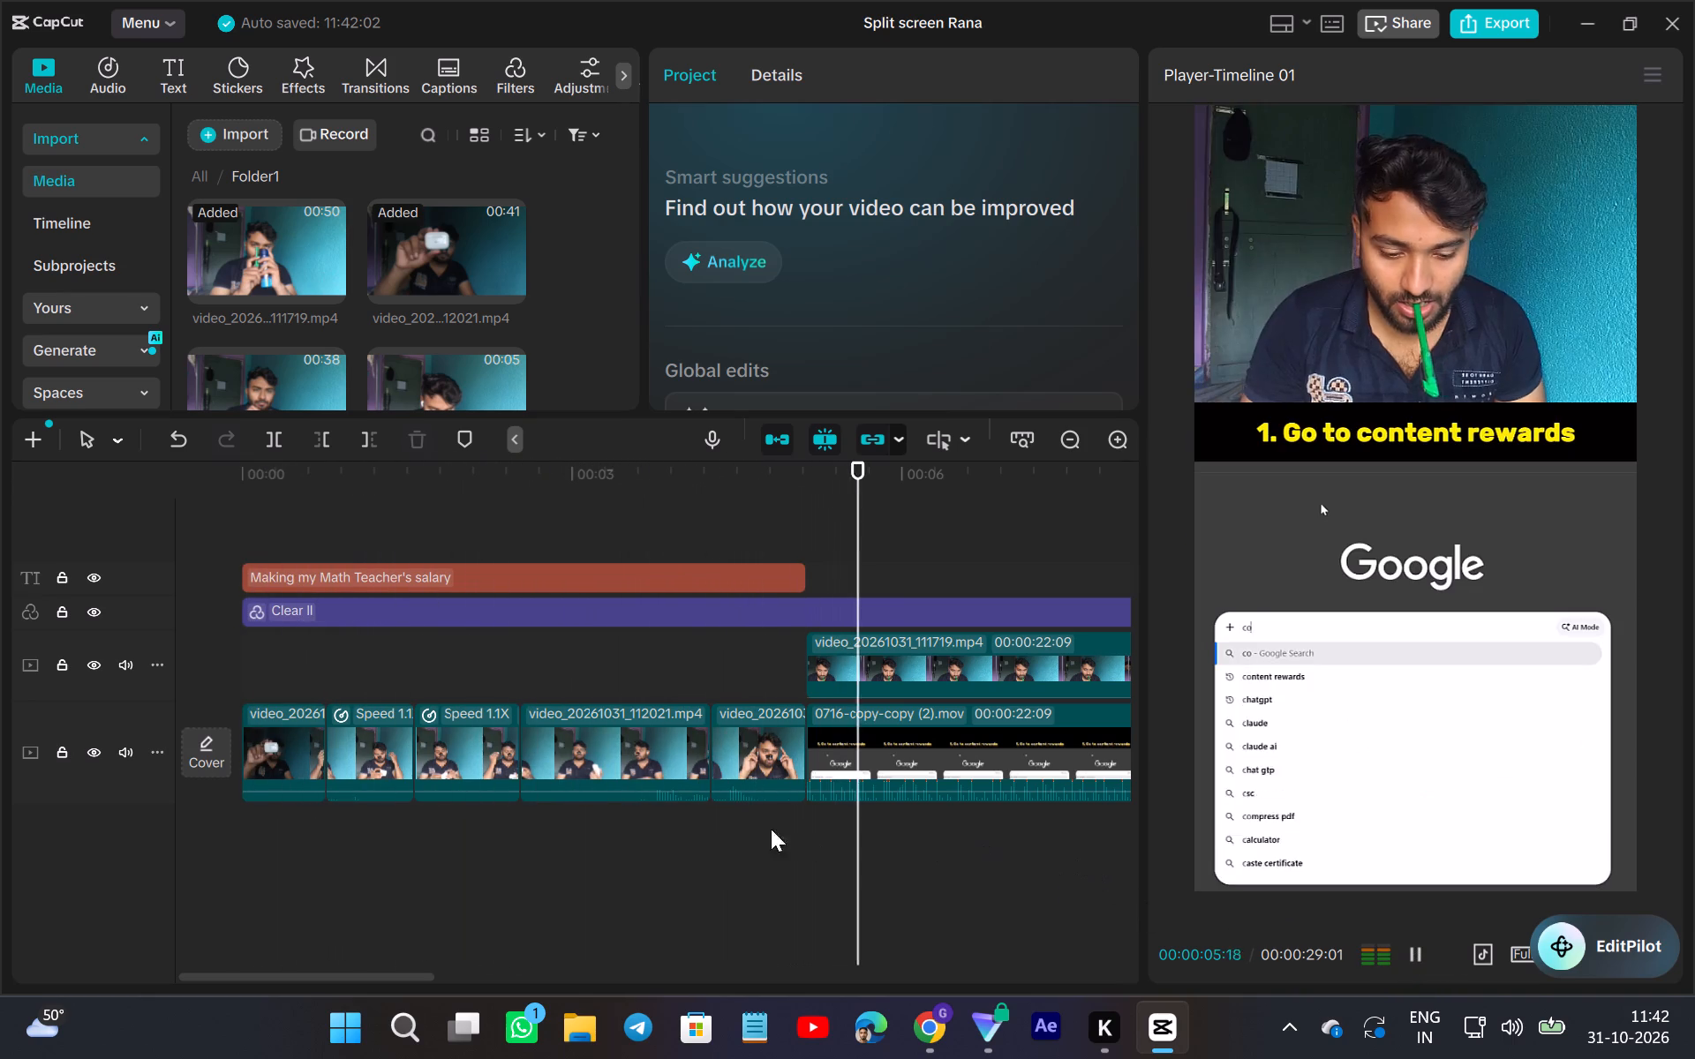
pyautogui.click(749, 818)
# Replace the split-screen face clip above the screen recording with 112021 footage from a section where he looks down.
pyautogui.hscroll(-1, 840, 643)
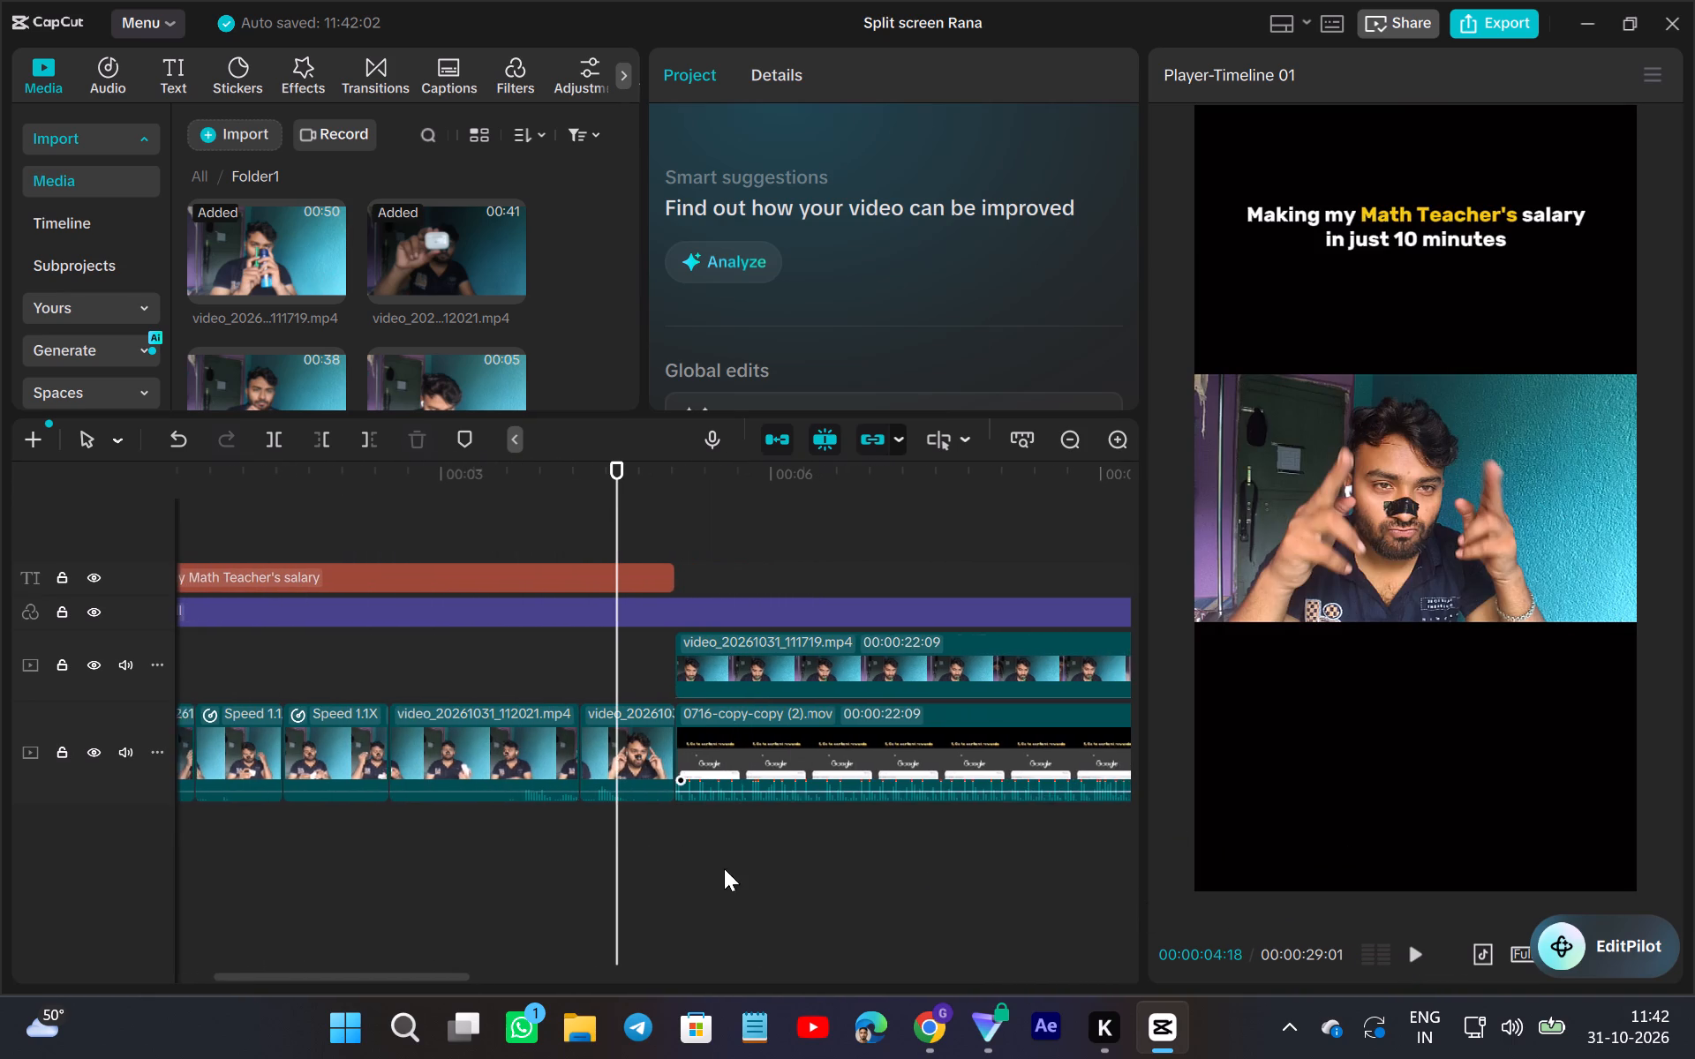
pyautogui.hscroll(-1, 724, 868)
pyautogui.moveTo(423, 246); pyautogui.dragTo(722, 602)
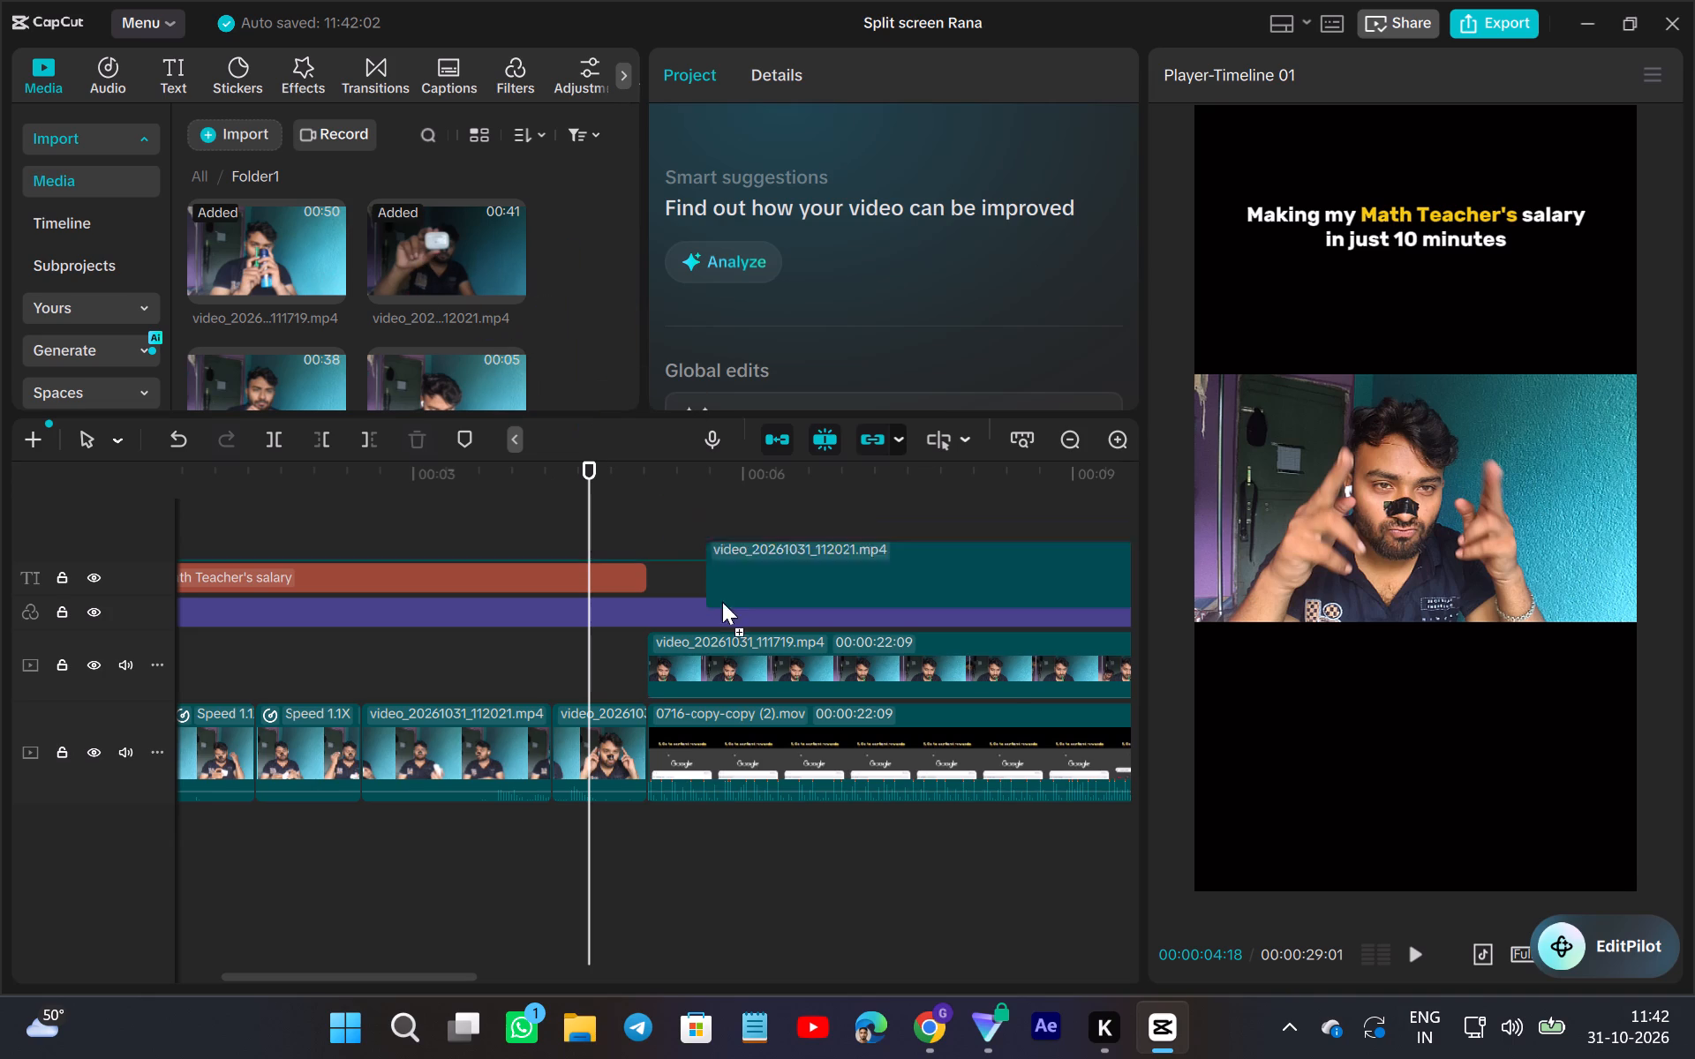
pyautogui.moveTo(722, 602); pyautogui.dragTo(743, 641)
pyautogui.hscroll(-1, 879, 630)
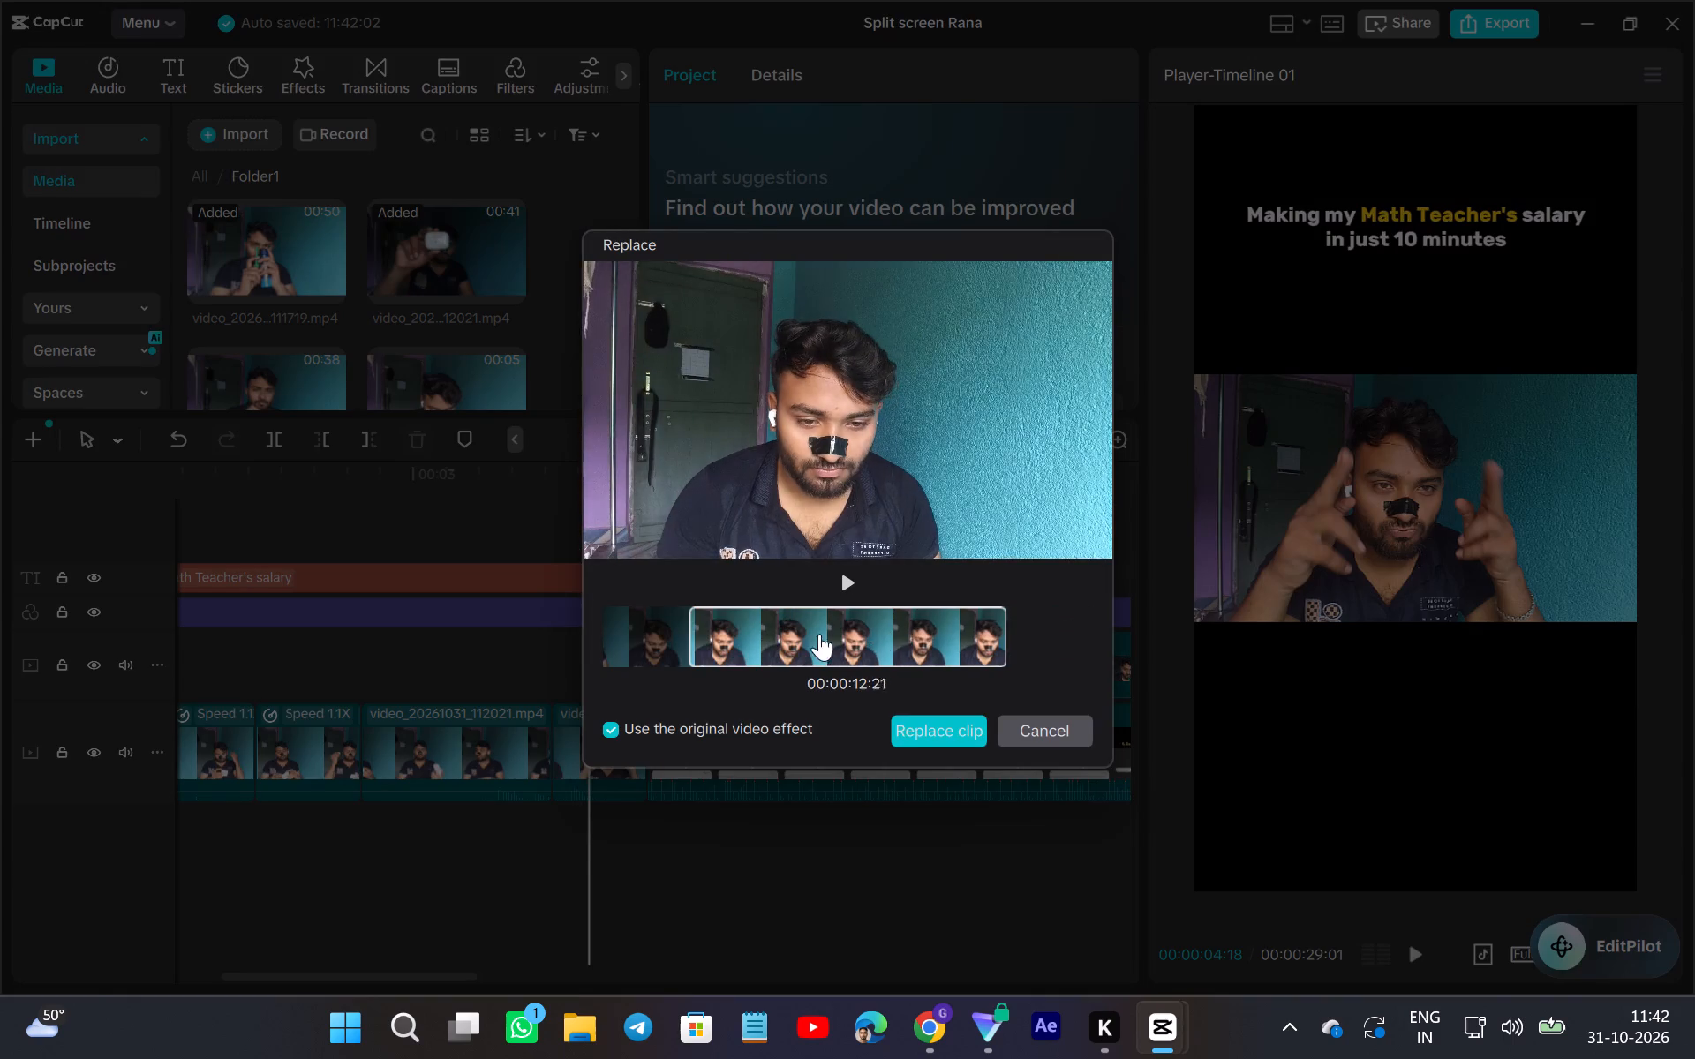
pyautogui.hscroll(-1, 819, 634)
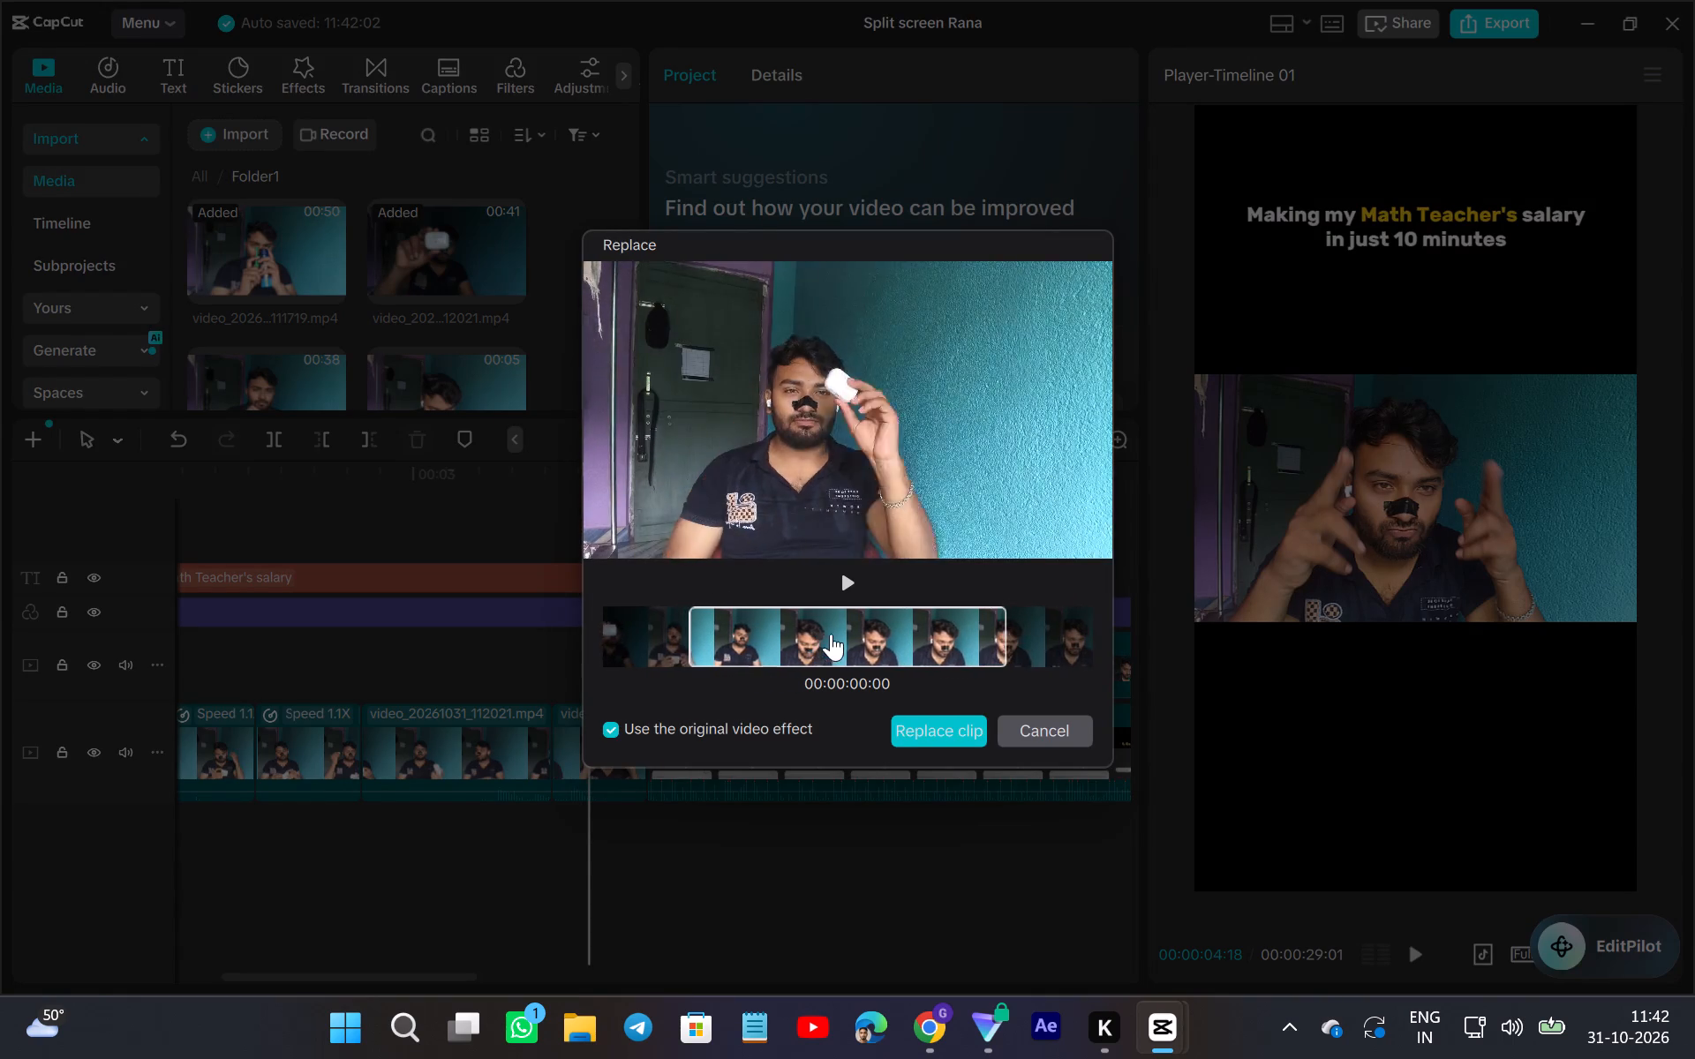
pyautogui.hscroll(-1, 831, 634)
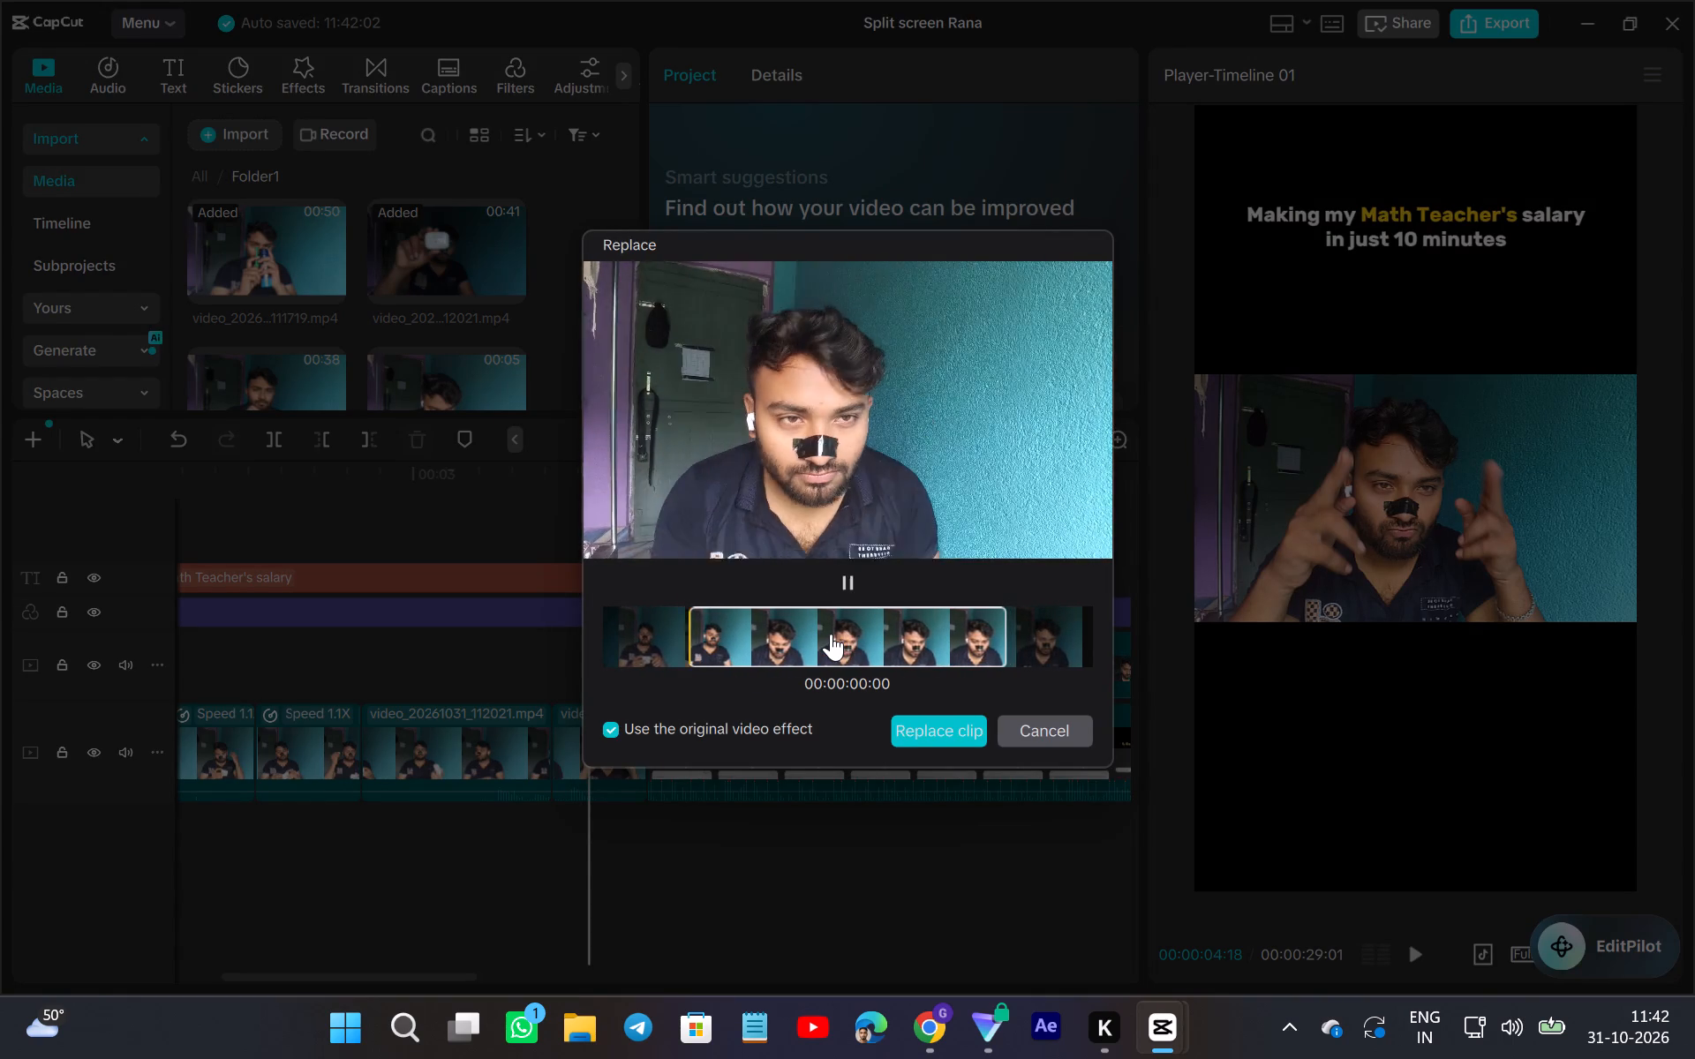
pyautogui.hscroll(-1, 831, 634)
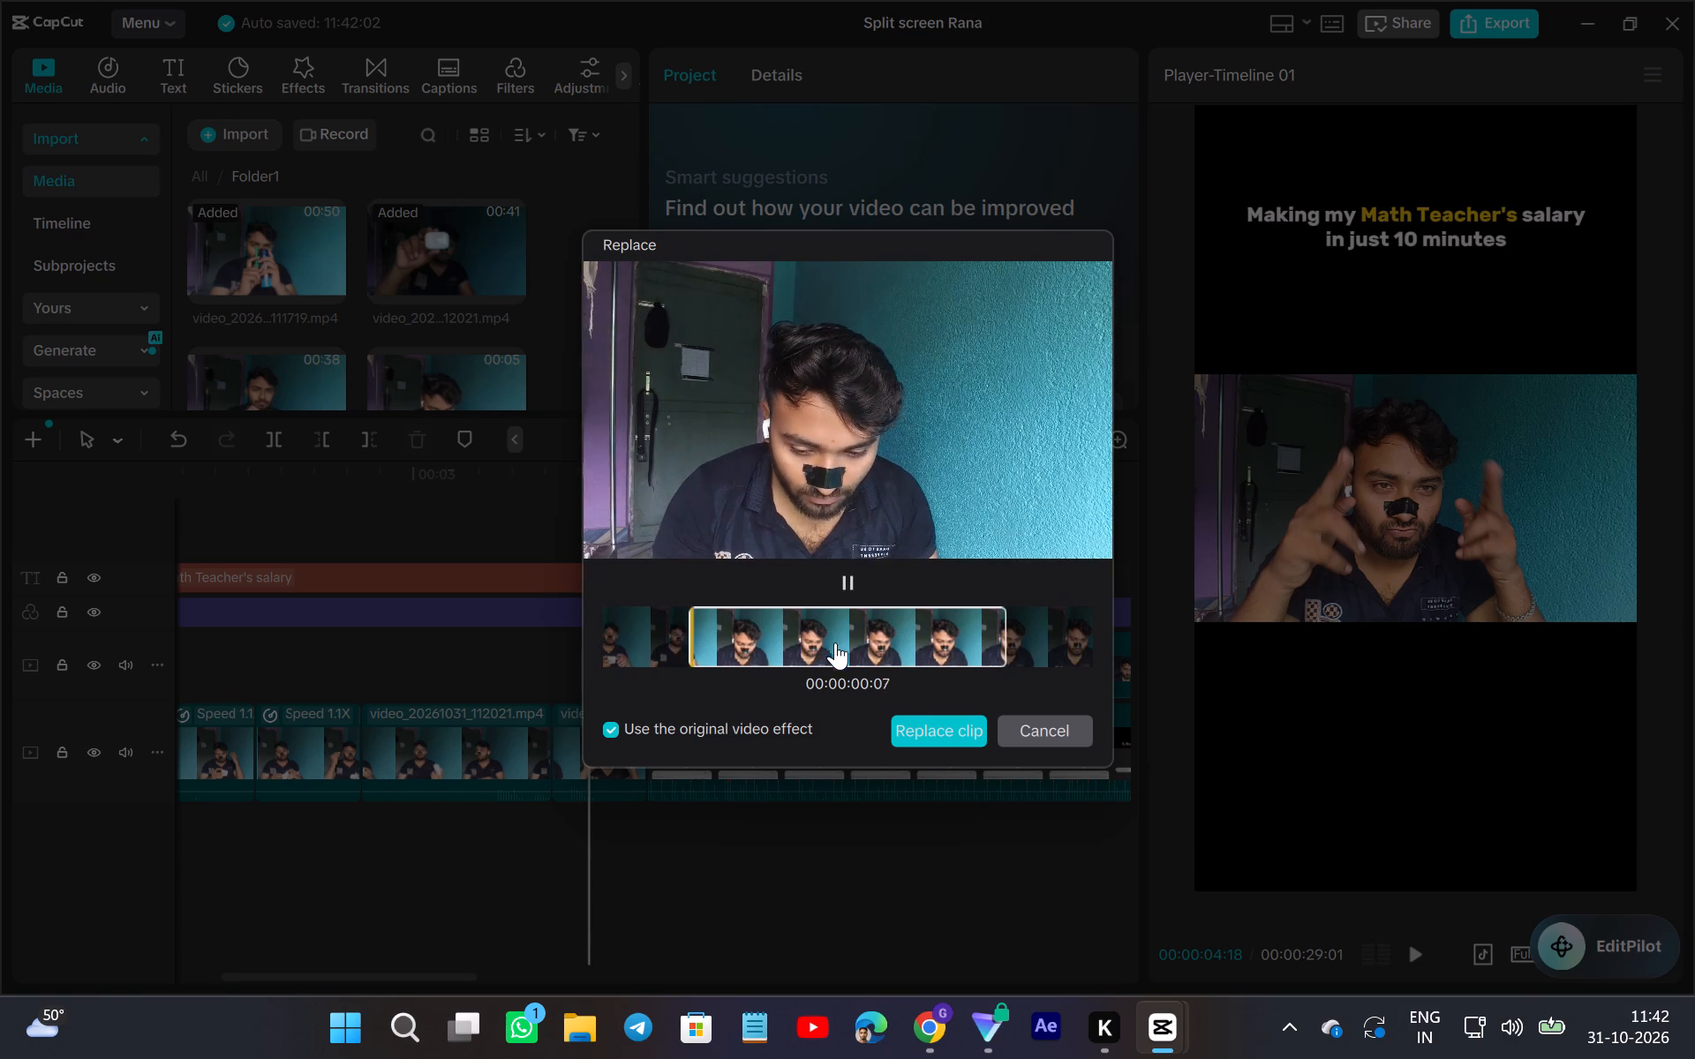
pyautogui.click(938, 737)
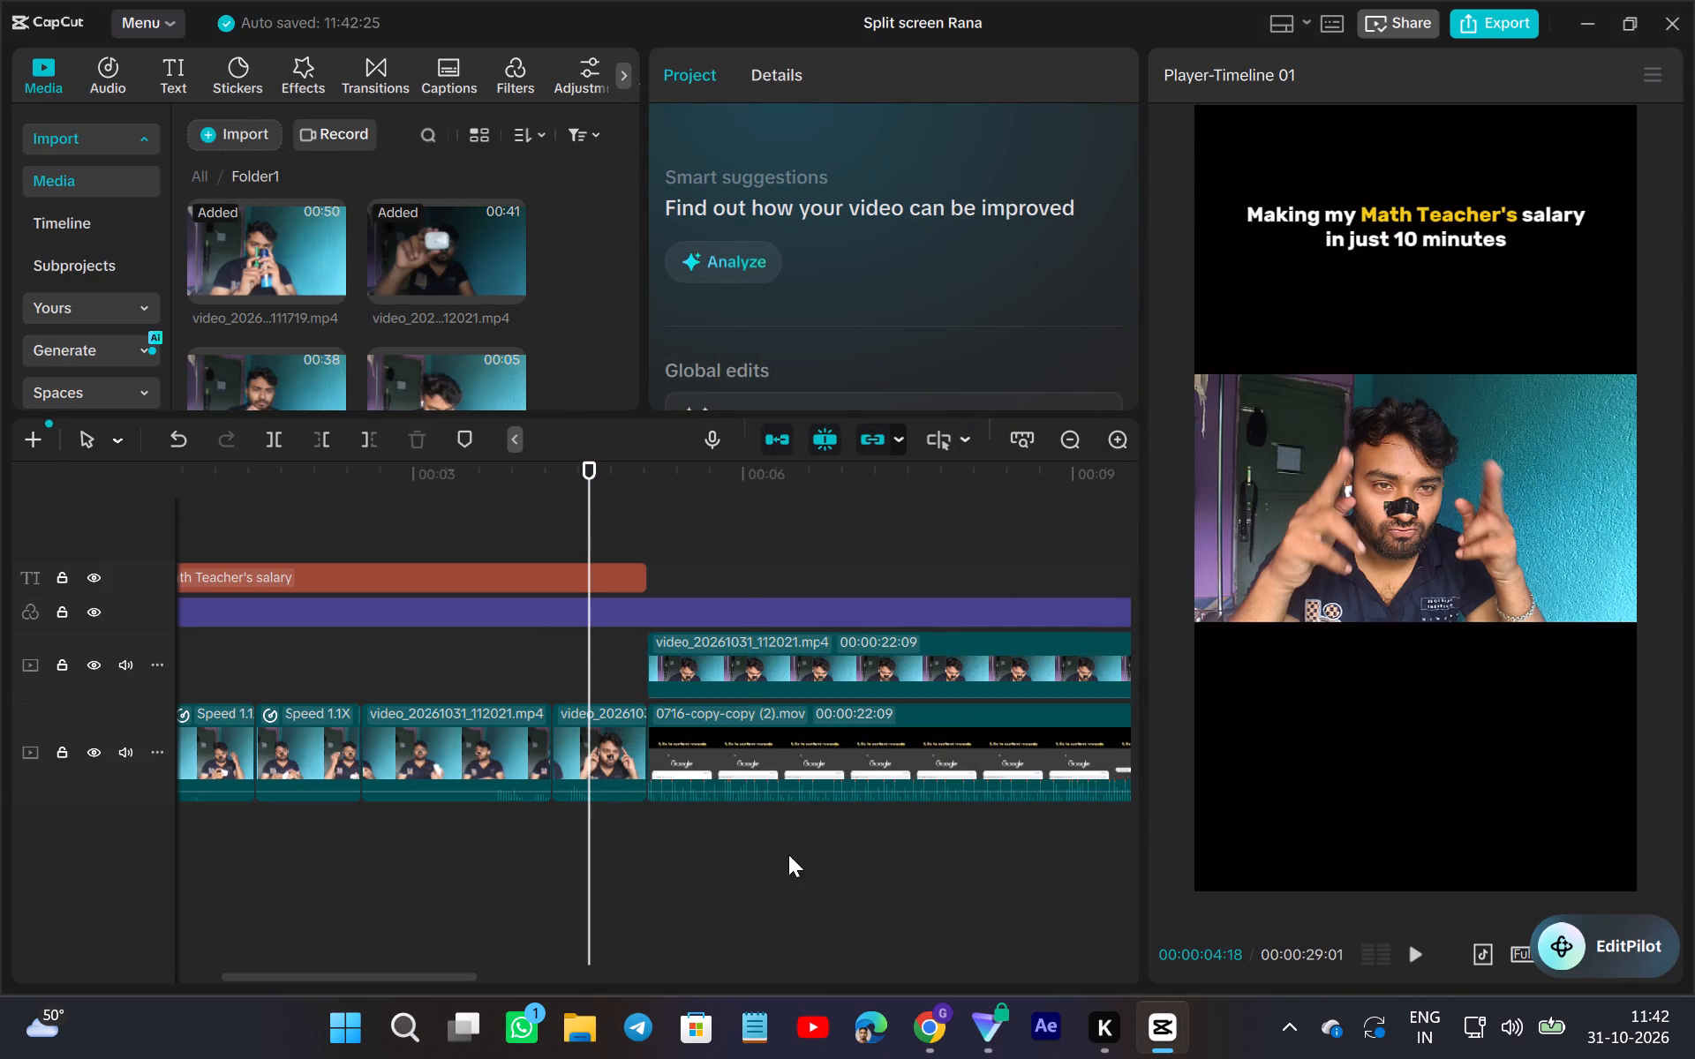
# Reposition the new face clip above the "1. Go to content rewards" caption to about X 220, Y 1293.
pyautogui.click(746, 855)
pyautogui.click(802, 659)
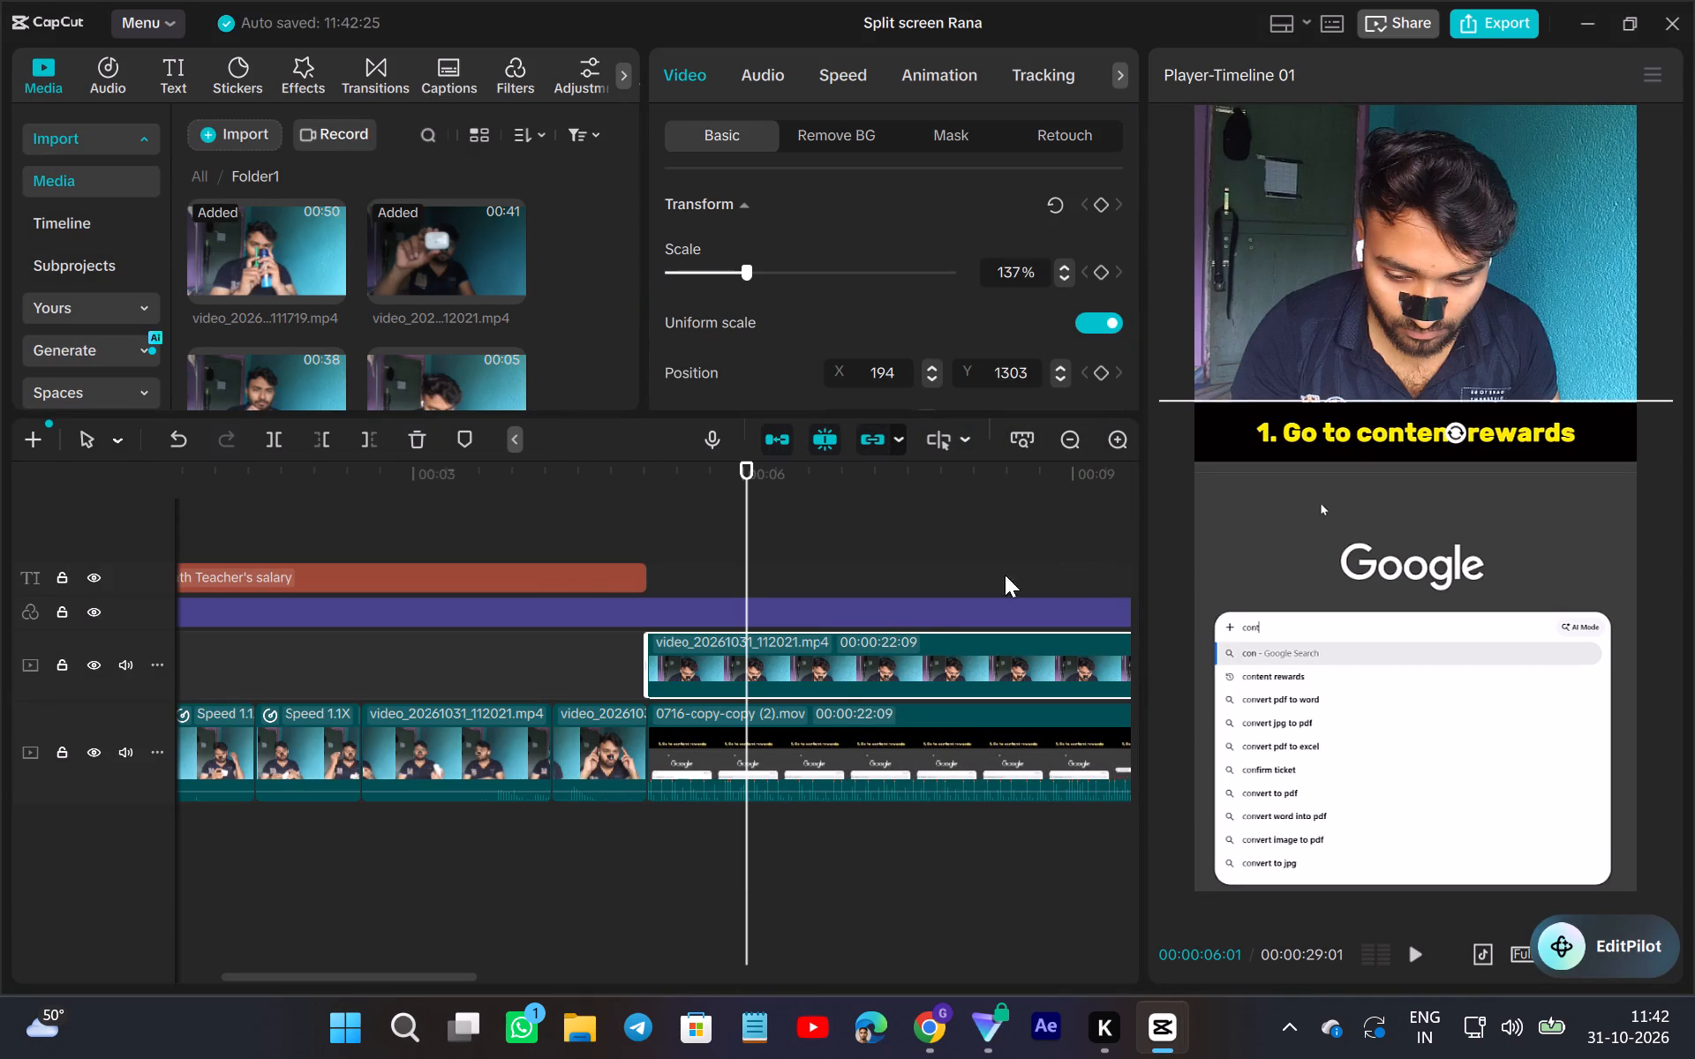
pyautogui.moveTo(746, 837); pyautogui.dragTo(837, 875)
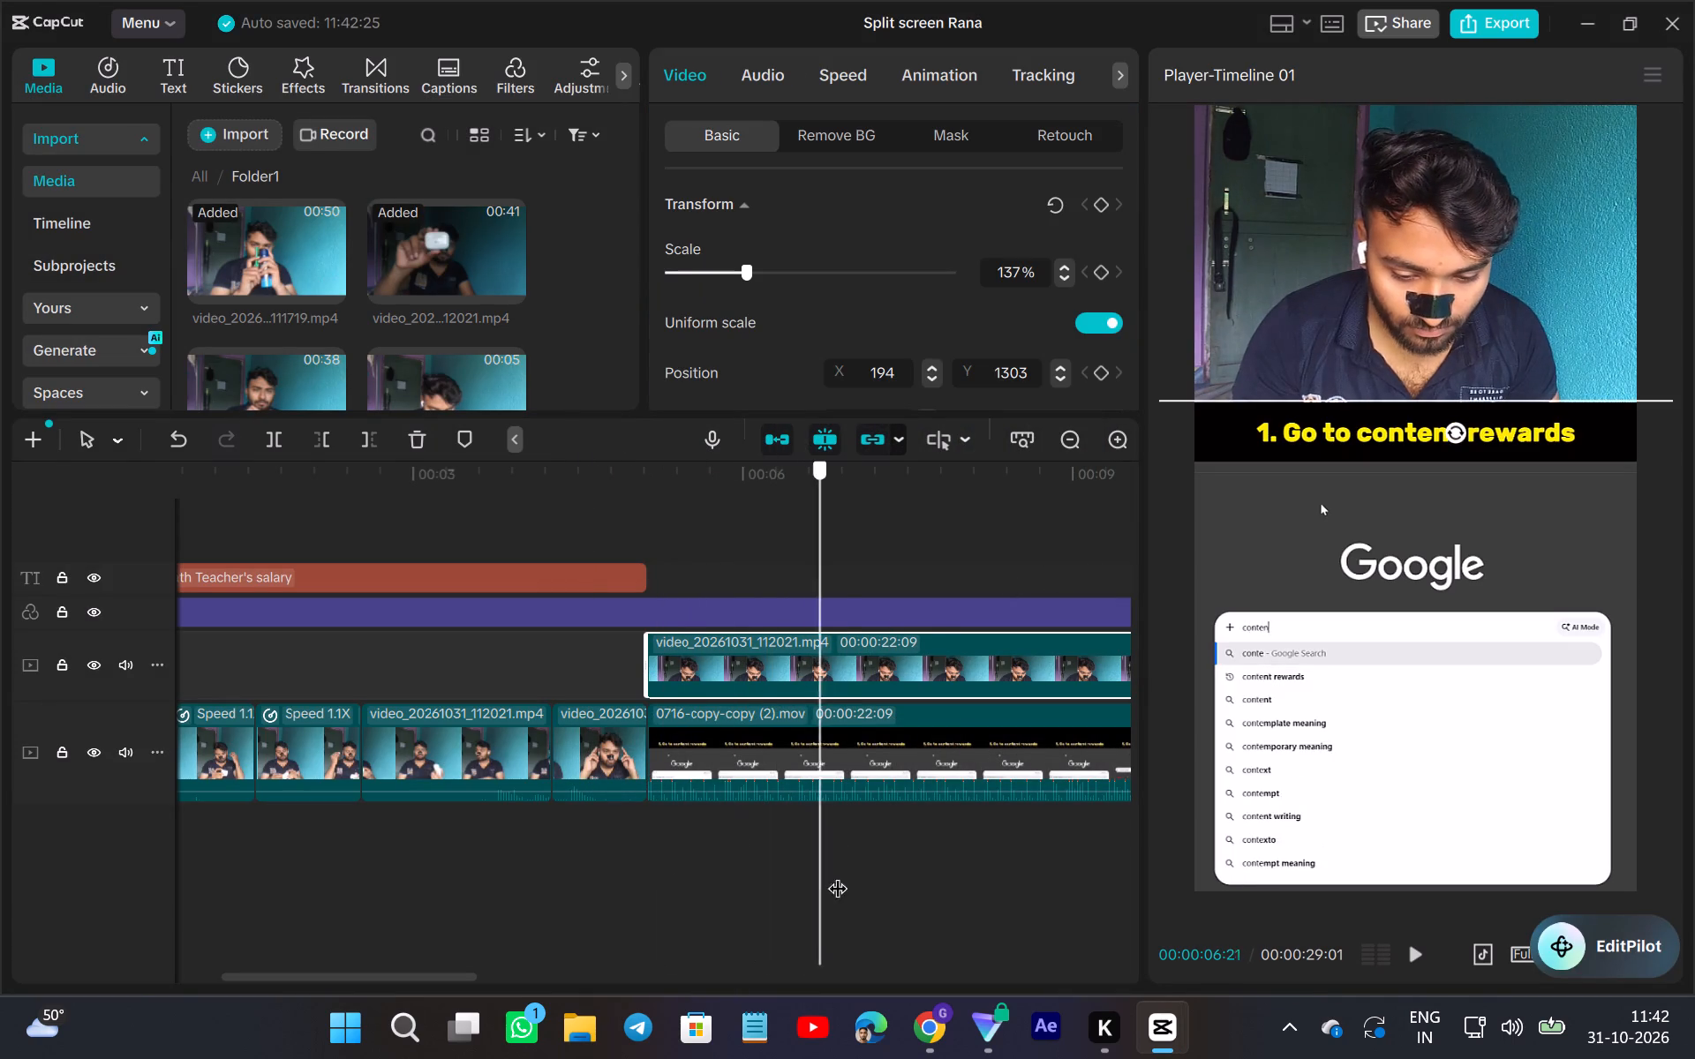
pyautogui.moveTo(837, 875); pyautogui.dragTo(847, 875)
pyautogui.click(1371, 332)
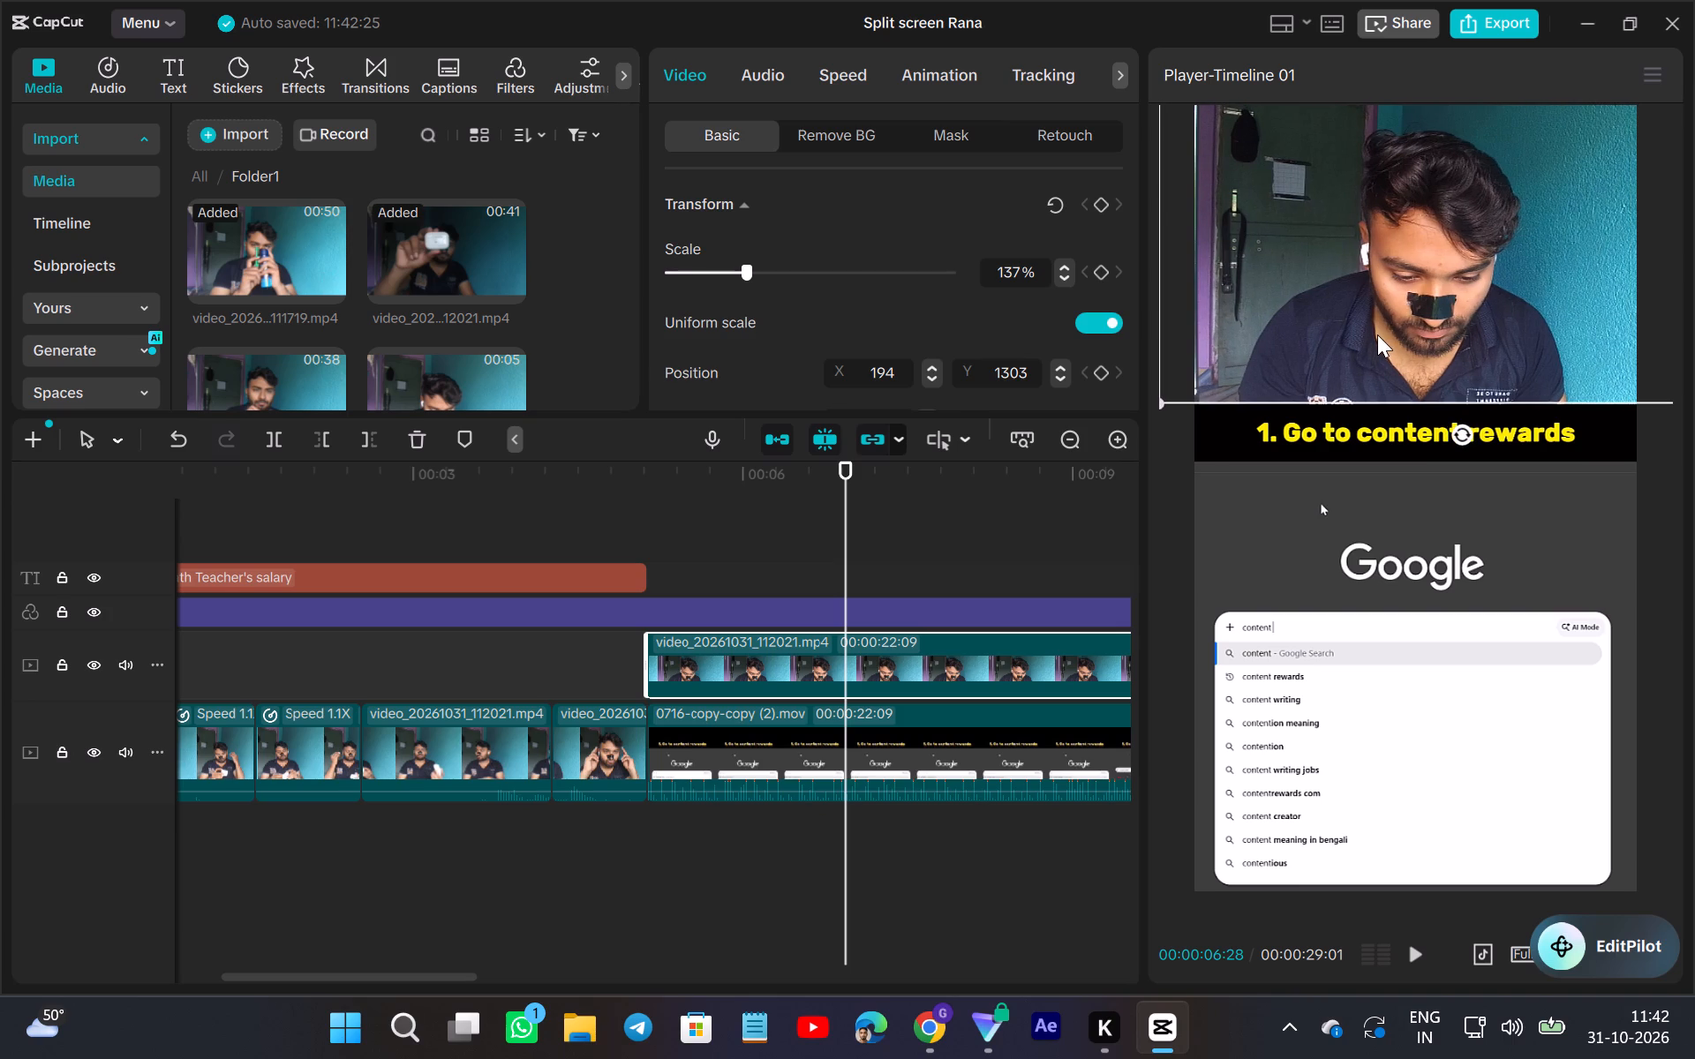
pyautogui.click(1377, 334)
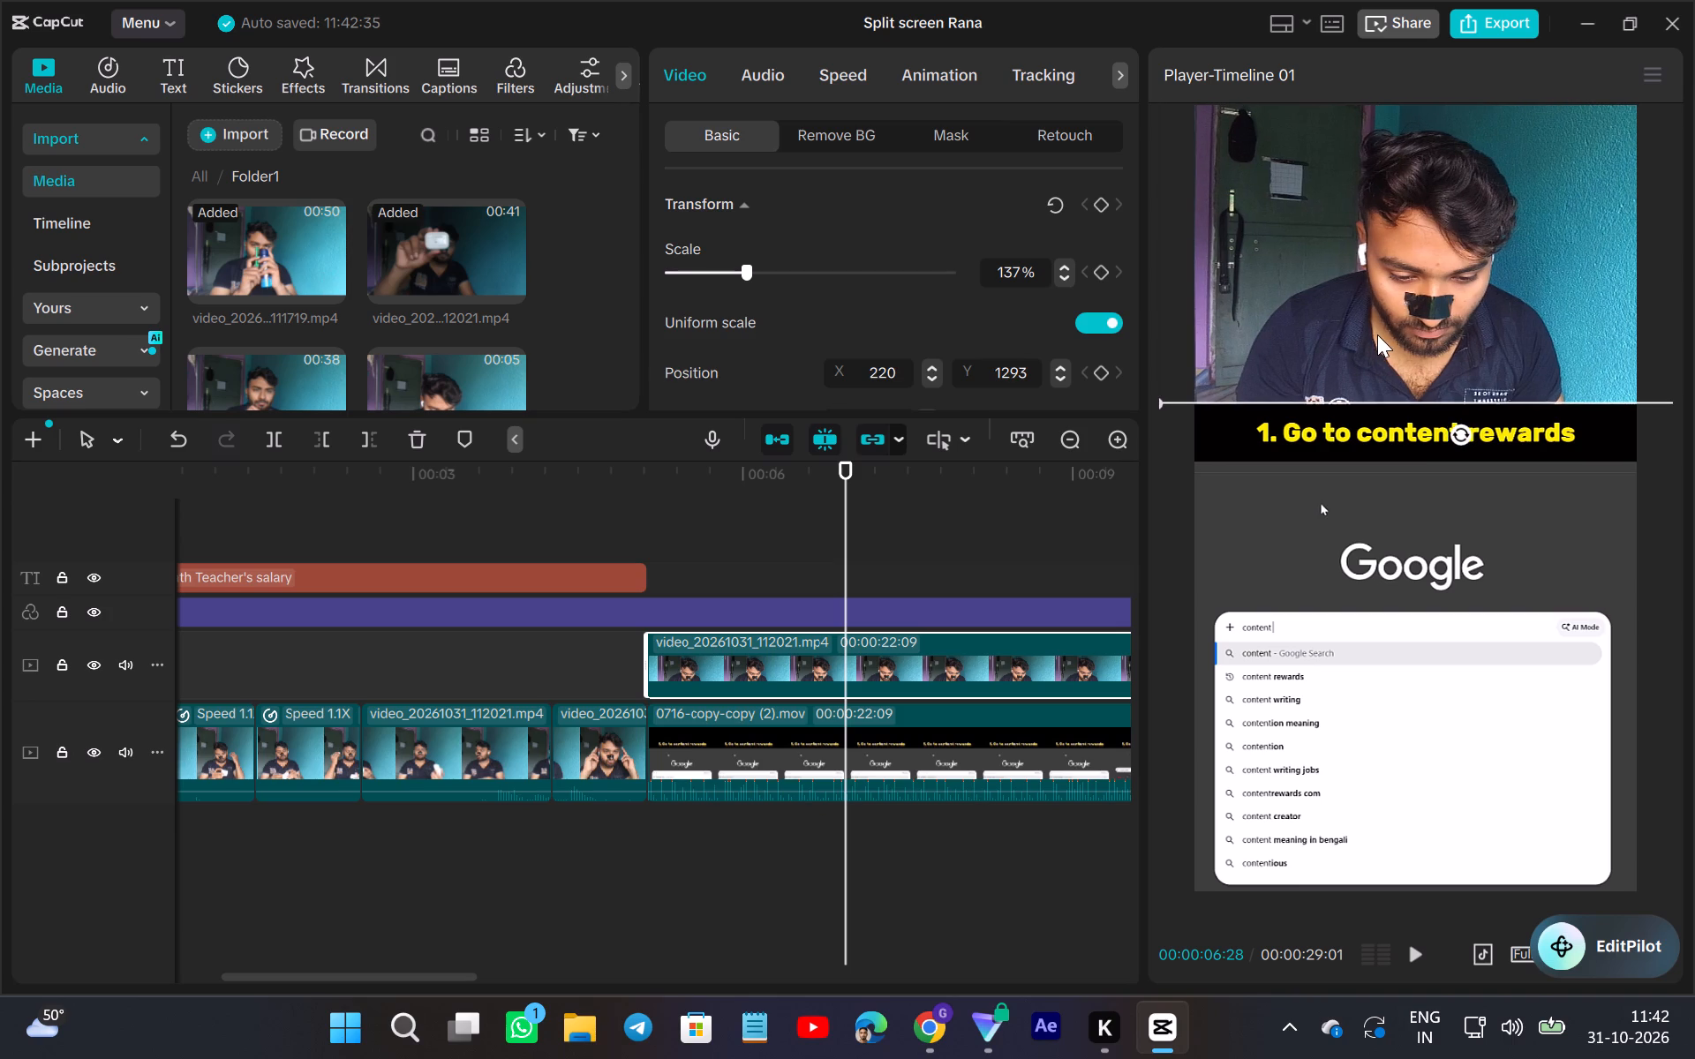
# Check the framing further along the face clip and move it to about X 142, Y 1316, above the "3. Join the campaign" caption.
pyautogui.hscroll(-1, 1033, 781)
pyautogui.click(850, 859)
pyautogui.moveTo(850, 859); pyautogui.dragTo(1142, 867)
pyautogui.click(1113, 866)
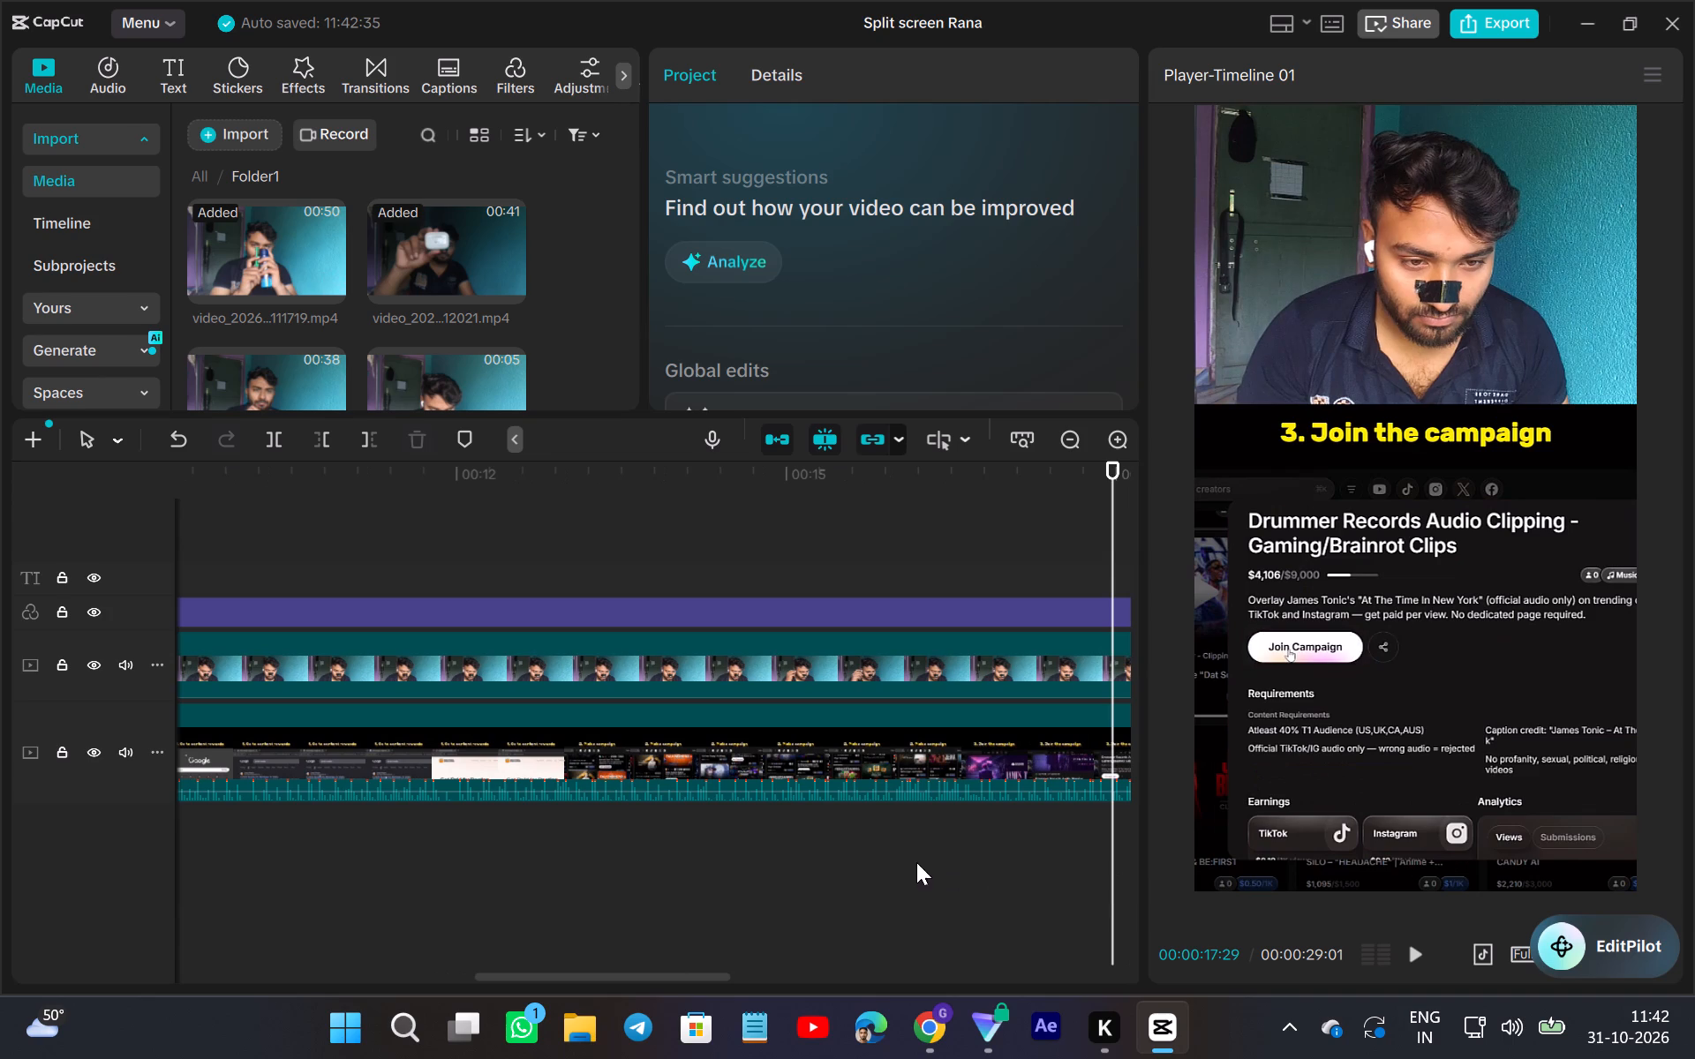
pyautogui.click(916, 862)
pyautogui.click(893, 666)
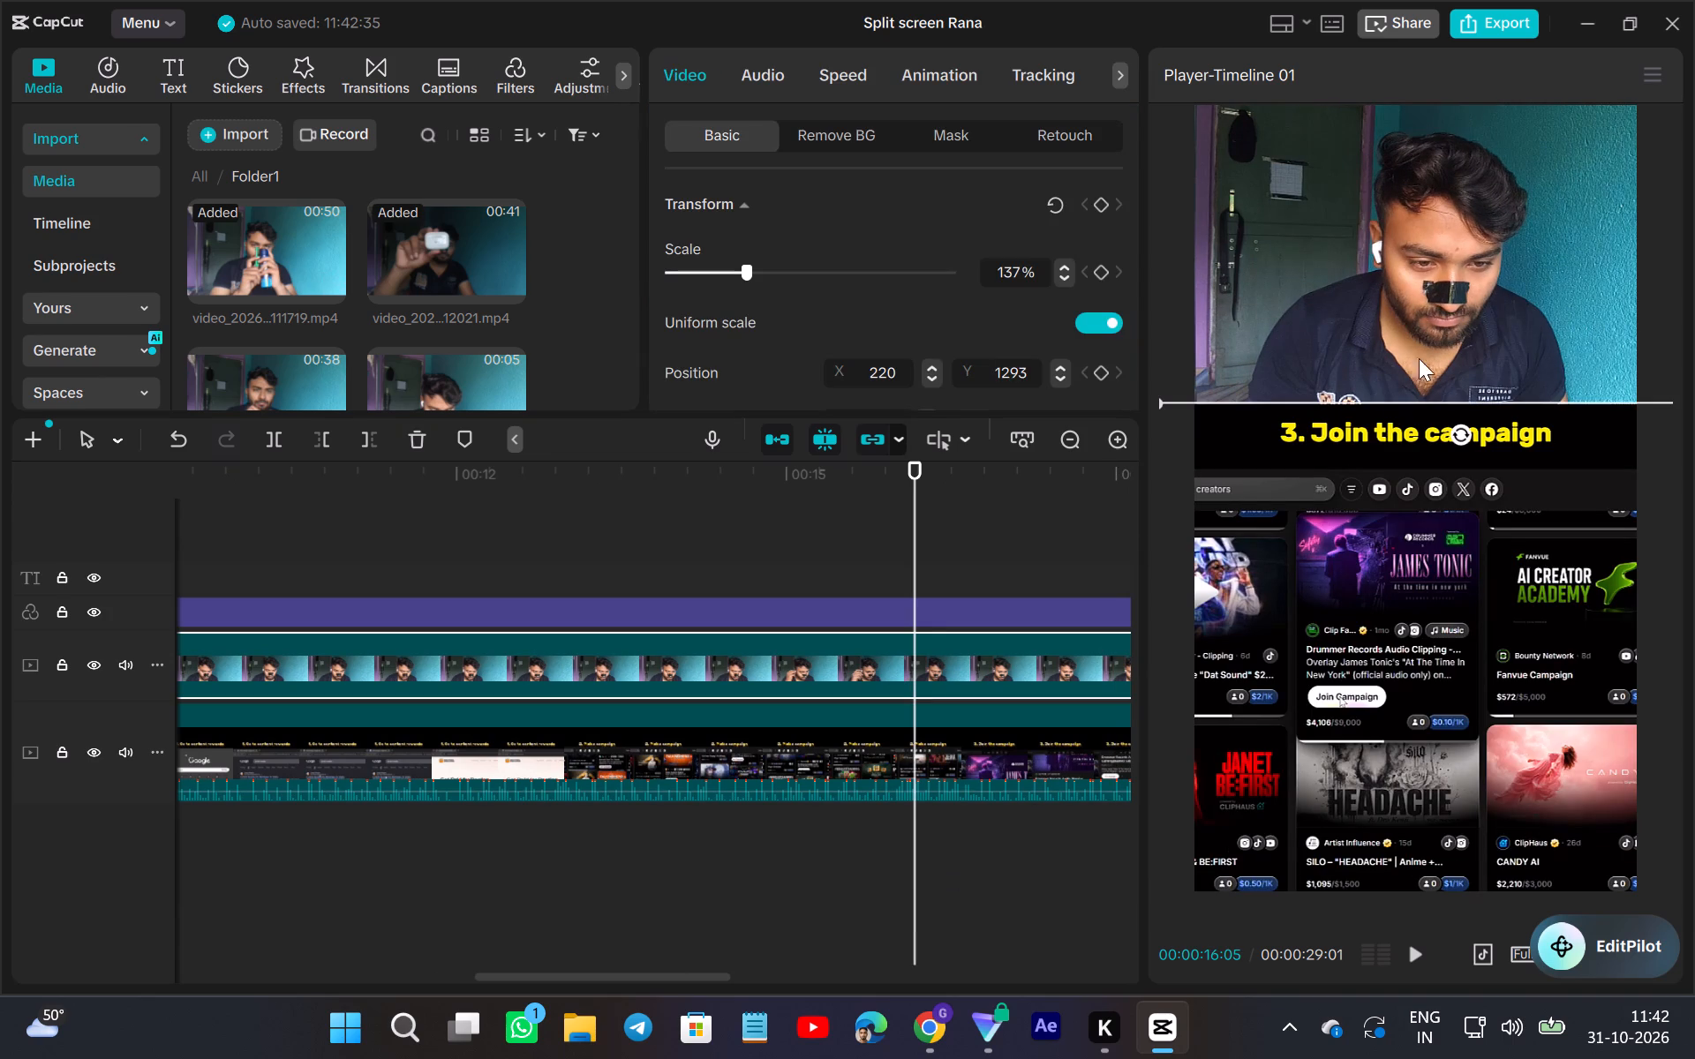
pyautogui.moveTo(1435, 321); pyautogui.dragTo(1428, 324)
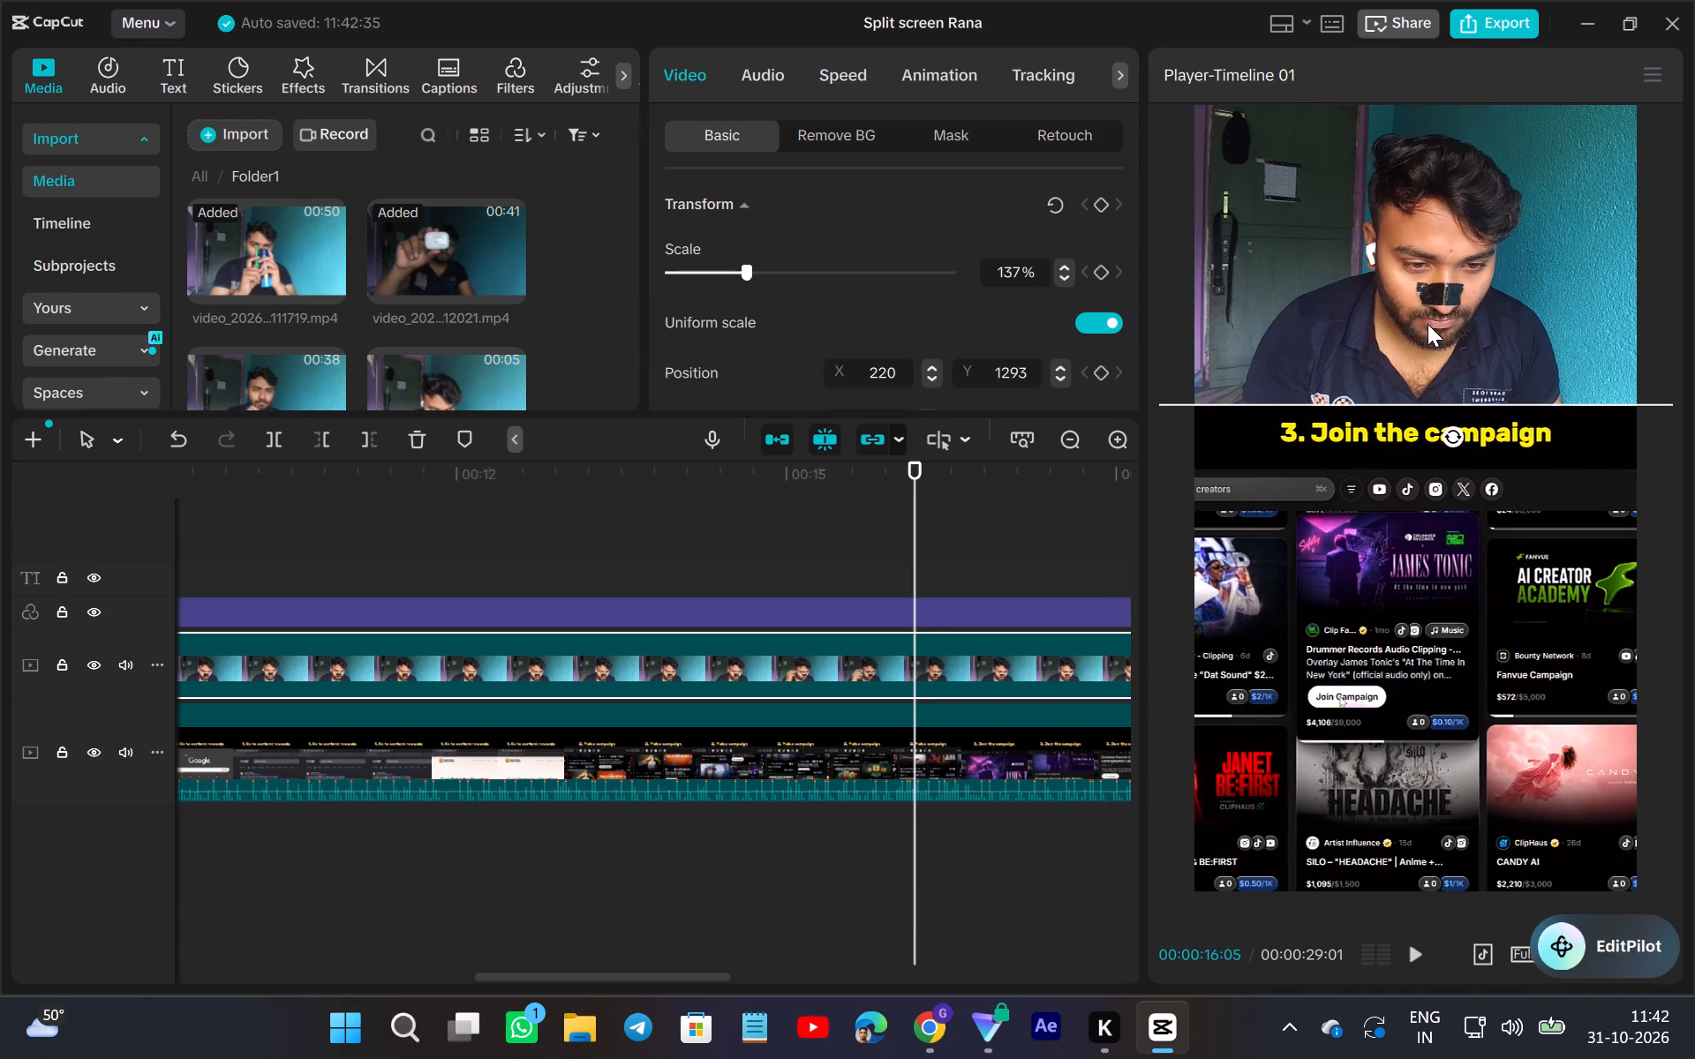
pyautogui.moveTo(1428, 324); pyautogui.dragTo(1418, 322)
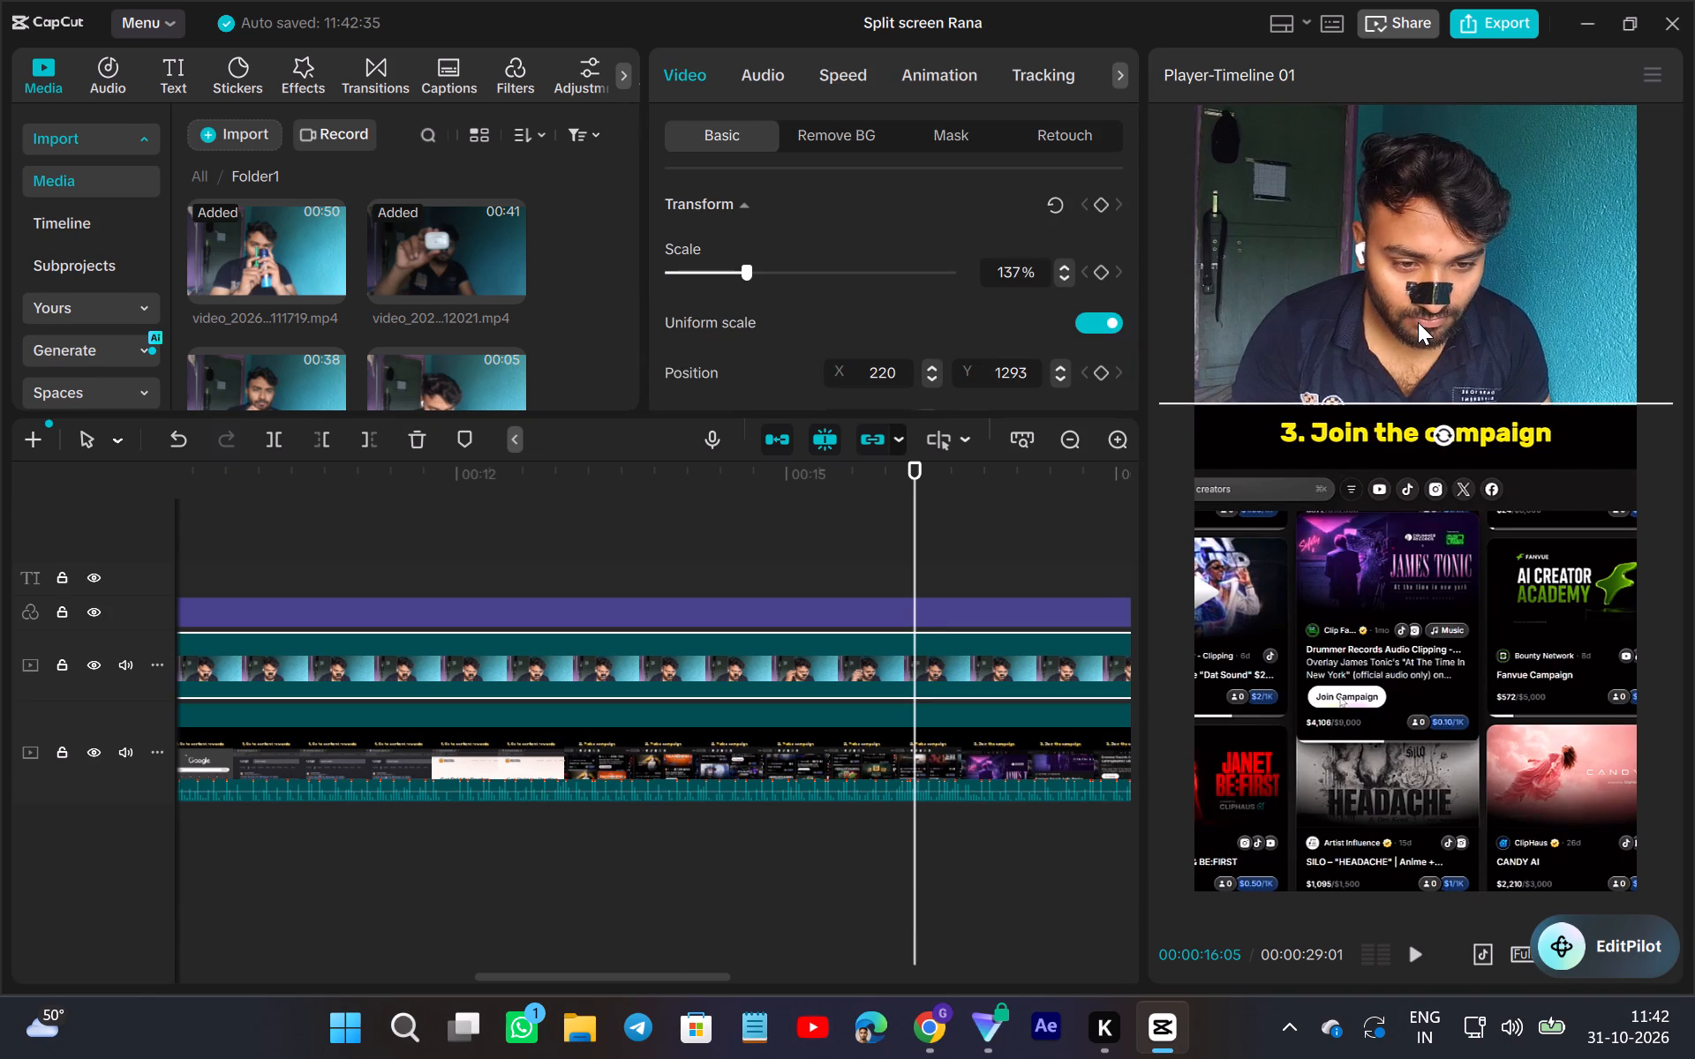
pyautogui.moveTo(1418, 322); pyautogui.dragTo(1419, 314)
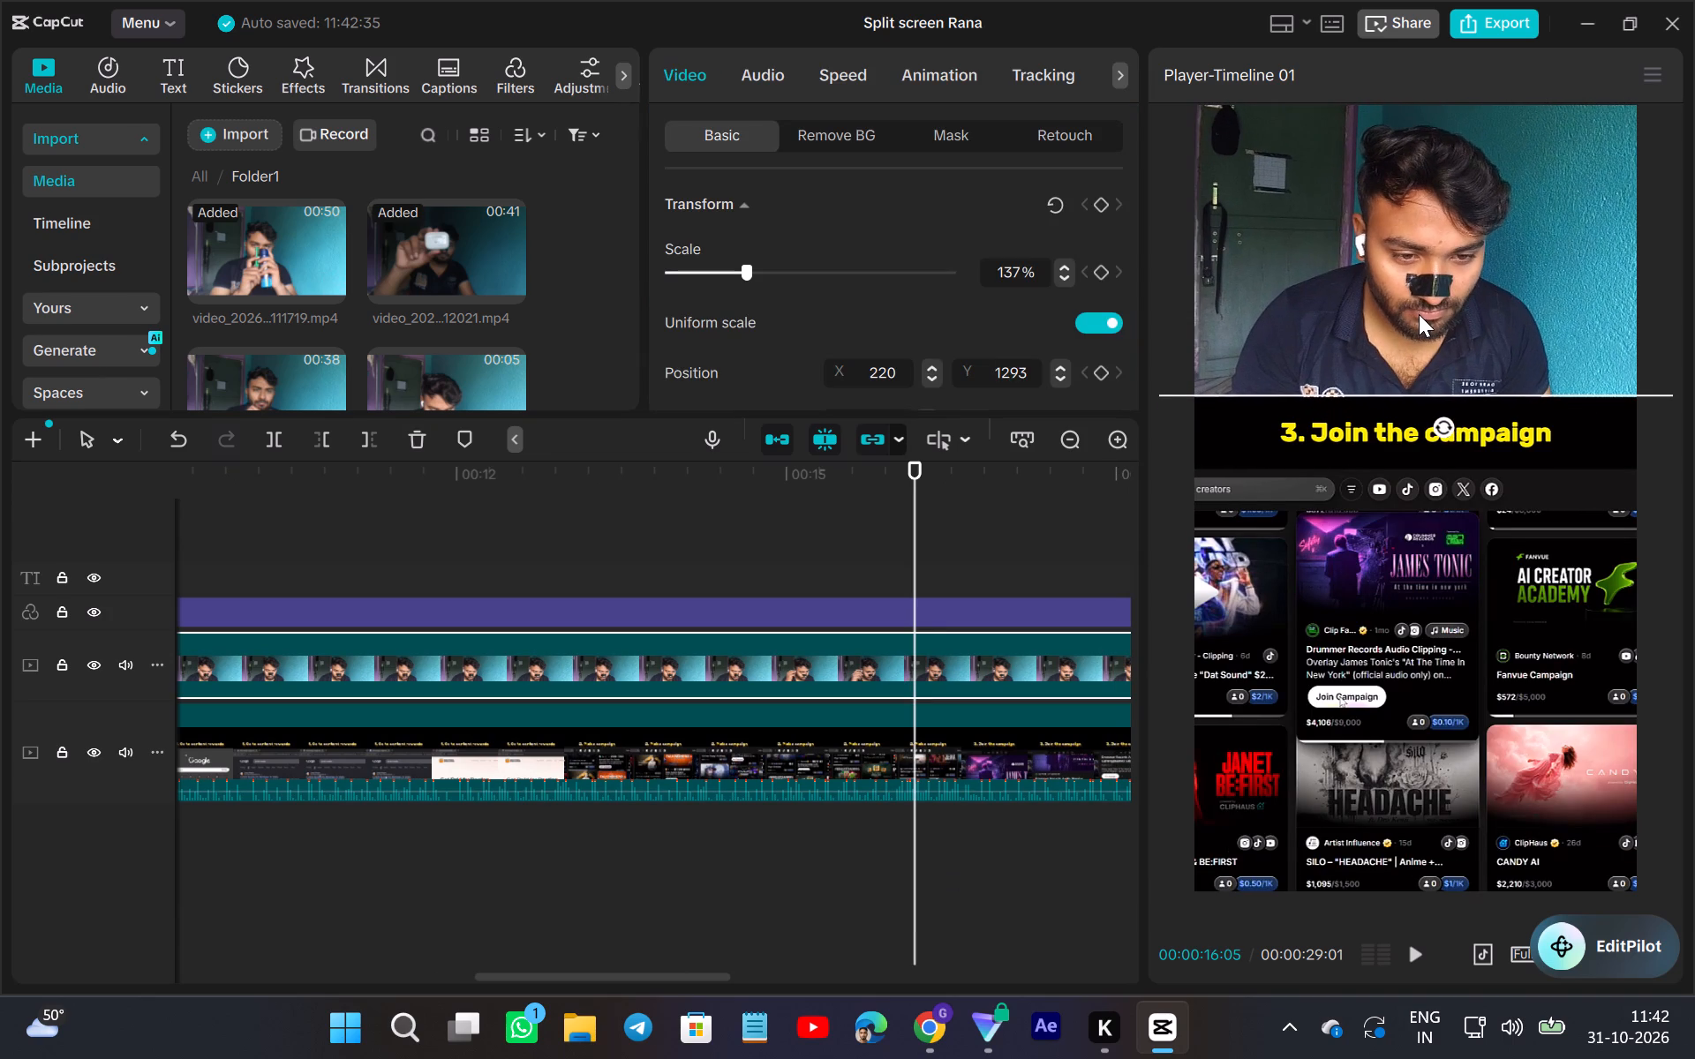
pyautogui.moveTo(1419, 314); pyautogui.dragTo(1419, 318)
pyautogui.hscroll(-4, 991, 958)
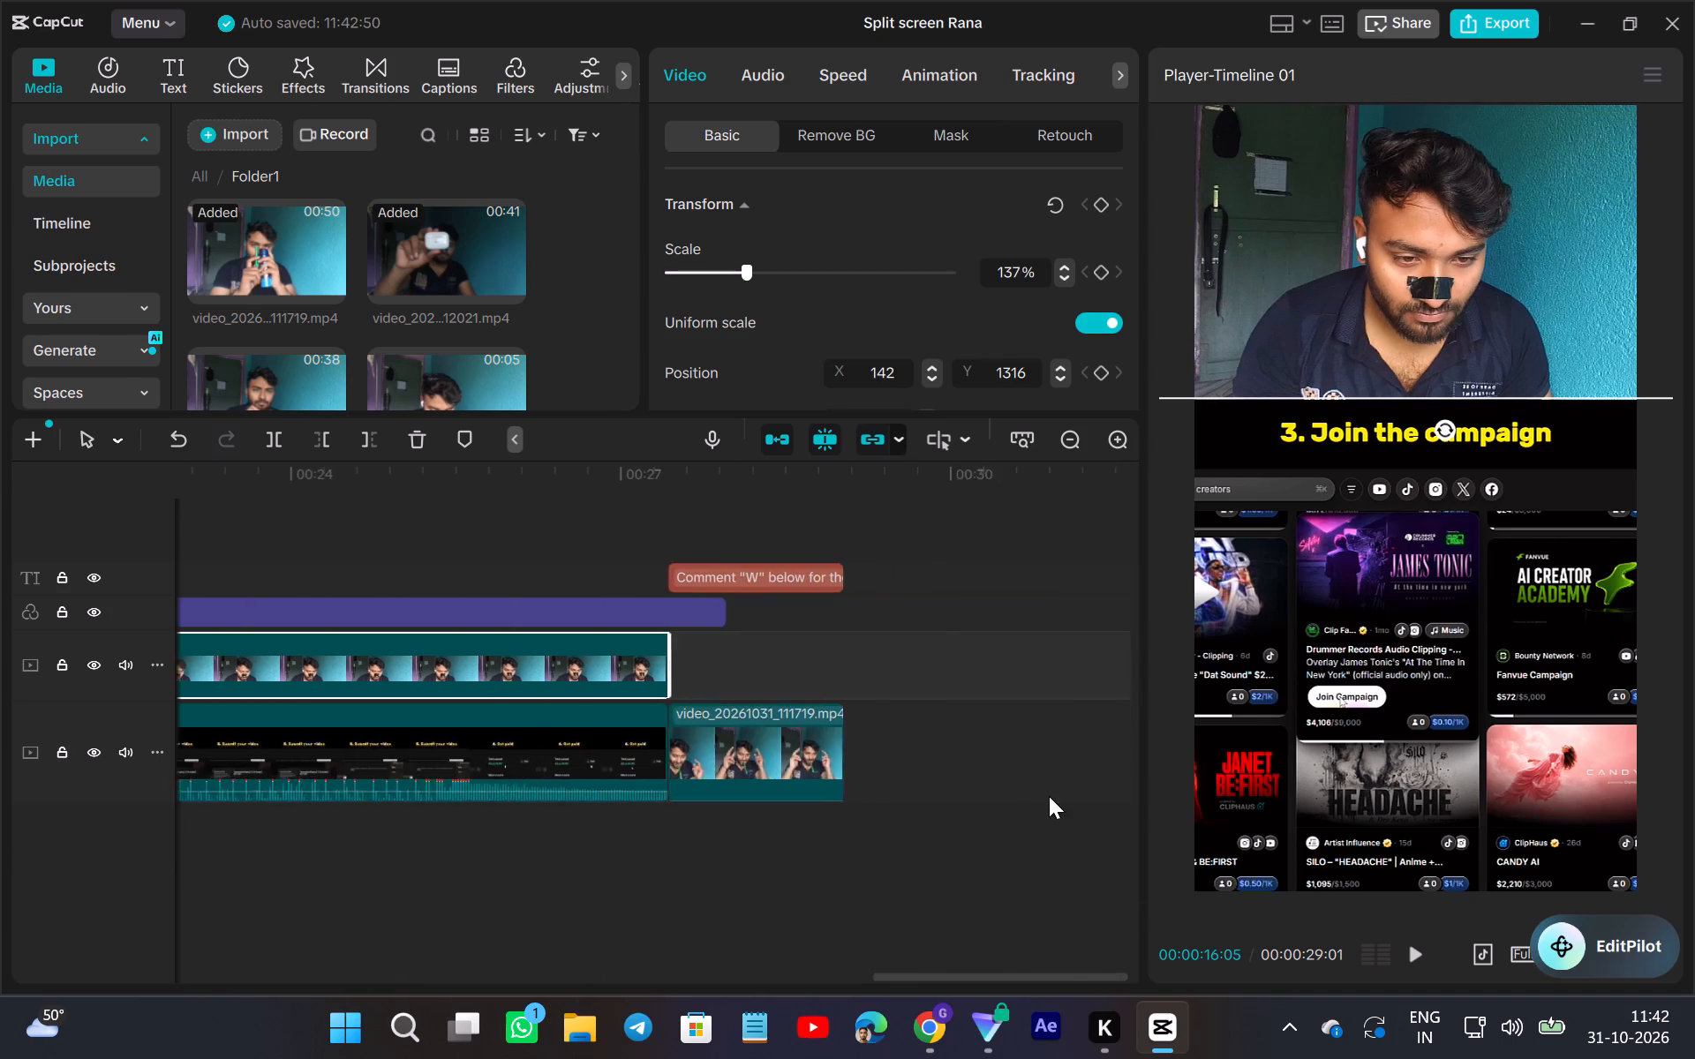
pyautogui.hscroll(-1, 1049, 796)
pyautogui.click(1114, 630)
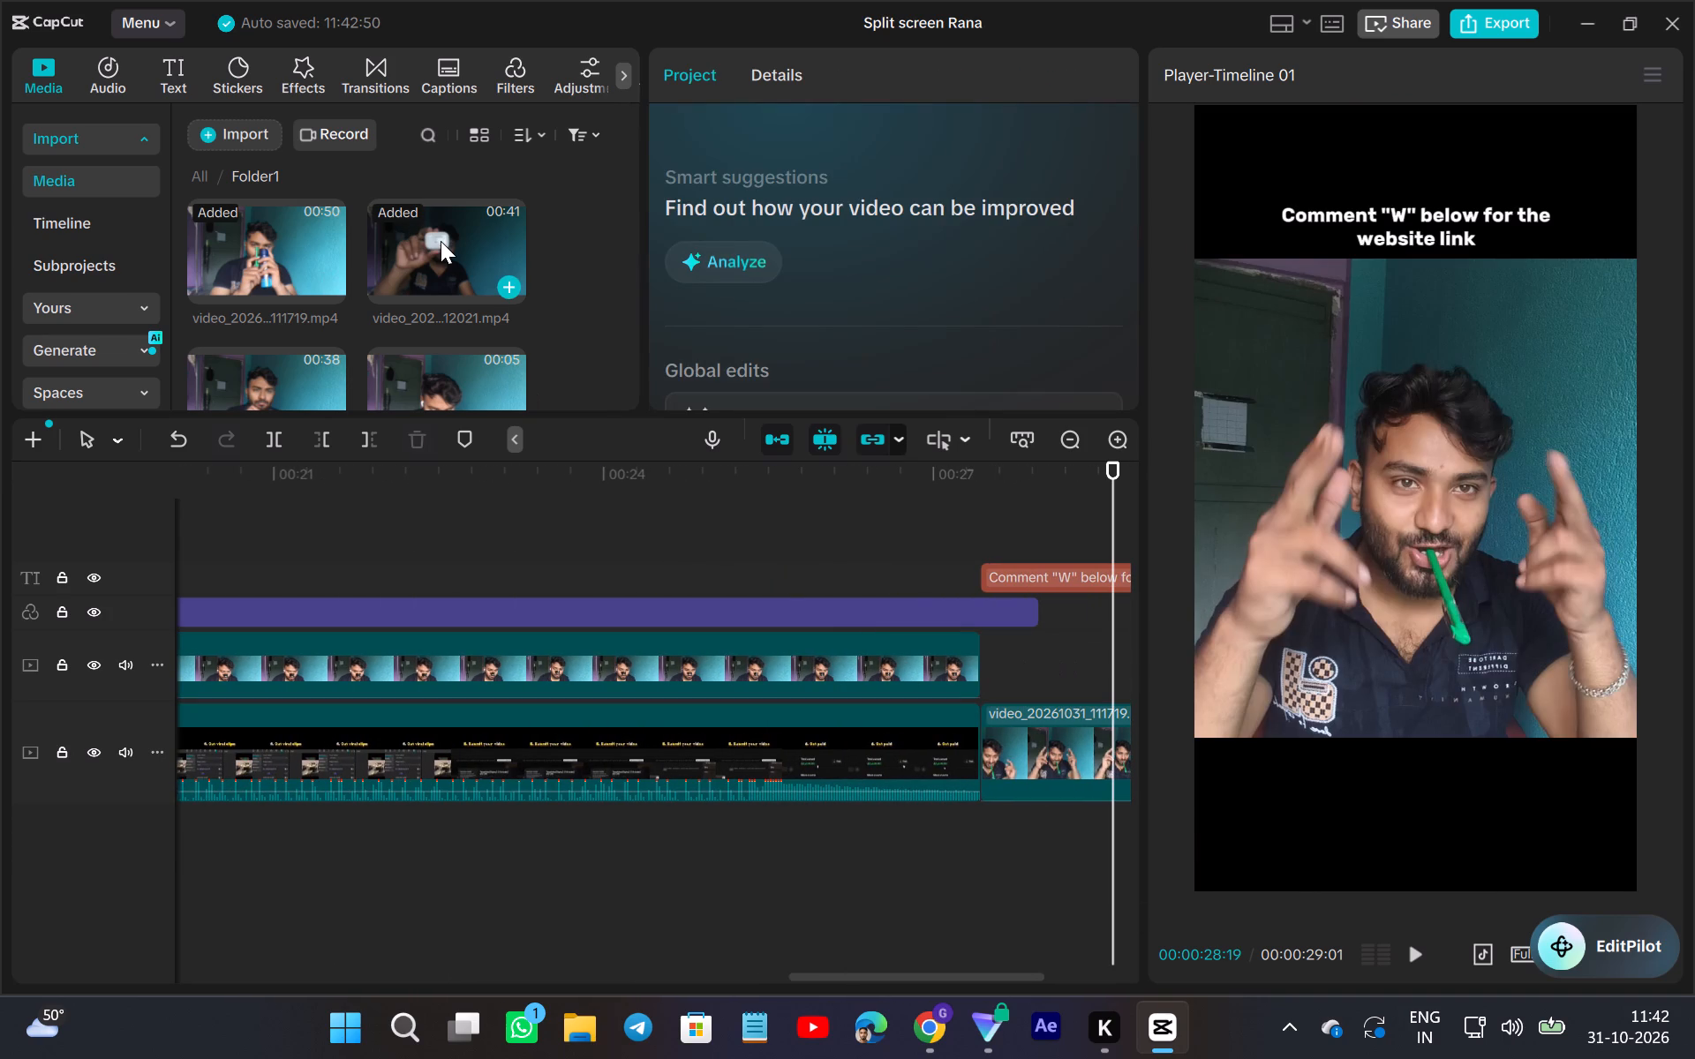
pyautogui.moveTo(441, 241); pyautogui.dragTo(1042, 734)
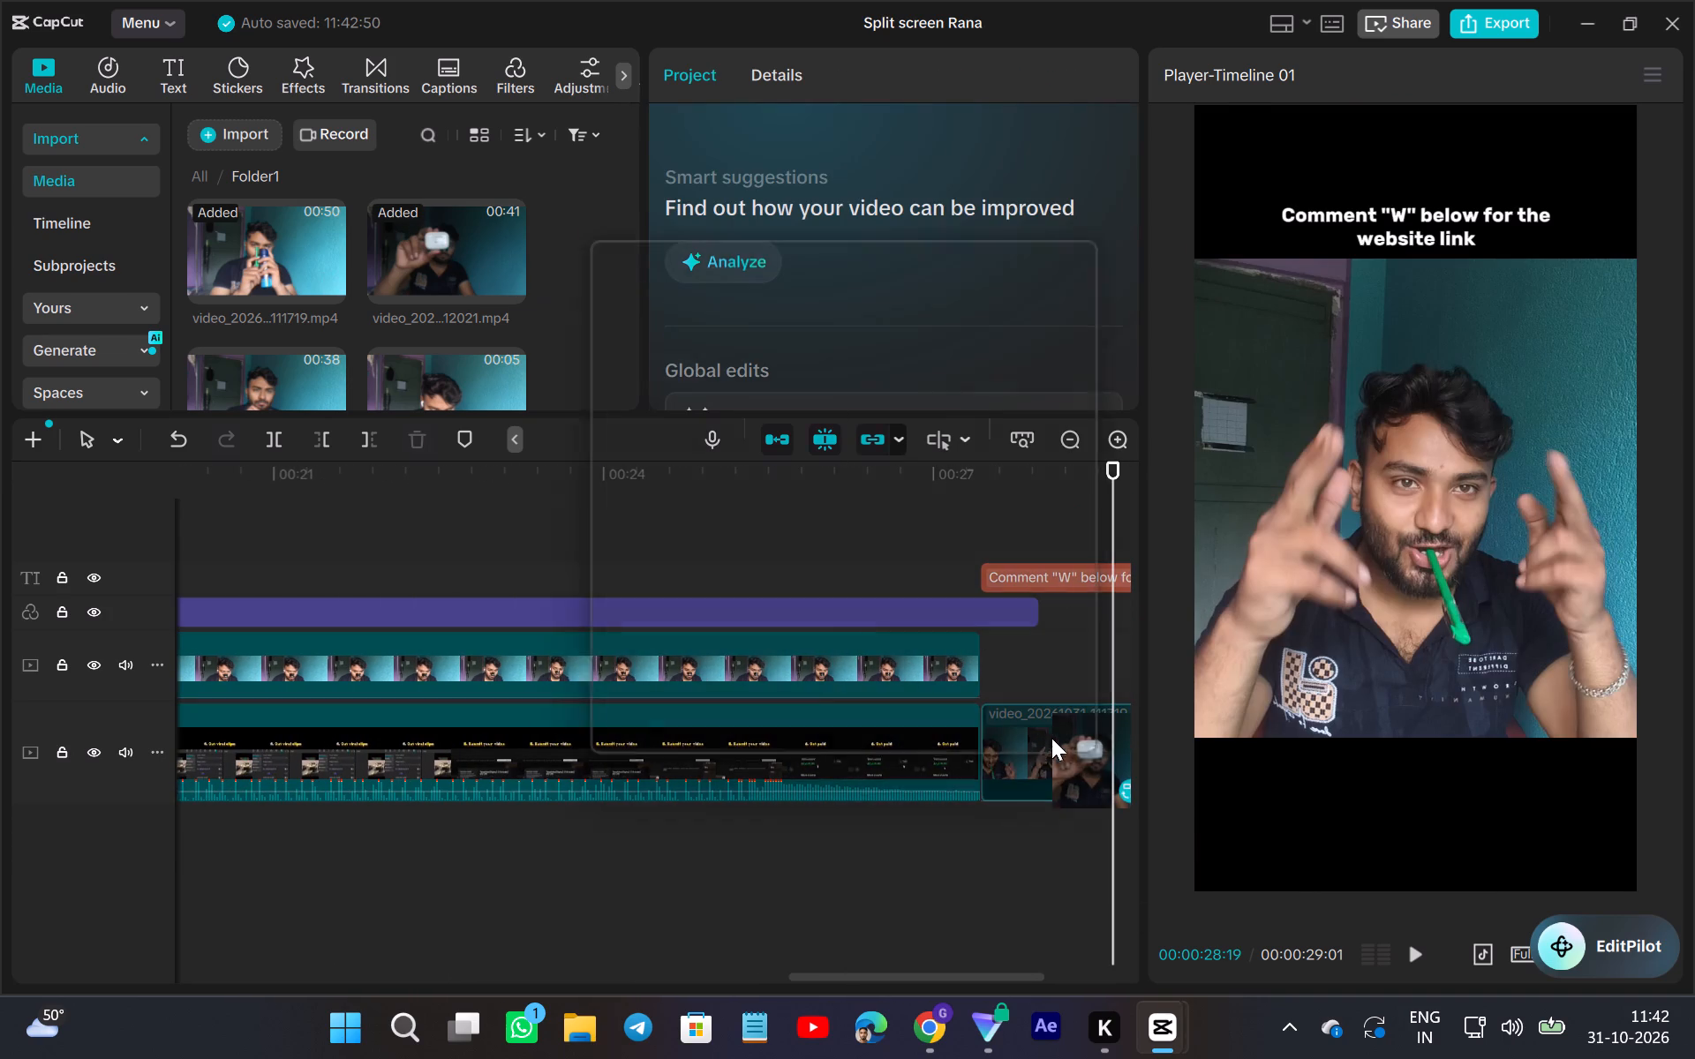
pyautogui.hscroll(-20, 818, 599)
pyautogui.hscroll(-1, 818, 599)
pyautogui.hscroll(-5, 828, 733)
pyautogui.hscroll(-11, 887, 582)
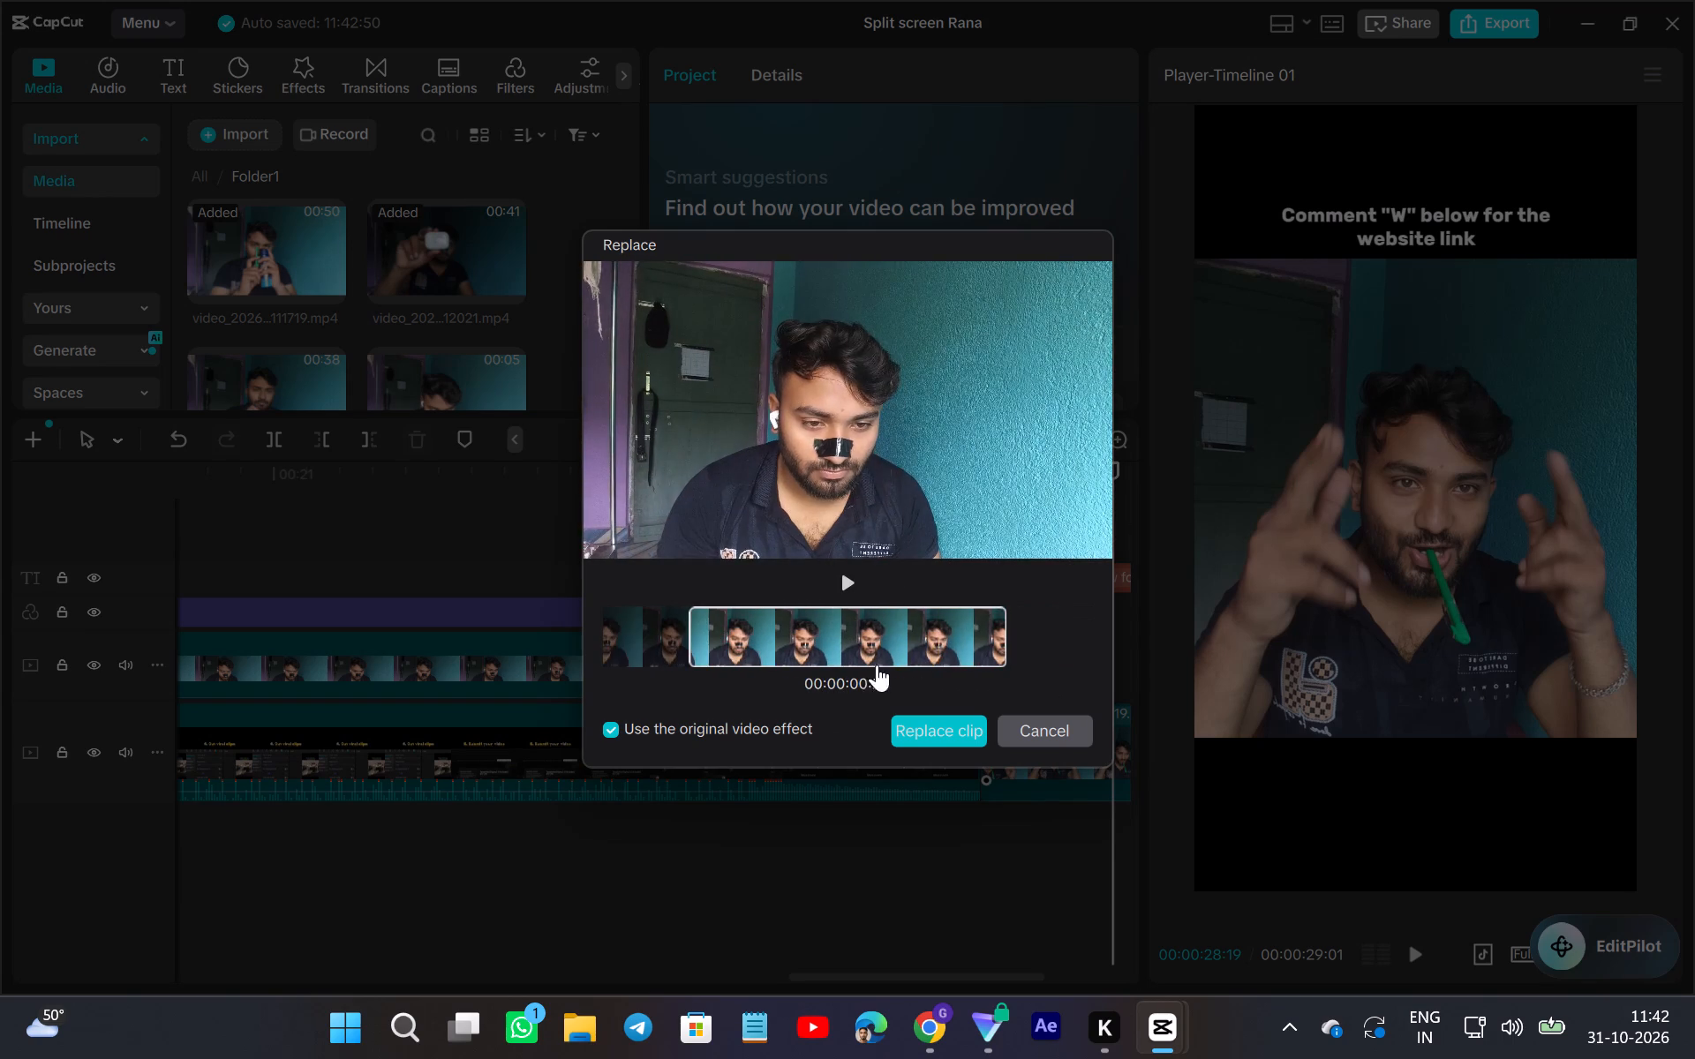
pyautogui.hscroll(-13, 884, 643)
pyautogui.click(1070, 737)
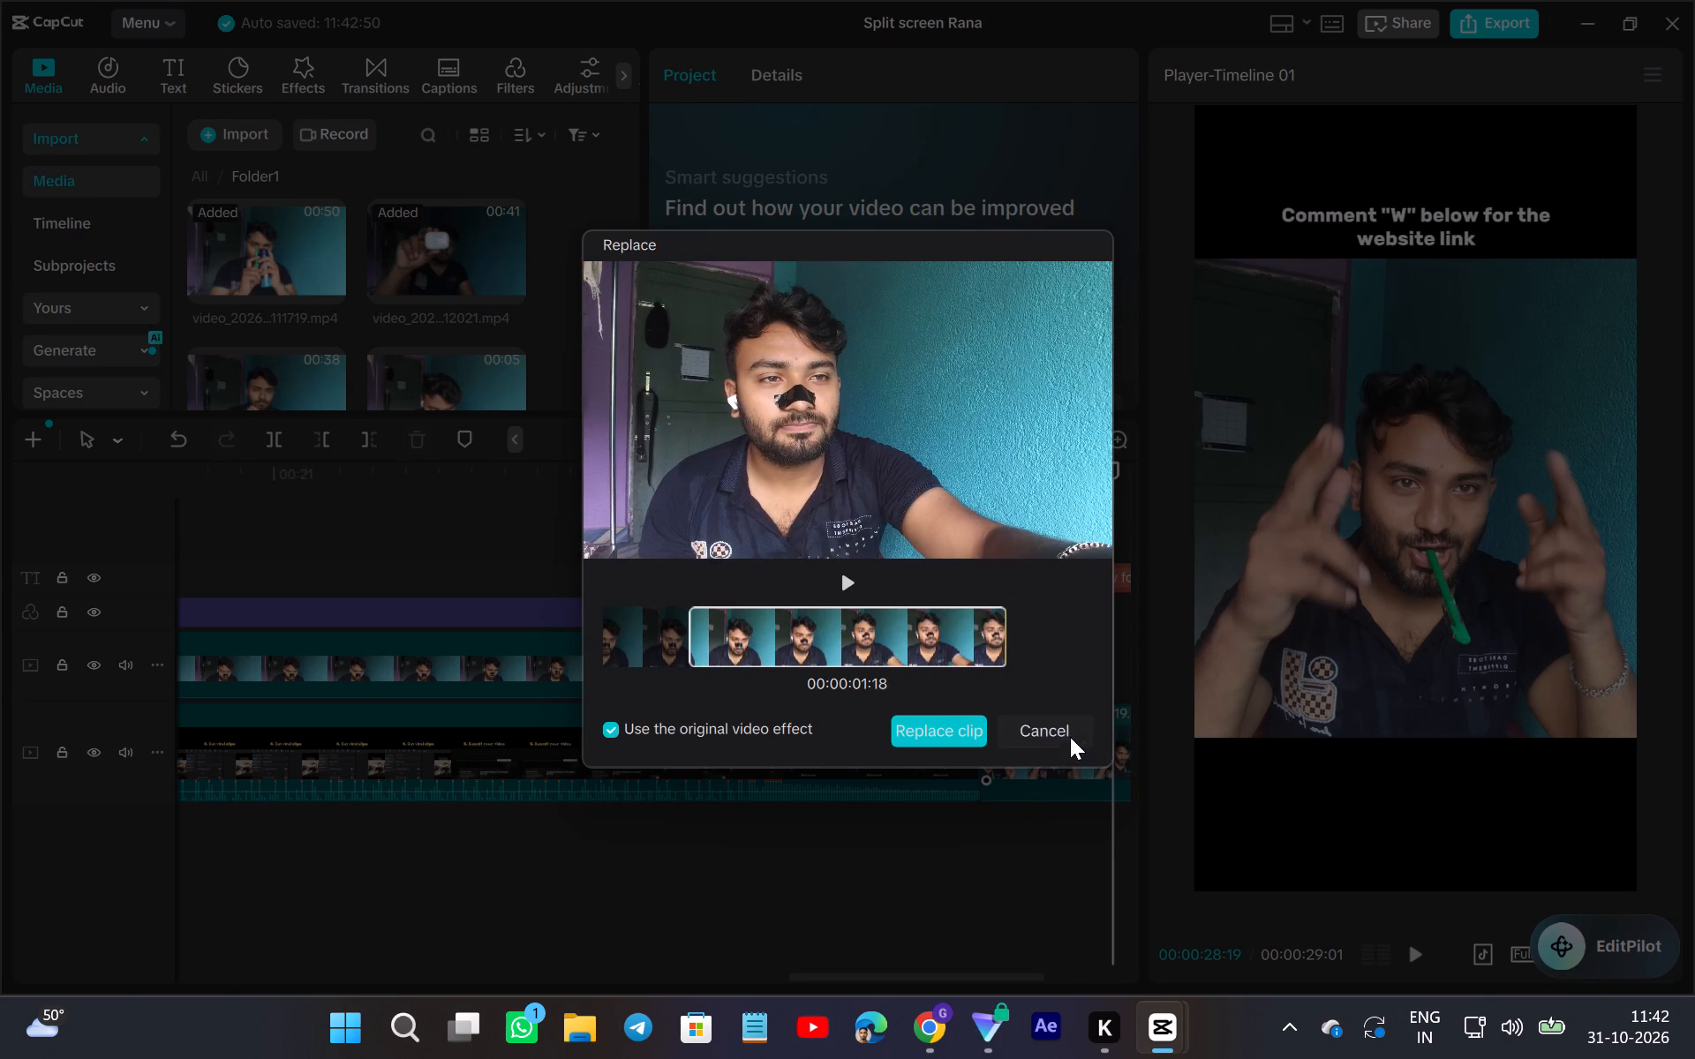
# Replace the closing clip under the "Comment "W" below" title with 112113 footage starting at the thumbs-up gesture, and play it.
pyautogui.scroll(-1, 408, 428)
pyautogui.click(267, 334)
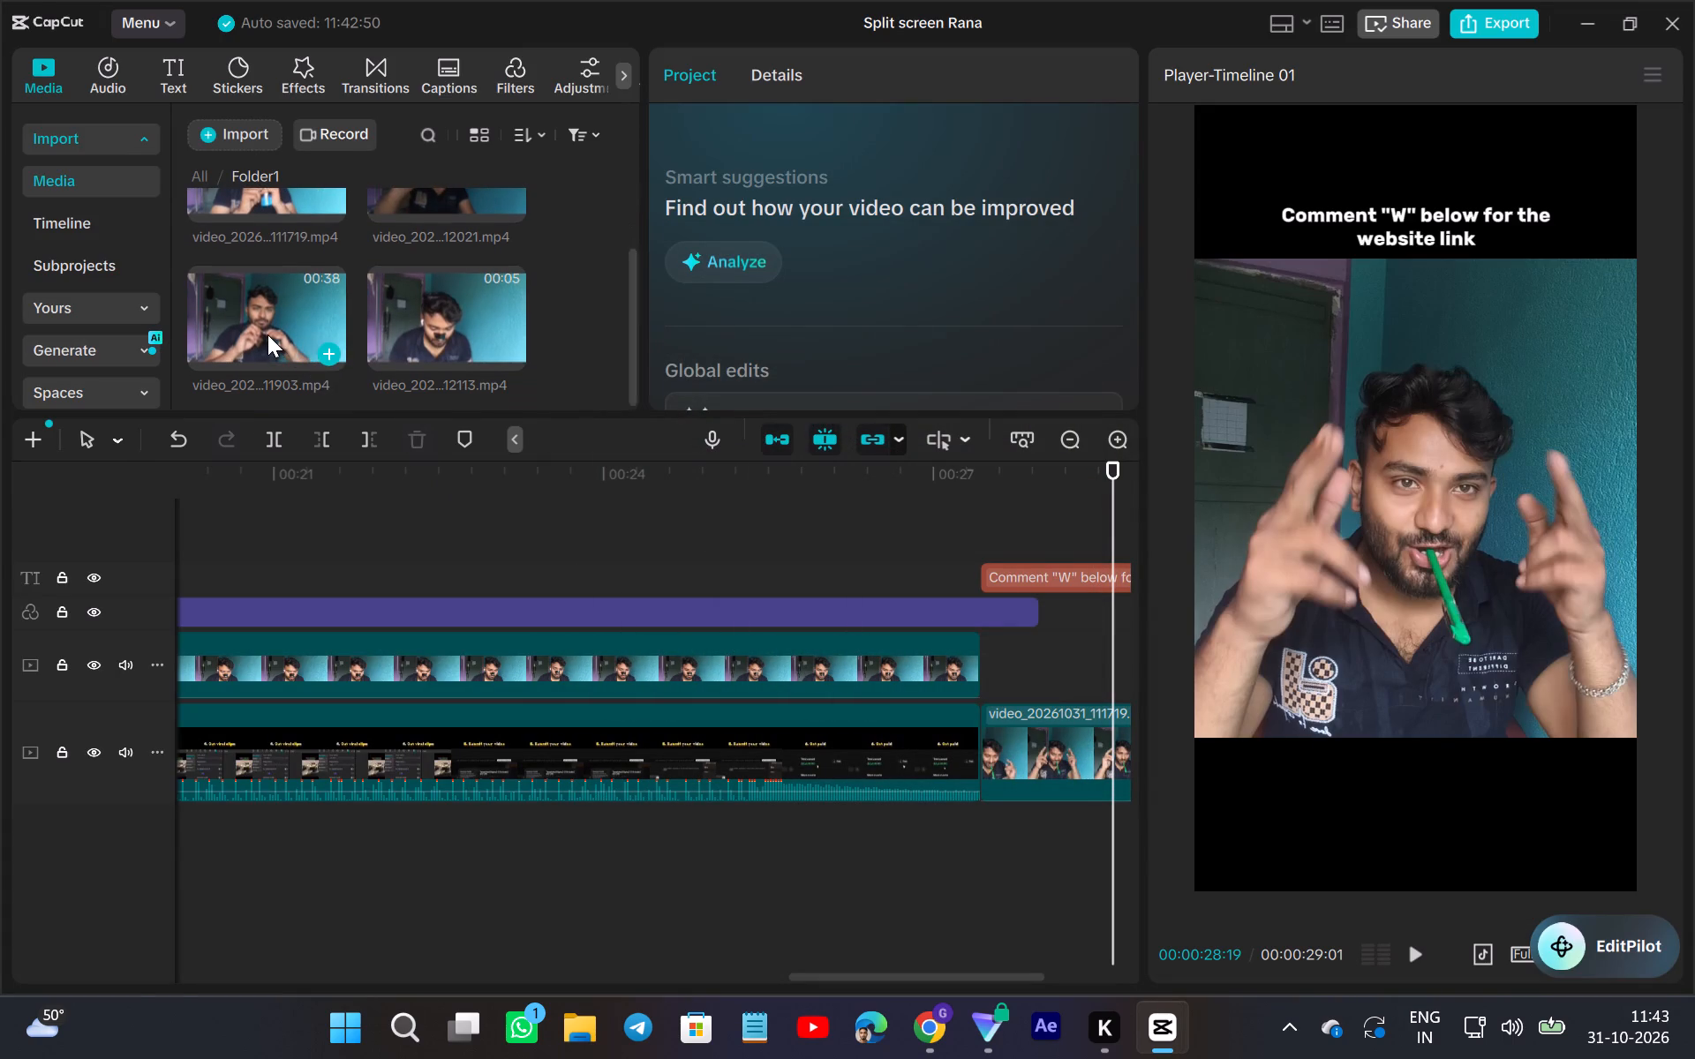
pyautogui.click(452, 322)
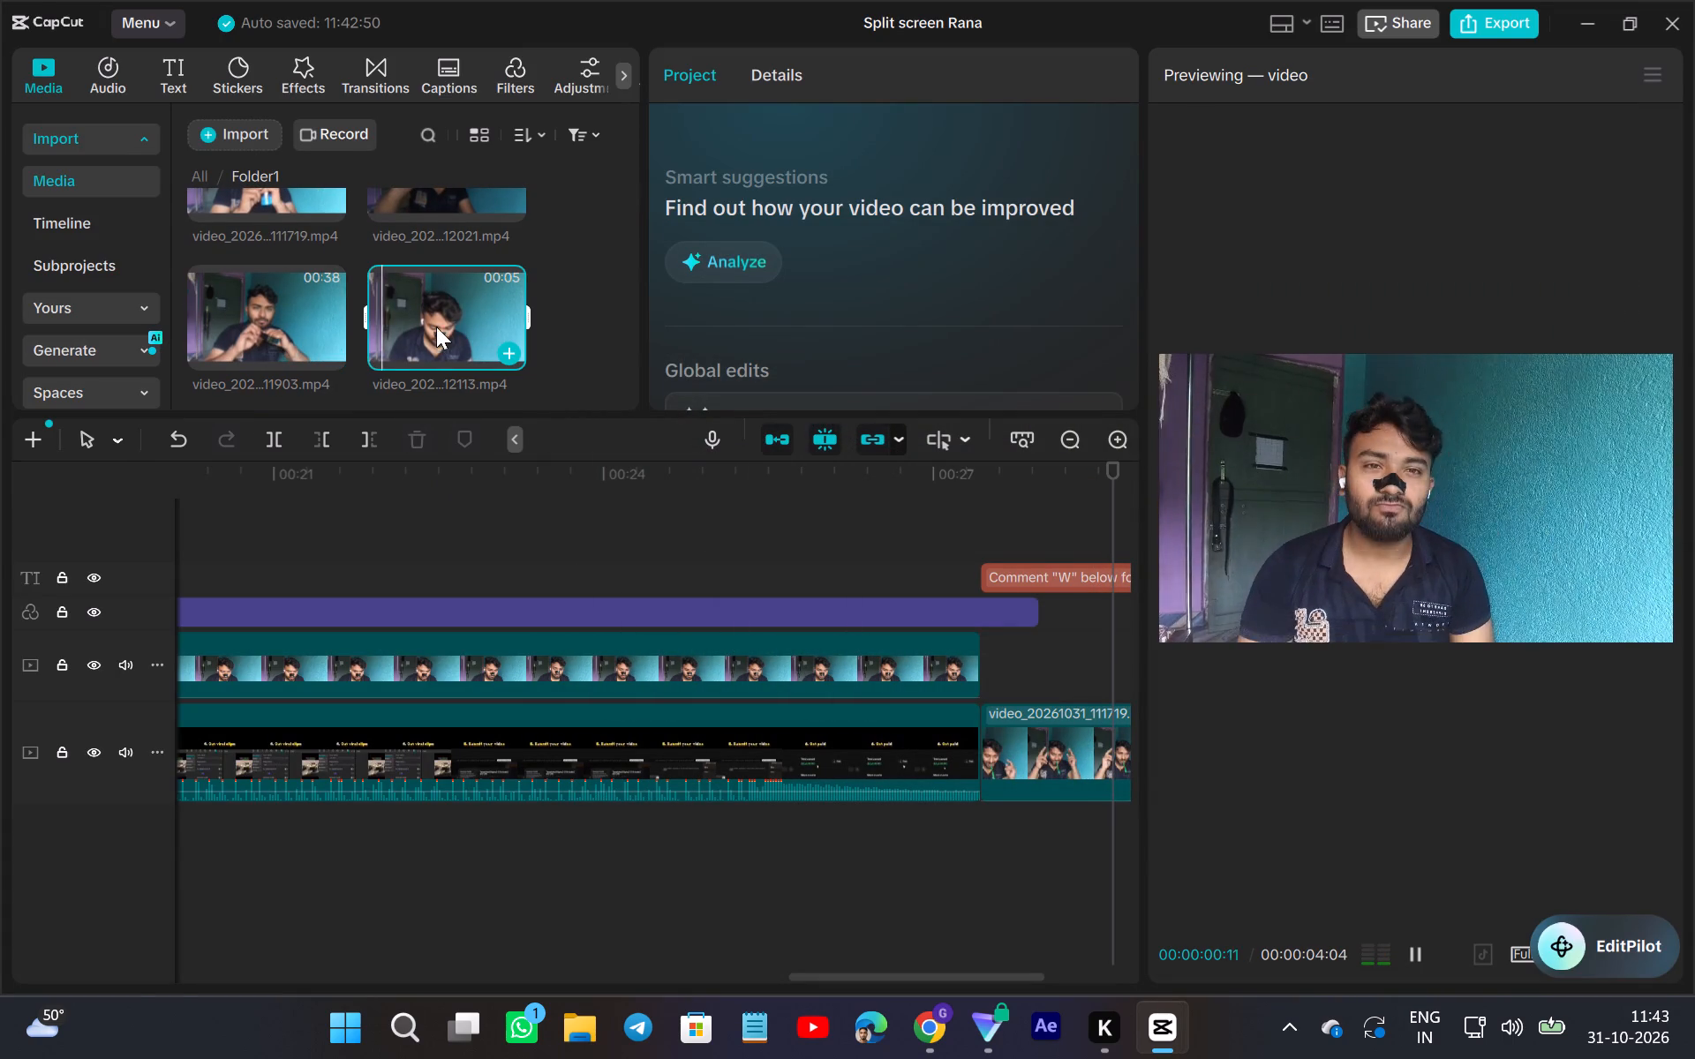
pyautogui.moveTo(440, 310); pyautogui.dragTo(1056, 746)
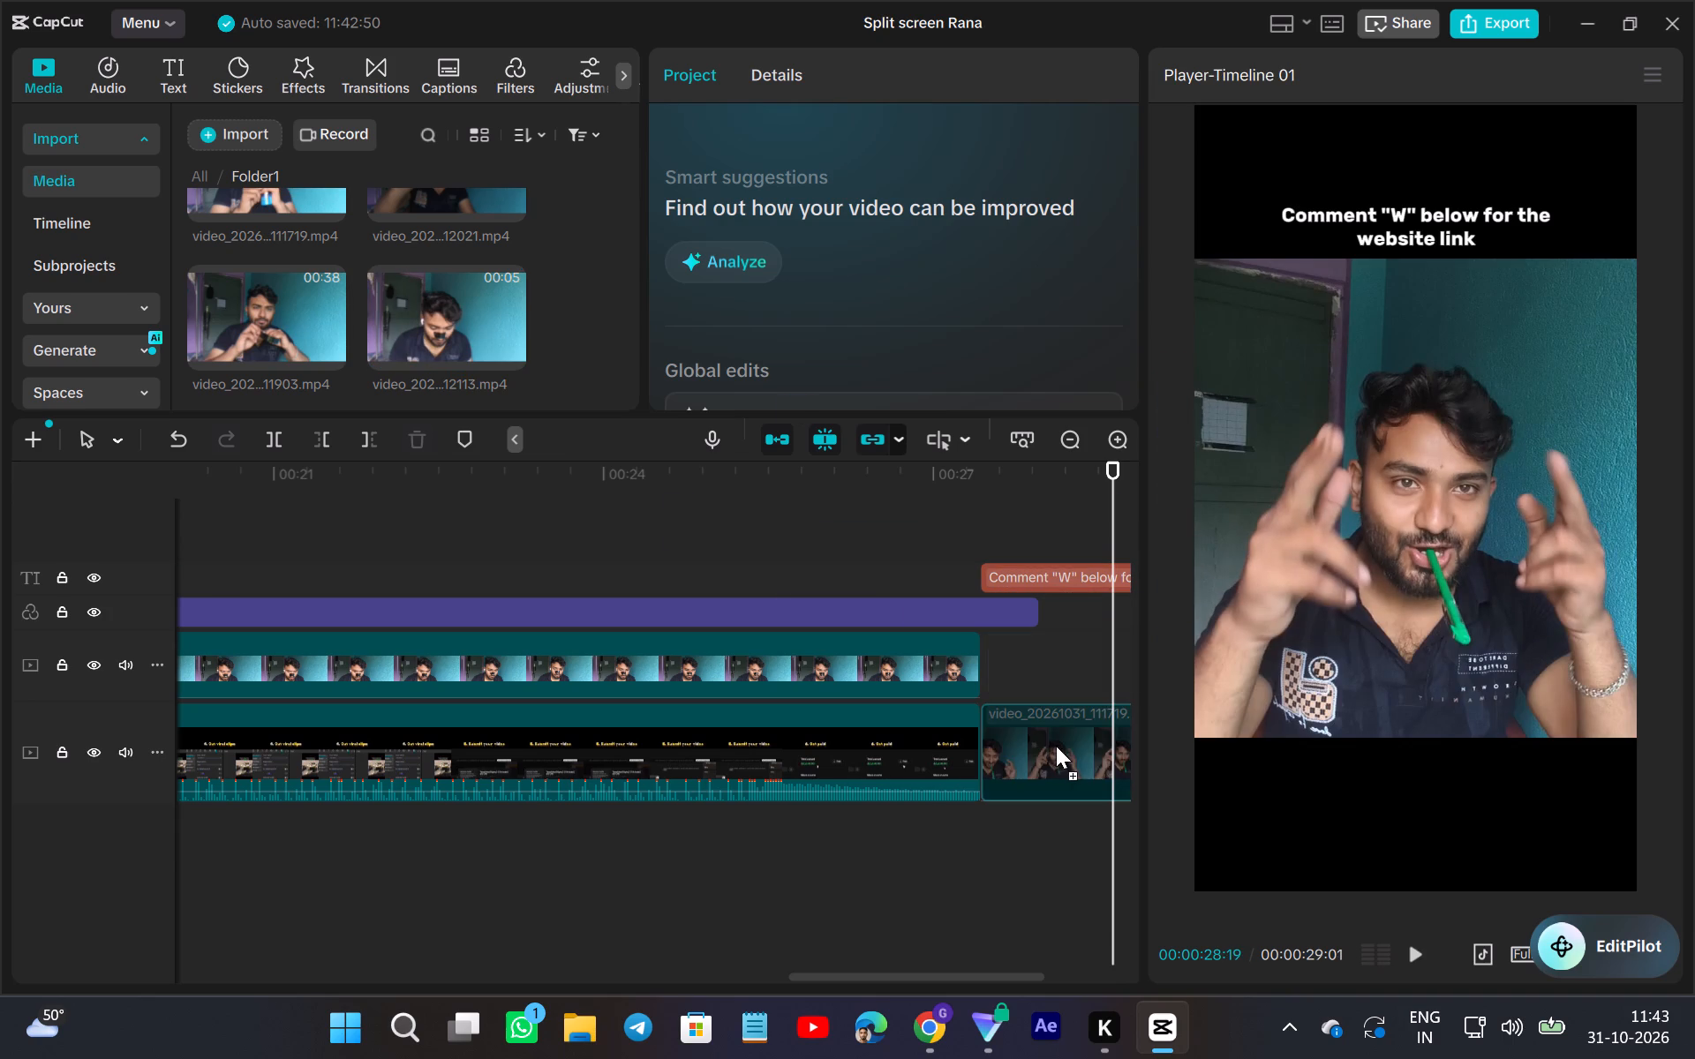
pyautogui.moveTo(1056, 746); pyautogui.dragTo(1055, 752)
pyautogui.hscroll(-2, 825, 627)
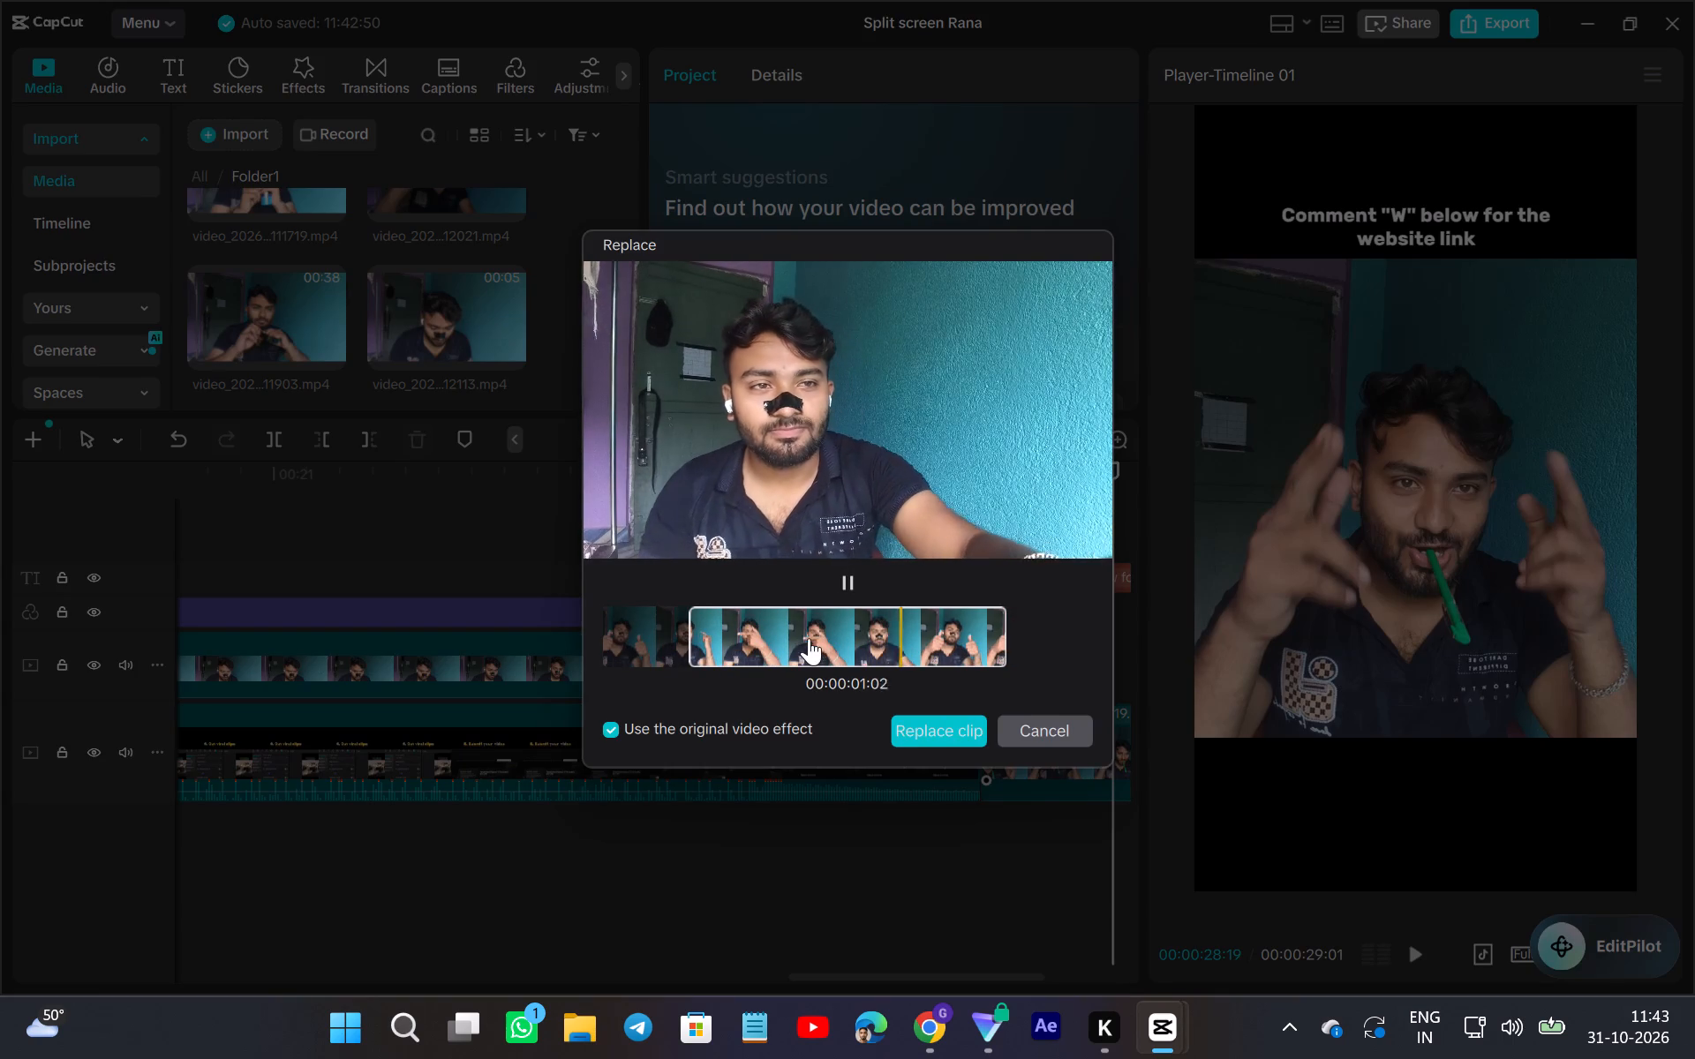
pyautogui.moveTo(809, 638); pyautogui.dragTo(1156, 690)
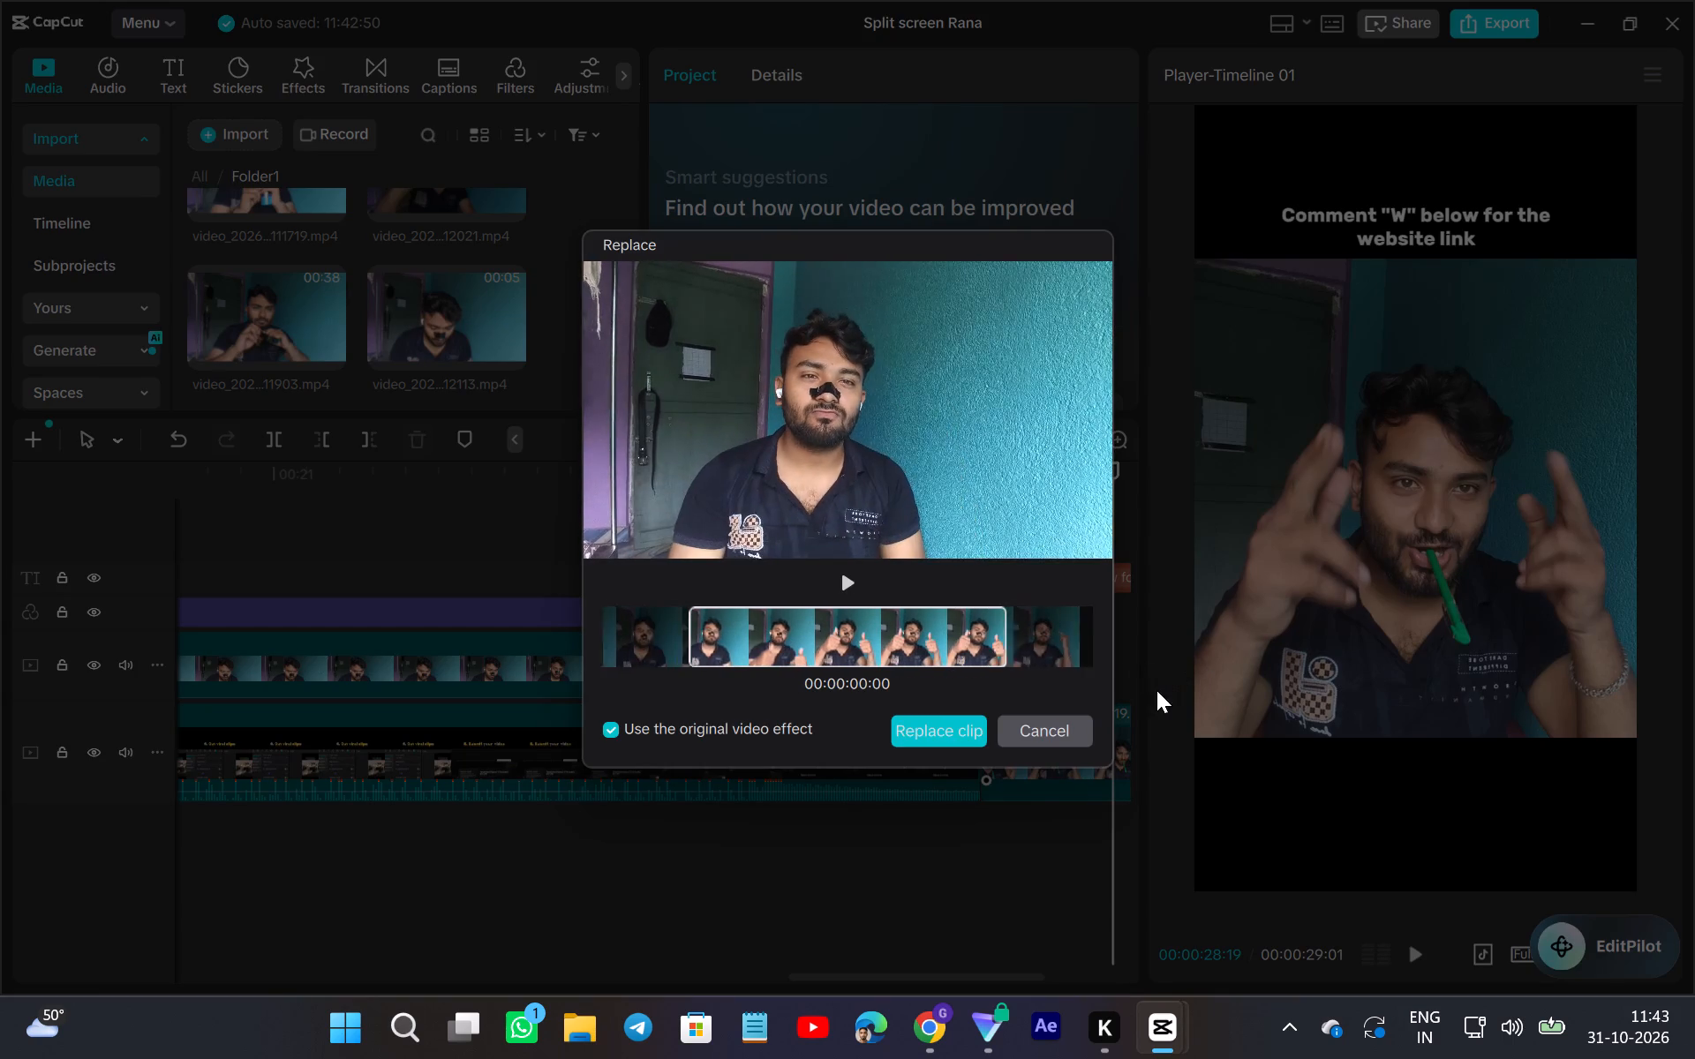
pyautogui.moveTo(1156, 690); pyautogui.dragTo(1042, 751)
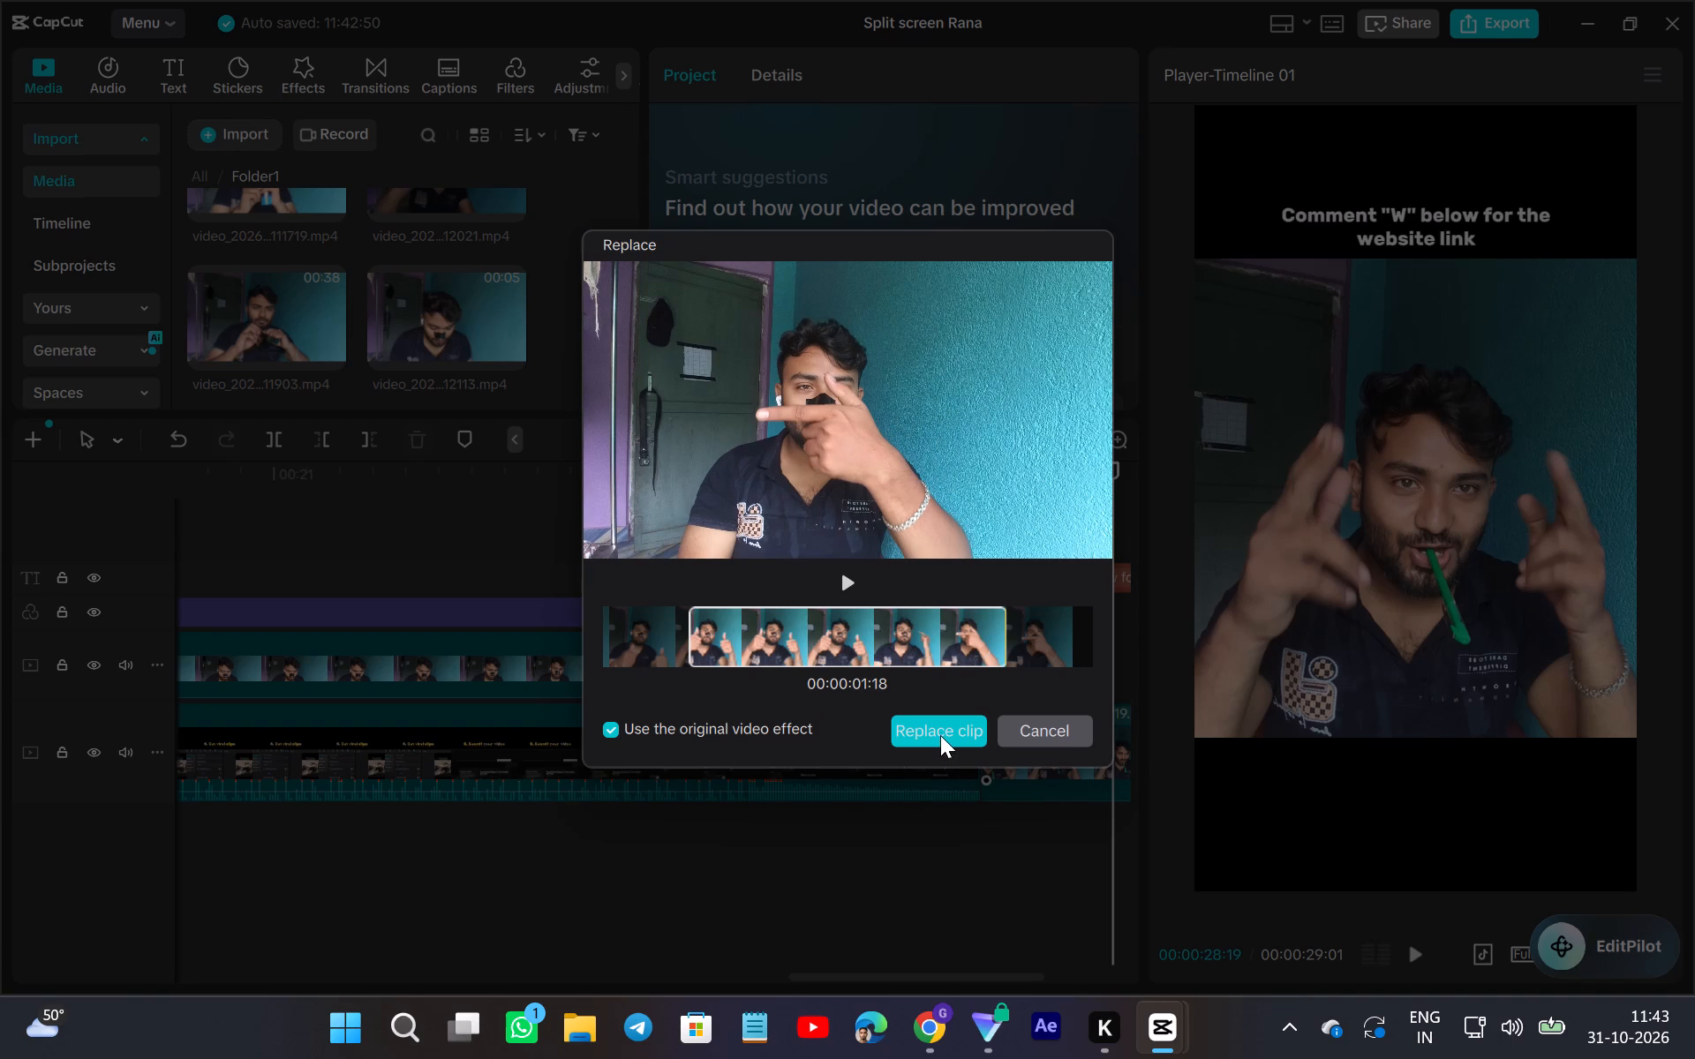
pyautogui.click(940, 735)
pyautogui.click(983, 835)
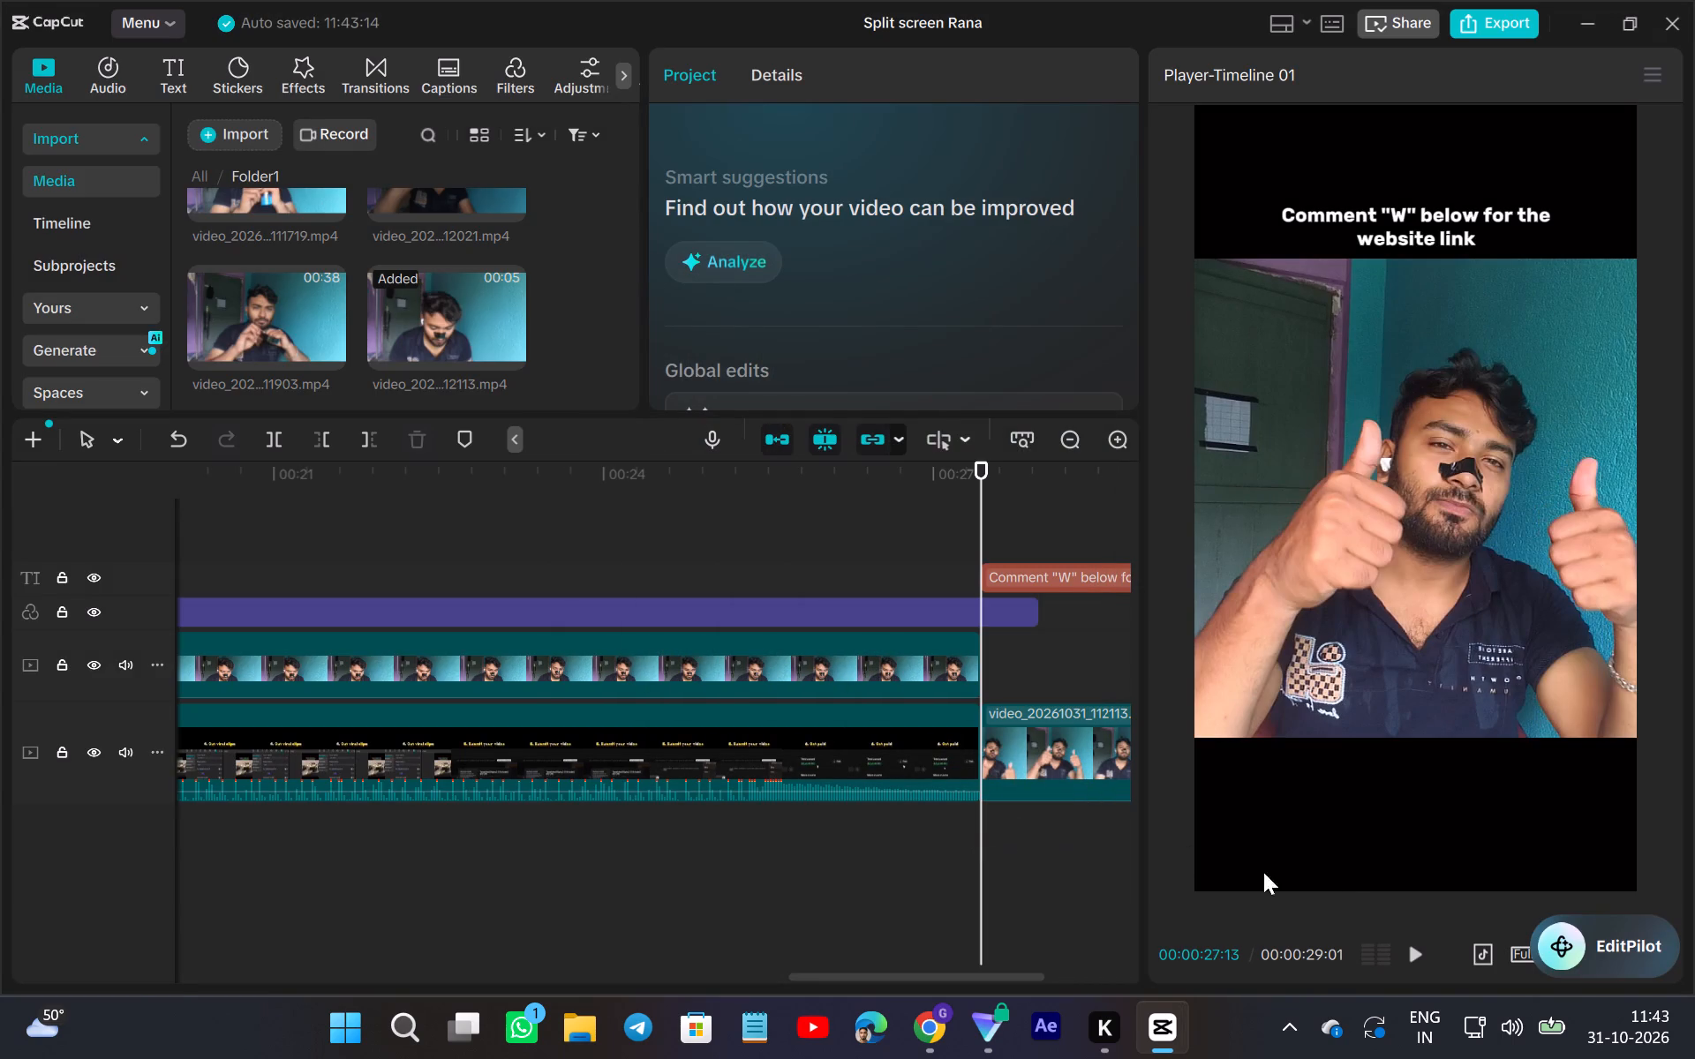
pyautogui.click(1412, 962)
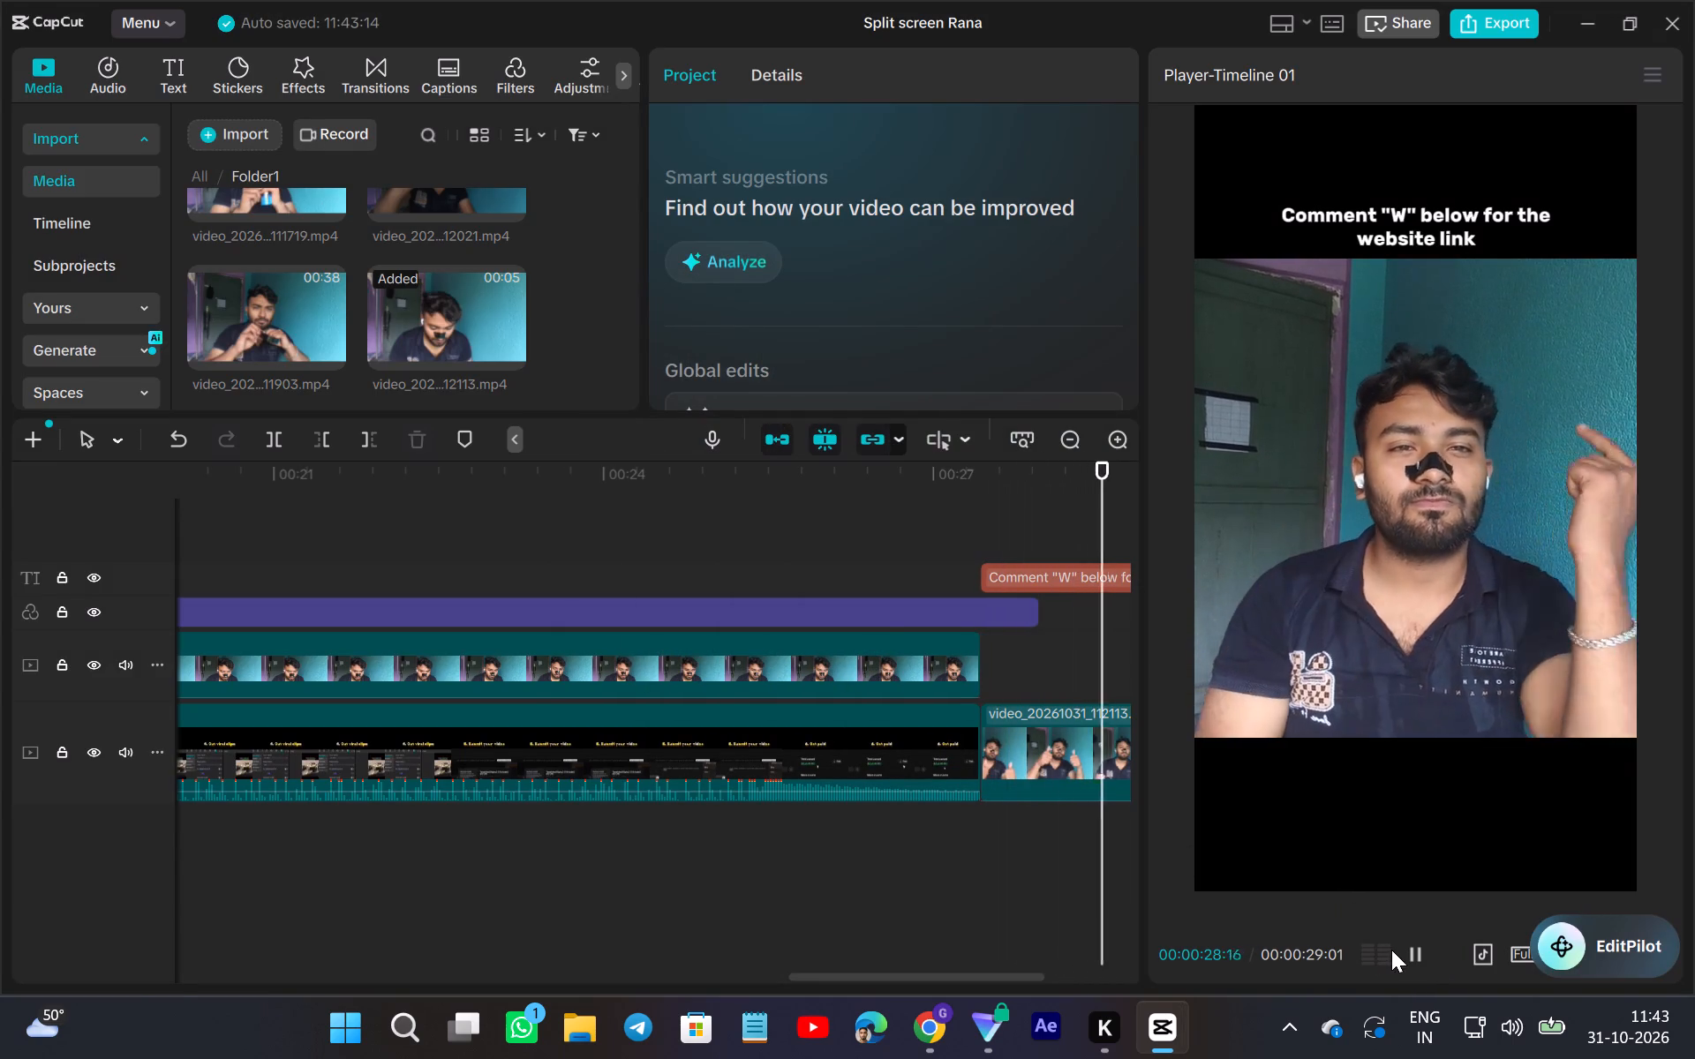
# Extend the Clear II filter to the end of the closing clip, about 00:00:29:01.
pyautogui.hscroll(-1, 941, 856)
pyautogui.click(765, 859)
pyautogui.click(715, 612)
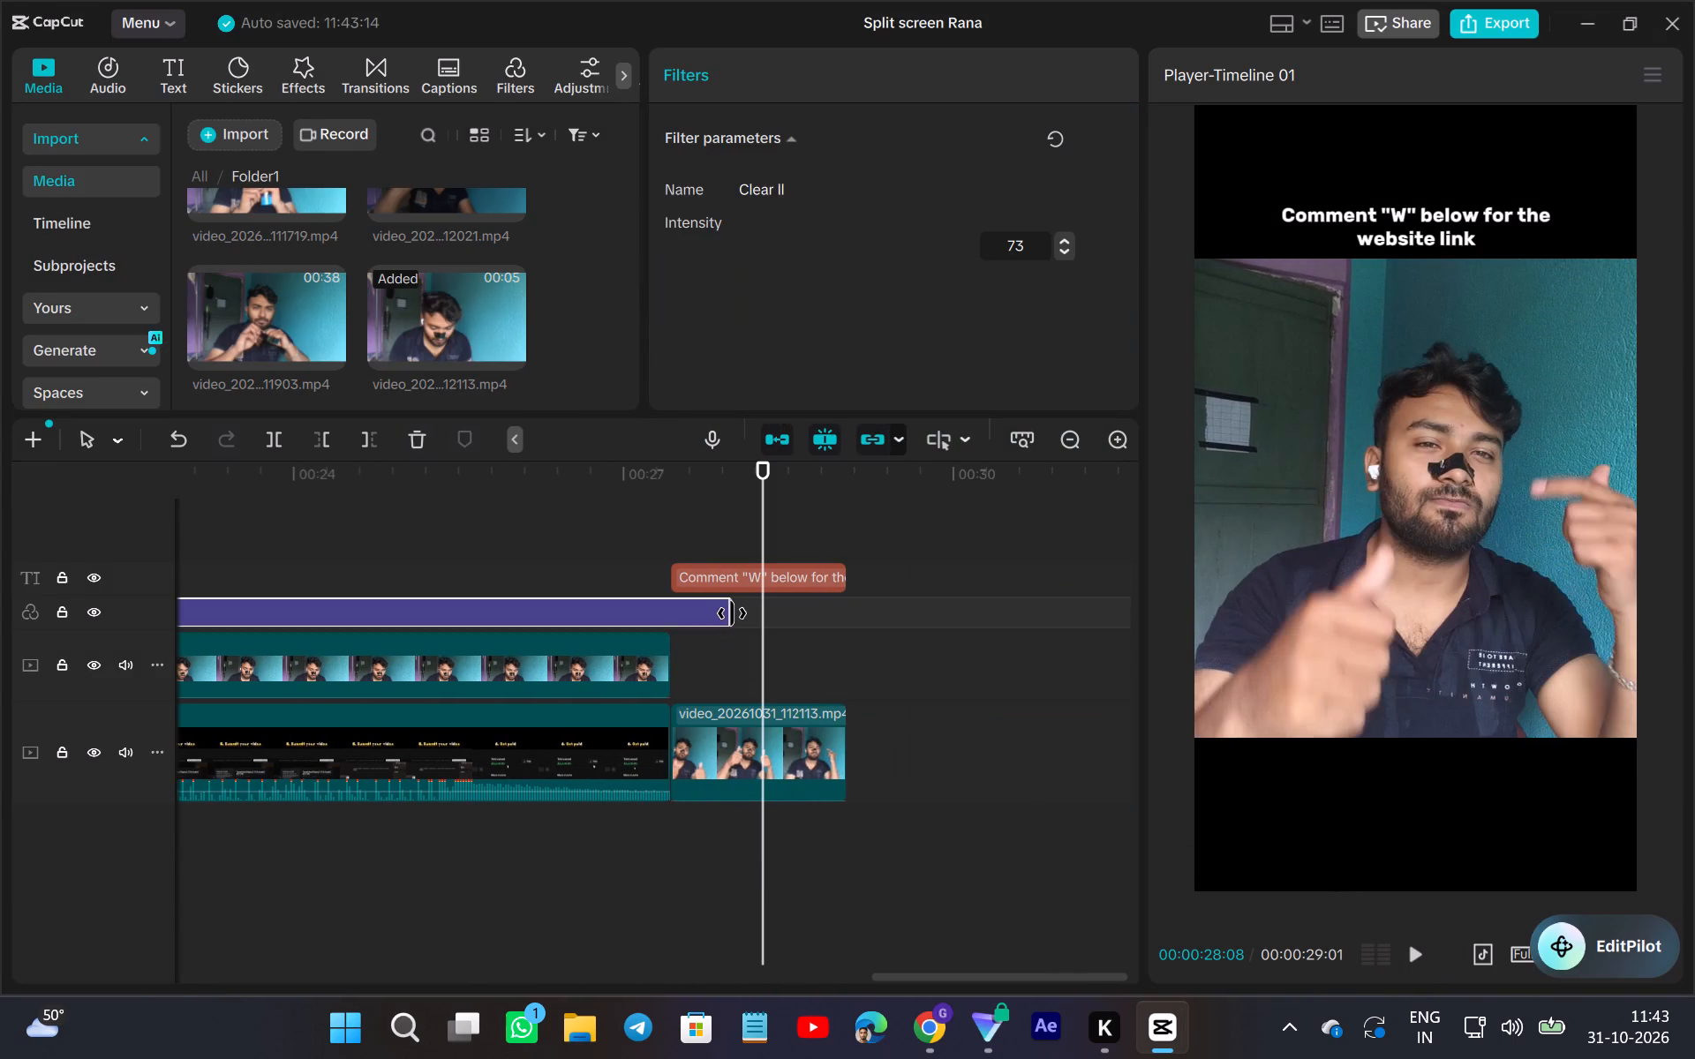
pyautogui.moveTo(732, 613); pyautogui.dragTo(849, 656)
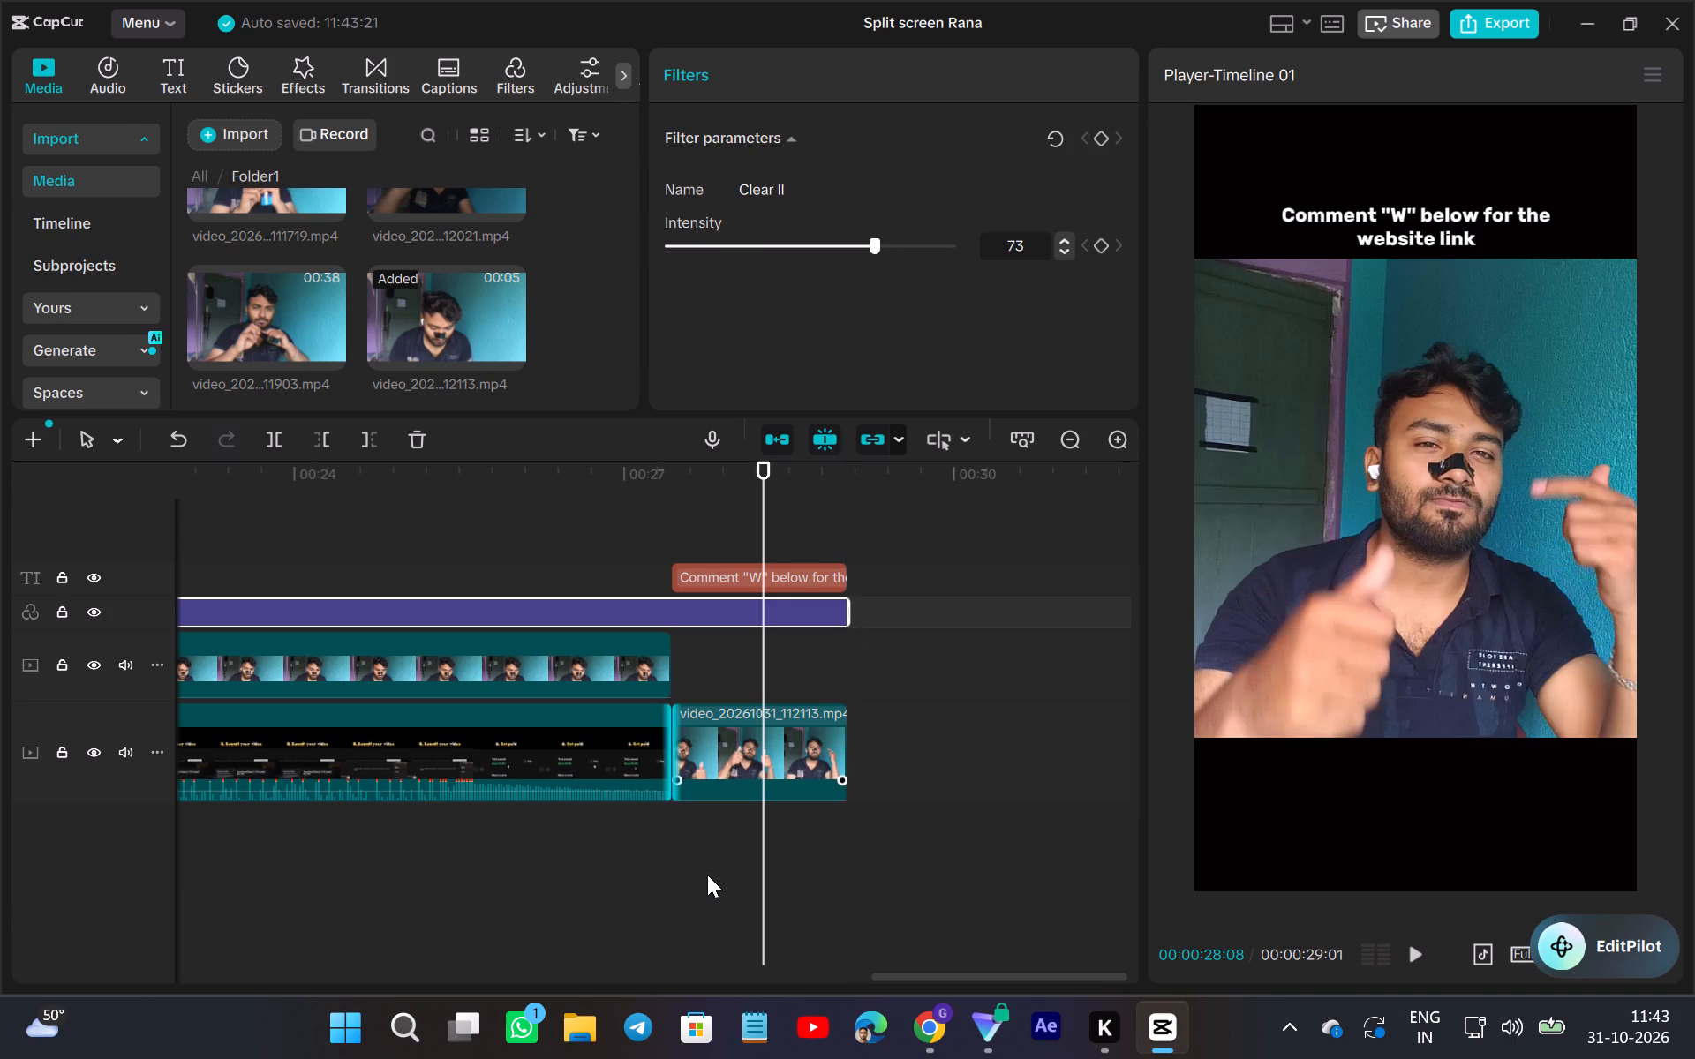
# Edit the opening title, replacing "my Math Teacher" with "a Doctor" so its first line reads "Making a Doctor's salary".
pyautogui.keyDown('ctrl'); pyautogui.scroll(-9, 690, 876); pyautogui.keyUp('ctrl')
pyautogui.keyDown('ctrl'); pyautogui.scroll(-6, 582, 846); pyautogui.keyUp('ctrl')
pyautogui.keyDown('ctrl'); pyautogui.scroll(-10, 656, 868); pyautogui.keyUp('ctrl')
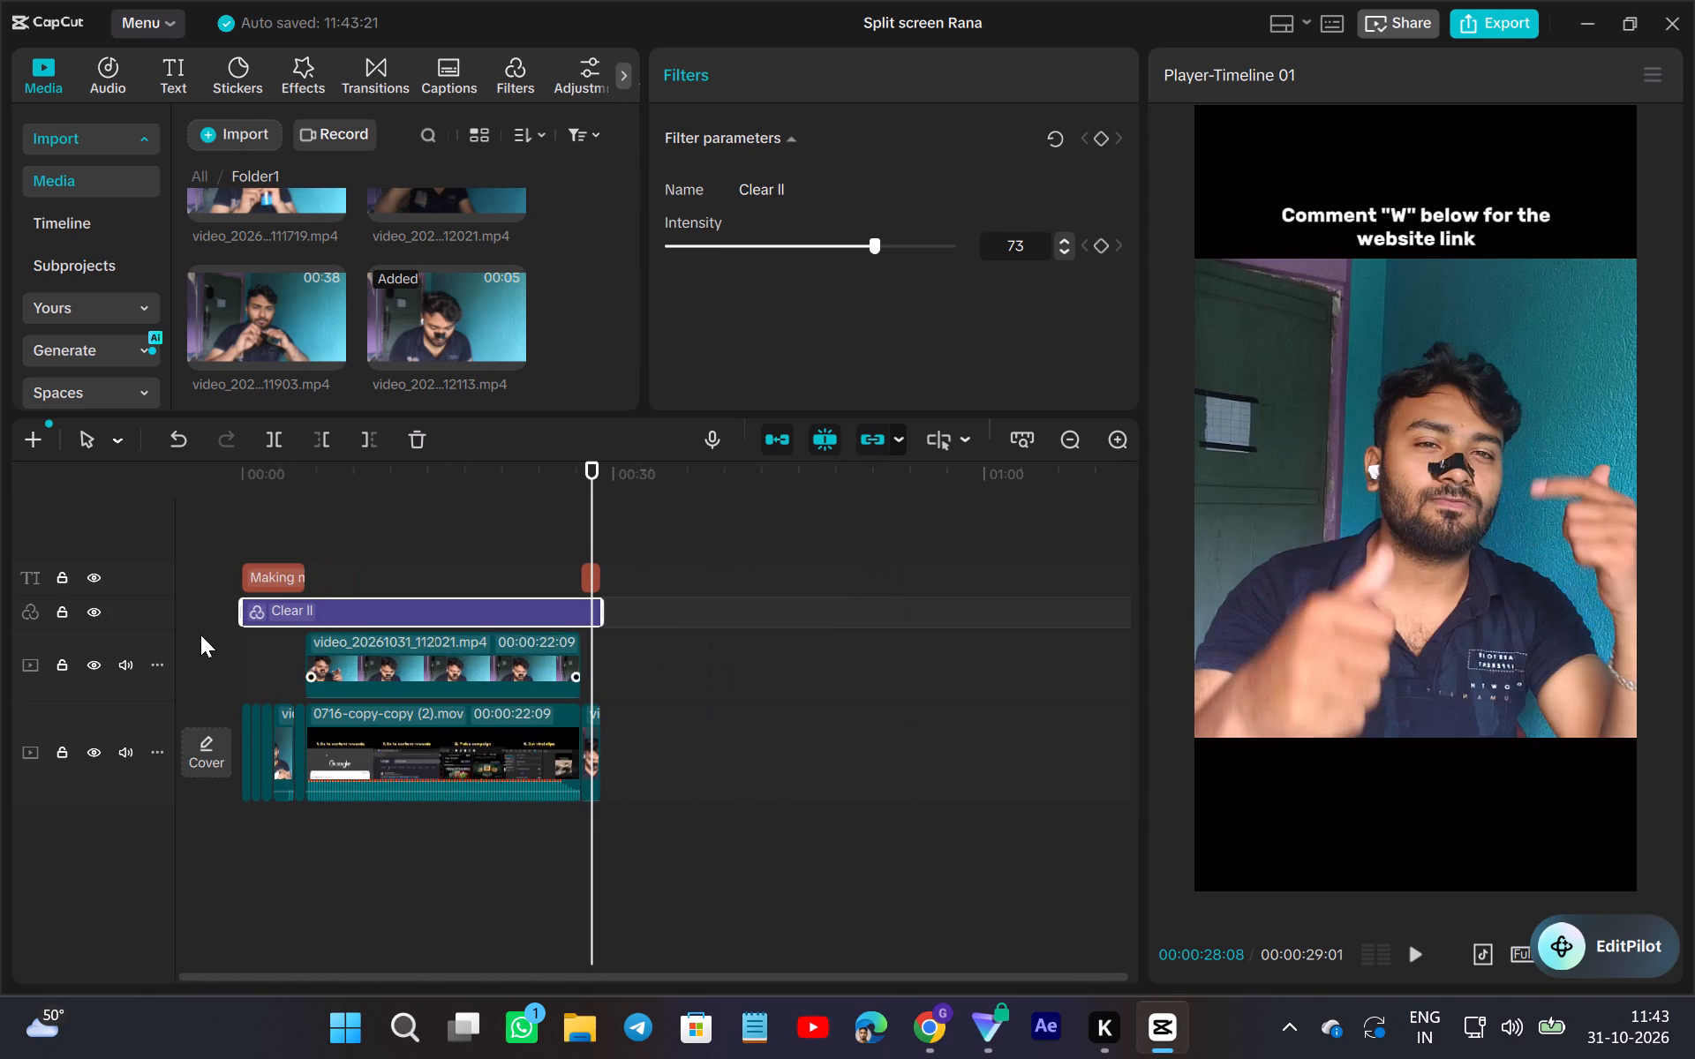
pyautogui.click(200, 634)
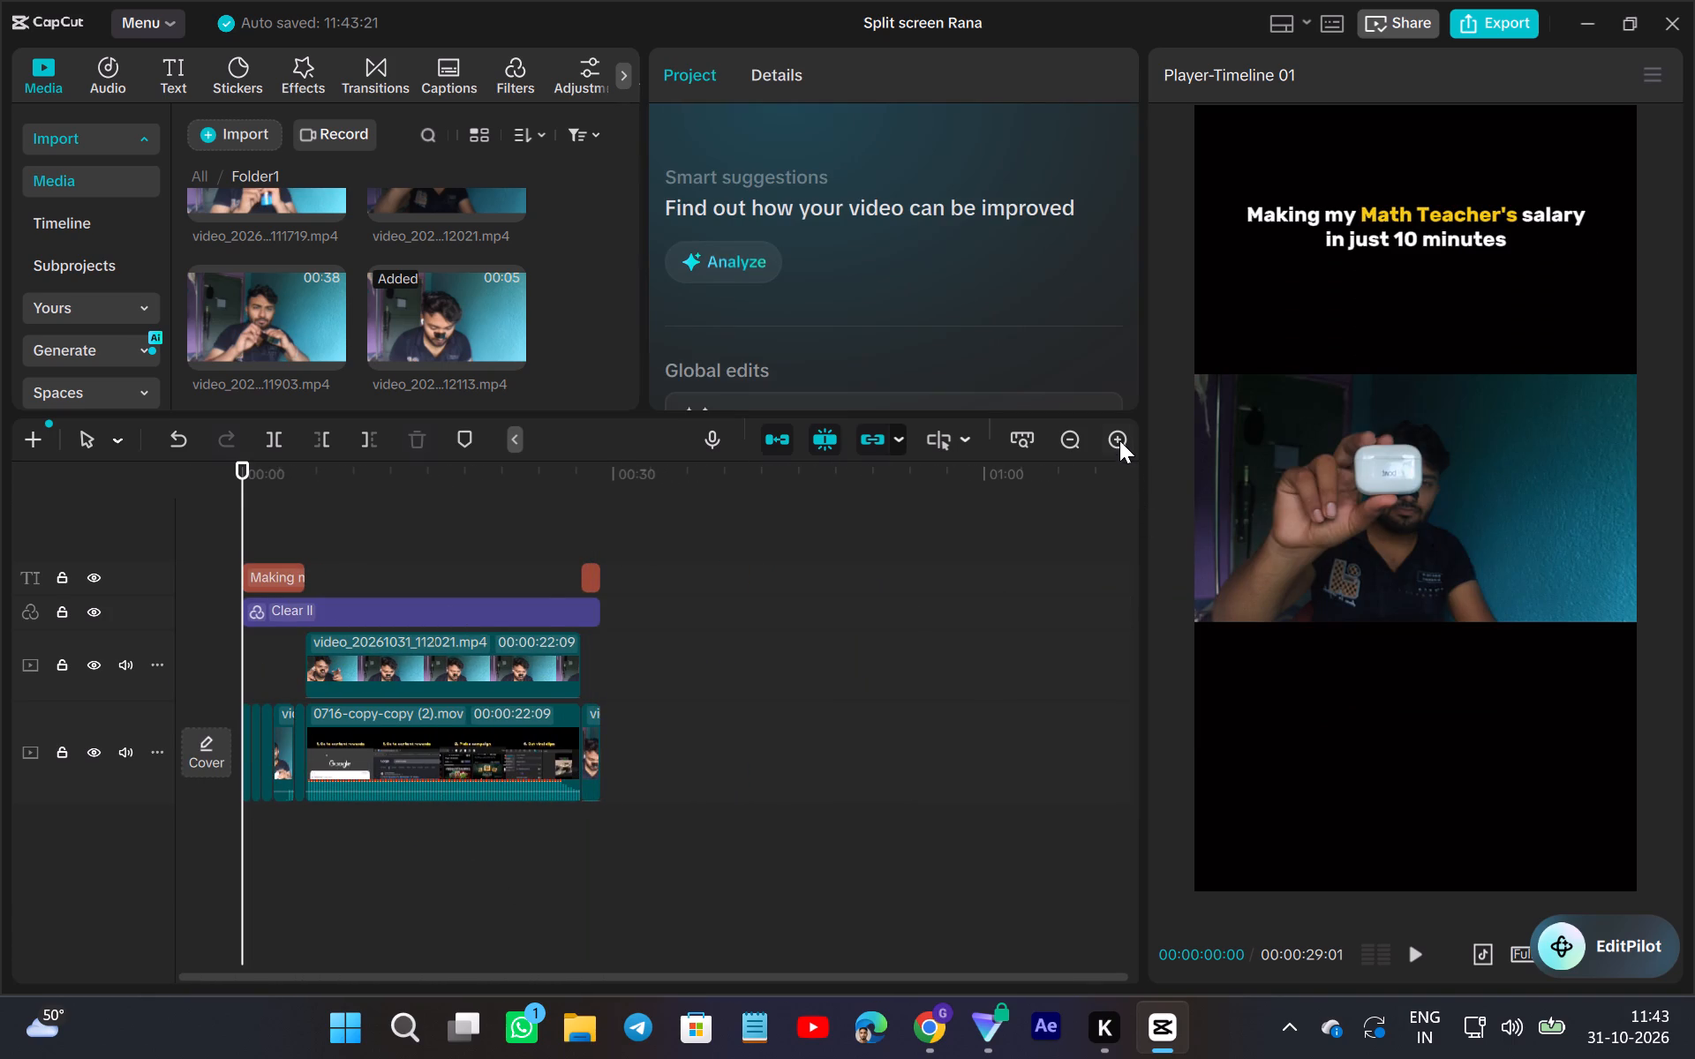
pyautogui.doubleClick(1119, 439)
pyautogui.click(1119, 439)
pyautogui.click(508, 528)
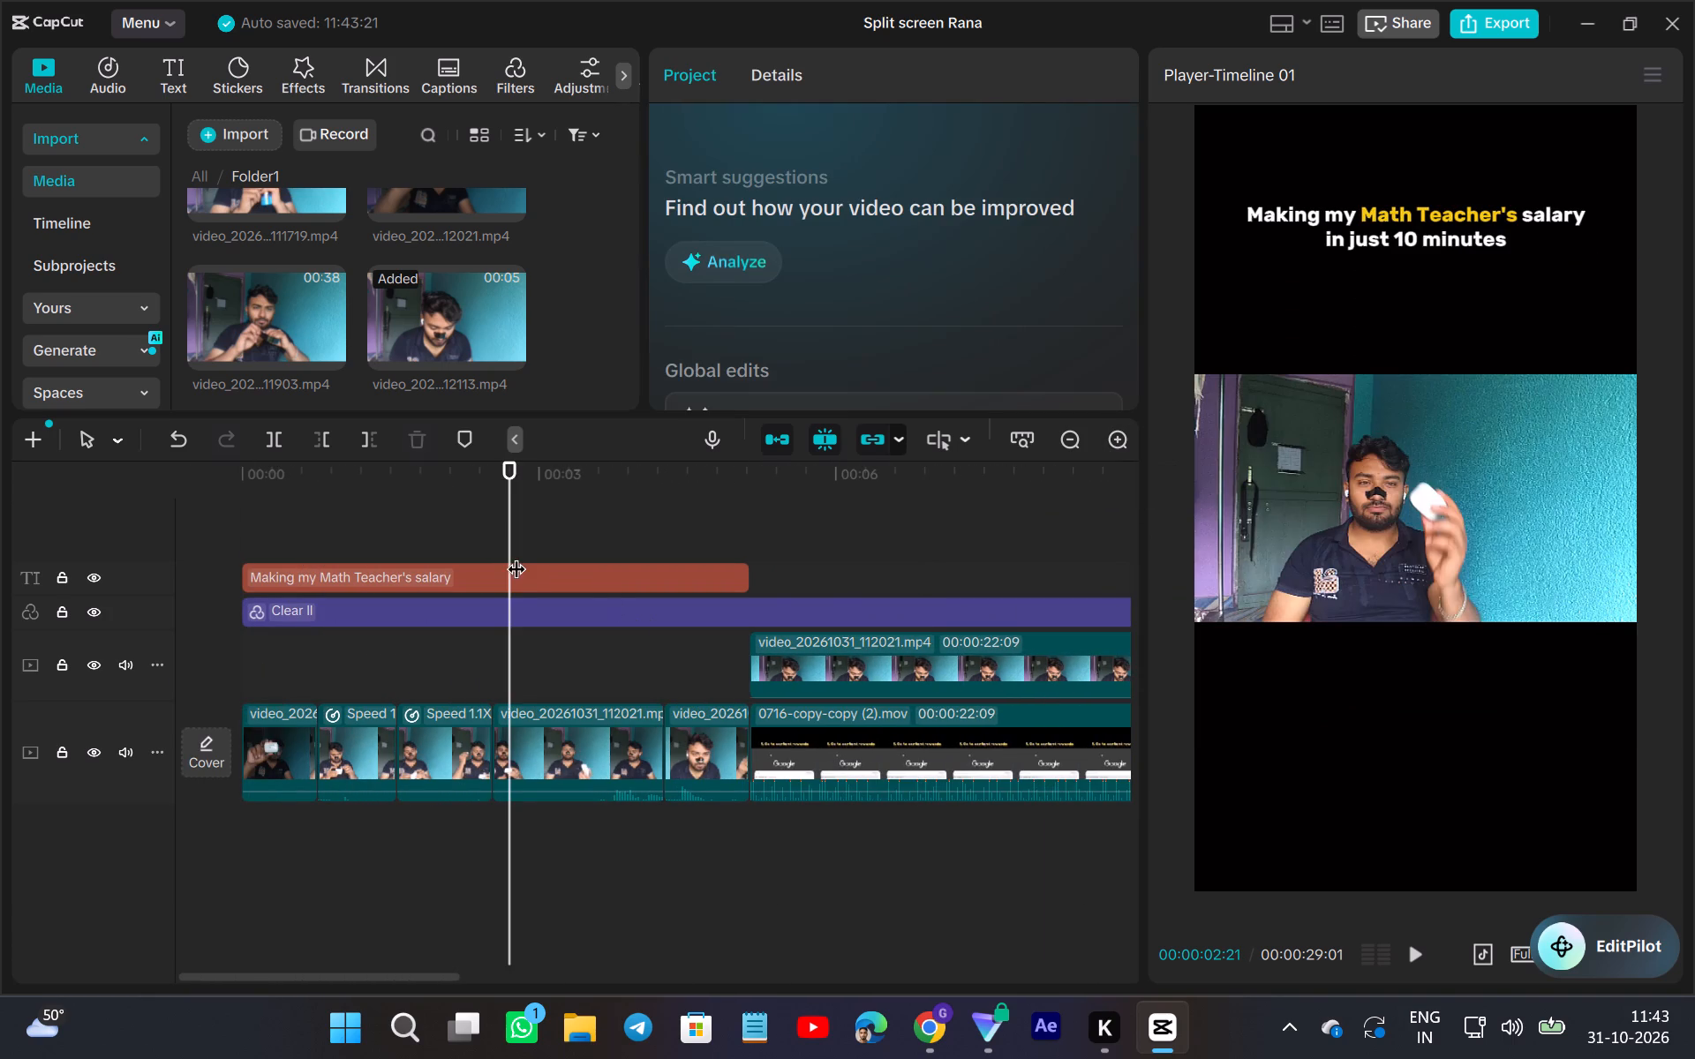
pyautogui.click(516, 563)
pyautogui.click(504, 583)
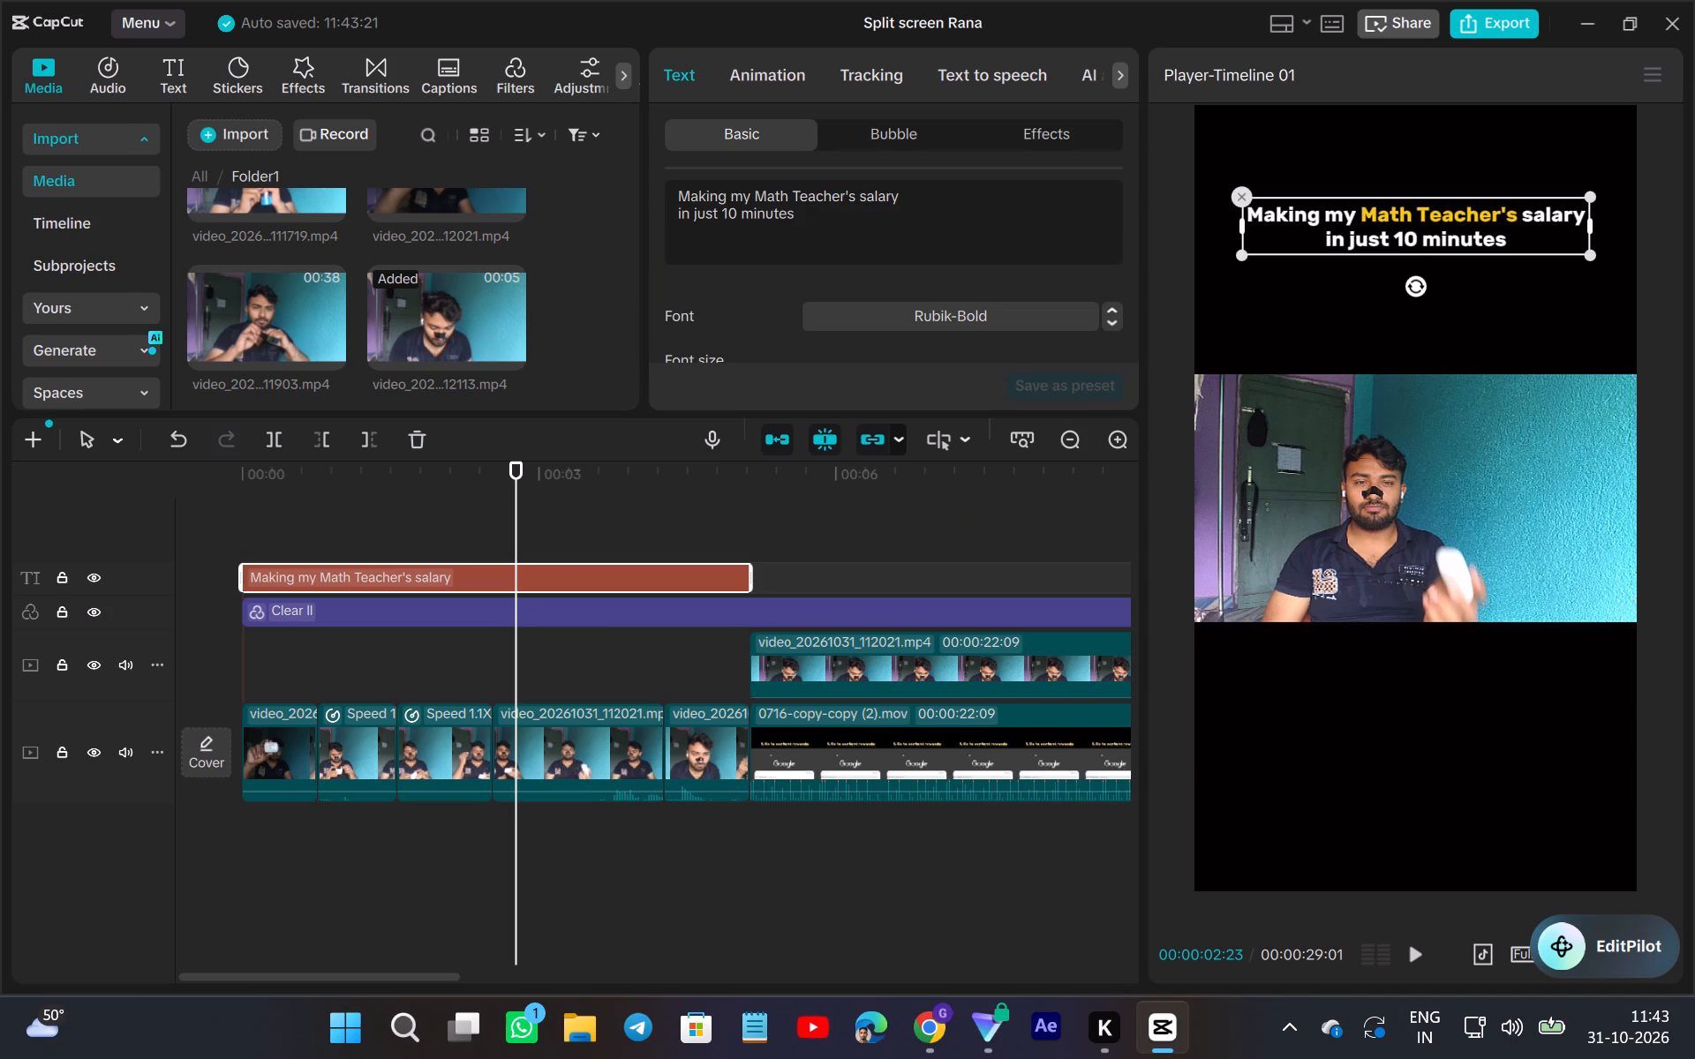
pyautogui.click(845, 196)
pyautogui.press('BackSpace')
pyautogui.press('BackSpace')
pyautogui.press('BackSpace')
pyautogui.press('BackSpace')
pyautogui.press('BackSpace')
pyautogui.press('BackSpace')
pyautogui.press('BackSpace')
pyautogui.press('BackSpace')
pyautogui.press('BackSpace')
pyautogui.press('BackSpace')
pyautogui.press('BackSpace')
pyautogui.press('BackSpace')
pyautogui.press('BackSpace')
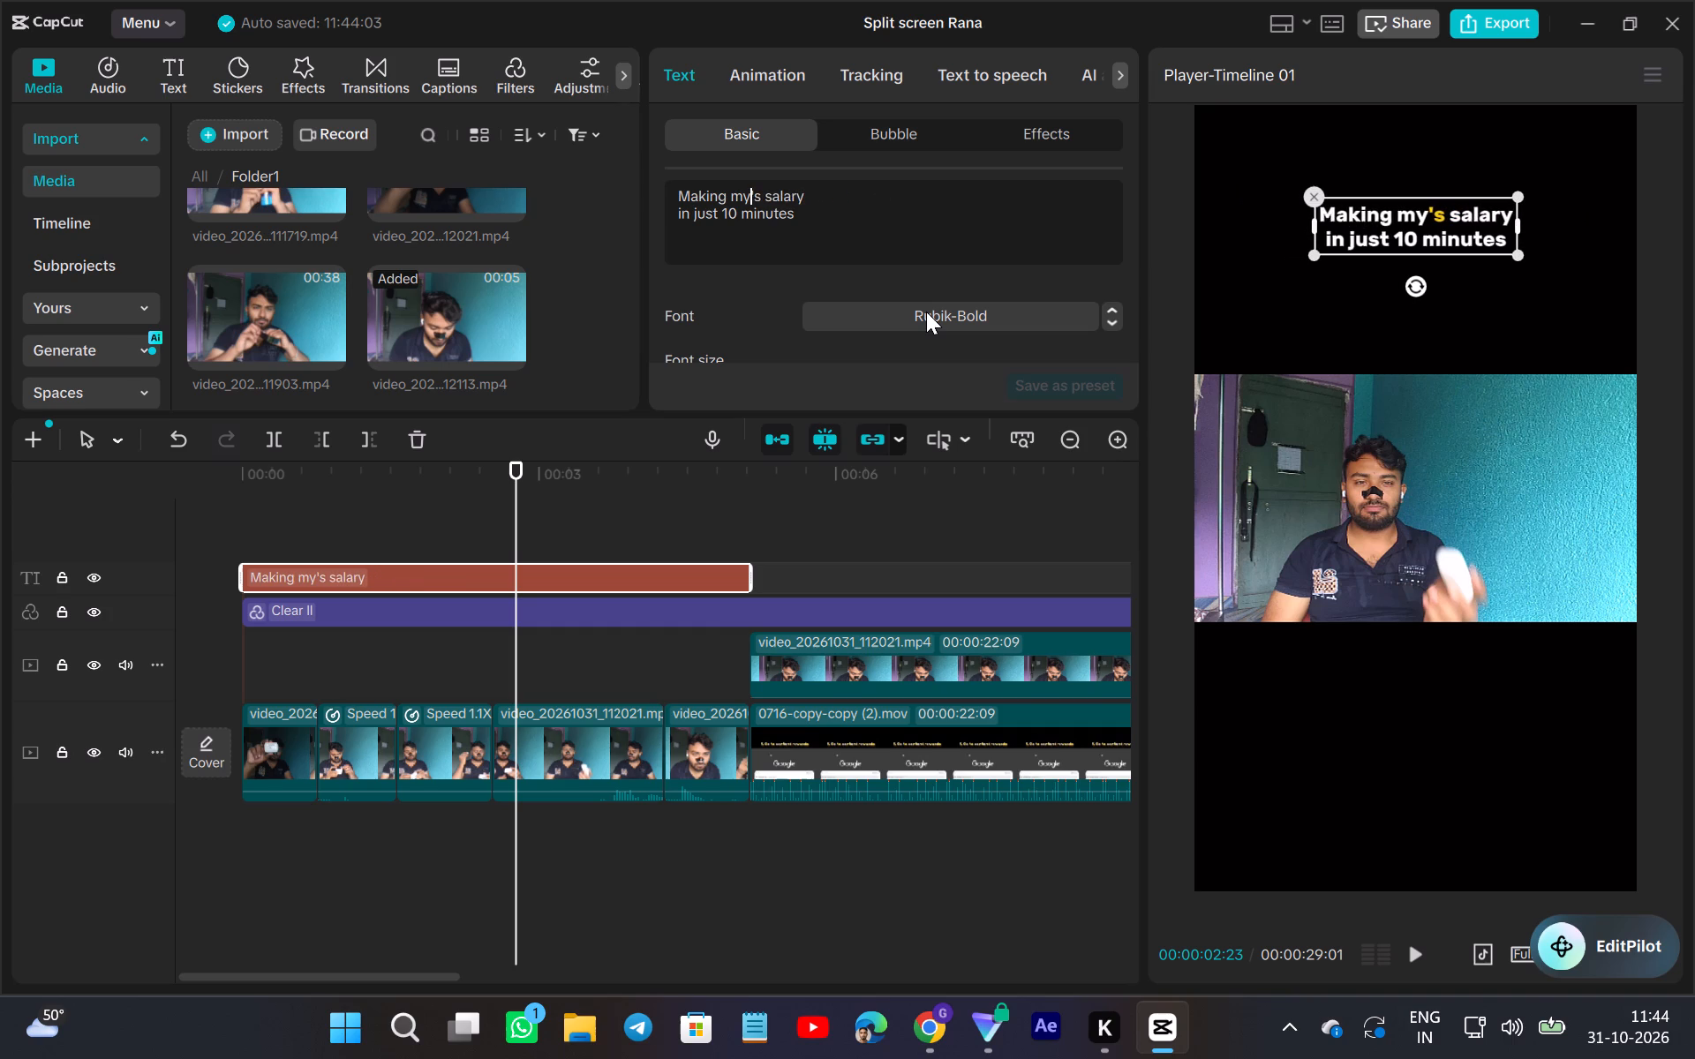
pyautogui.press('BackSpace')
pyautogui.press('BackSpace')
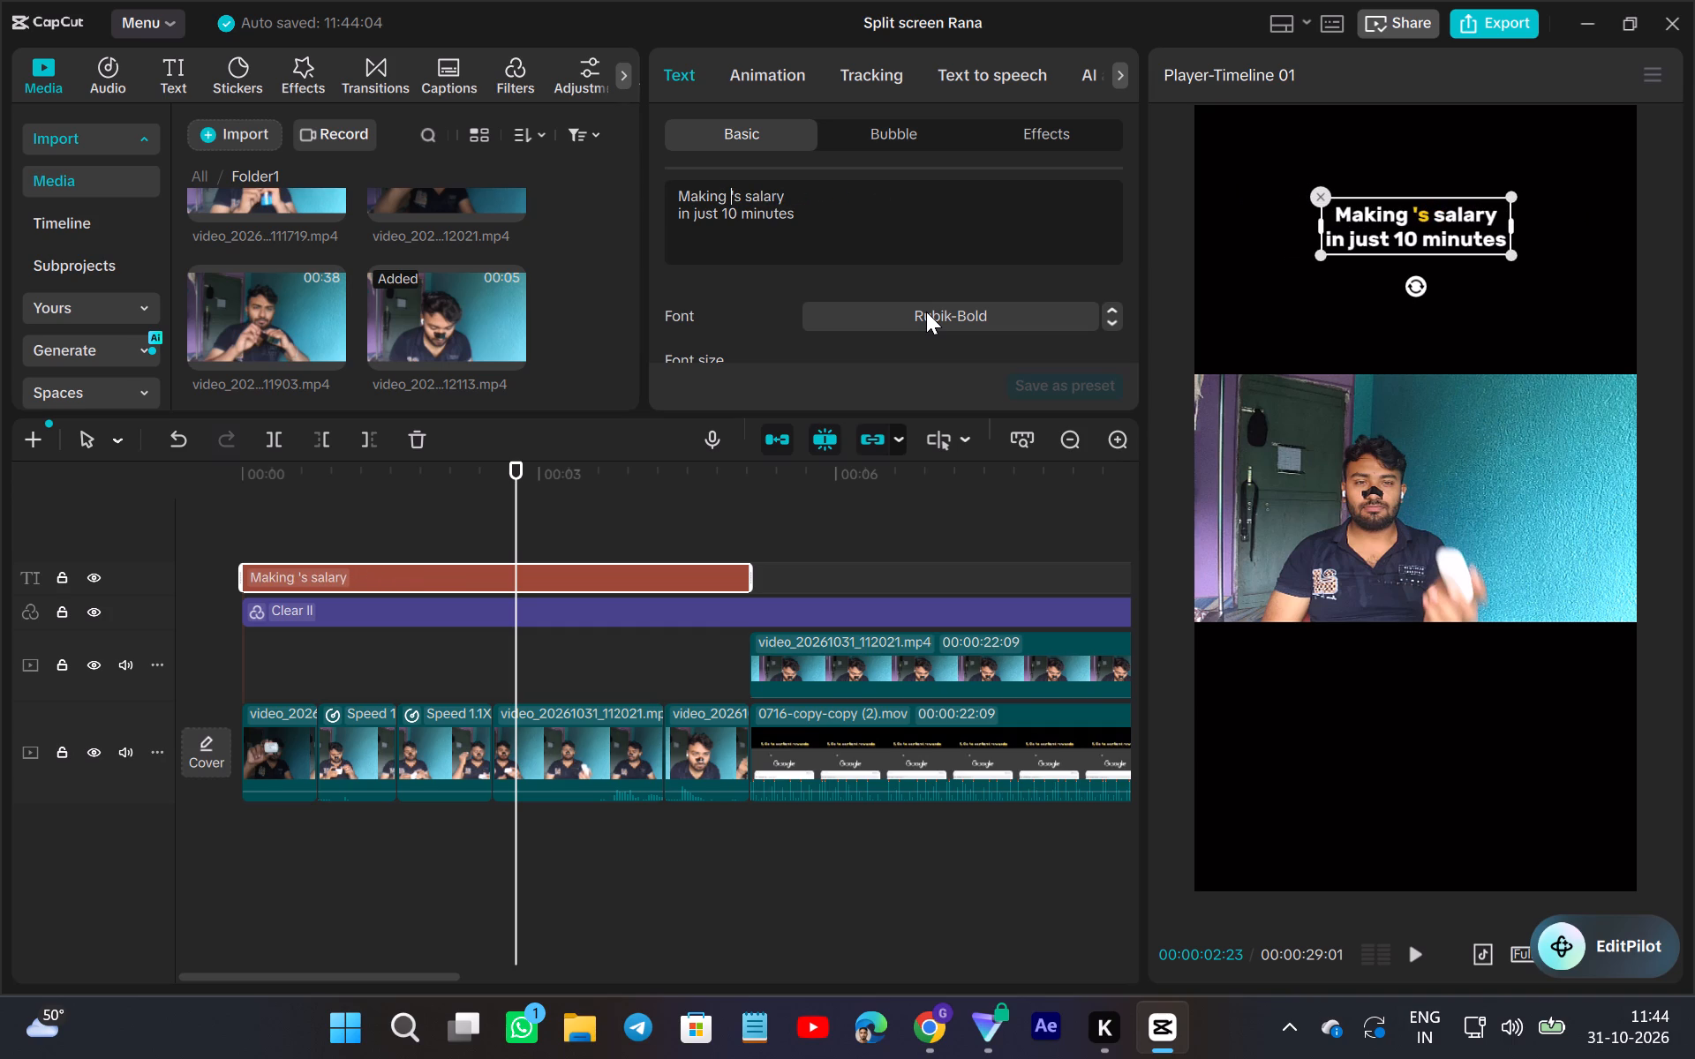
pyautogui.write('a')
pyautogui.press('space')
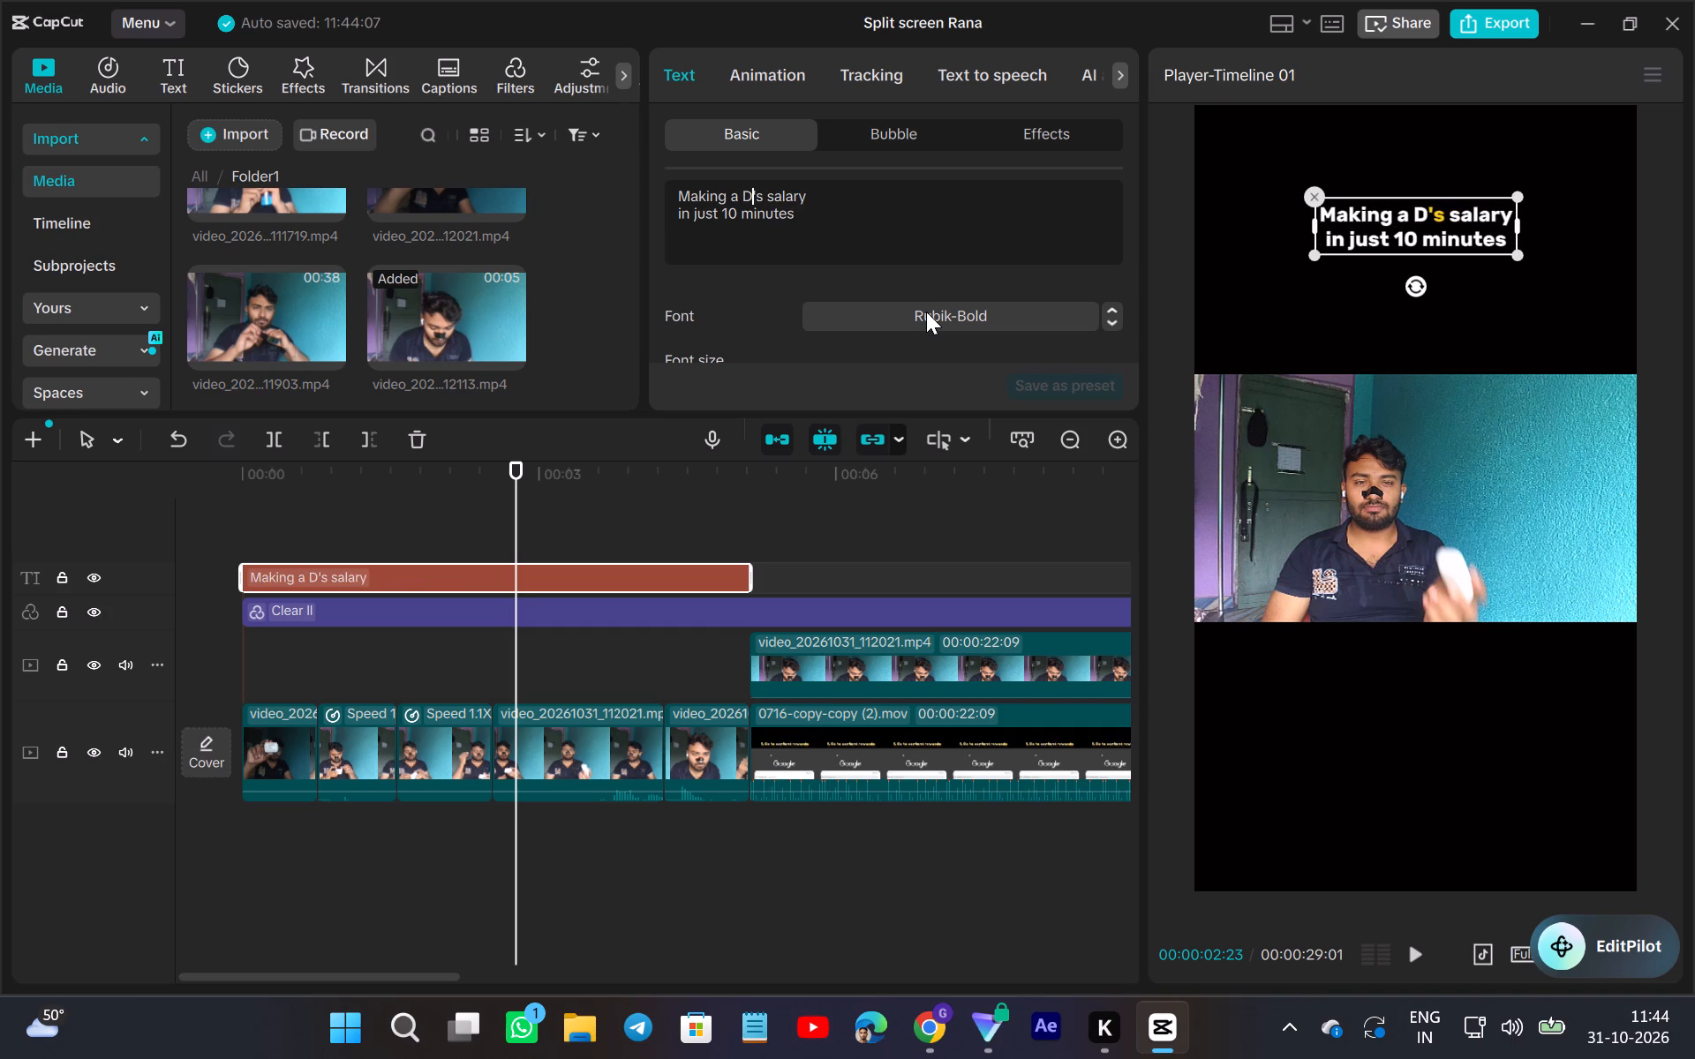
pyautogui.write('octor')
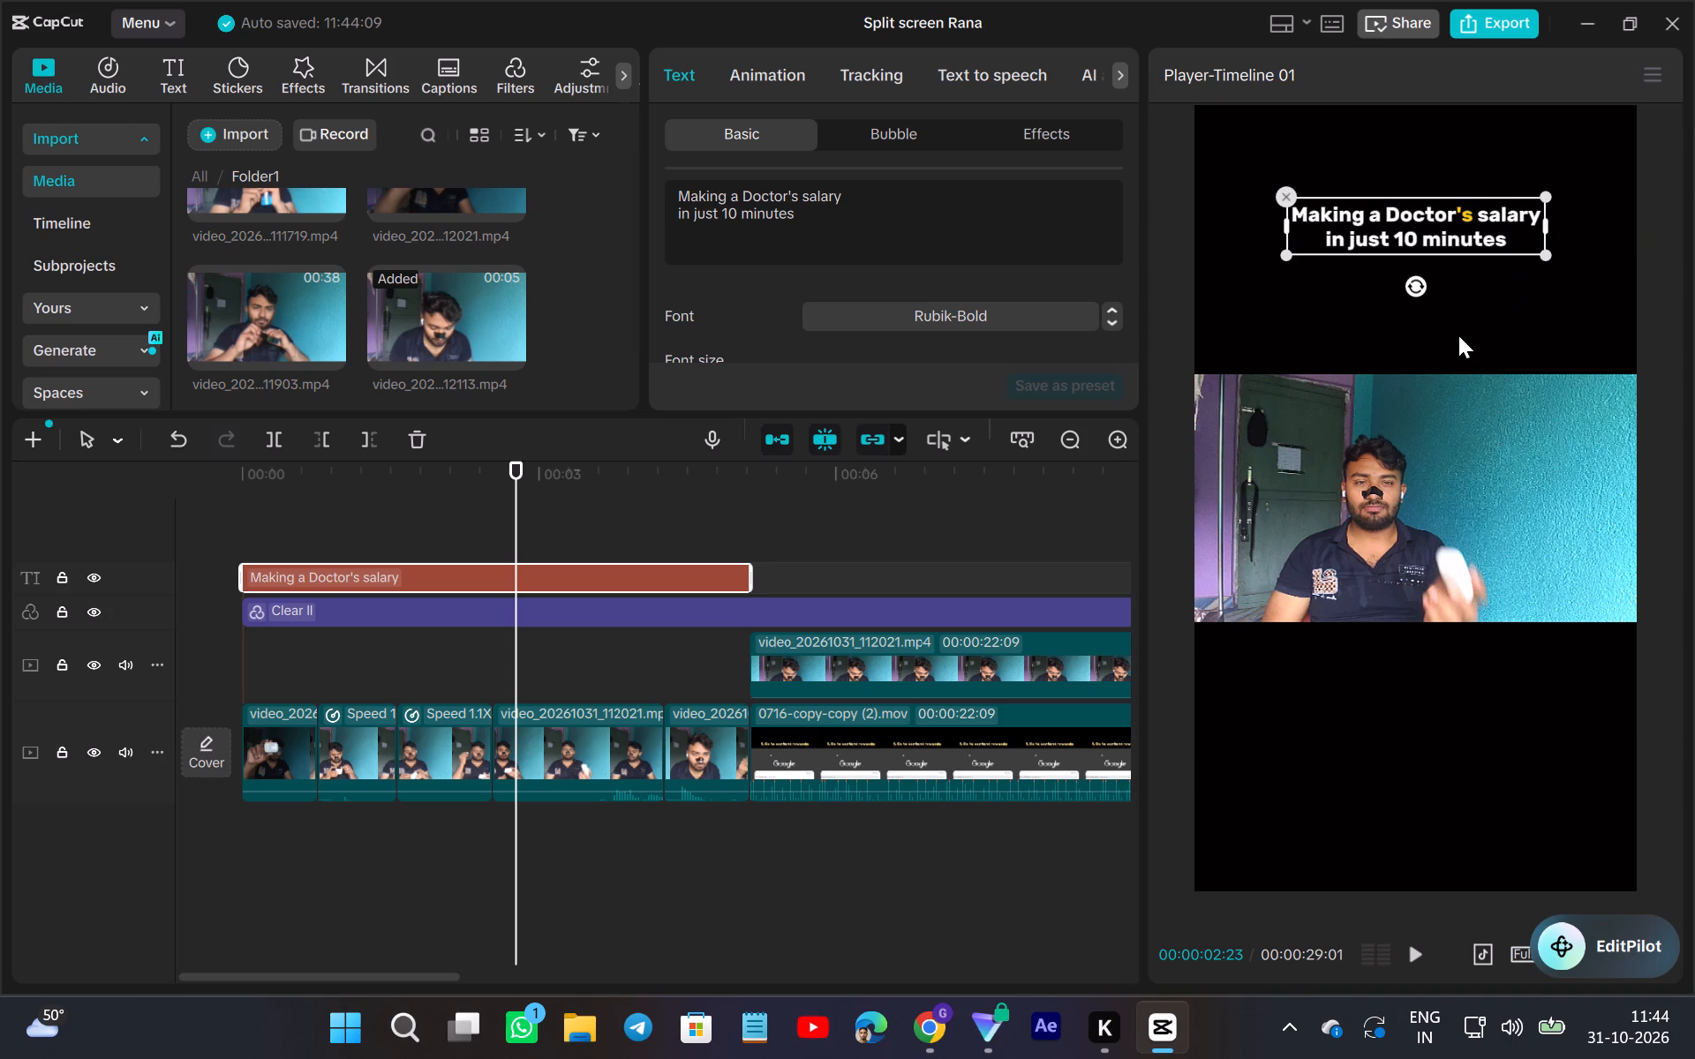
# Move the opening title's line break so "in just" joins the first line and "10 minutes" stands alone on the second.
pyautogui.click(674, 212)
pyautogui.press('BackSpace')
pyautogui.press('space')
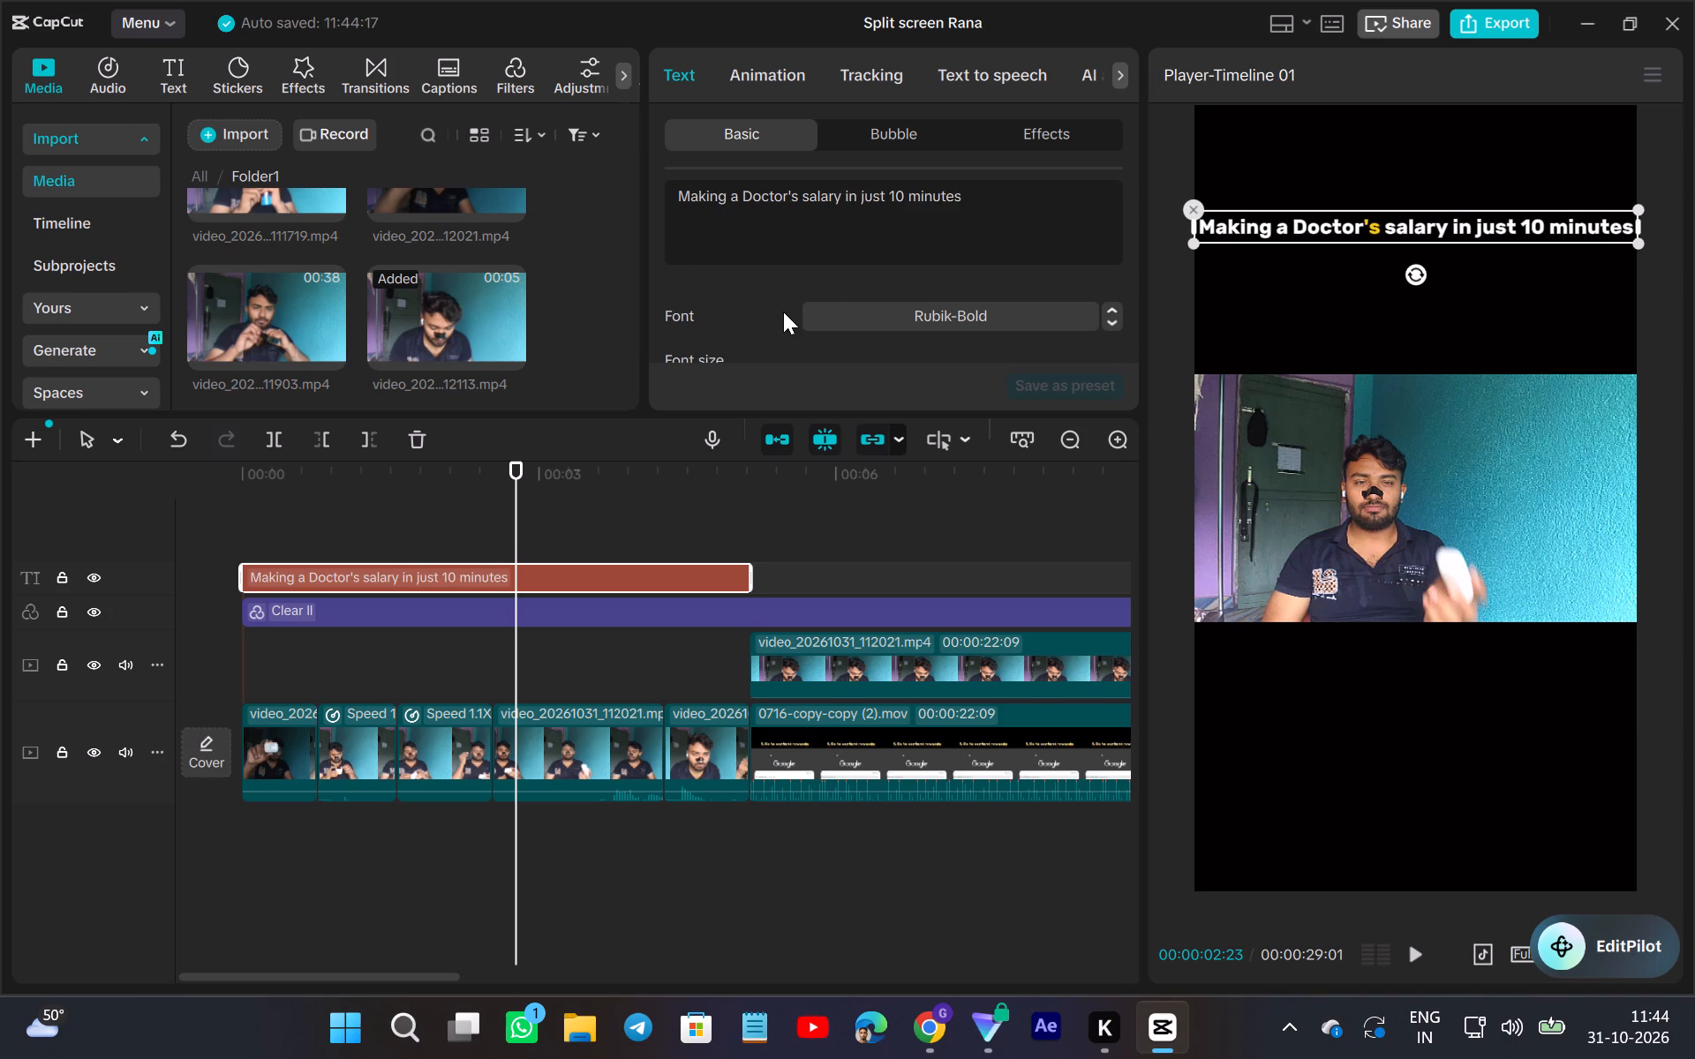
pyautogui.press('Right')
pyautogui.press('Right')
pyautogui.press('Right')
pyautogui.press('Right')
pyautogui.press('Right')
pyautogui.press('Right')
pyautogui.press('Right')
pyautogui.press('Right')
pyautogui.press('BackSpace')
pyautogui.press('Return')
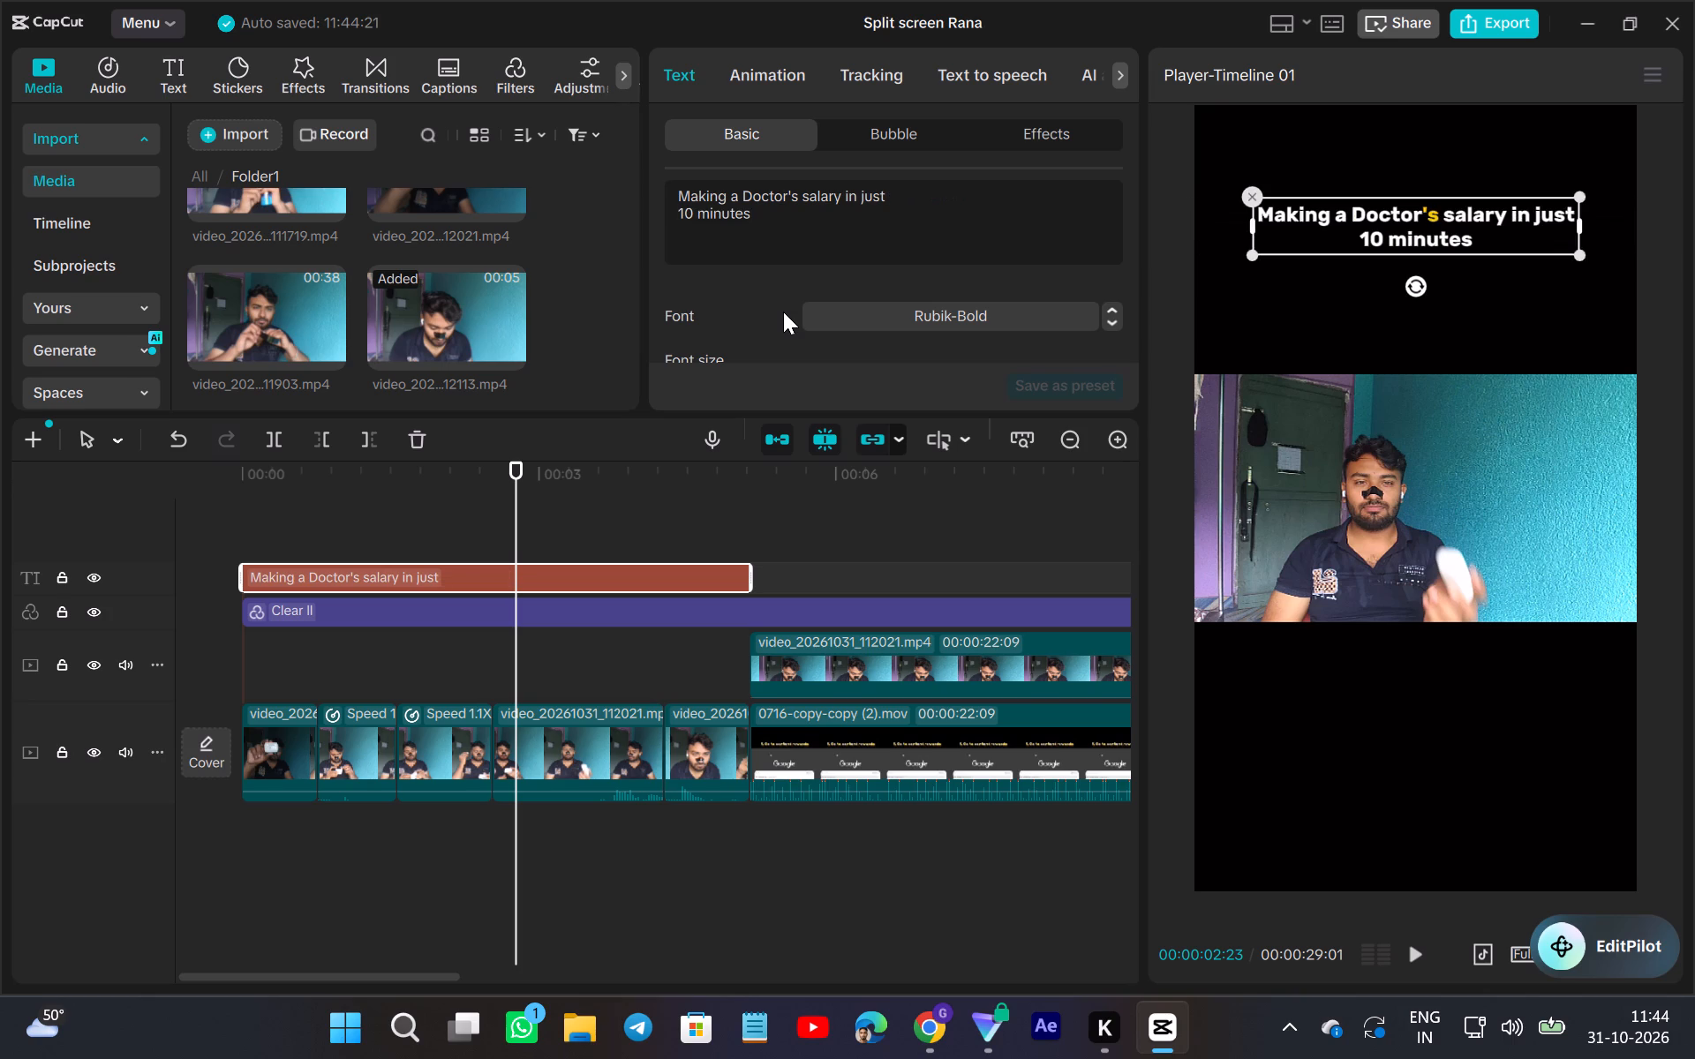
# Colour the whole word "Doctor's" in the opening title yellow.
pyautogui.moveTo(744, 199); pyautogui.dragTo(772, 194)
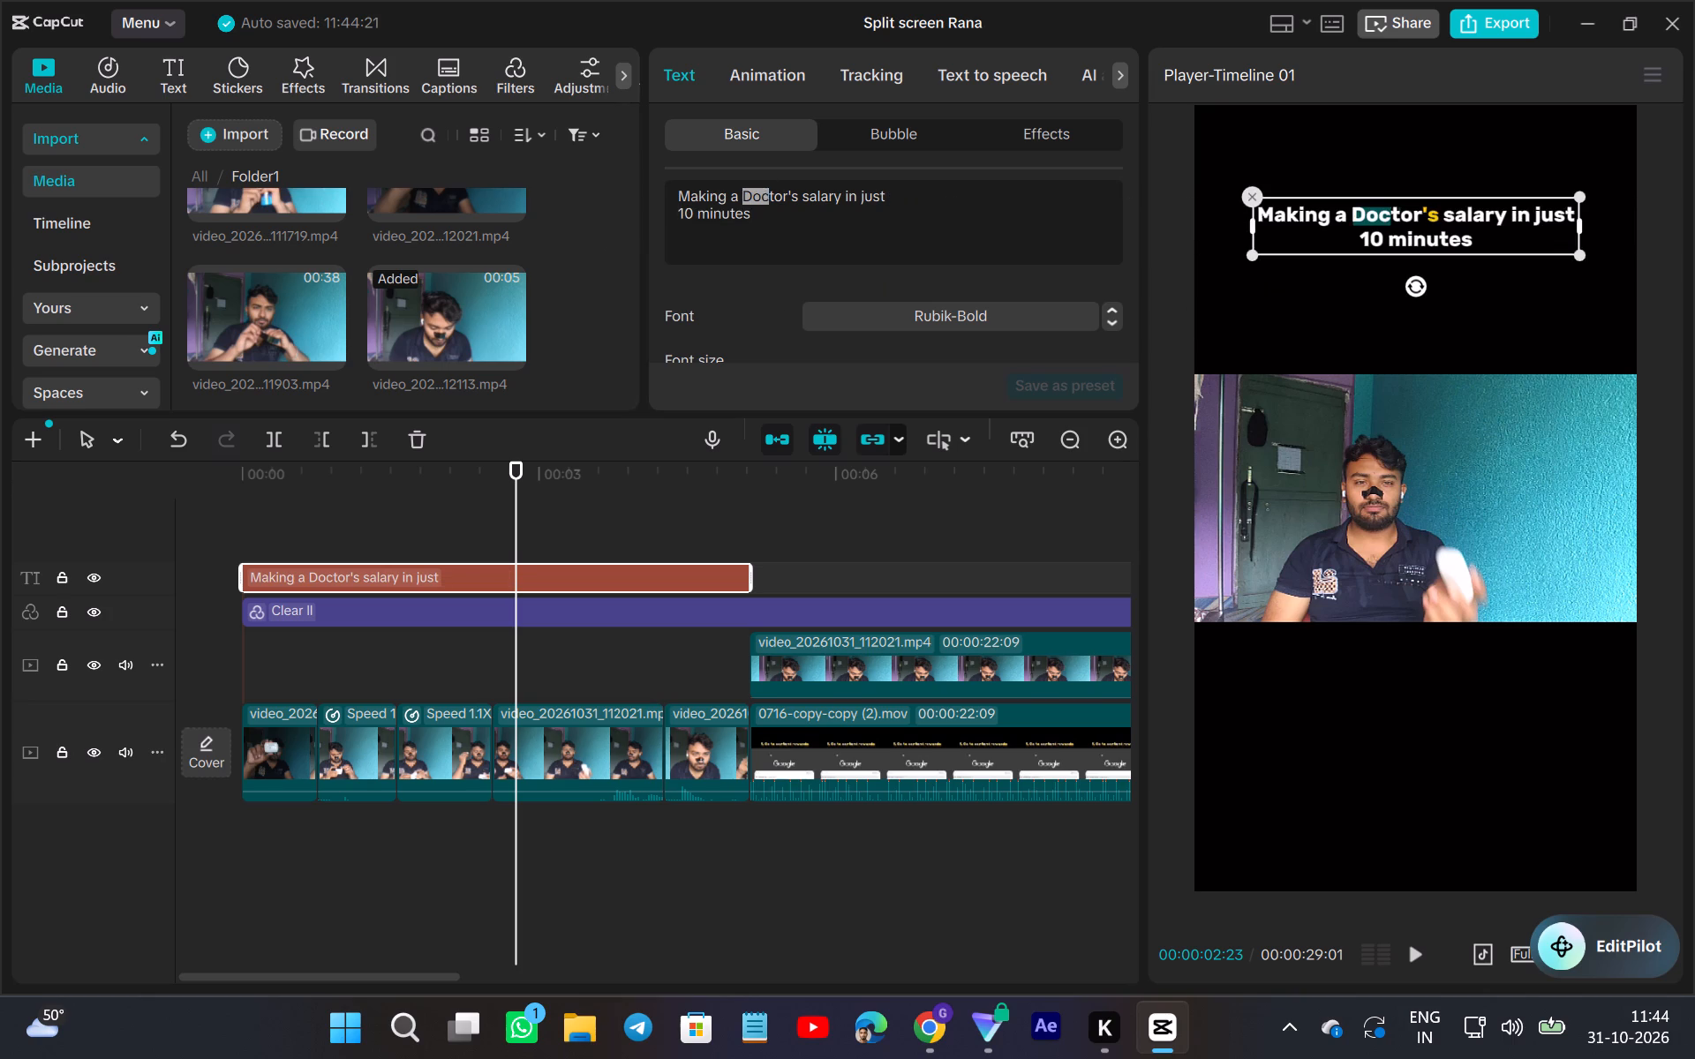
pyautogui.moveTo(772, 194); pyautogui.dragTo(795, 200)
pyautogui.scroll(-1, 878, 276)
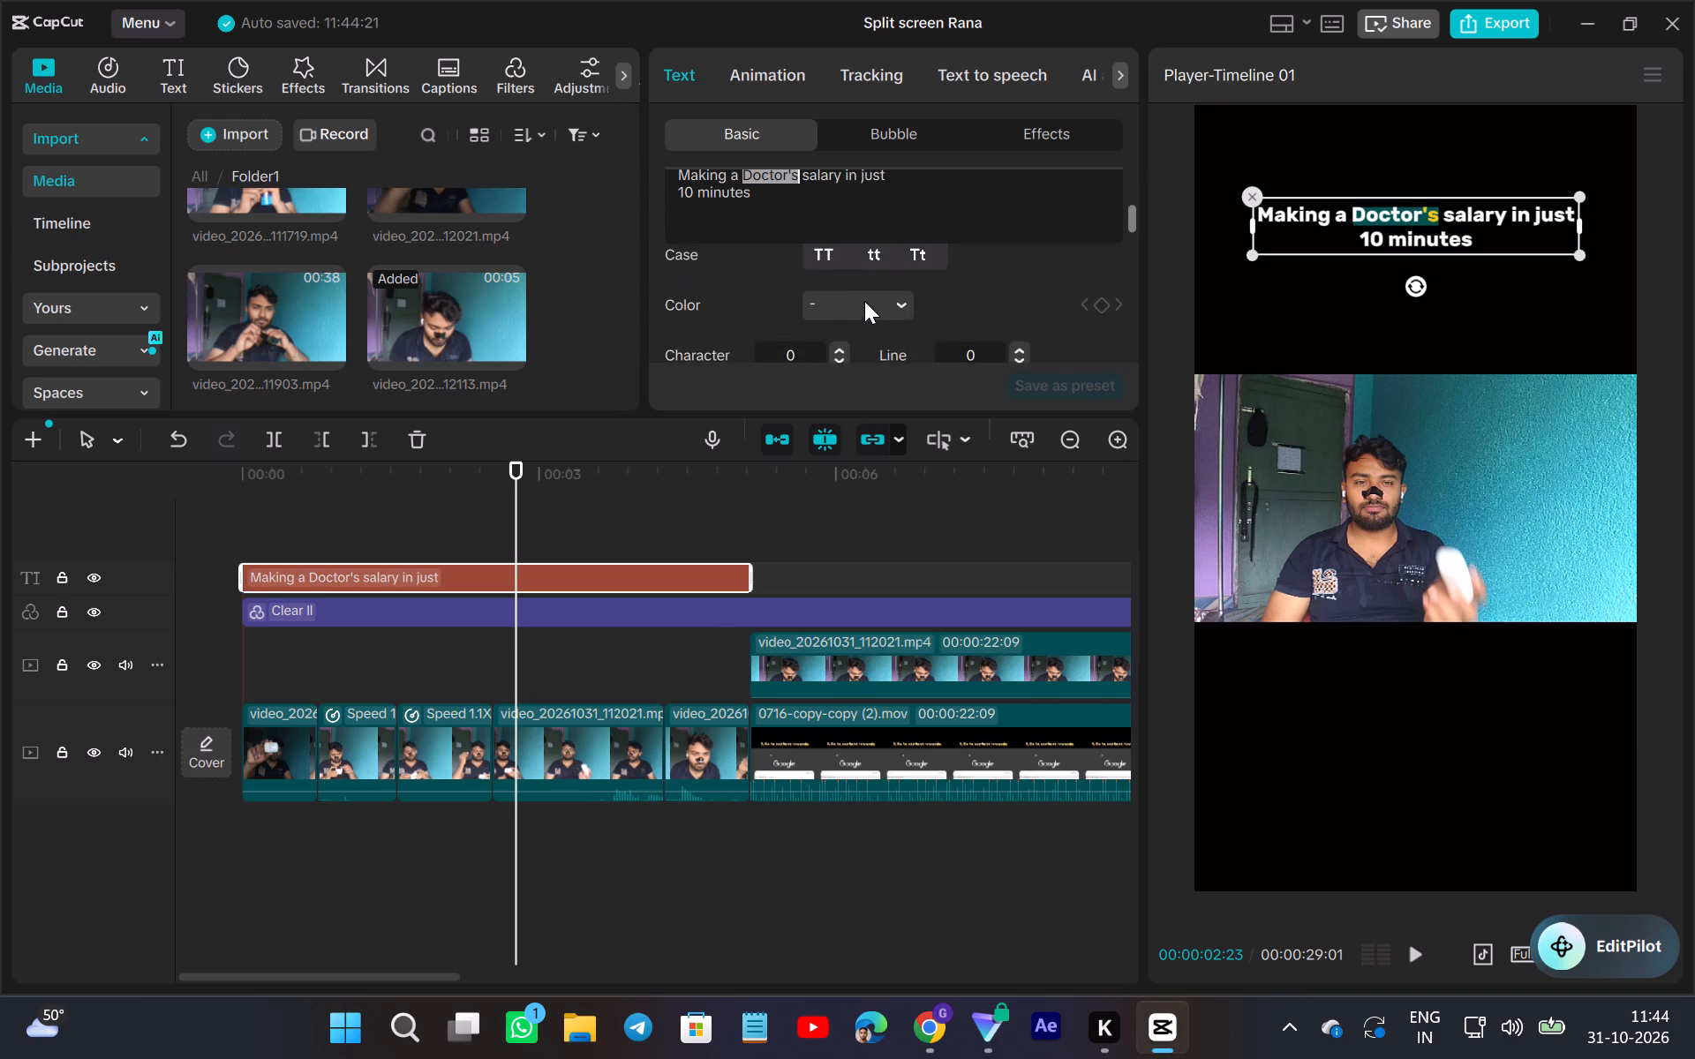
pyautogui.scroll(-1, 864, 301)
pyautogui.click(864, 301)
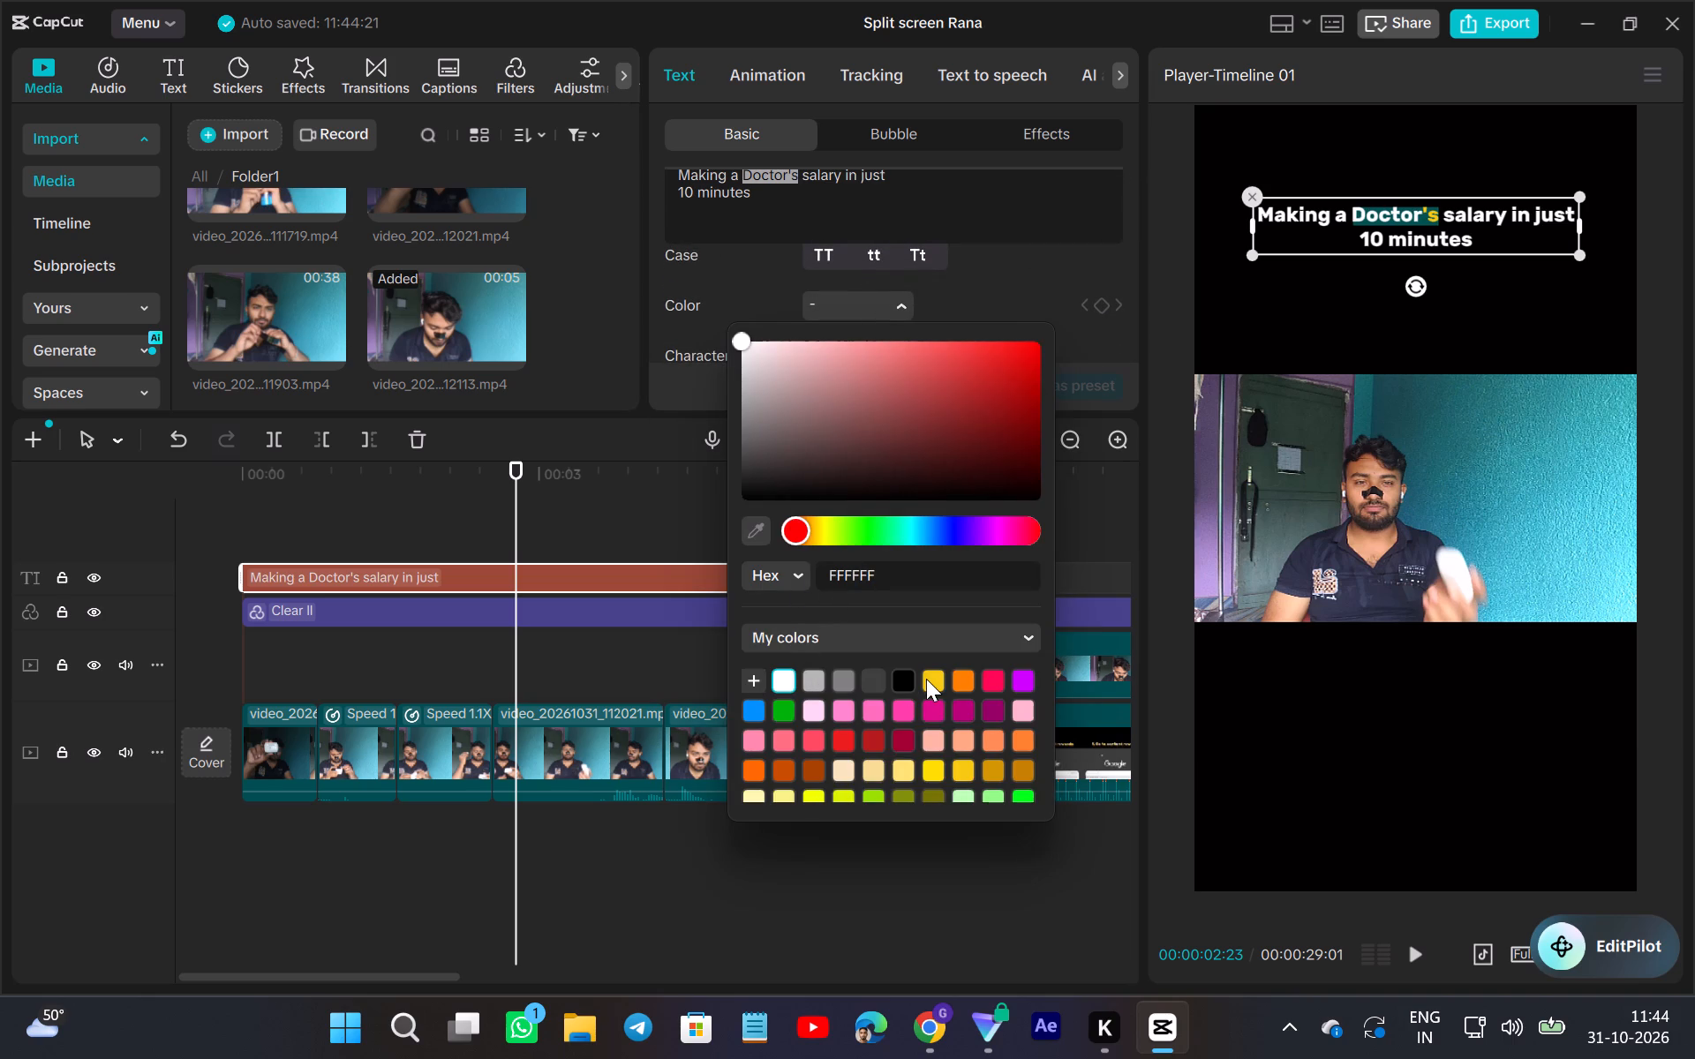
pyautogui.click(927, 679)
pyautogui.click(935, 214)
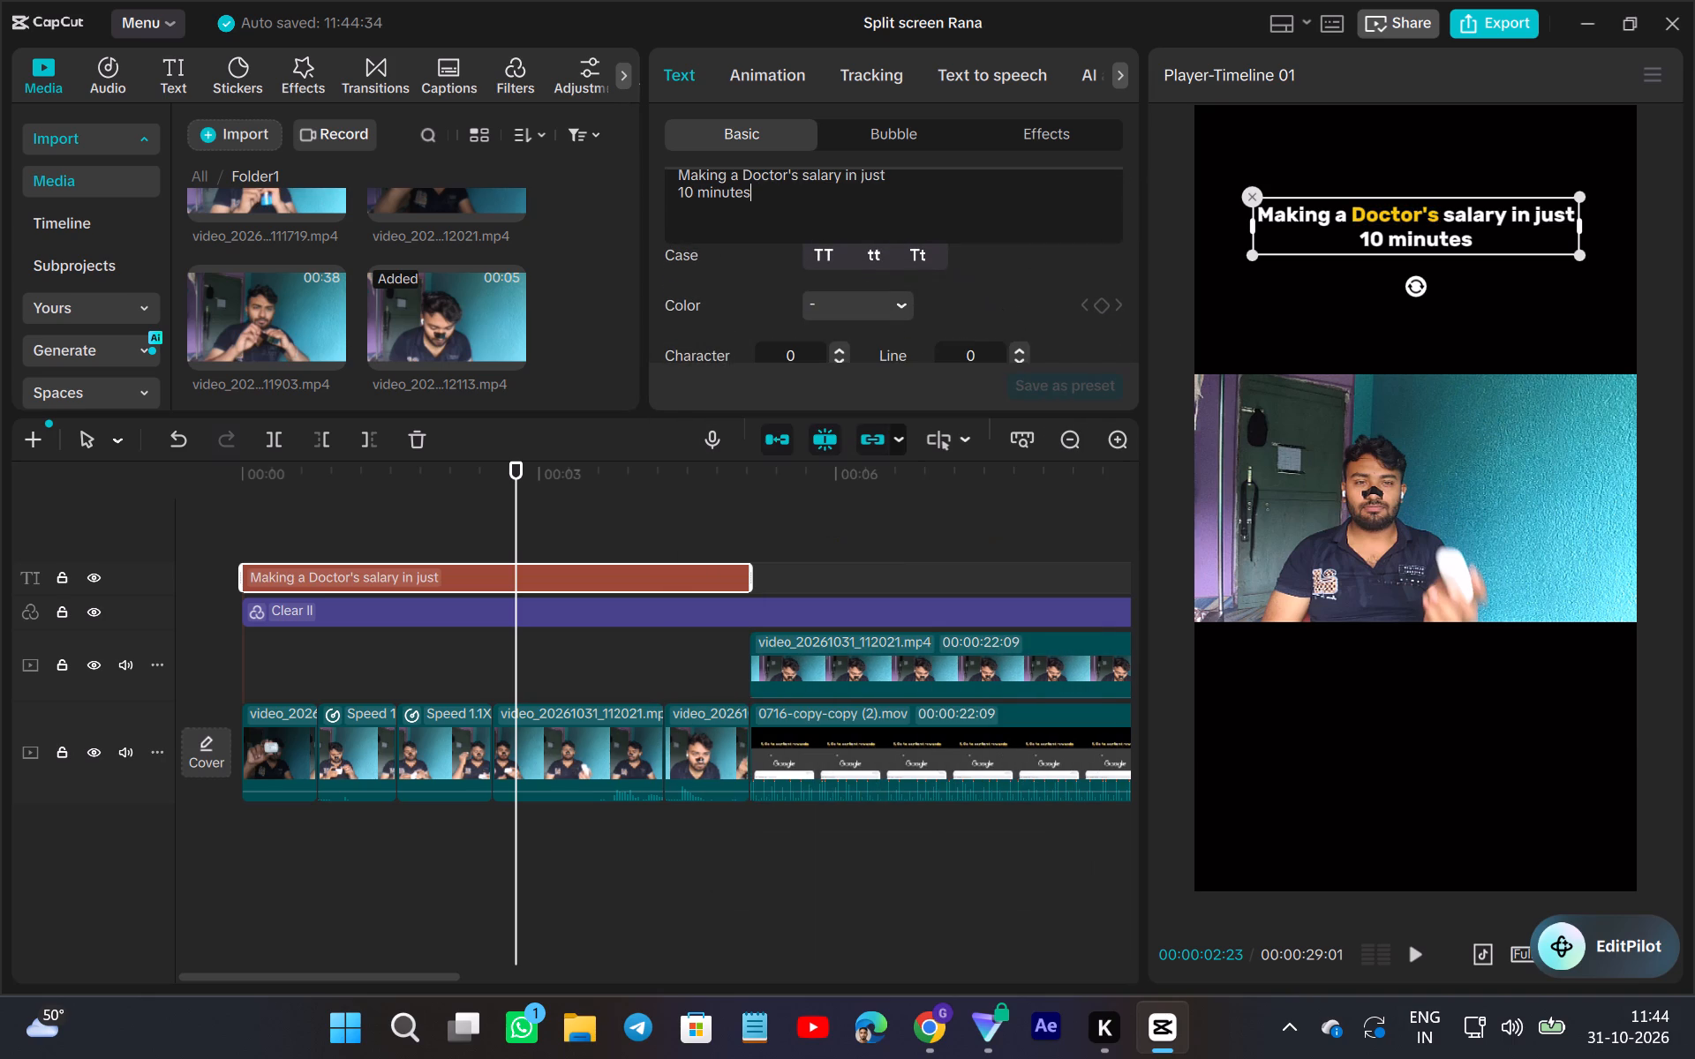
pyautogui.click(378, 651)
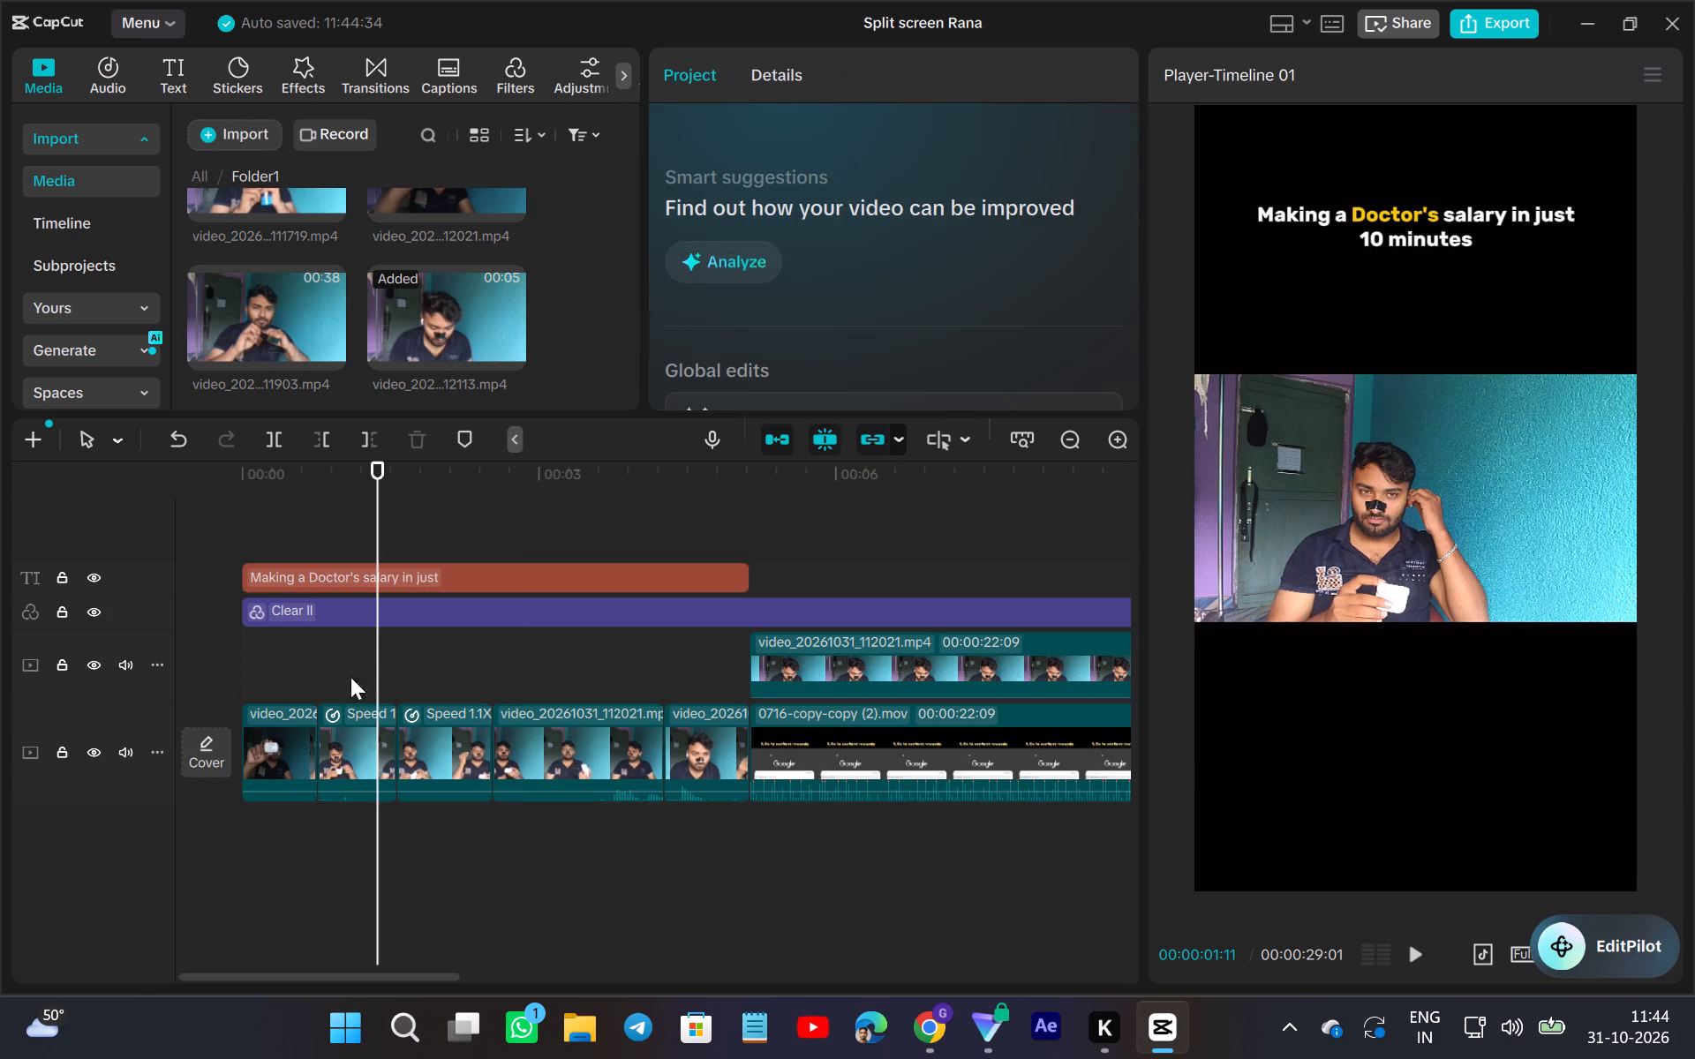
# Scale all five opening clips before the 0716-copy-copy (2).mov clip to 193%.
pyautogui.moveTo(285, 869); pyautogui.dragTo(691, 743)
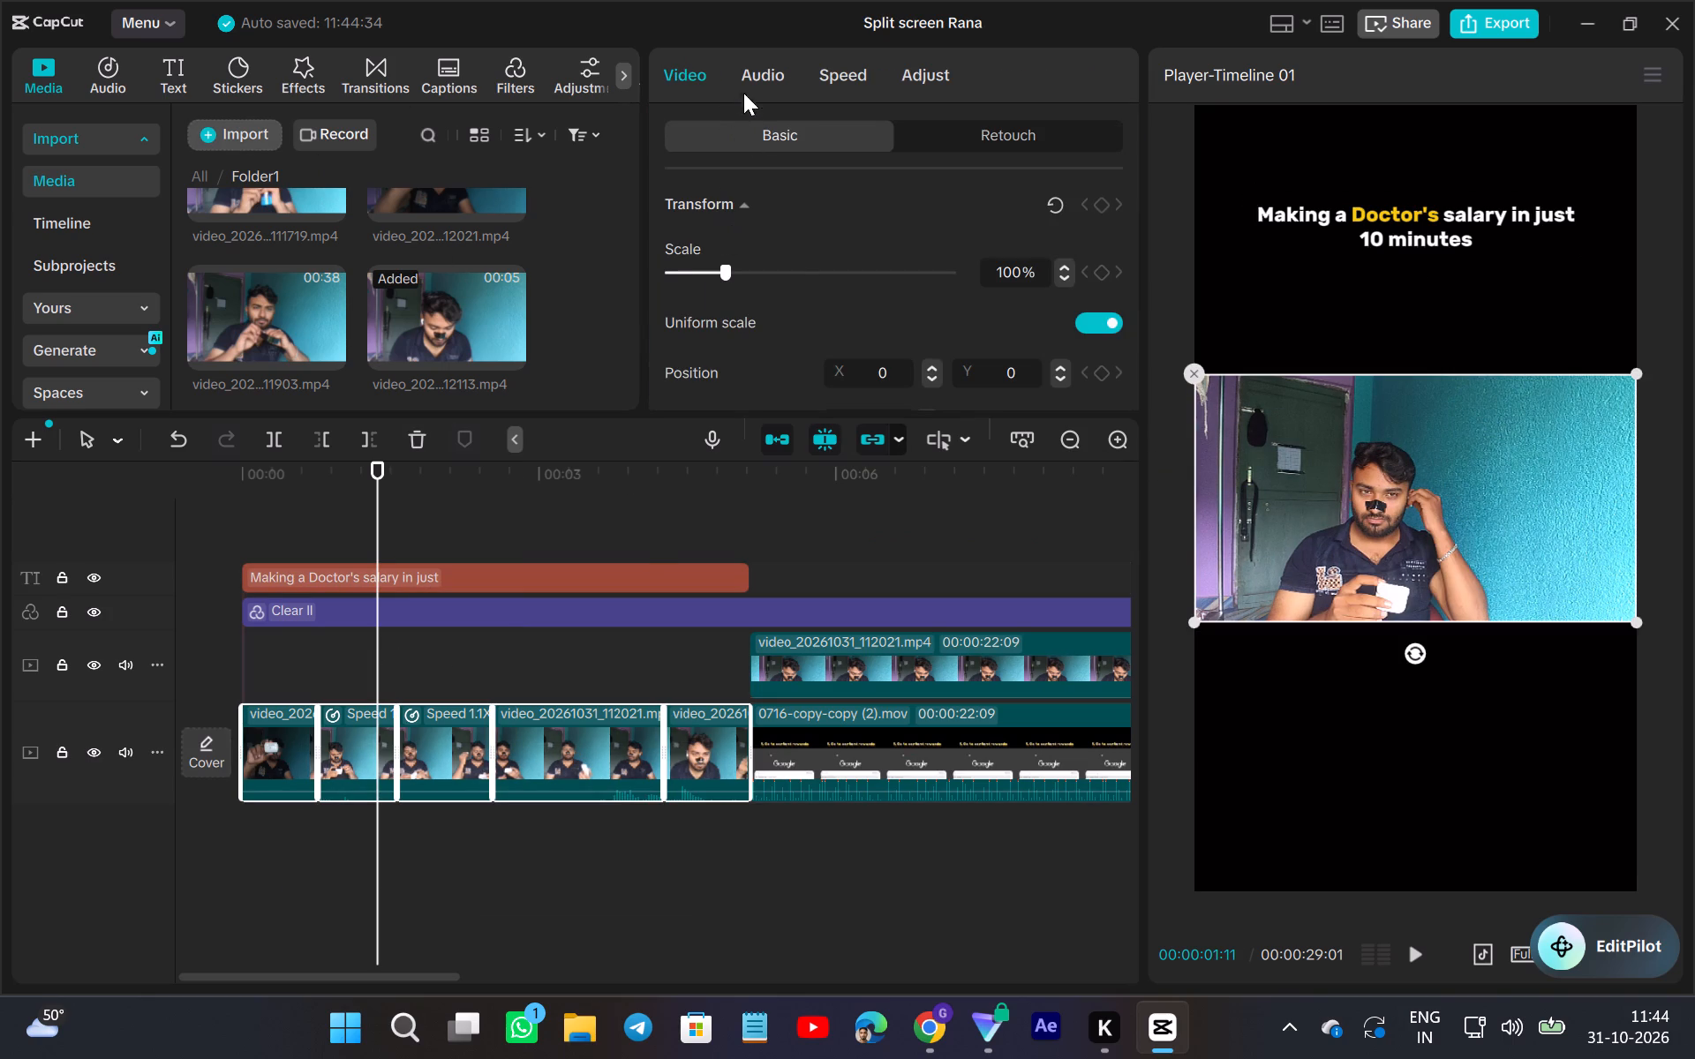
pyautogui.scroll(5, 785, 254)
pyautogui.moveTo(727, 274); pyautogui.dragTo(742, 280)
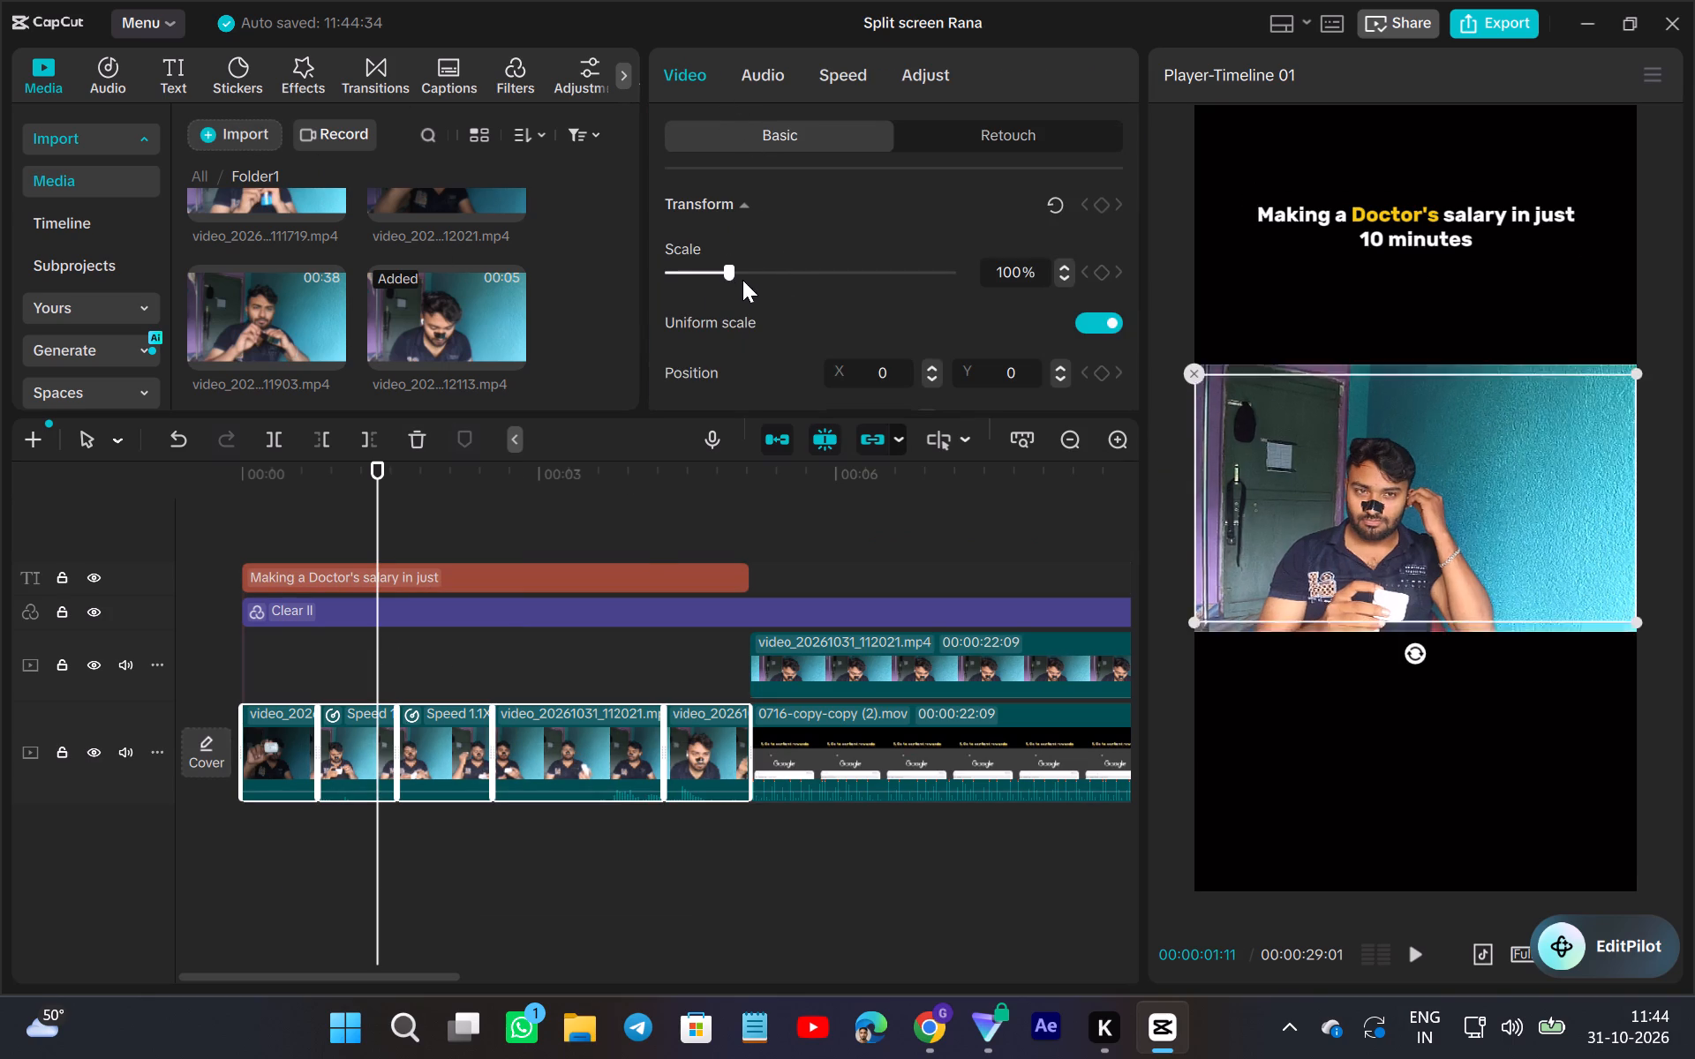
pyautogui.moveTo(742, 280); pyautogui.dragTo(780, 290)
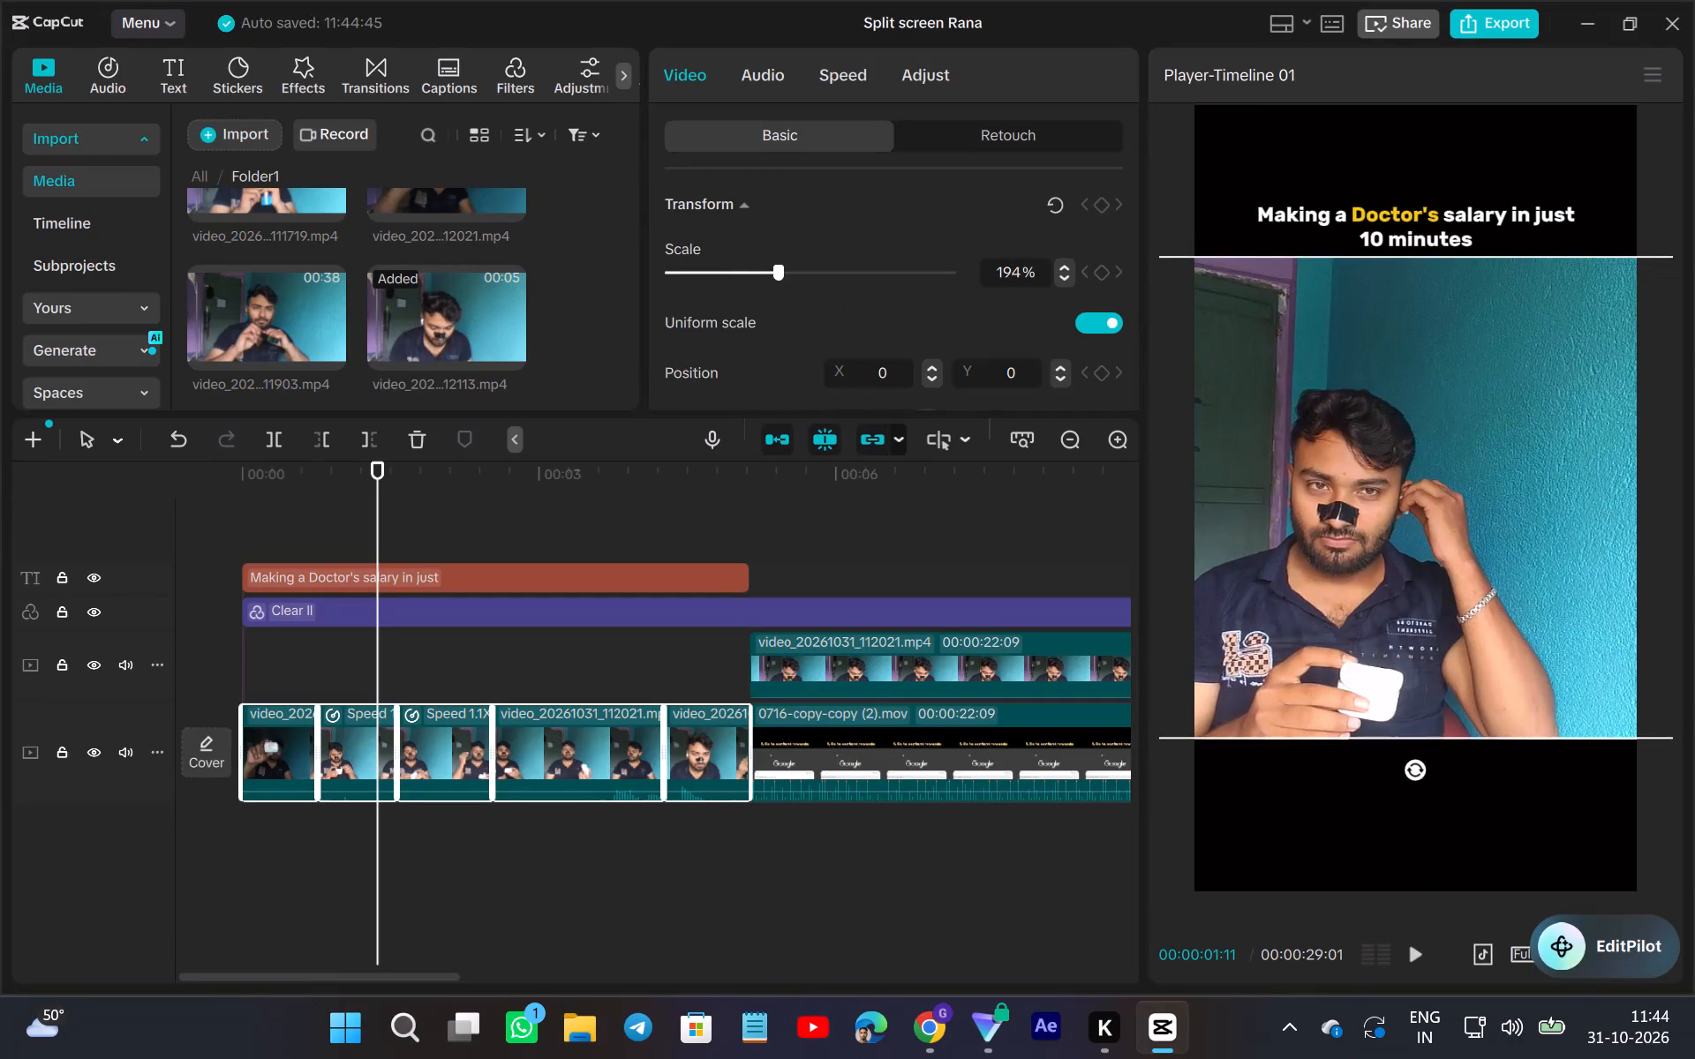
pyautogui.doubleClick(1063, 275)
pyautogui.click(1063, 264)
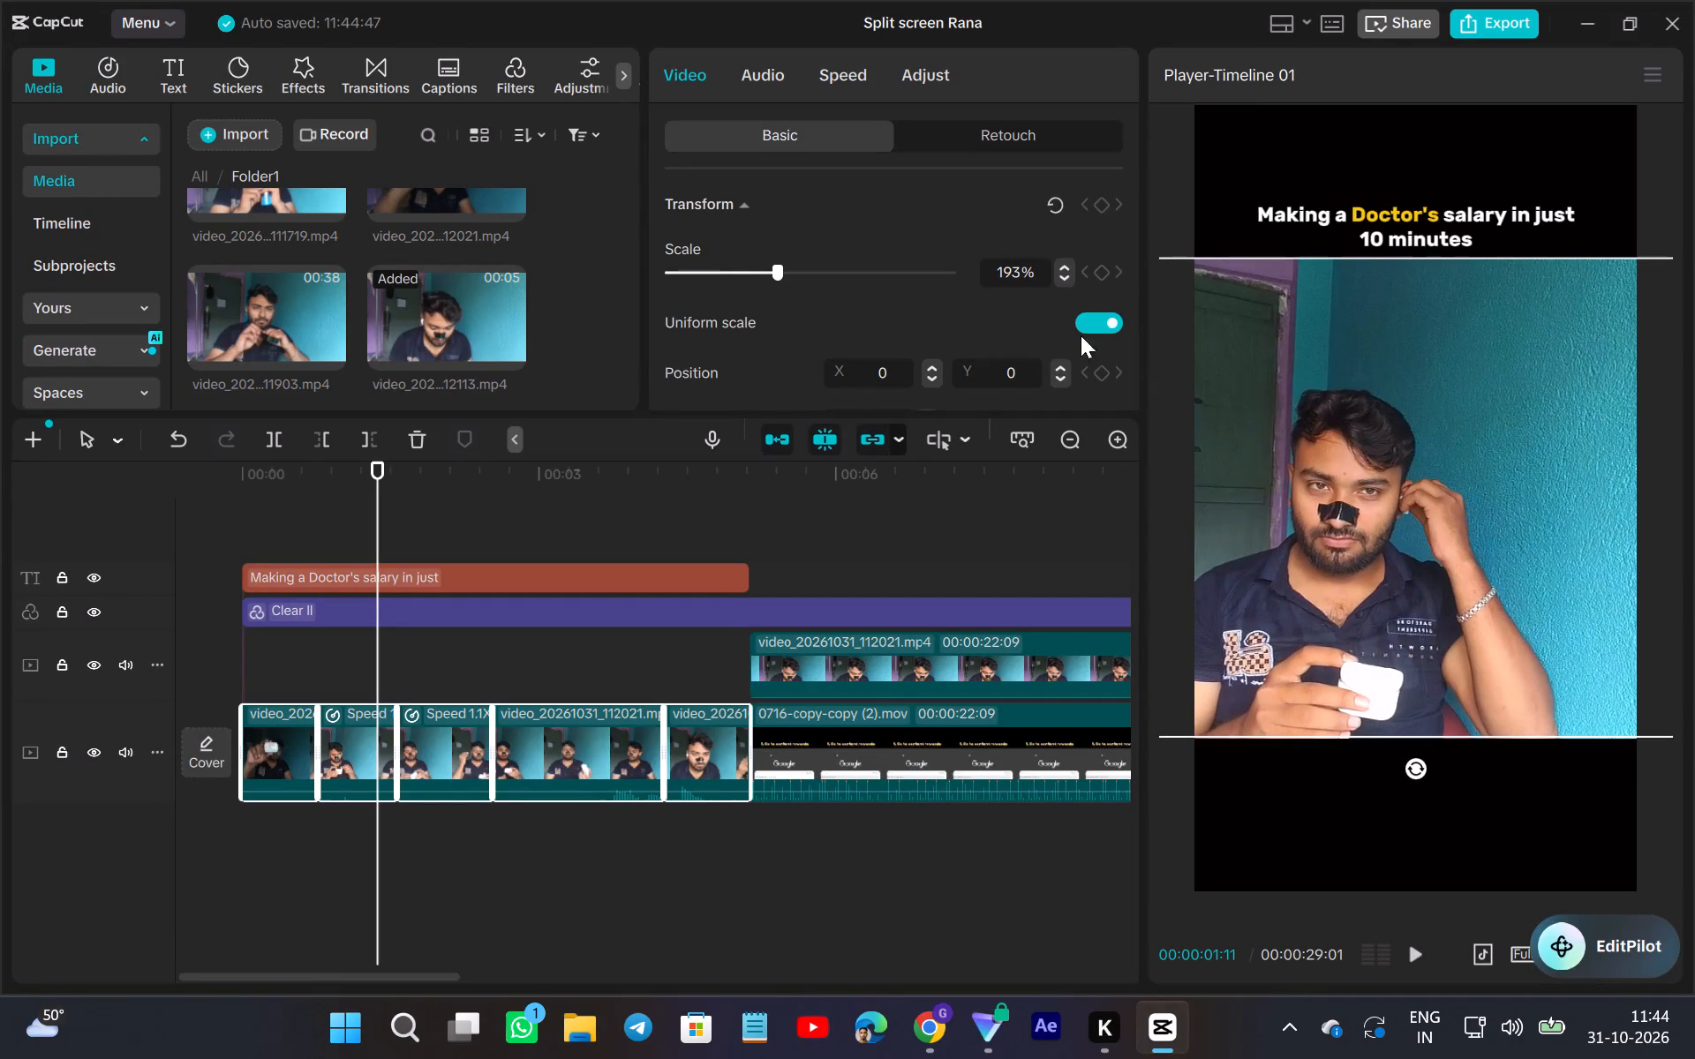
# Reposition the first opening clip to about X 278, Y 0, centring the earbud case, and check its first frame.
pyautogui.click(267, 898)
pyautogui.click(280, 792)
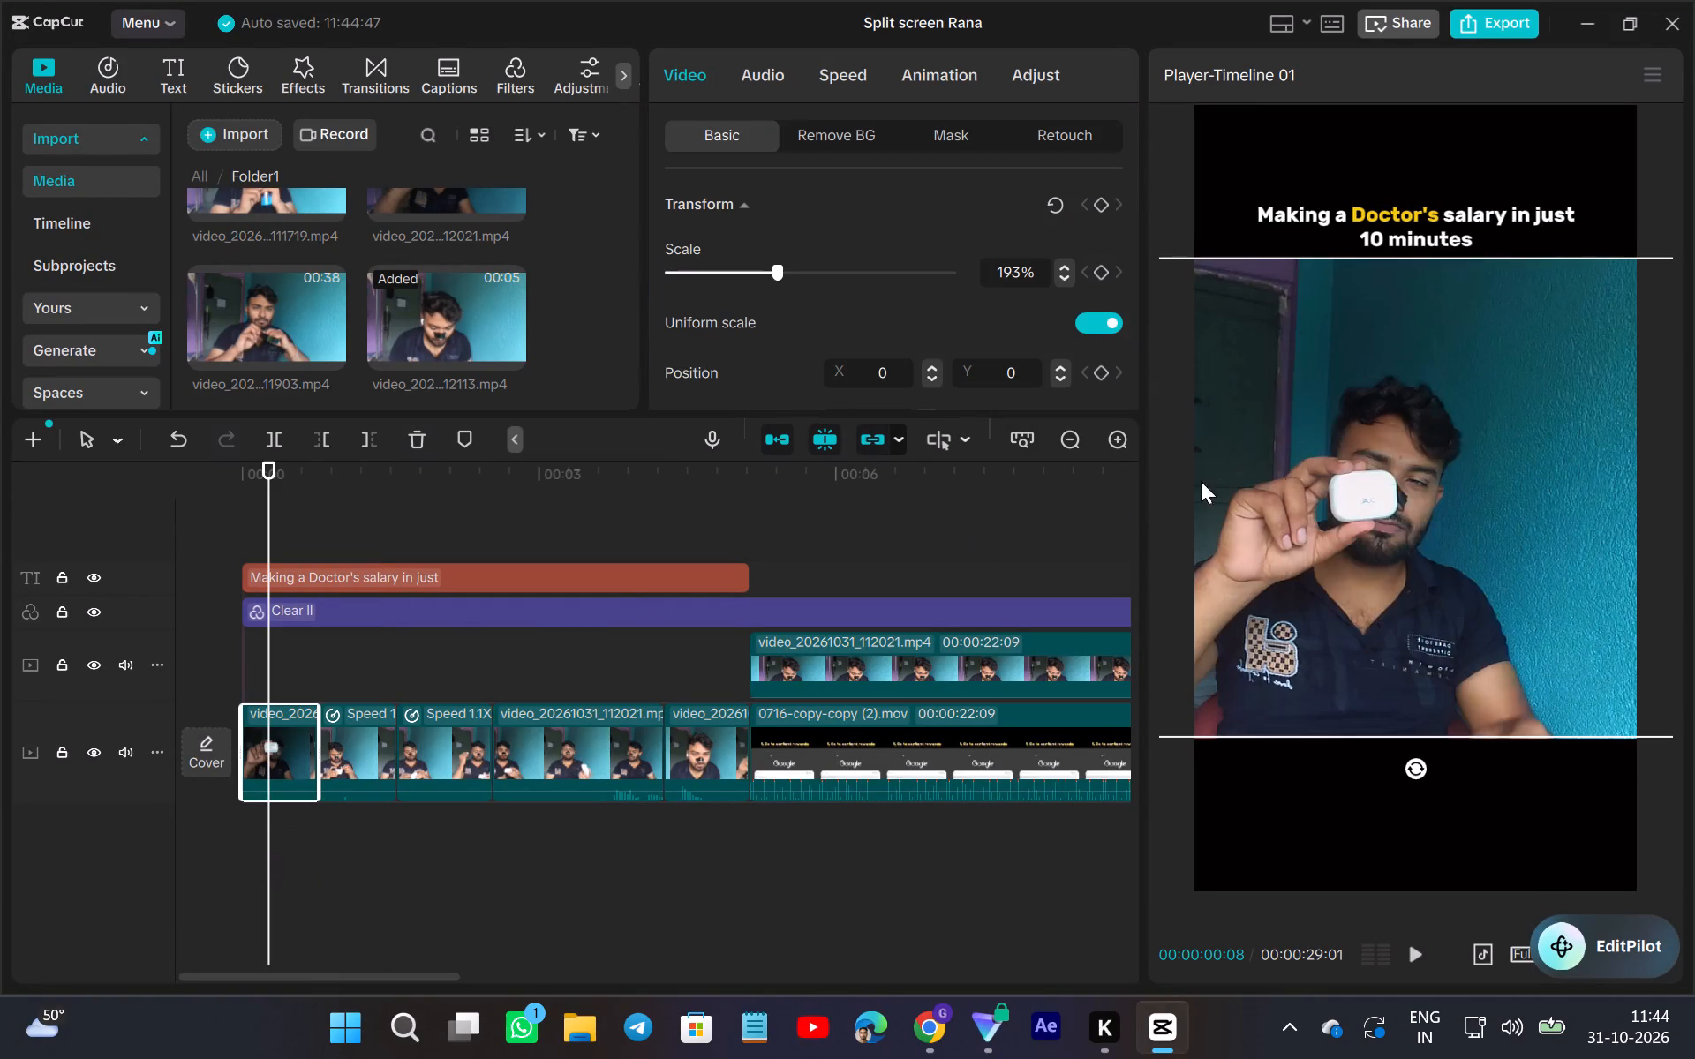
pyautogui.moveTo(1352, 478); pyautogui.dragTo(1400, 483)
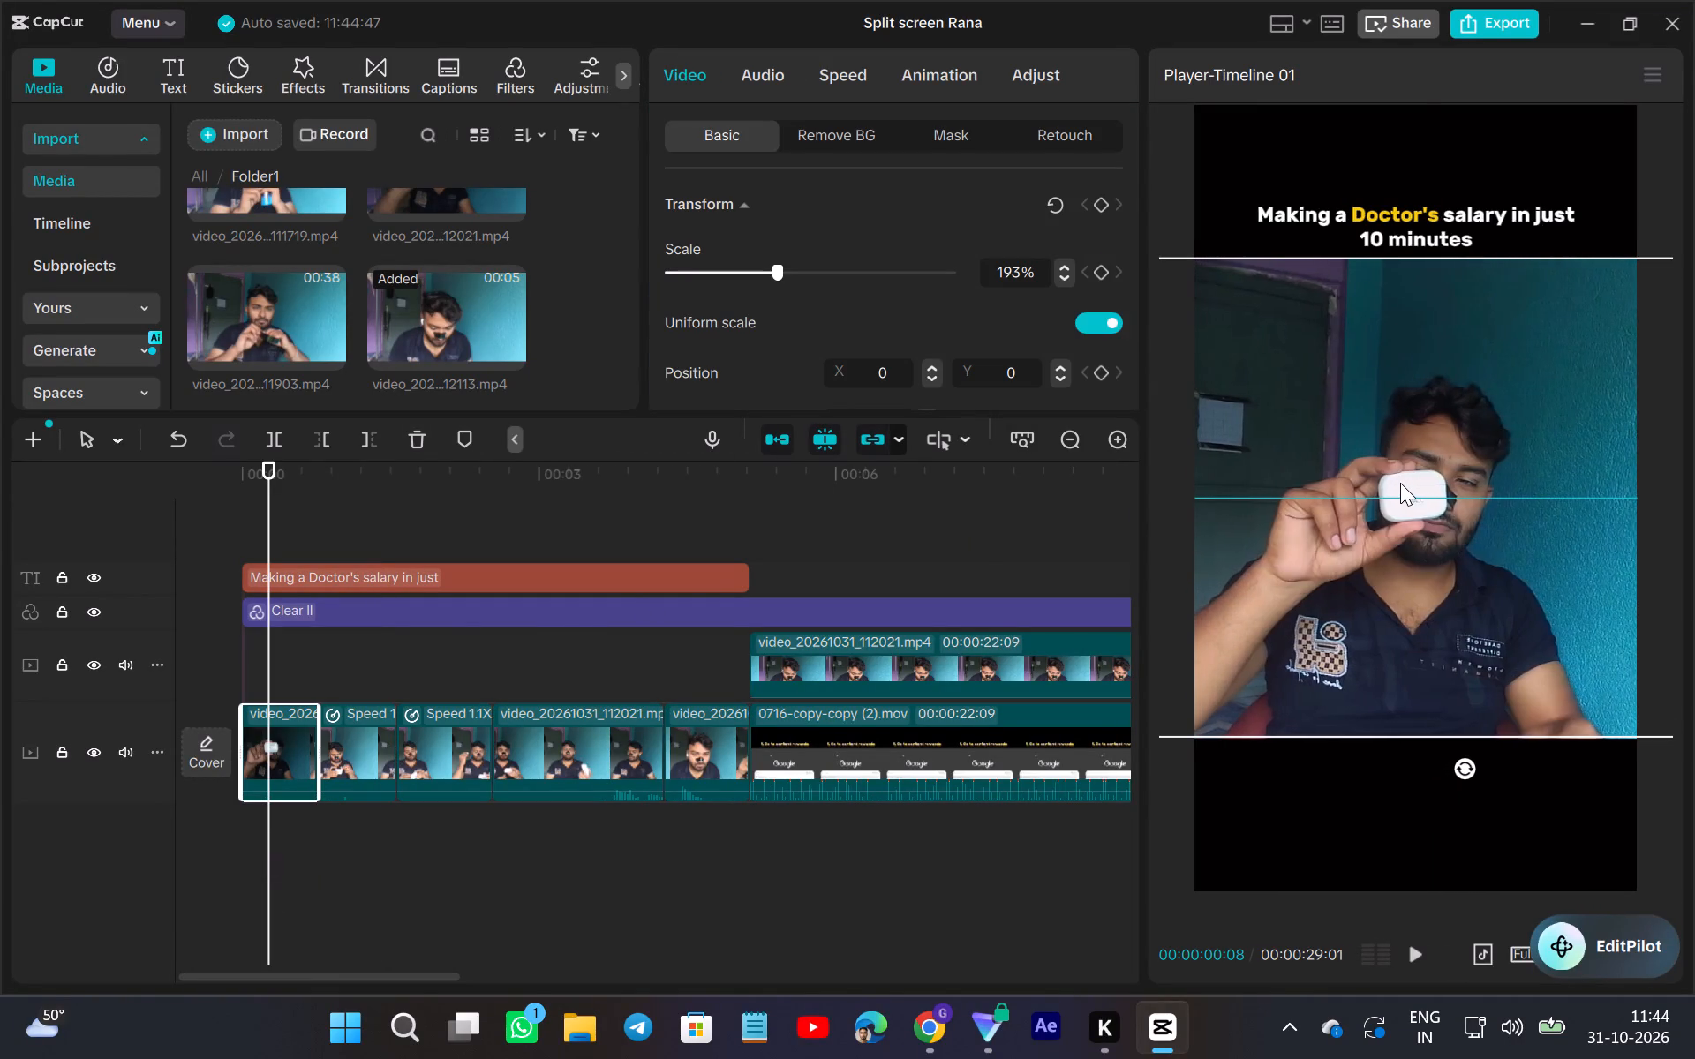
pyautogui.moveTo(1400, 483); pyautogui.dragTo(1408, 481)
pyautogui.moveTo(271, 661); pyautogui.dragTo(255, 683)
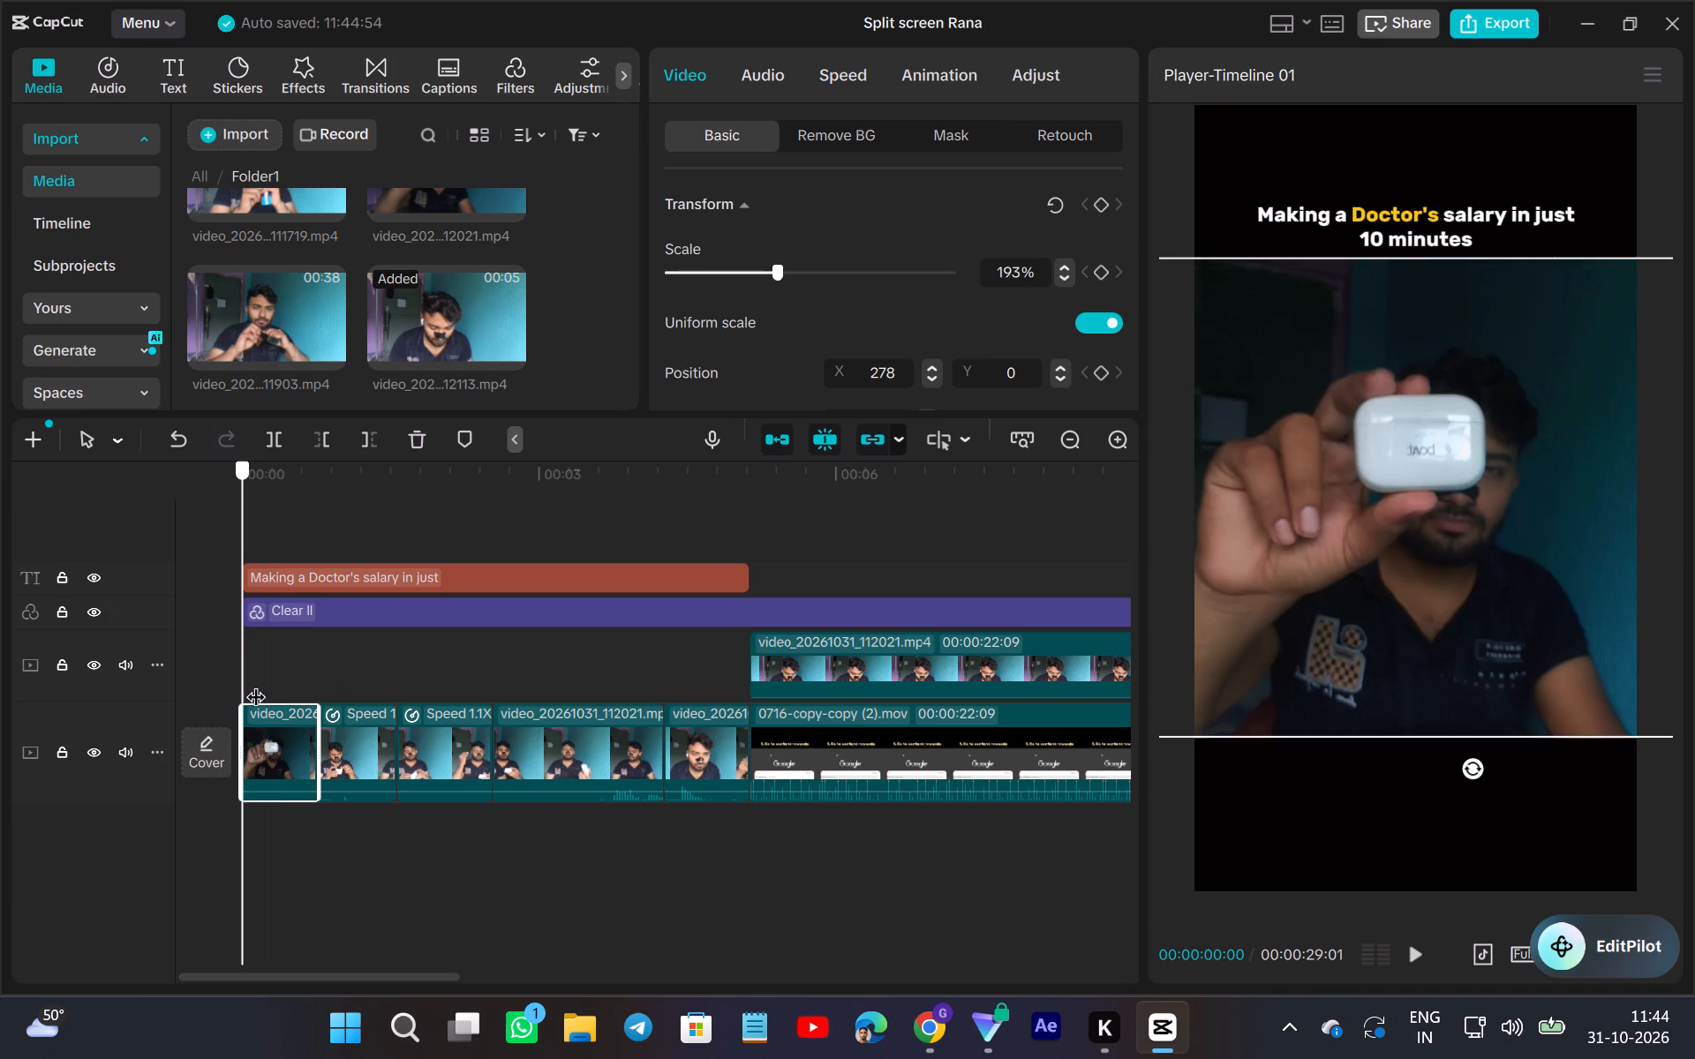
# Shift the second opening clip horizontally to the right in the frame so the face sits near the centre.
pyautogui.moveTo(255, 683); pyautogui.dragTo(344, 686)
pyautogui.click(341, 754)
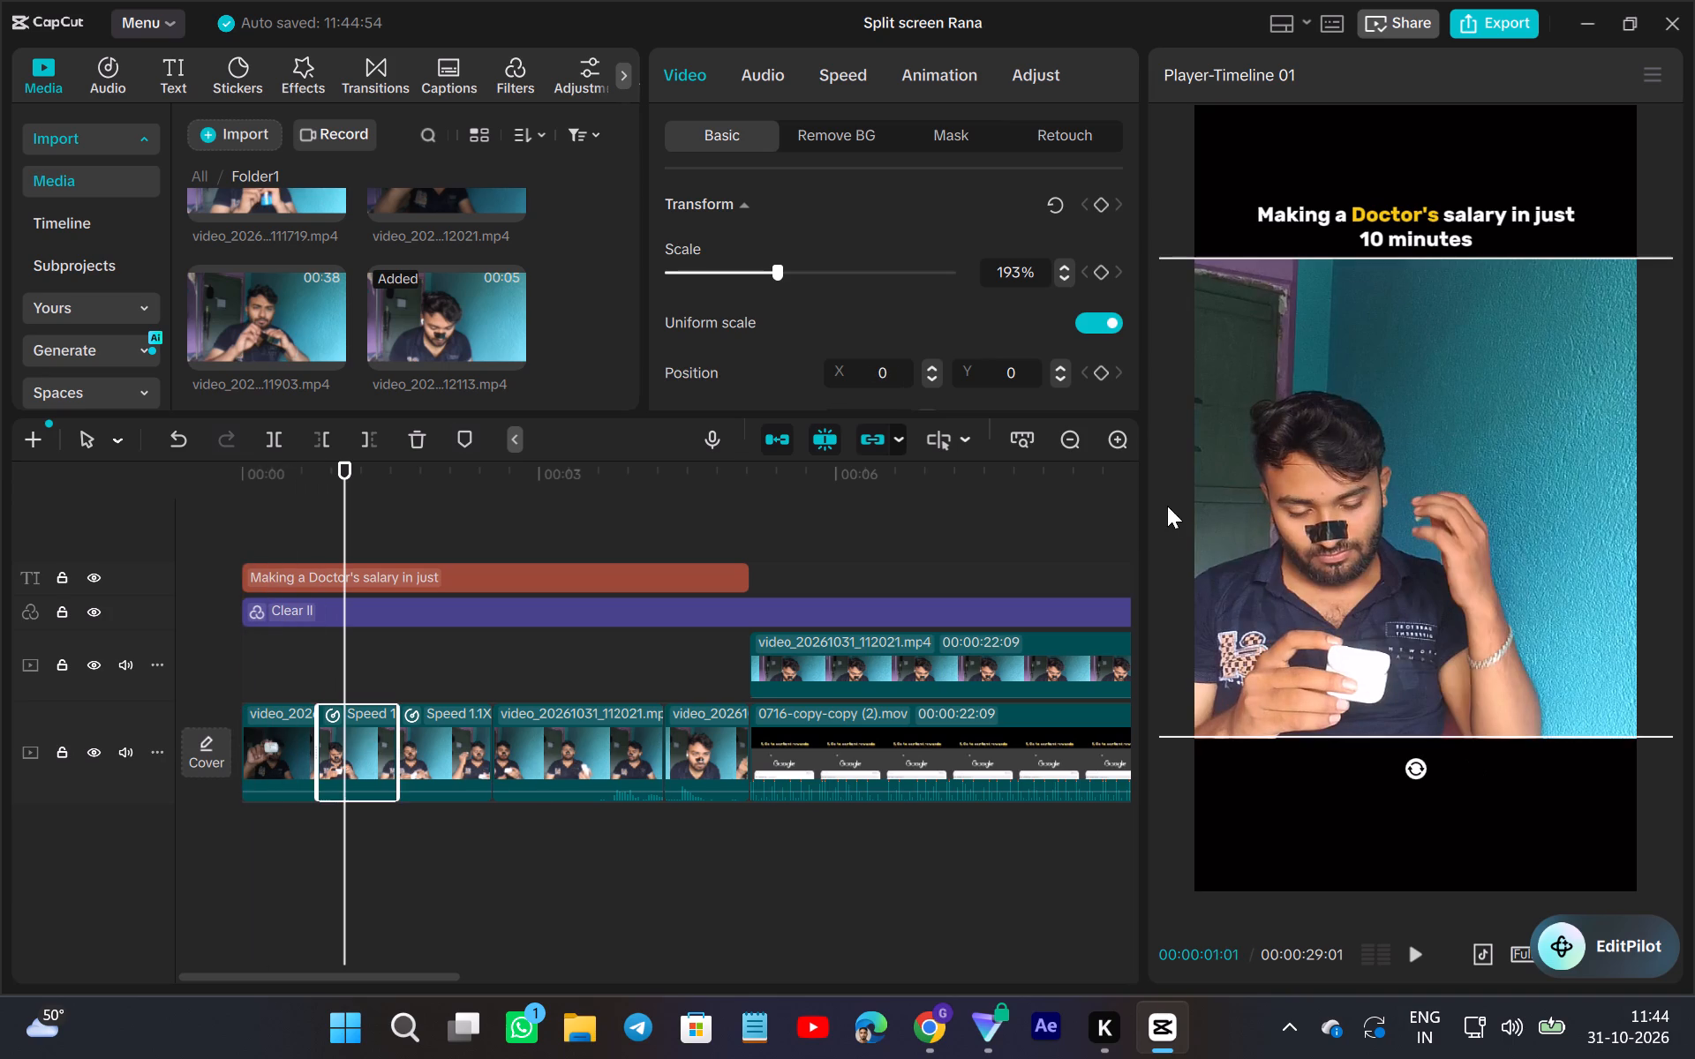
pyautogui.moveTo(1265, 469); pyautogui.dragTo(1345, 463)
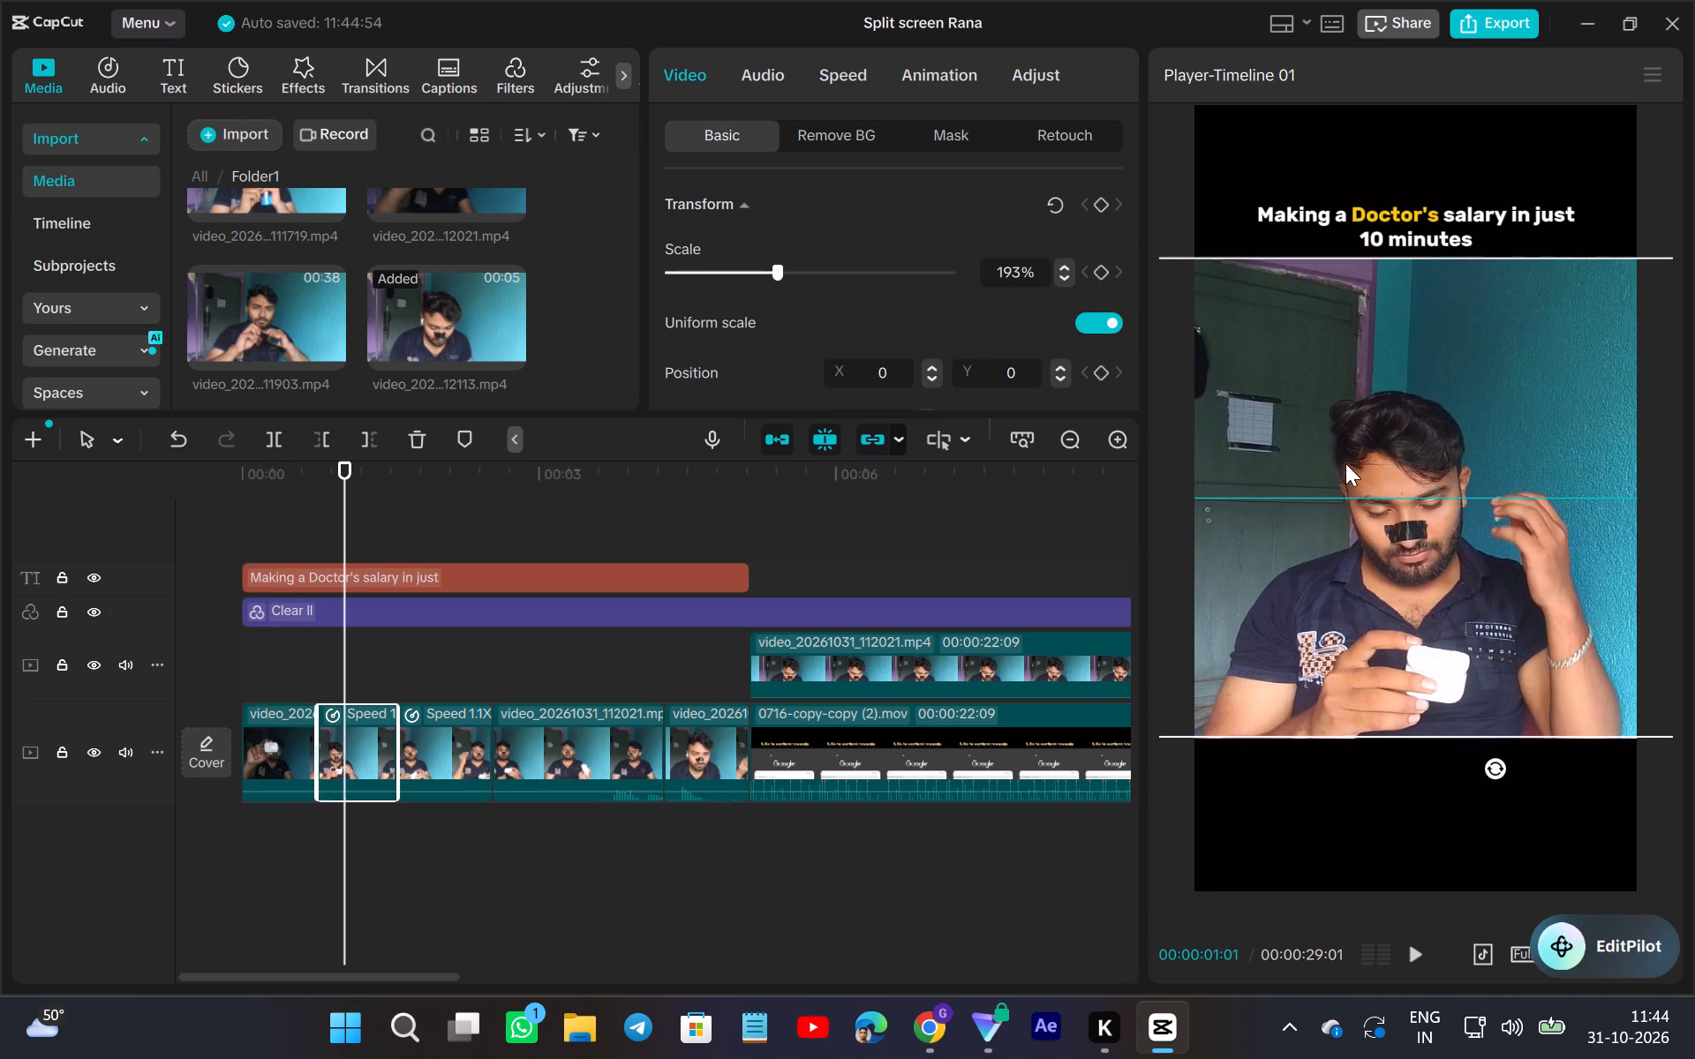
pyautogui.moveTo(1345, 463); pyautogui.dragTo(1340, 468)
pyautogui.rightClick(1345, 466)
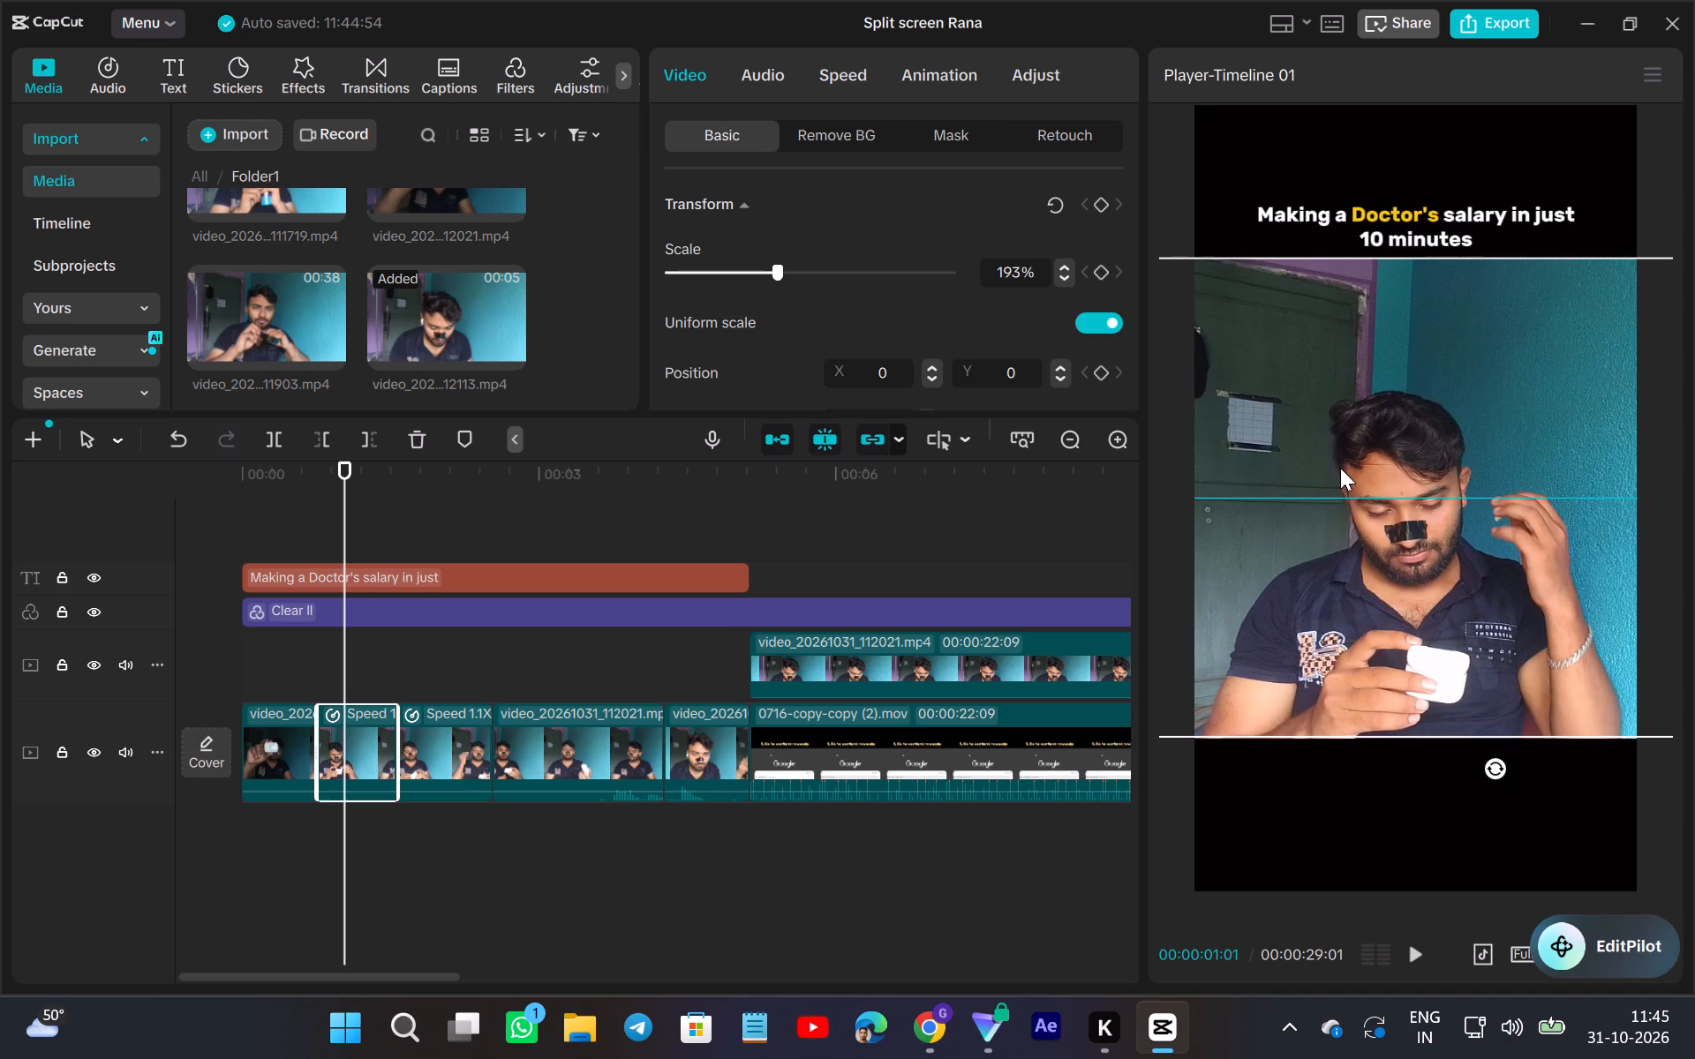
pyautogui.click(1340, 468)
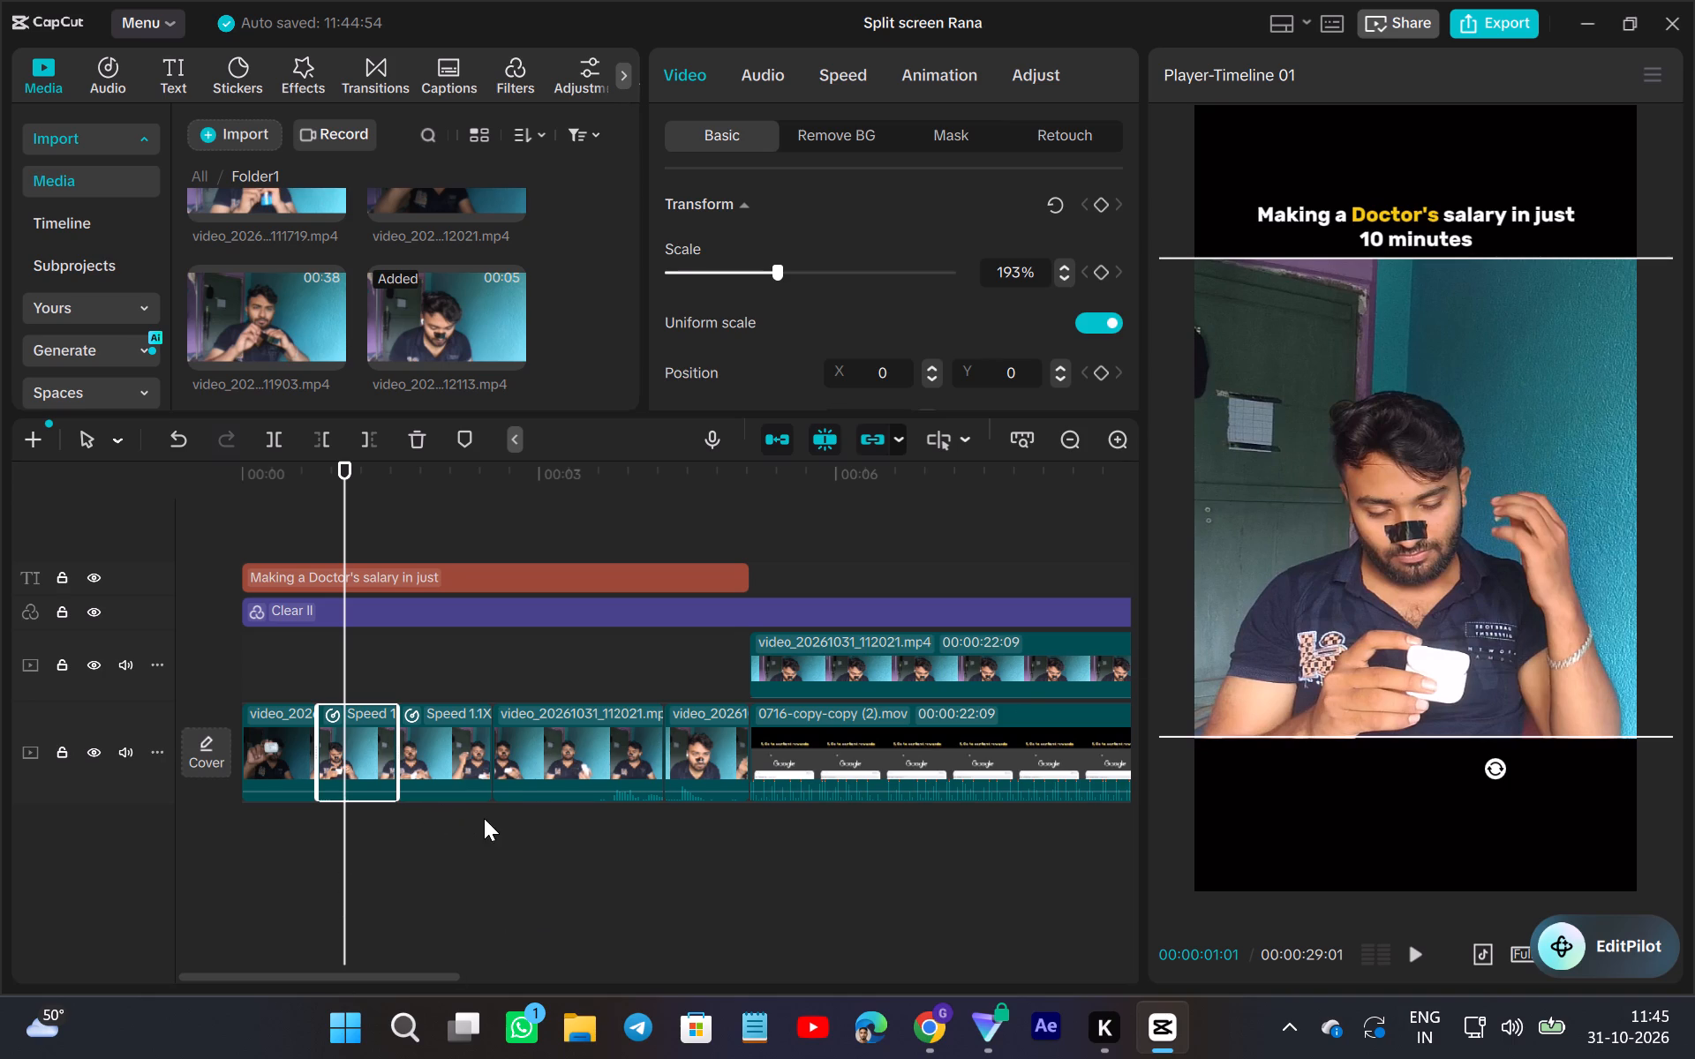
# Shift the third opening clip horizontally to the right in the frame, keeping the face and raised hand in view.
pyautogui.click(449, 816)
pyautogui.click(456, 752)
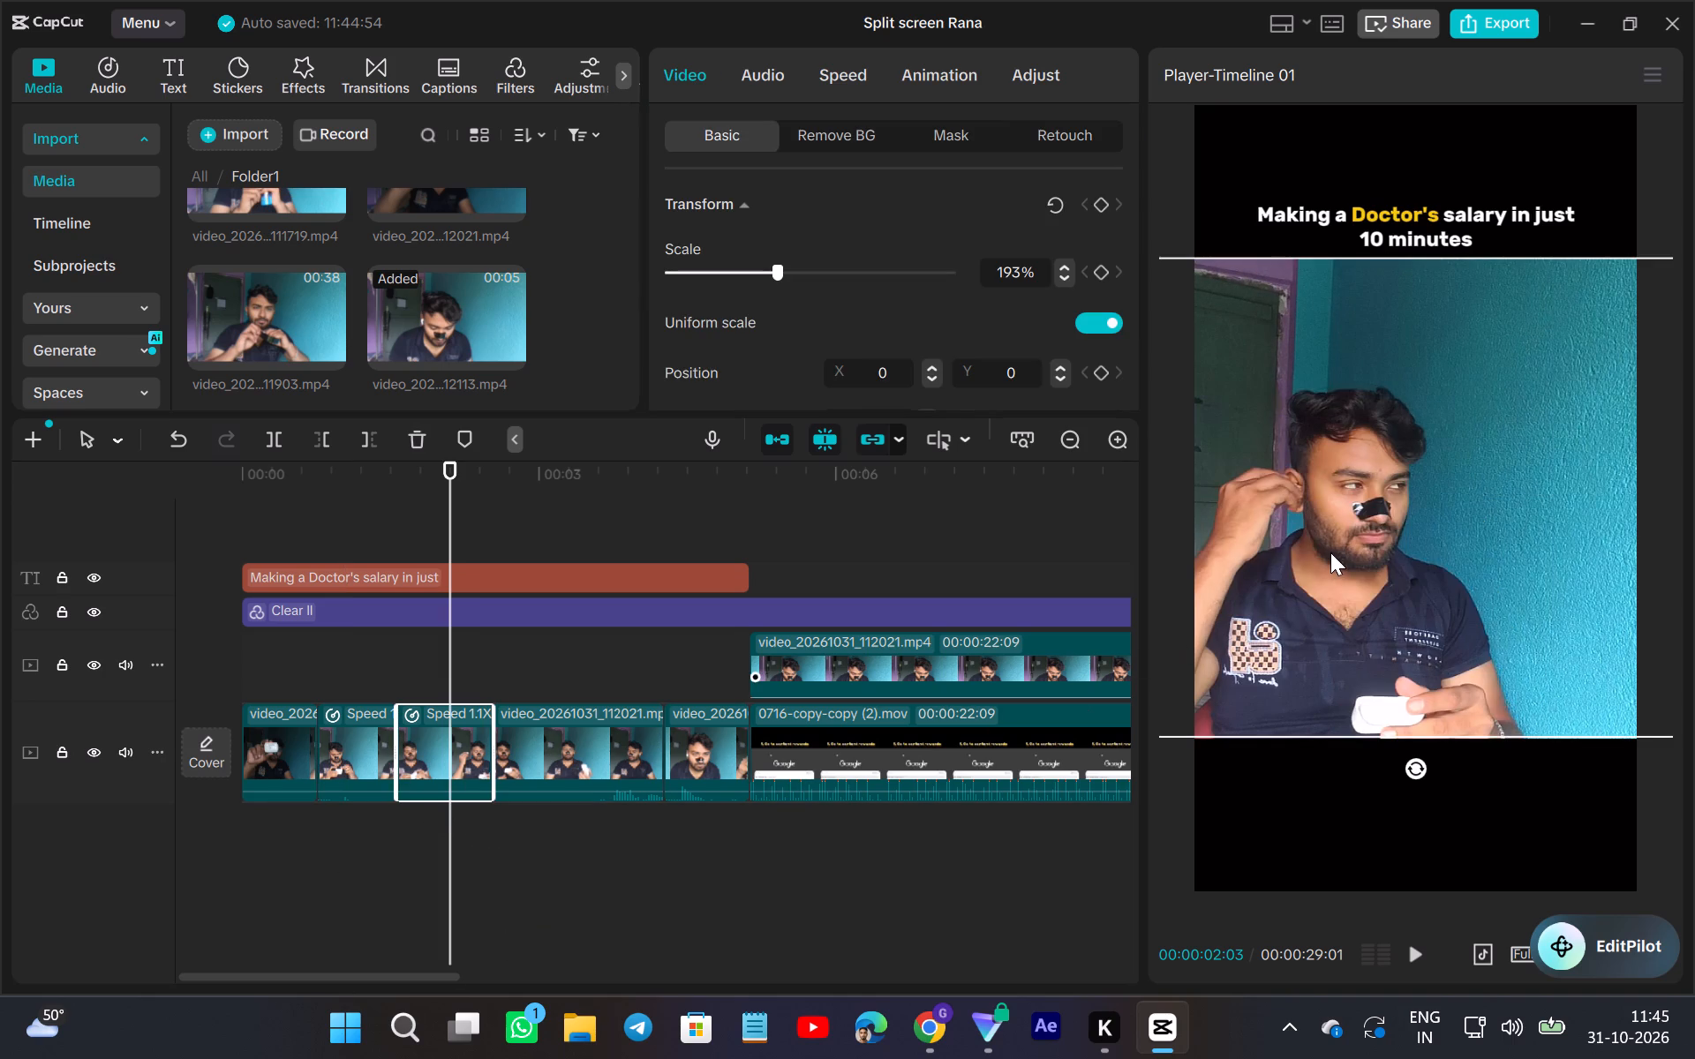
pyautogui.moveTo(1330, 552); pyautogui.dragTo(1408, 552)
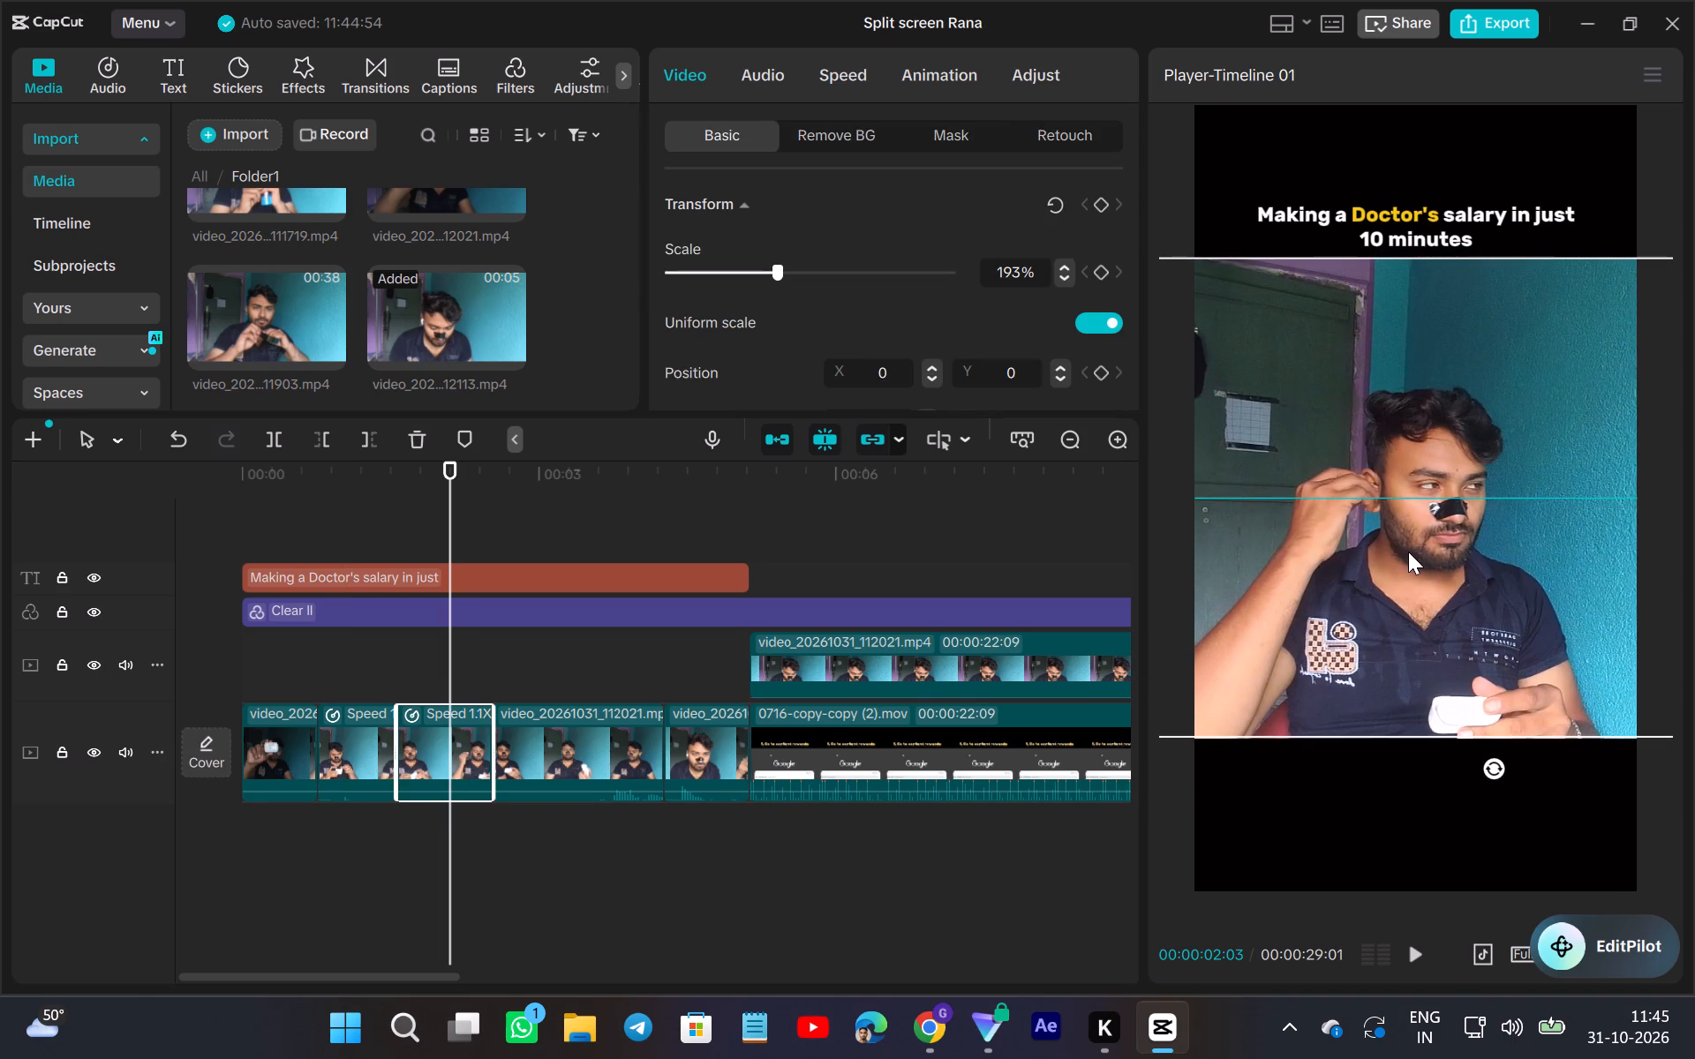
pyautogui.moveTo(1408, 552); pyautogui.dragTo(1422, 552)
pyautogui.rightClick(1422, 552)
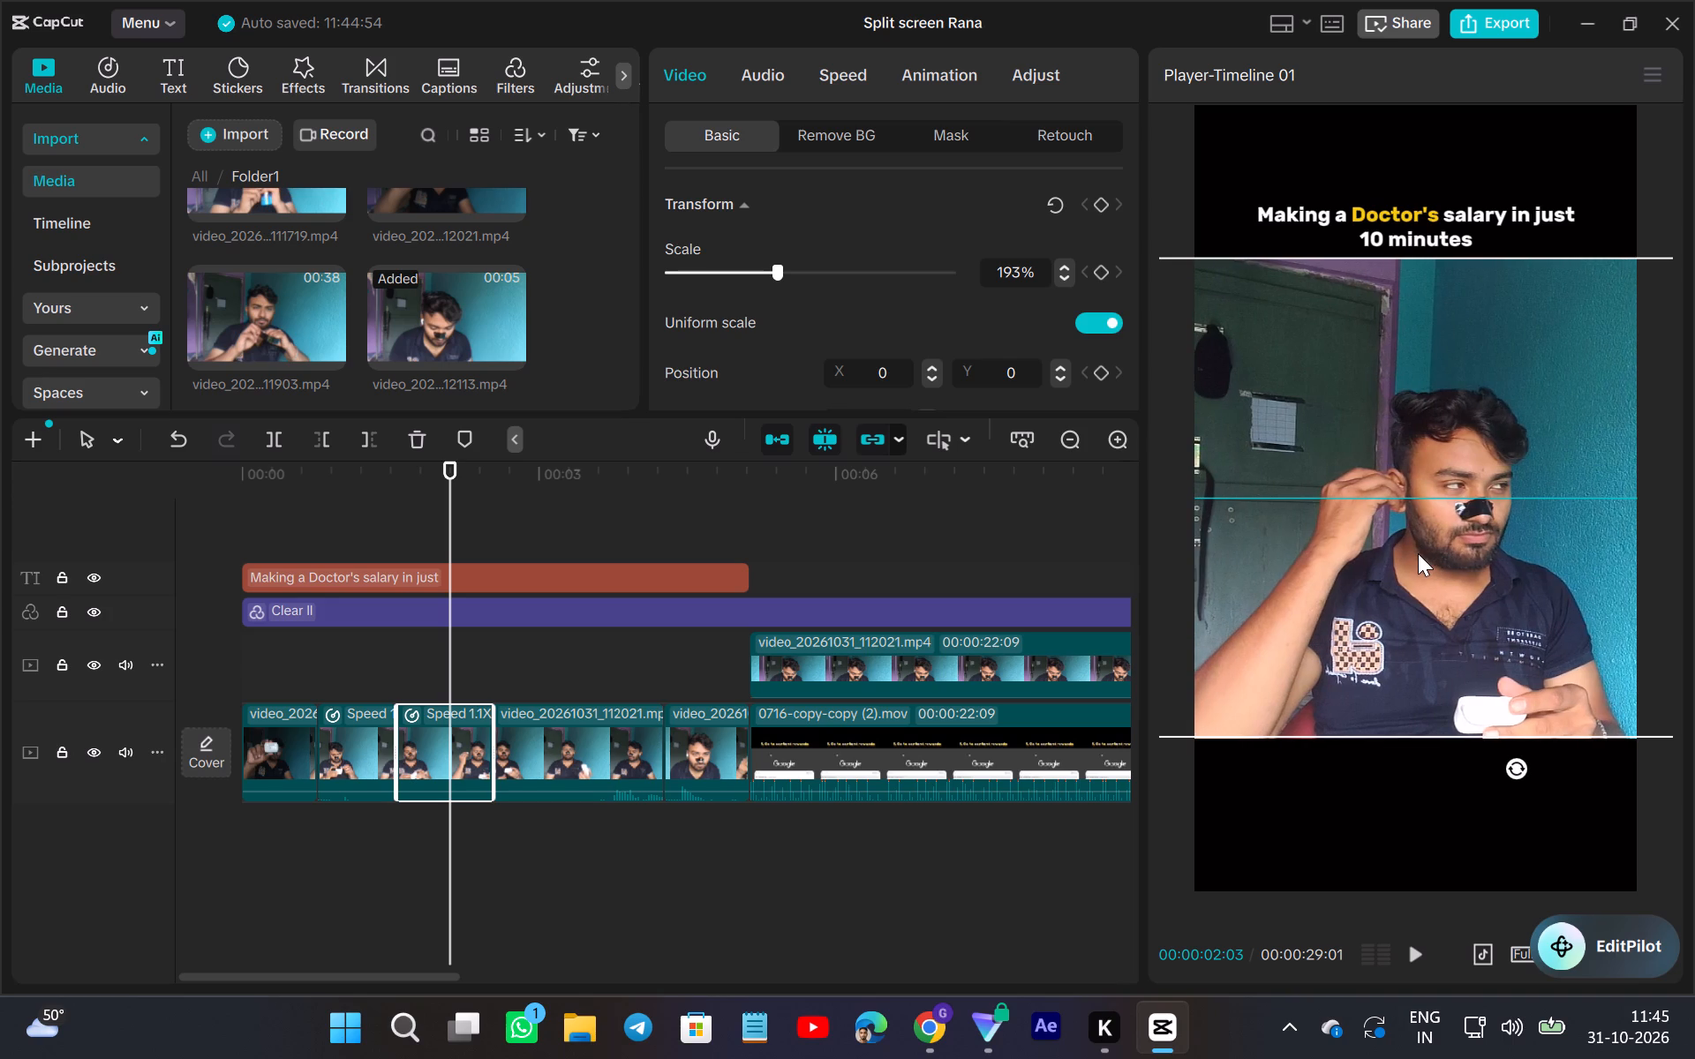
pyautogui.click(1418, 553)
# Shift the fourth opening clip horizontally to the right in the frame so the face sits near the centre.
pyautogui.click(531, 825)
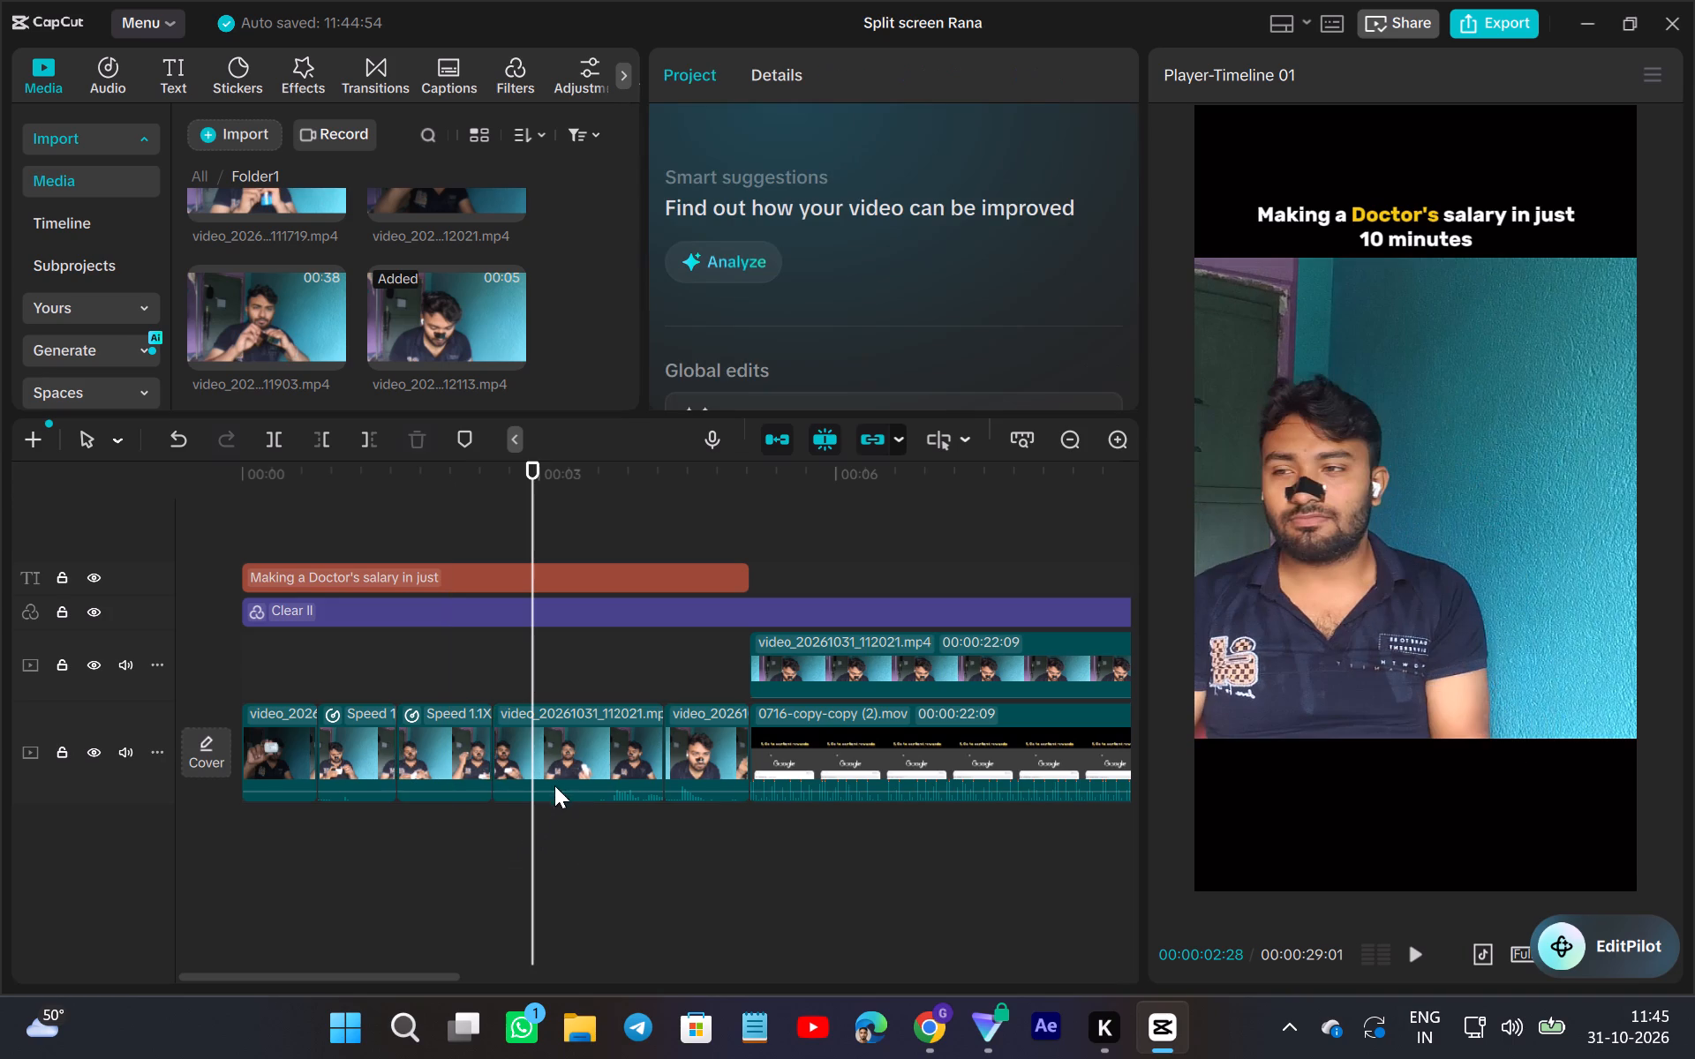
pyautogui.click(565, 821)
pyautogui.click(566, 781)
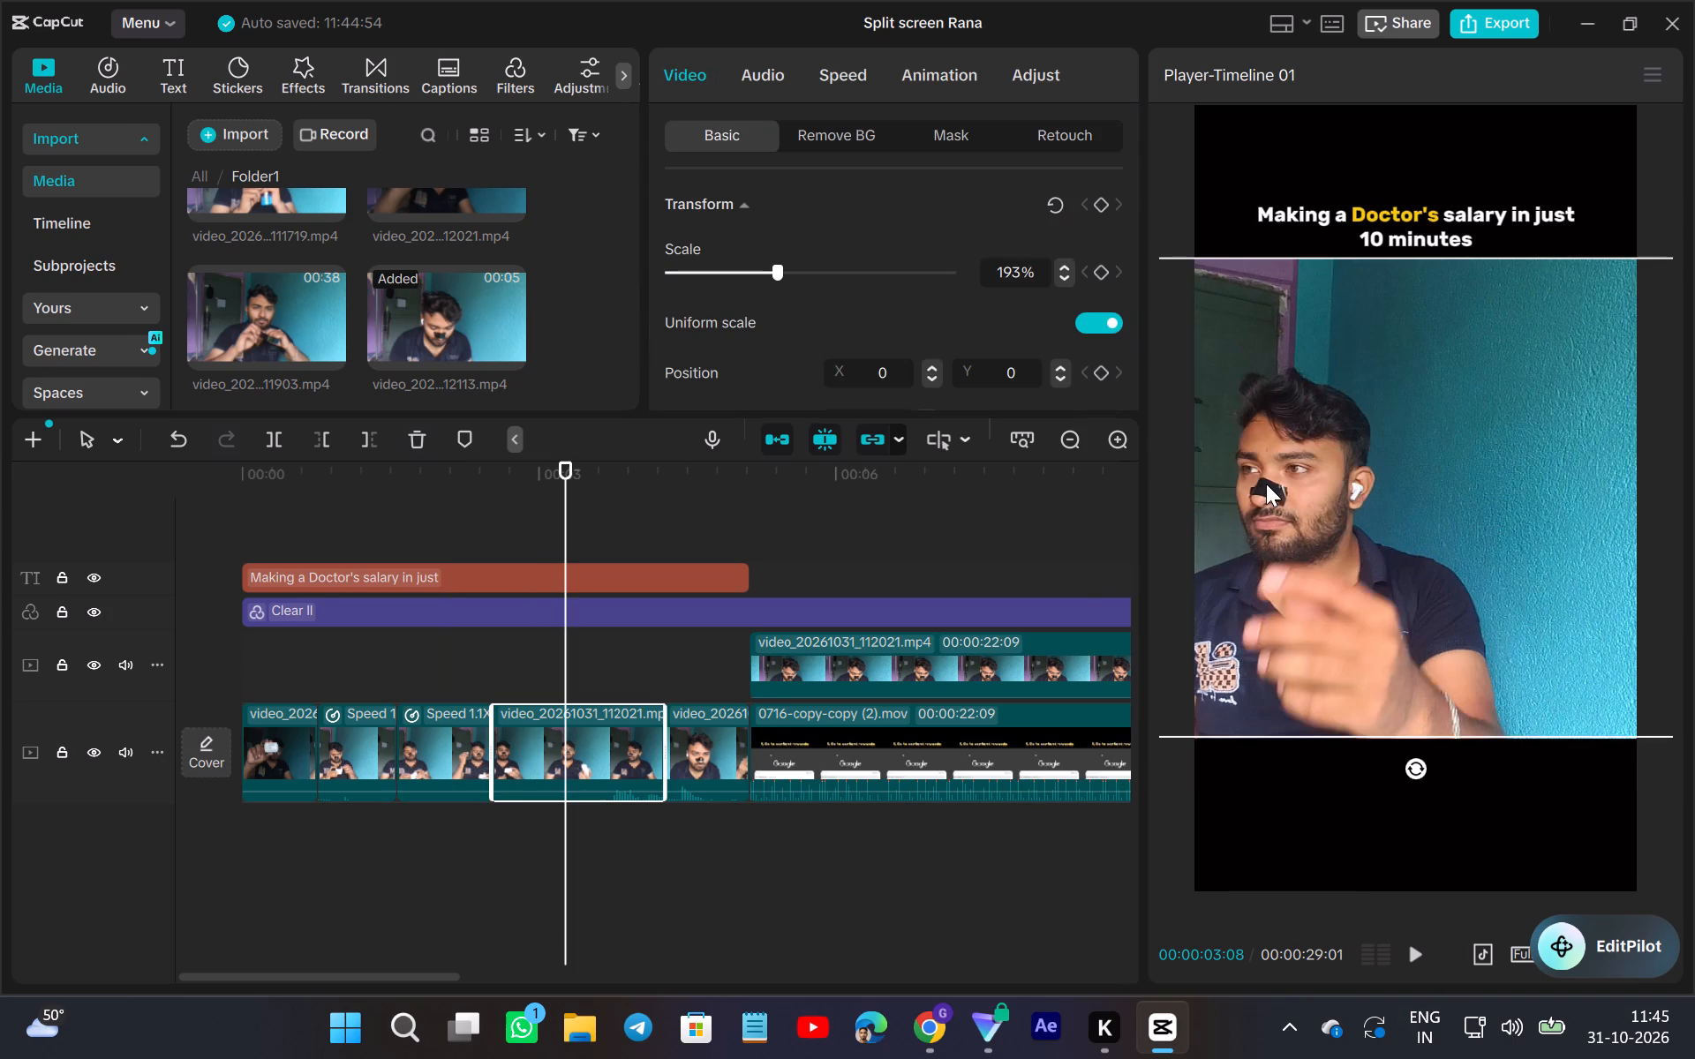
pyautogui.moveTo(1266, 484); pyautogui.dragTo(1307, 493)
pyautogui.moveTo(1267, 484); pyautogui.dragTo(1307, 493, button='right')
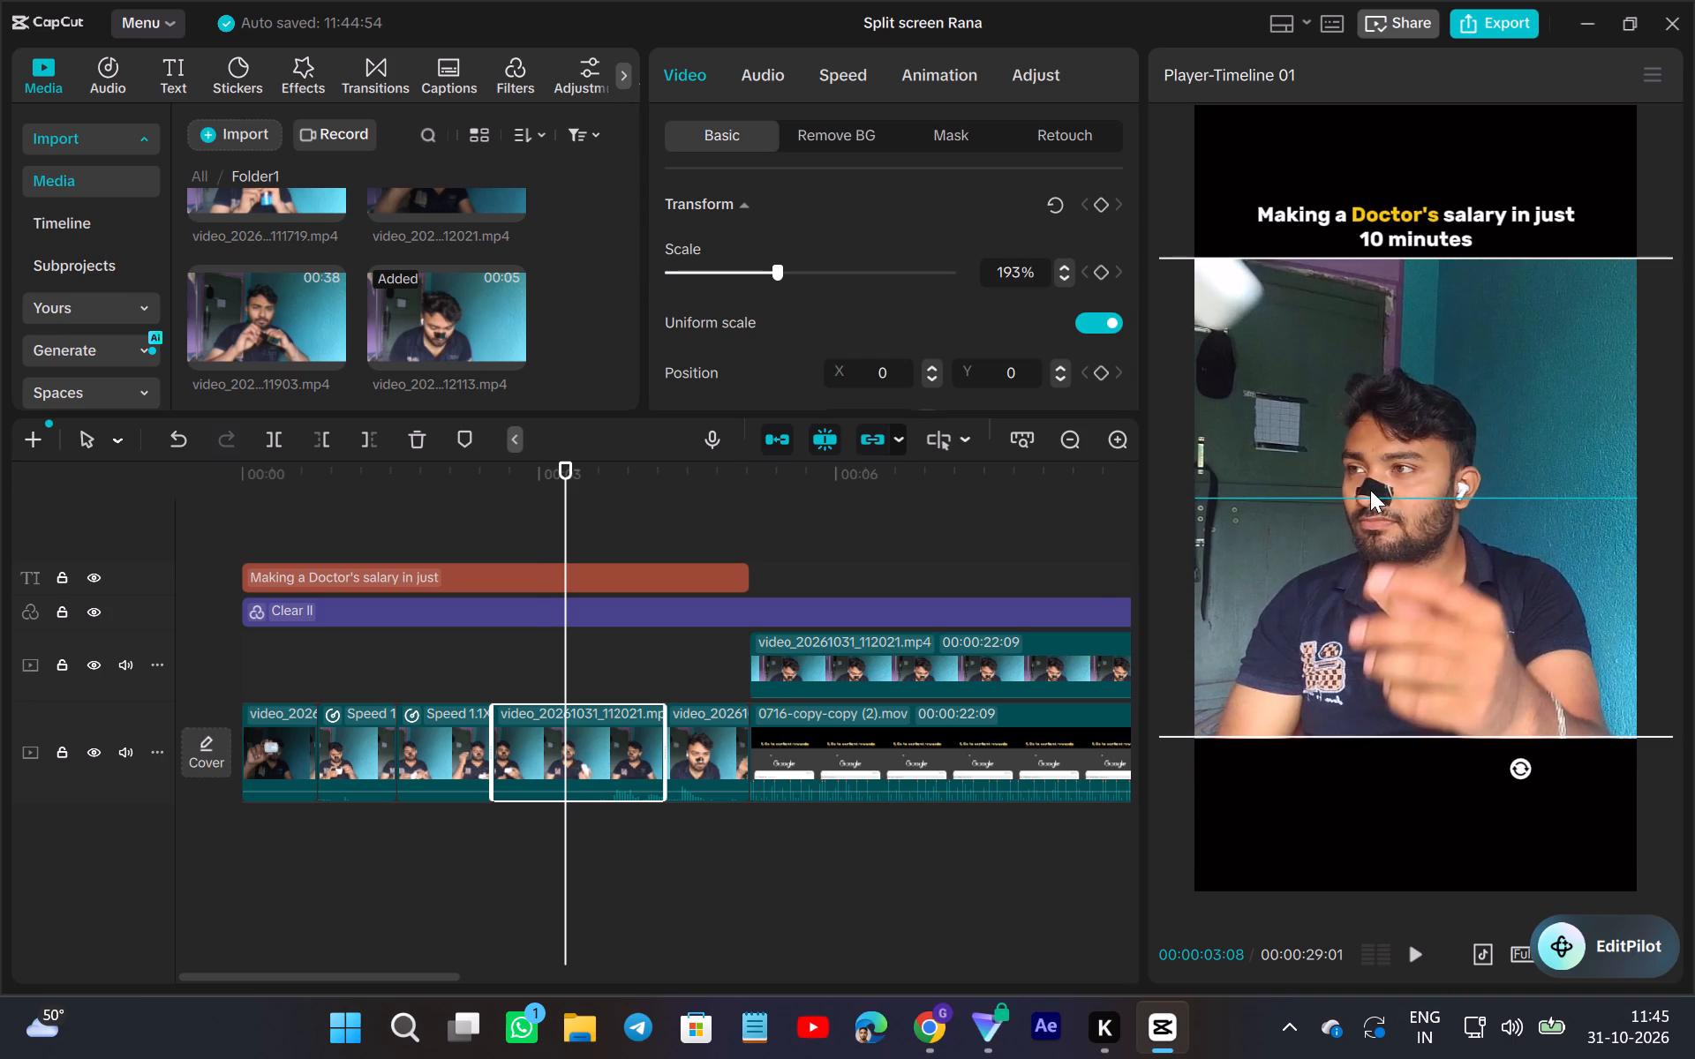
pyautogui.click(1370, 490)
# Nudge the fifth opening clip slightly to the right in the frame and play back the reframed opening from the start.
pyautogui.click(704, 840)
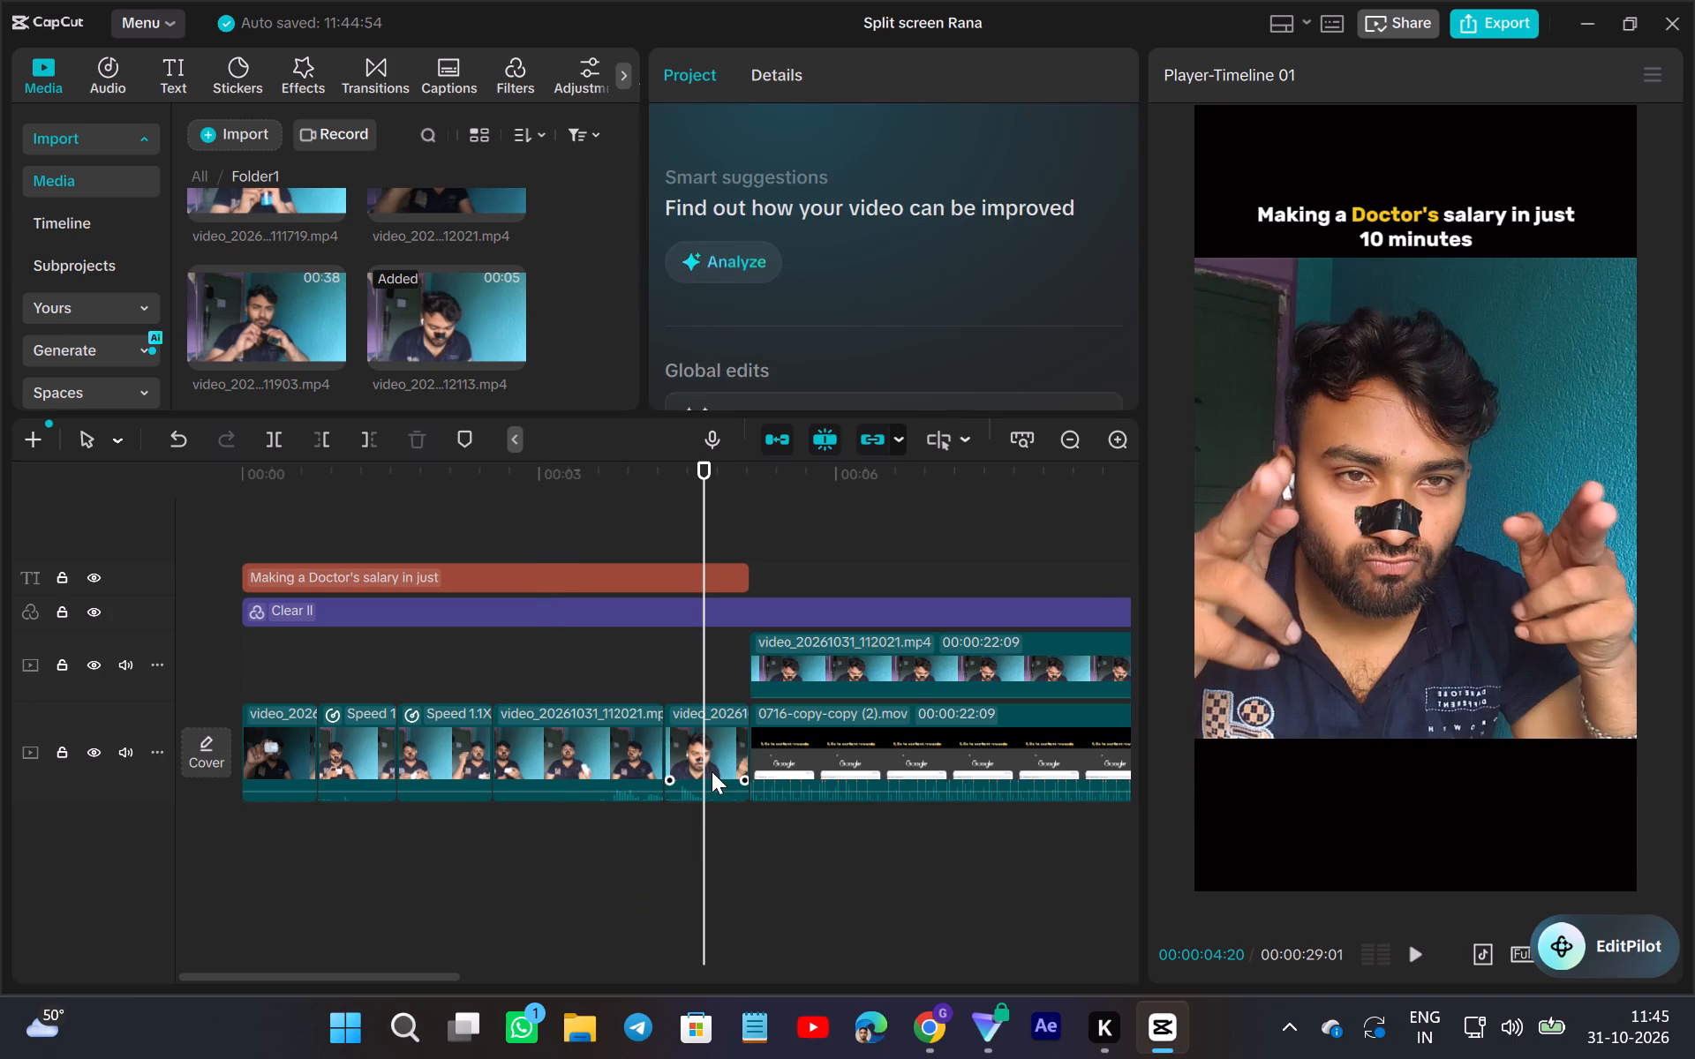
pyautogui.click(712, 771)
pyautogui.moveTo(1337, 514); pyautogui.dragTo(1368, 511)
pyautogui.click(228, 830)
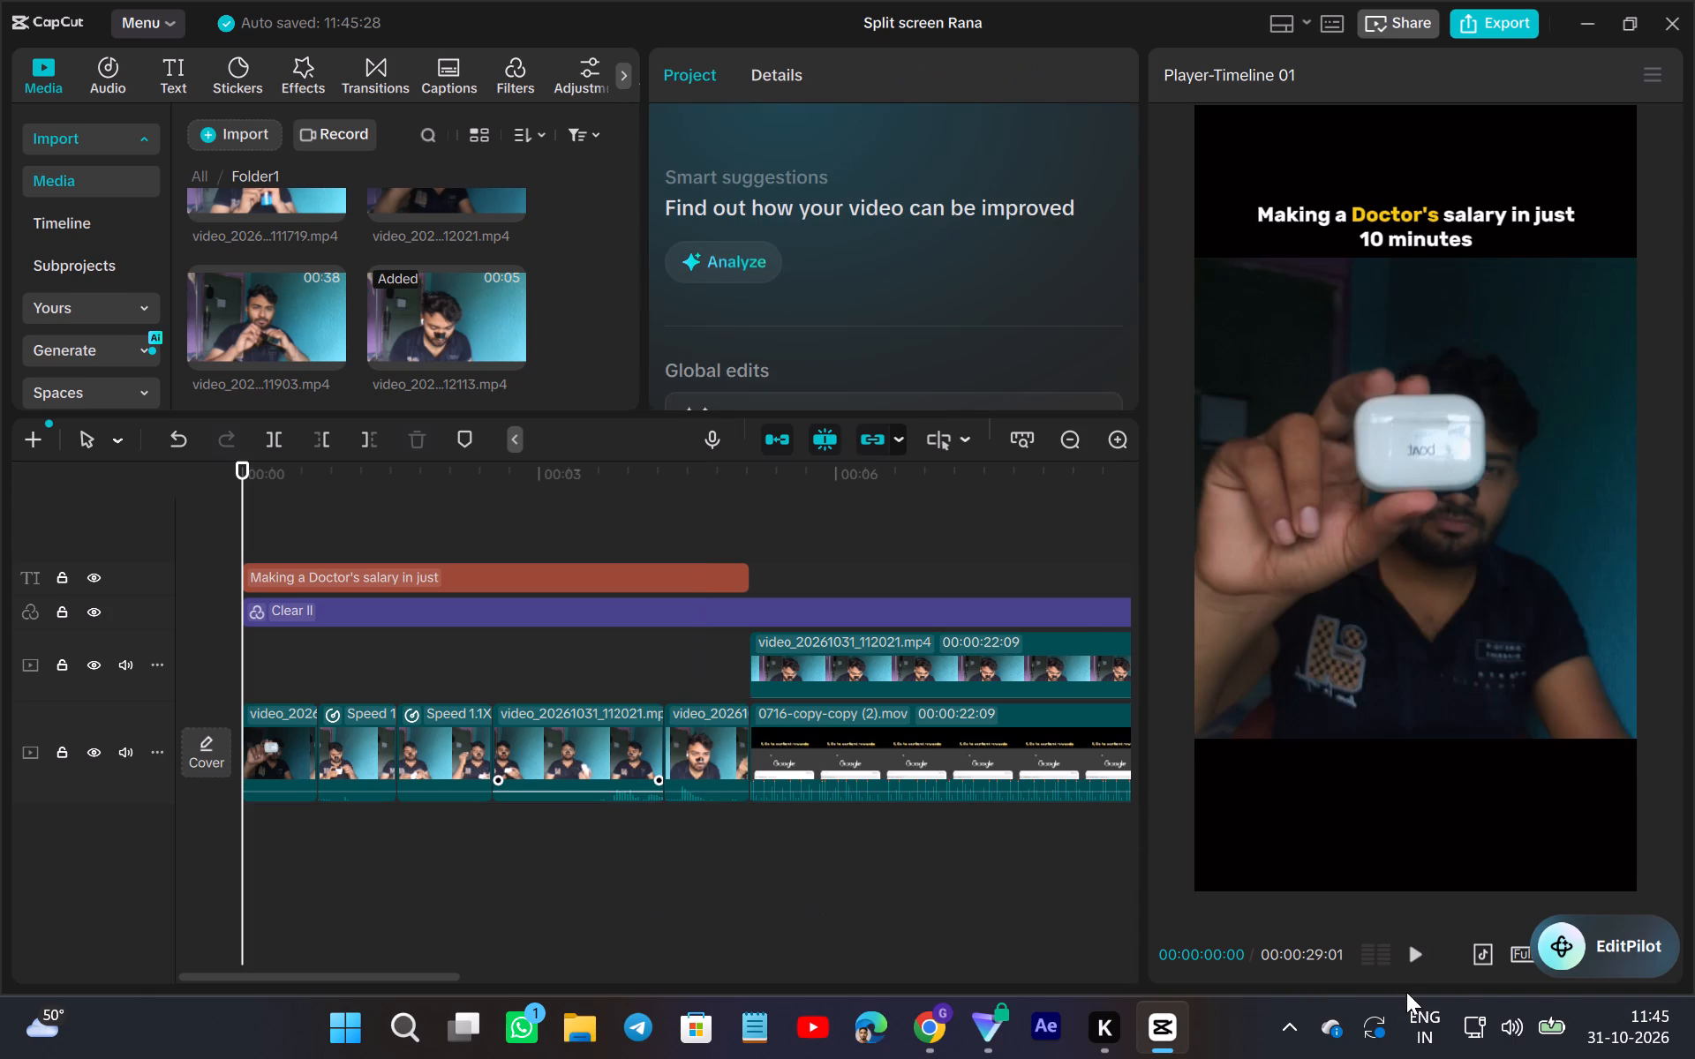
pyautogui.click(1409, 942)
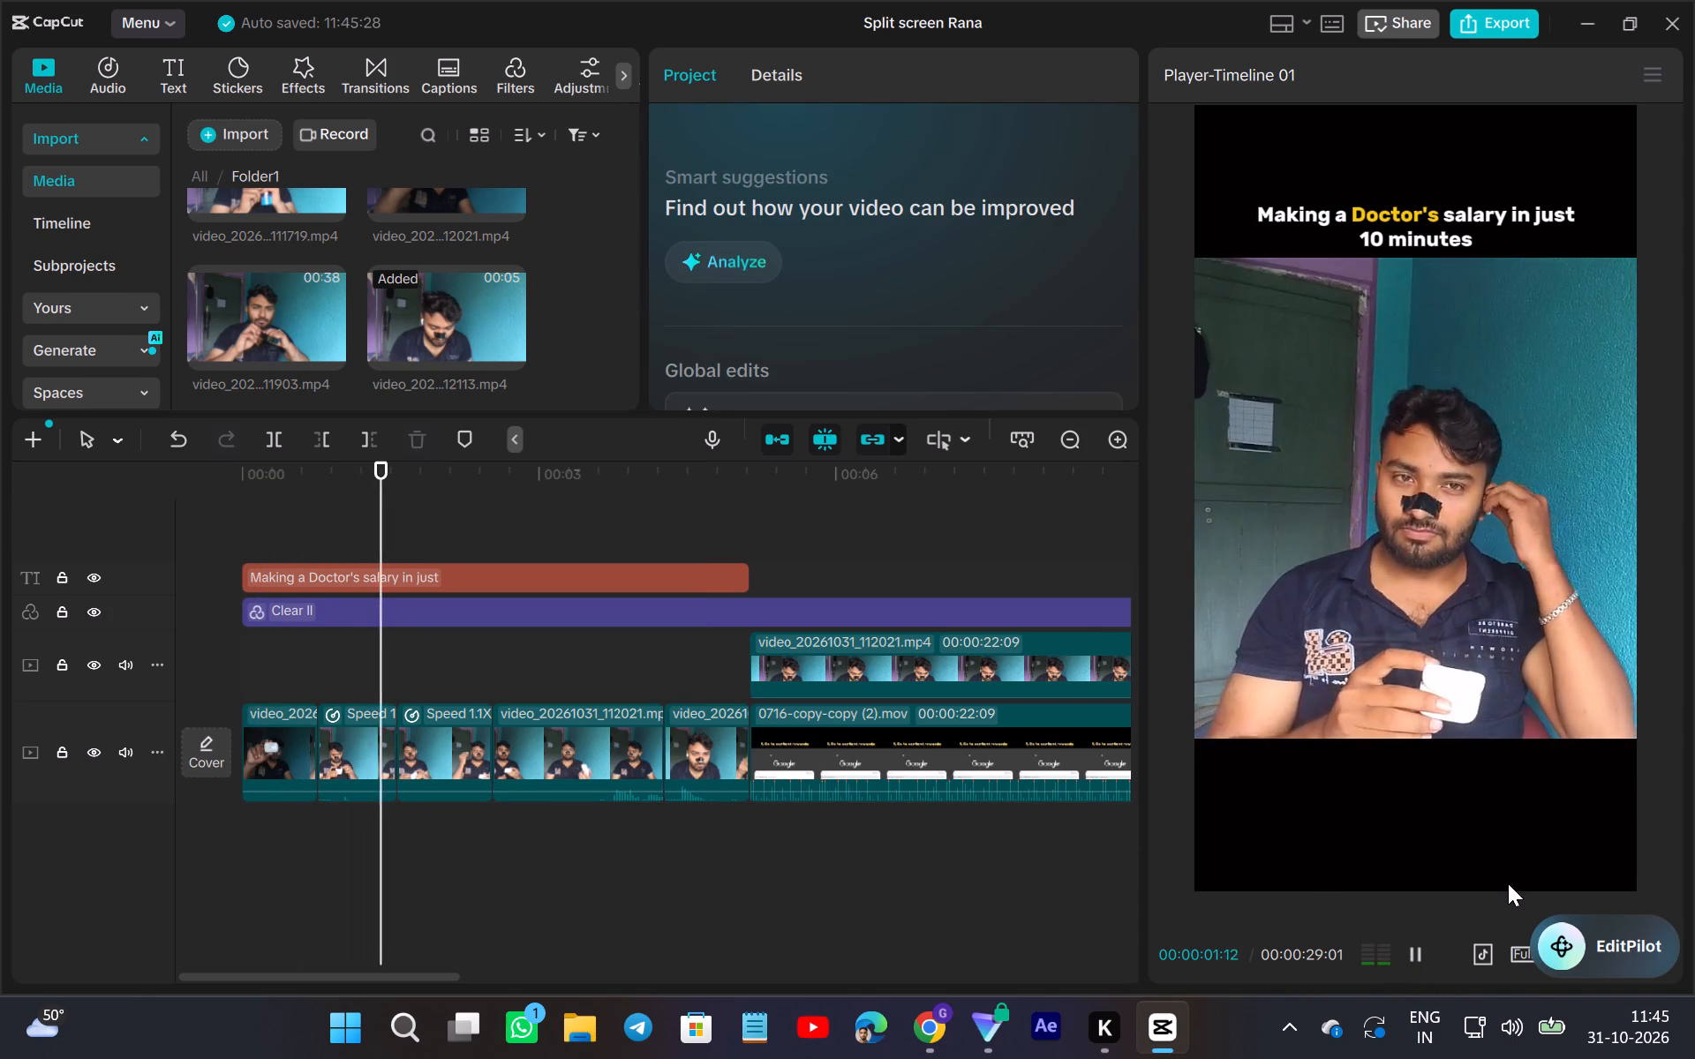
pyautogui.click(242, 841)
pyautogui.click(237, 829)
pyautogui.click(234, 819)
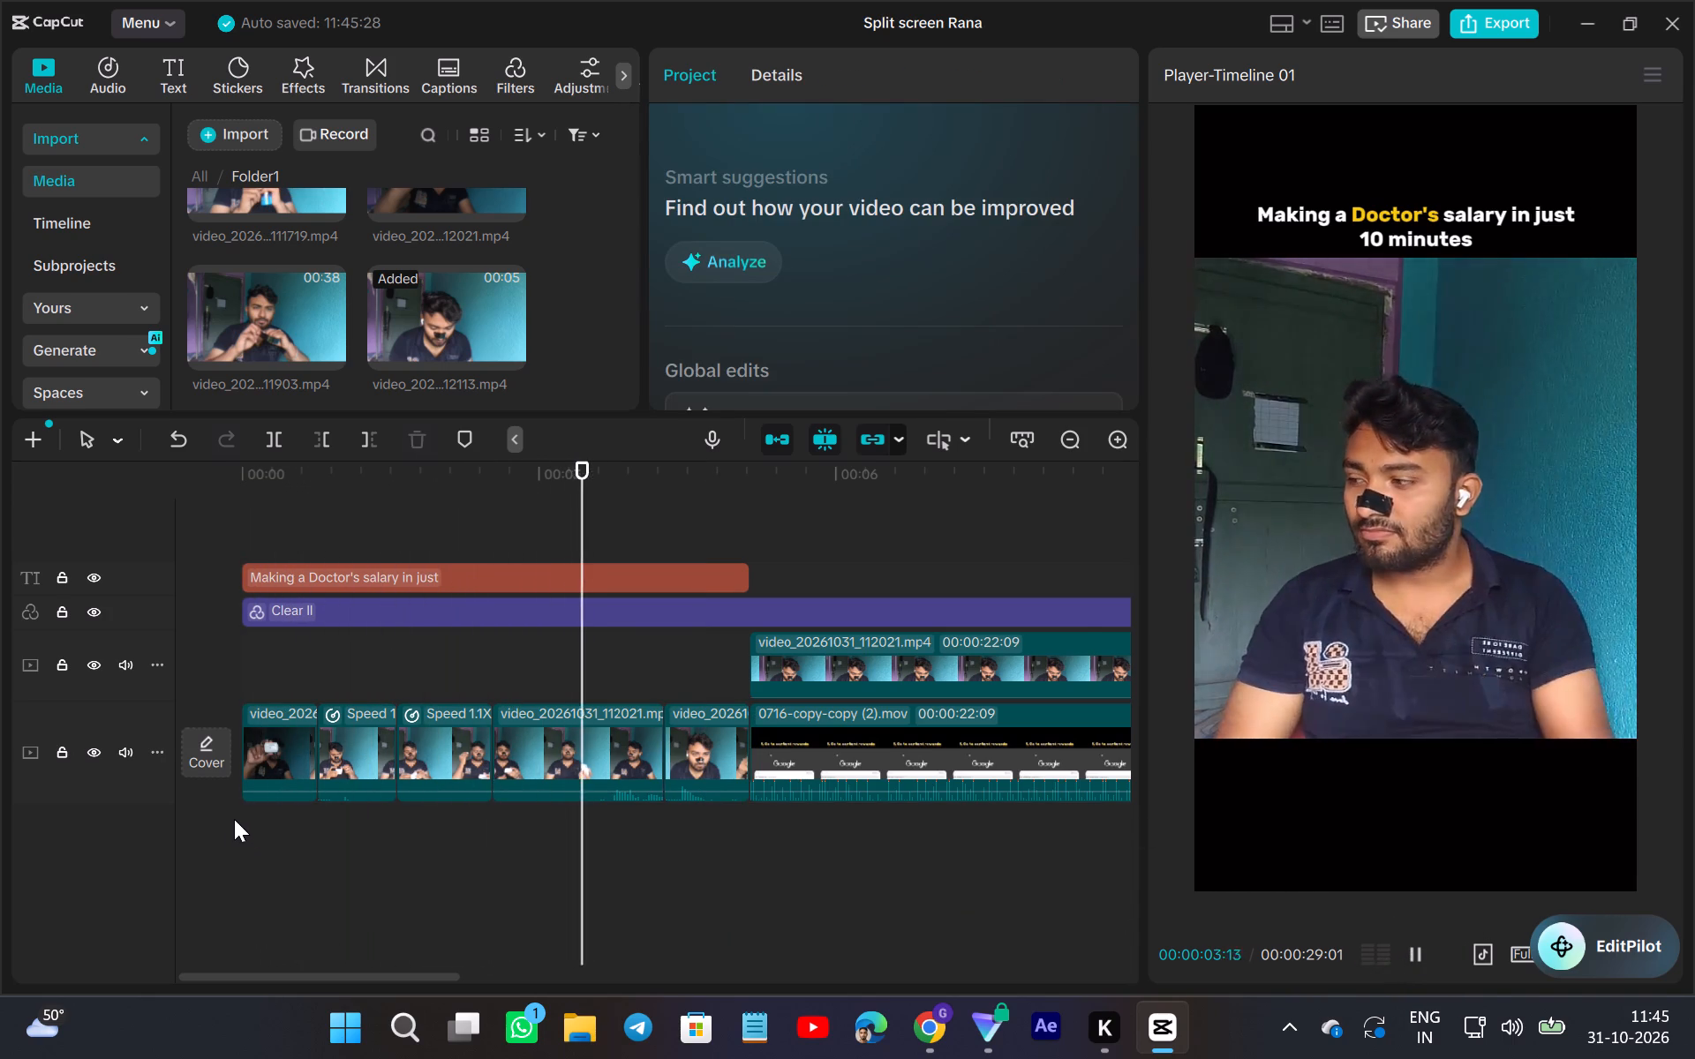
pyautogui.click(222, 814)
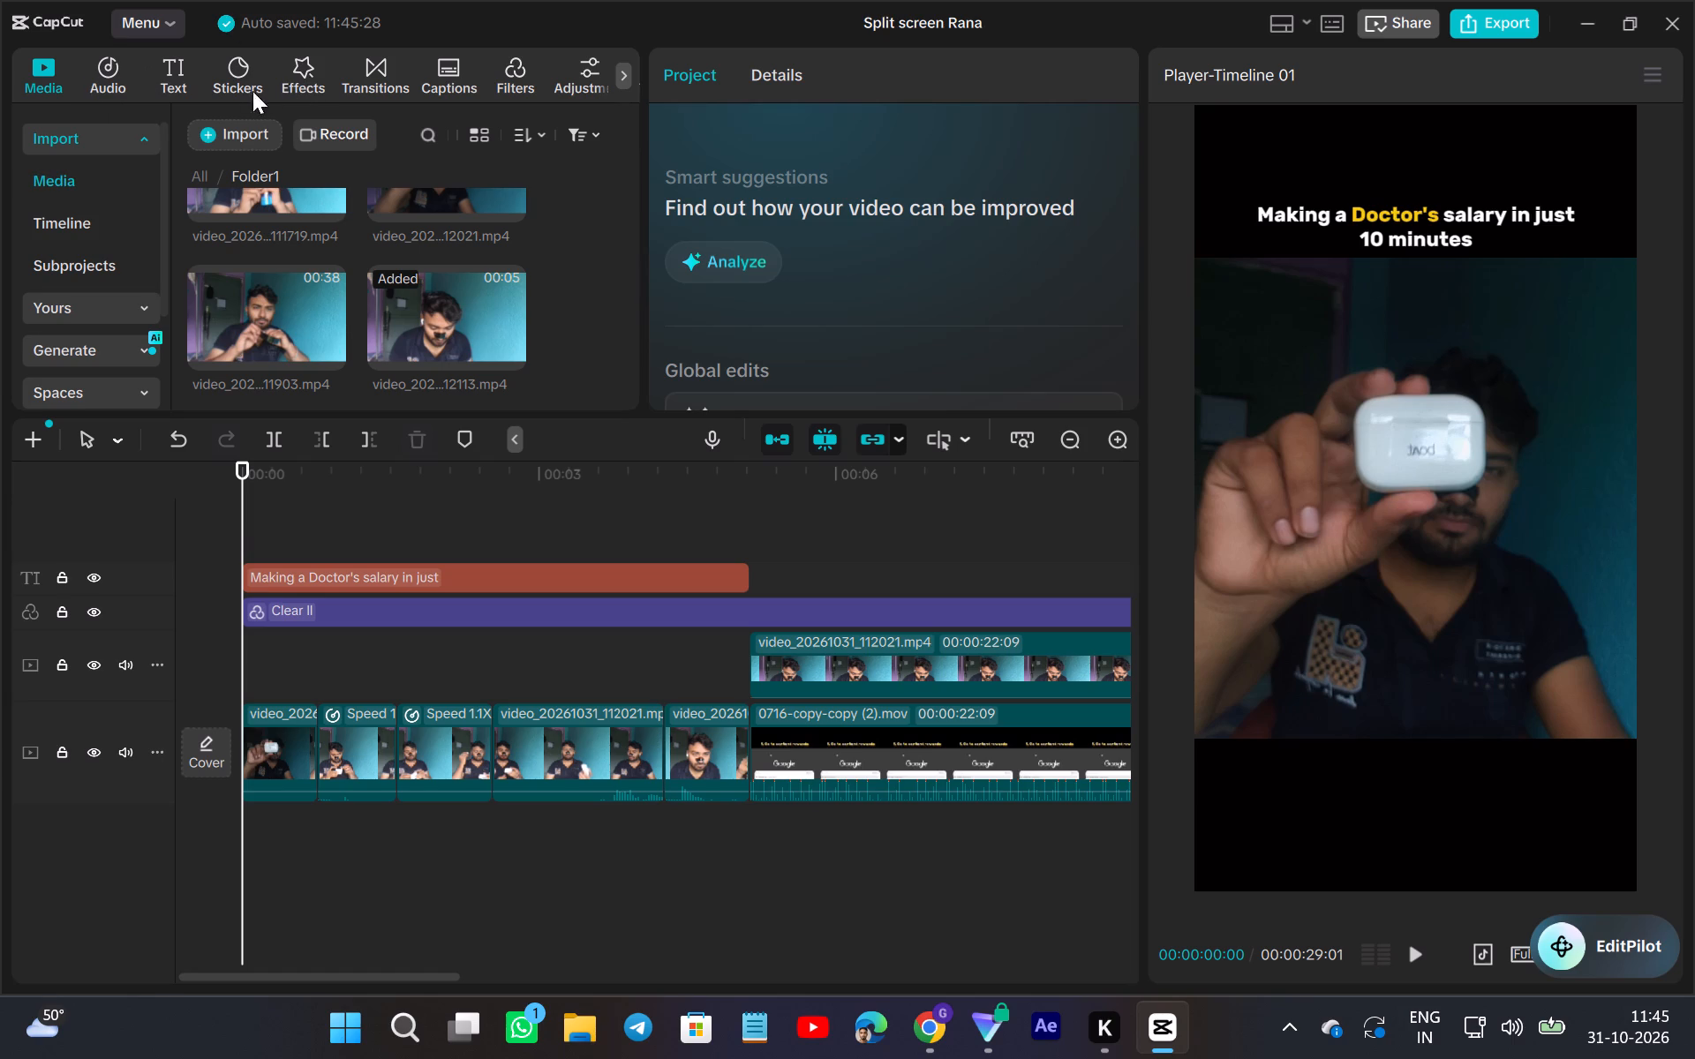
# Search the audio library for "woosh" and add the Deep woosh sound on a new audio track beneath the opening clips.
pyautogui.click(120, 78)
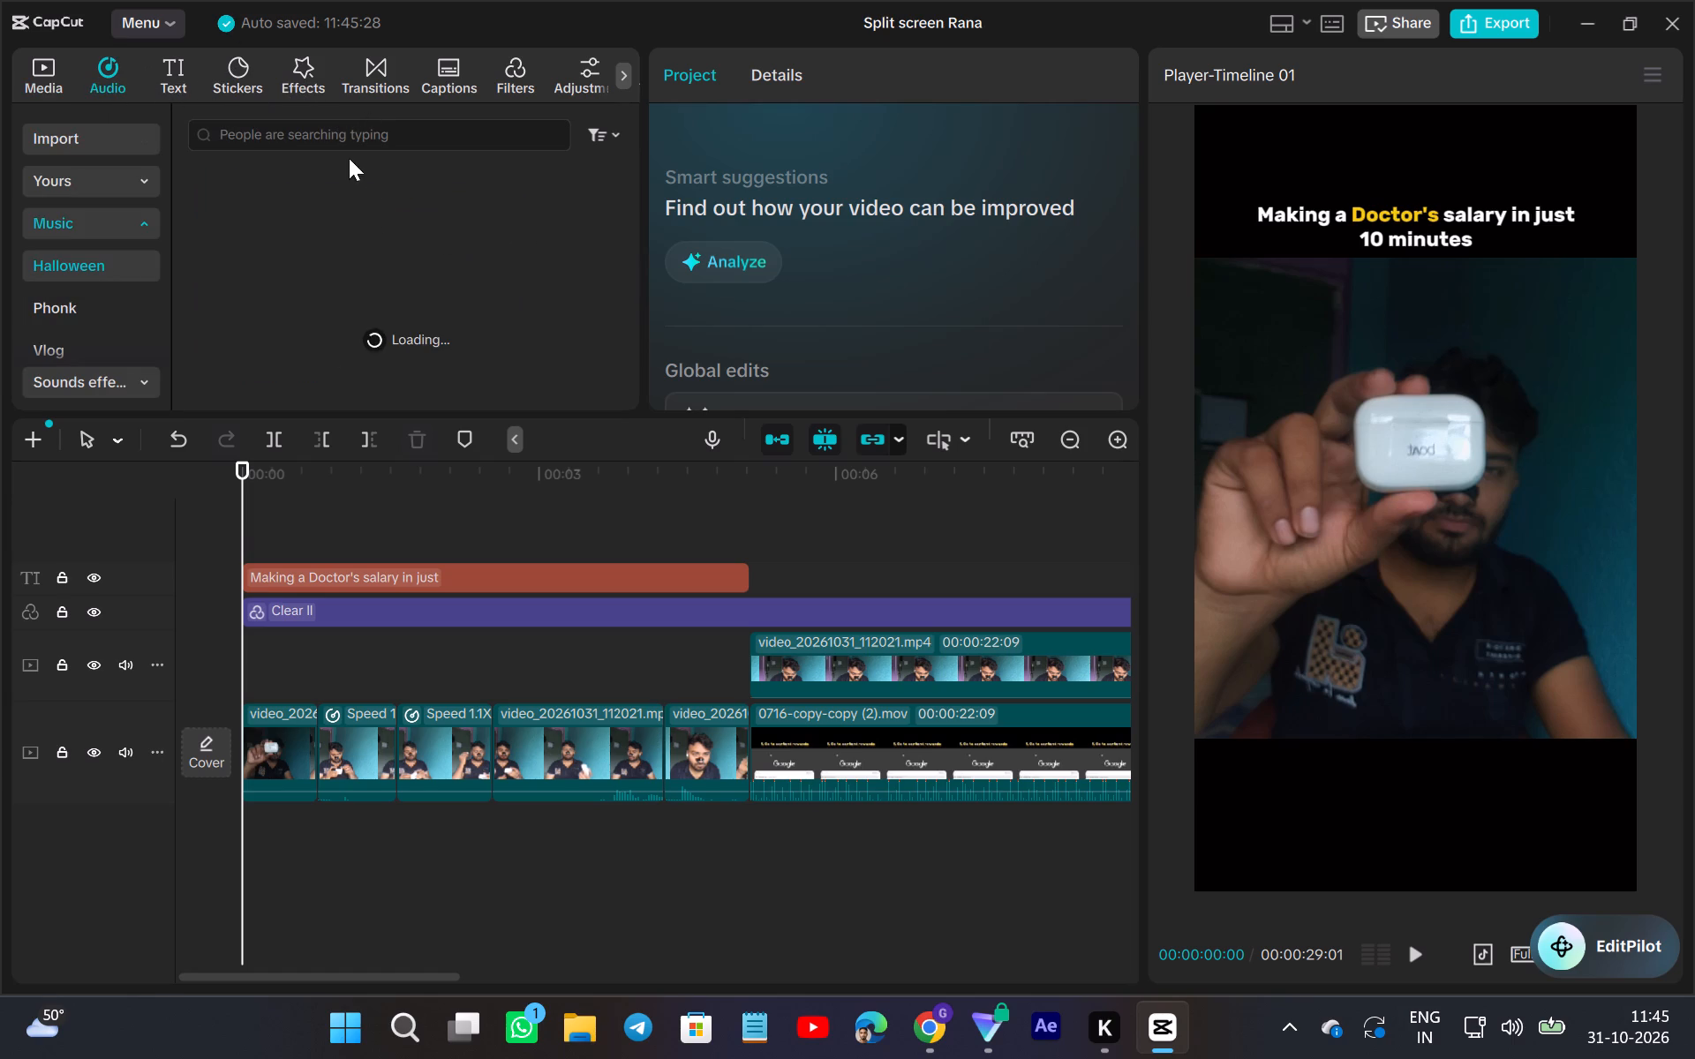
pyautogui.click(348, 137)
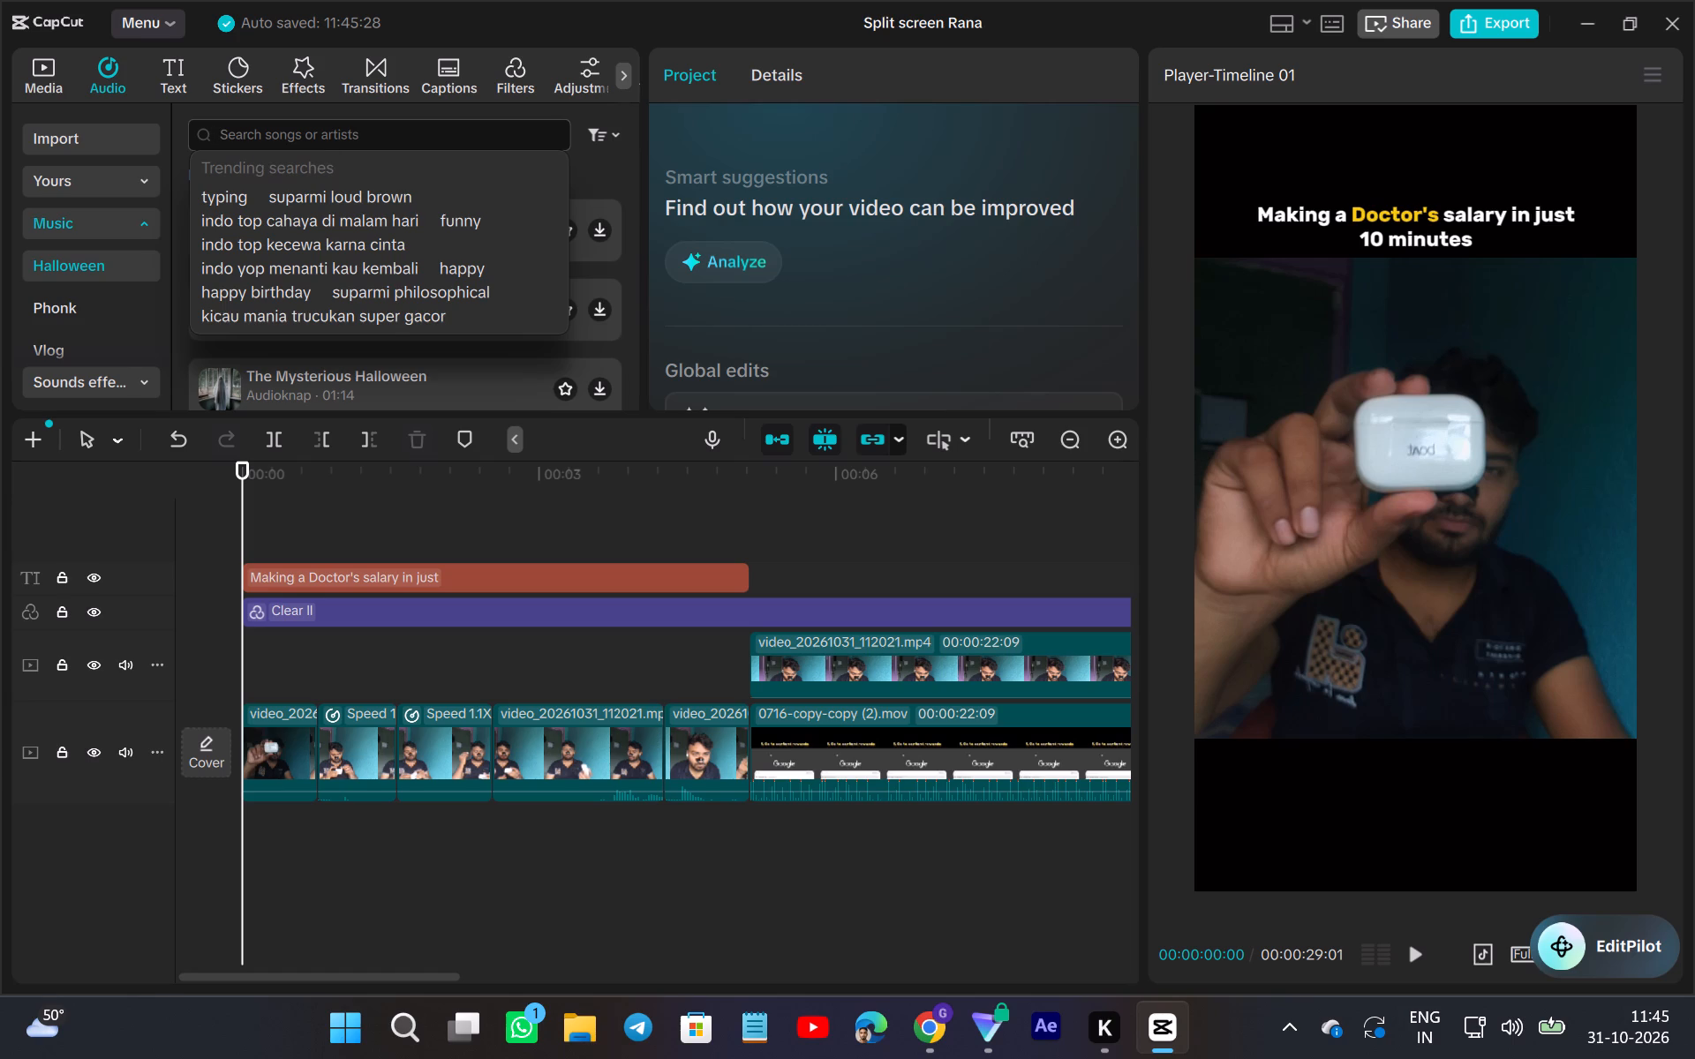
pyautogui.write('woosh')
pyautogui.press('Return')
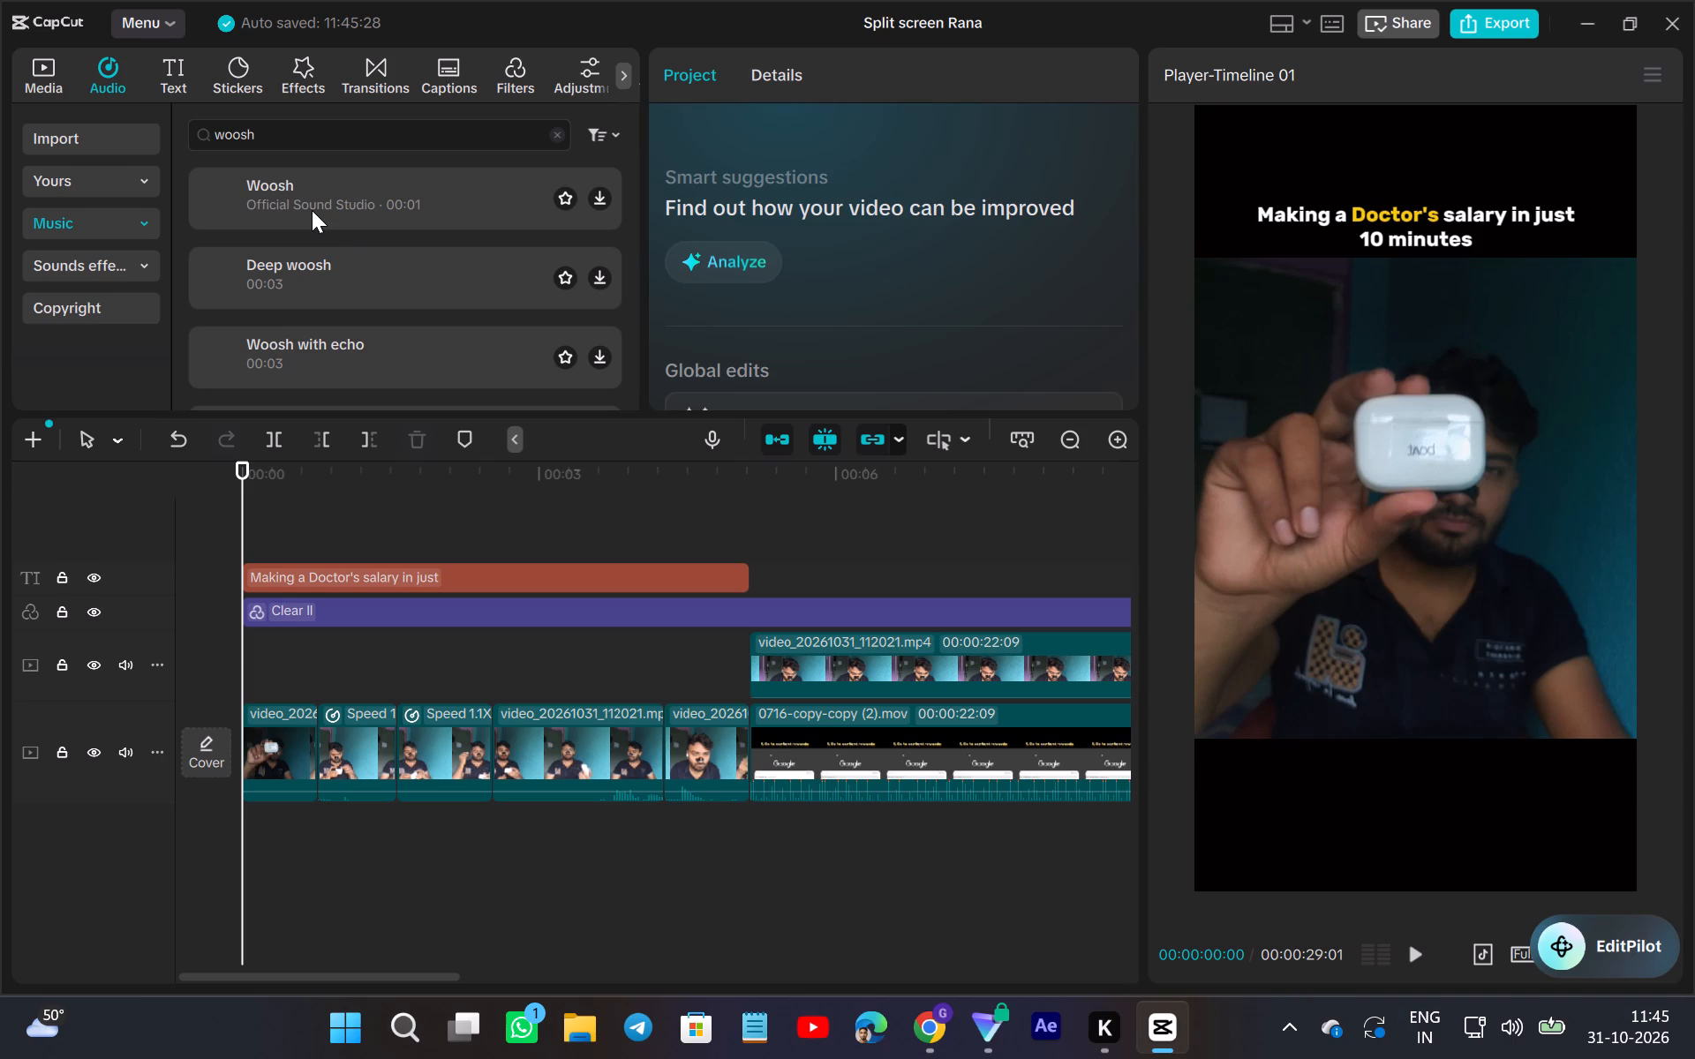
pyautogui.click(312, 210)
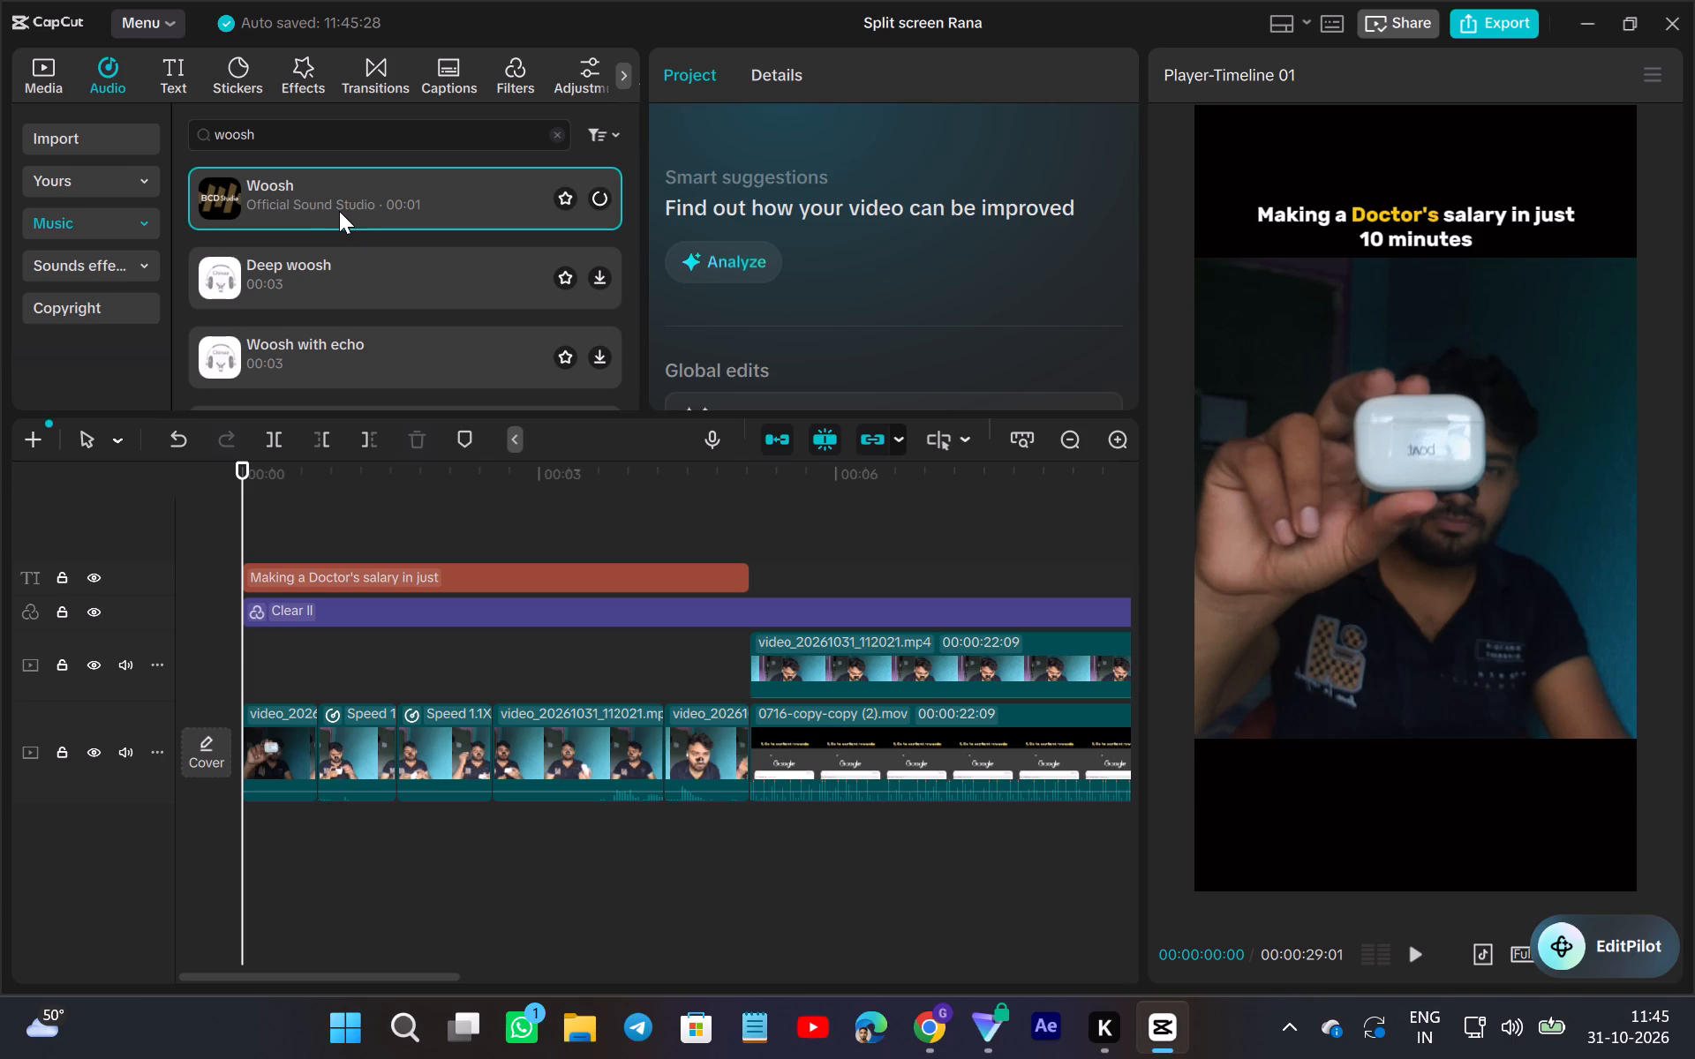
pyautogui.click(349, 249)
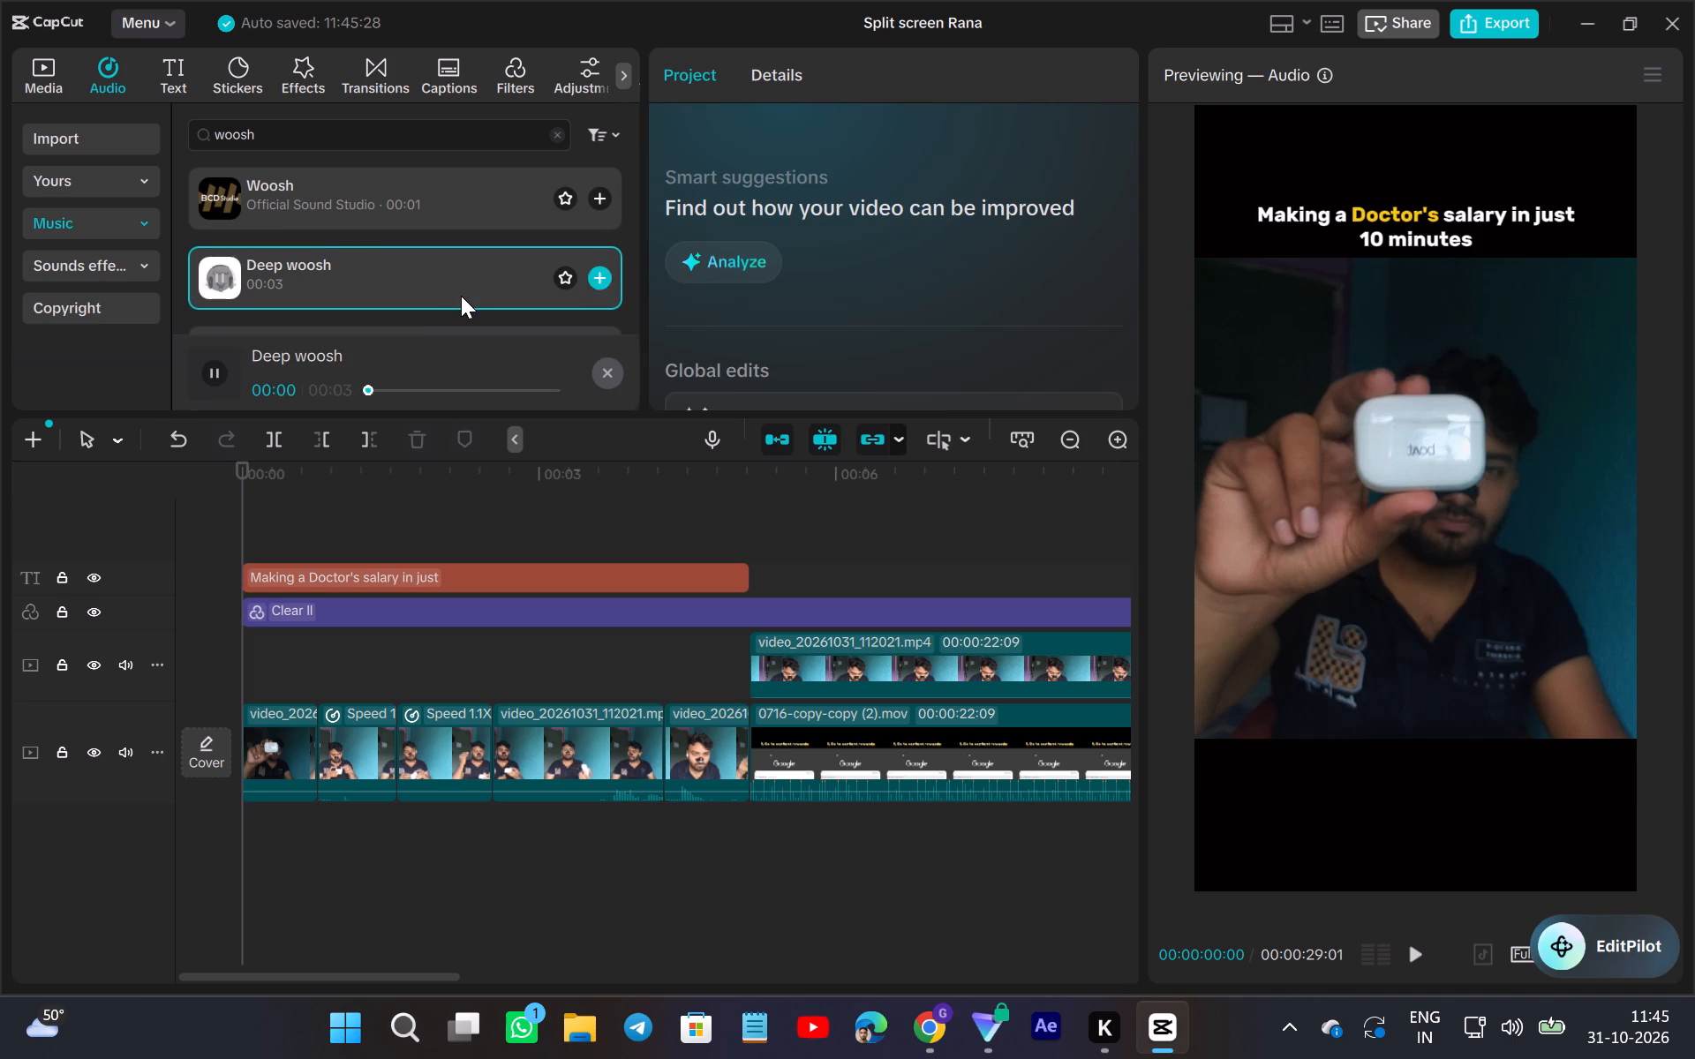
pyautogui.moveTo(395, 284); pyautogui.dragTo(400, 587)
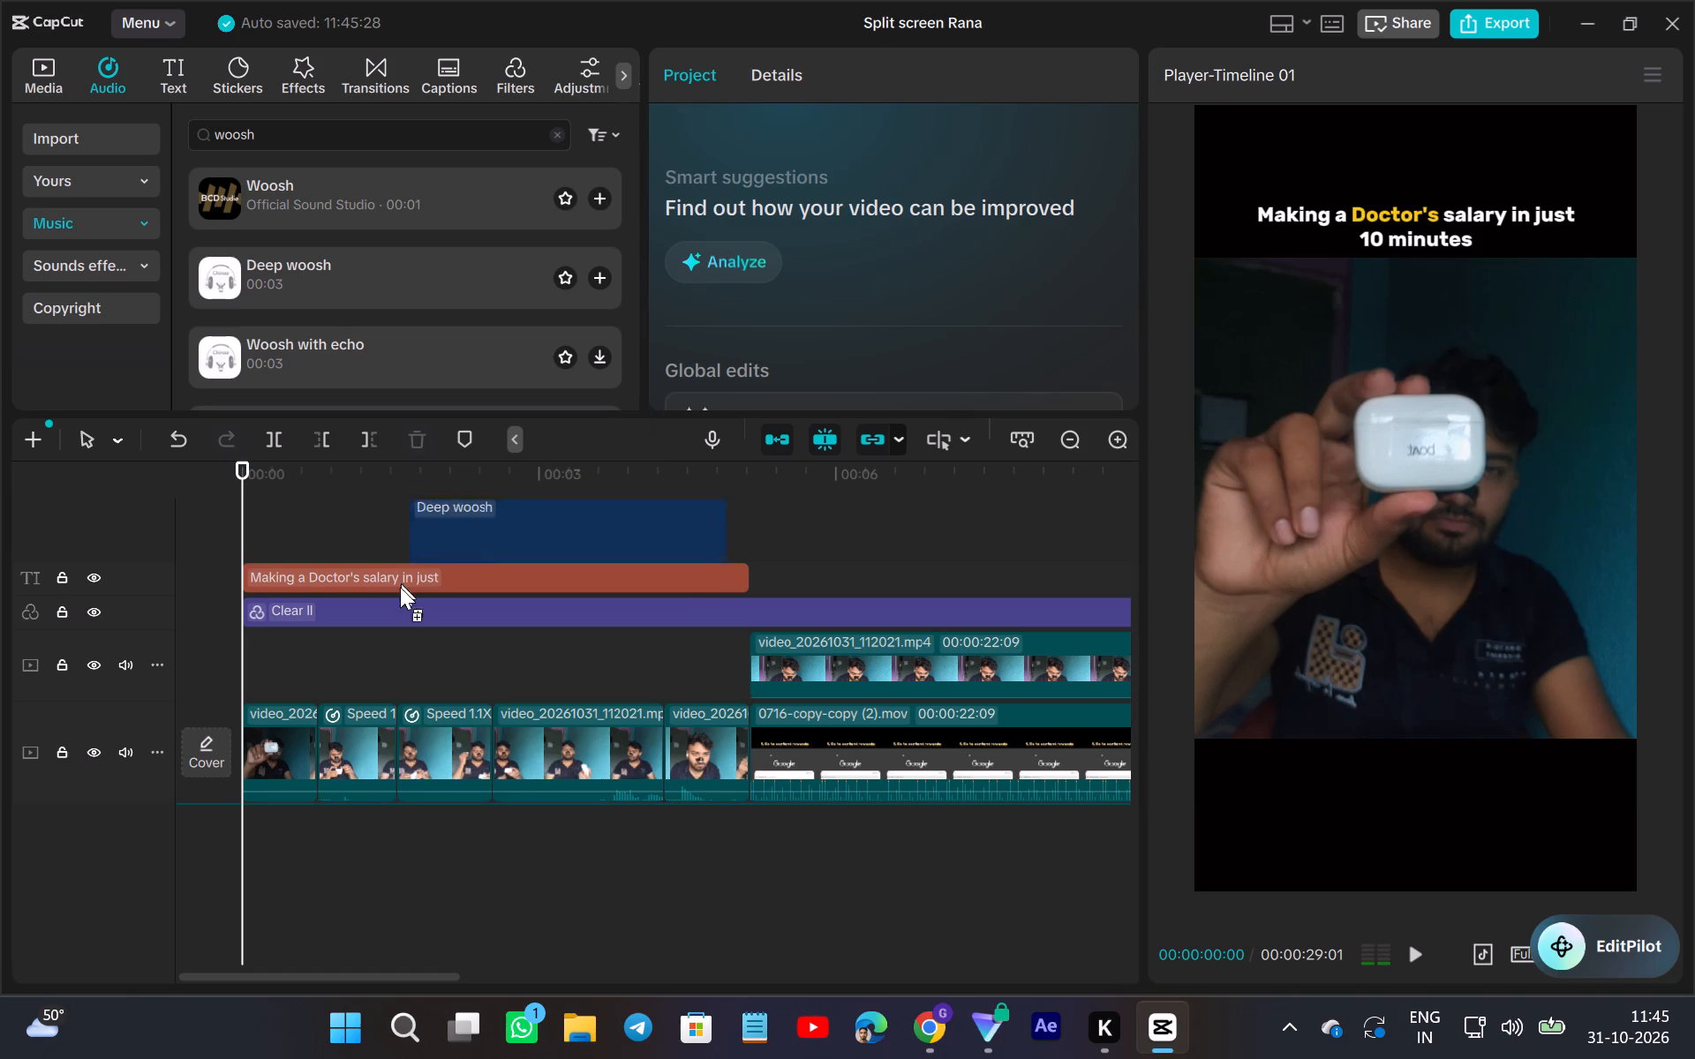
pyautogui.moveTo(400, 587); pyautogui.dragTo(274, 883)
pyautogui.moveTo(431, 837); pyautogui.dragTo(393, 845)
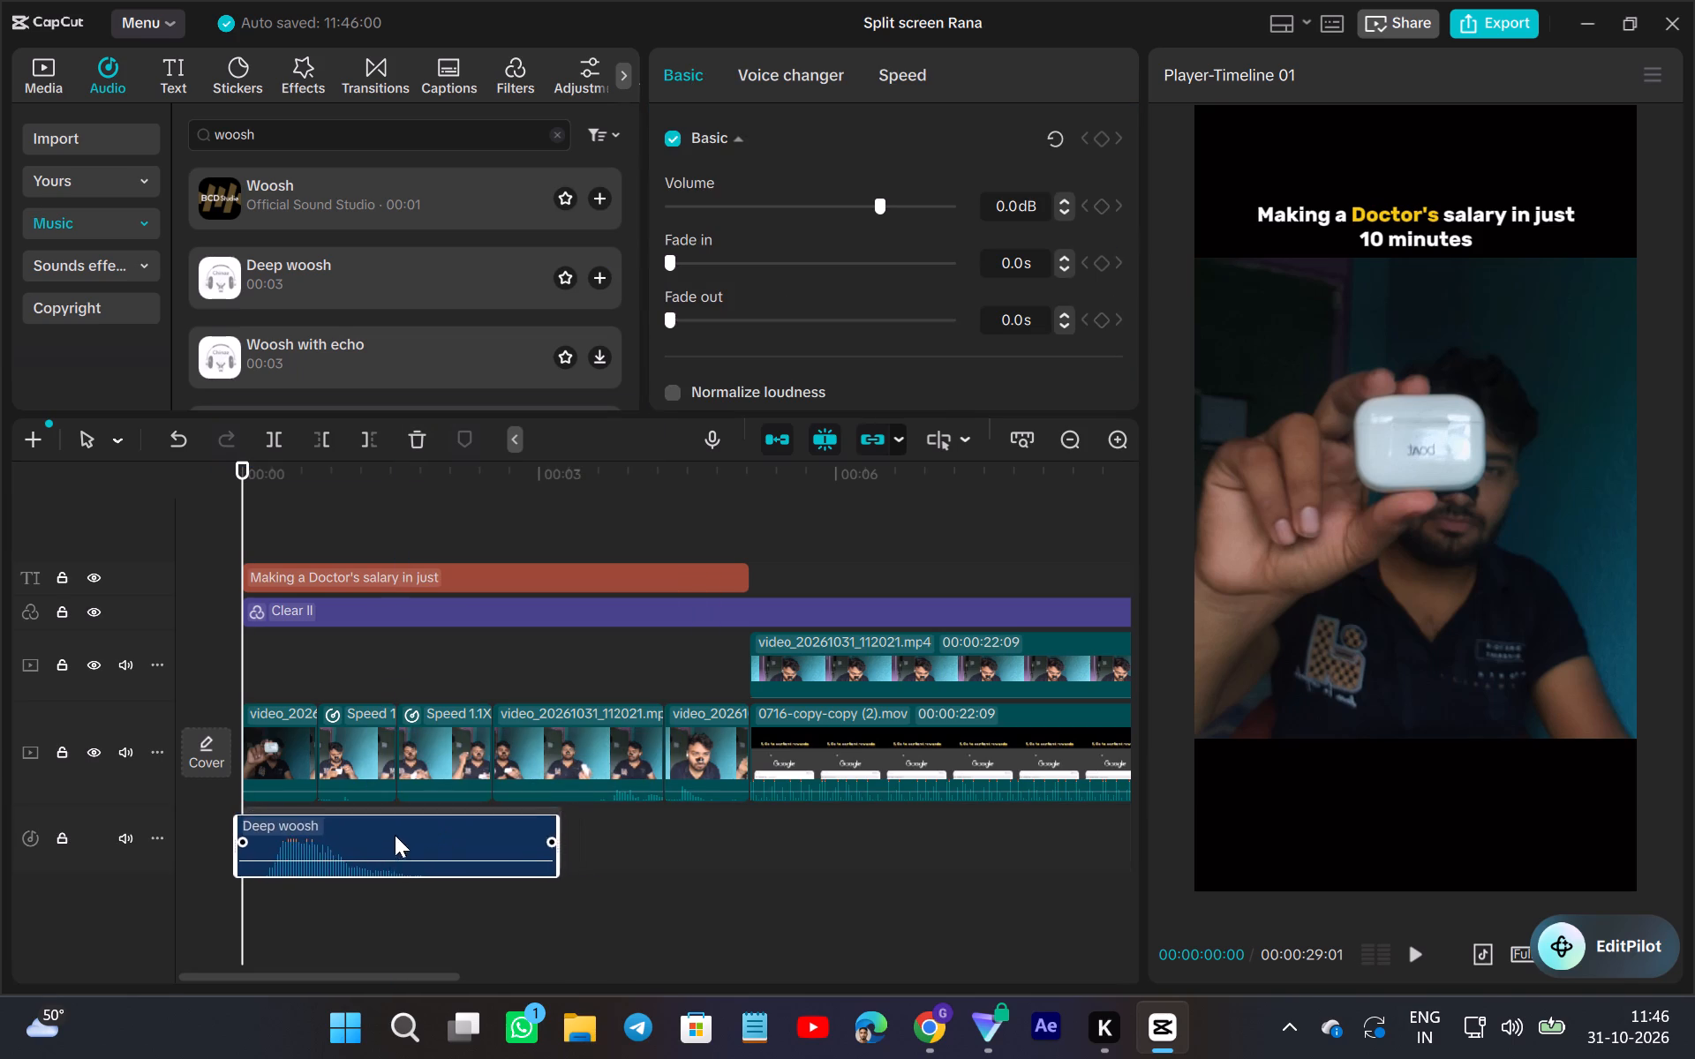
# Trim the quiet lead-in and long tail off Deep woosh, align it with the timeline start, and play it back.
pyautogui.moveTo(243, 822); pyautogui.dragTo(273, 834)
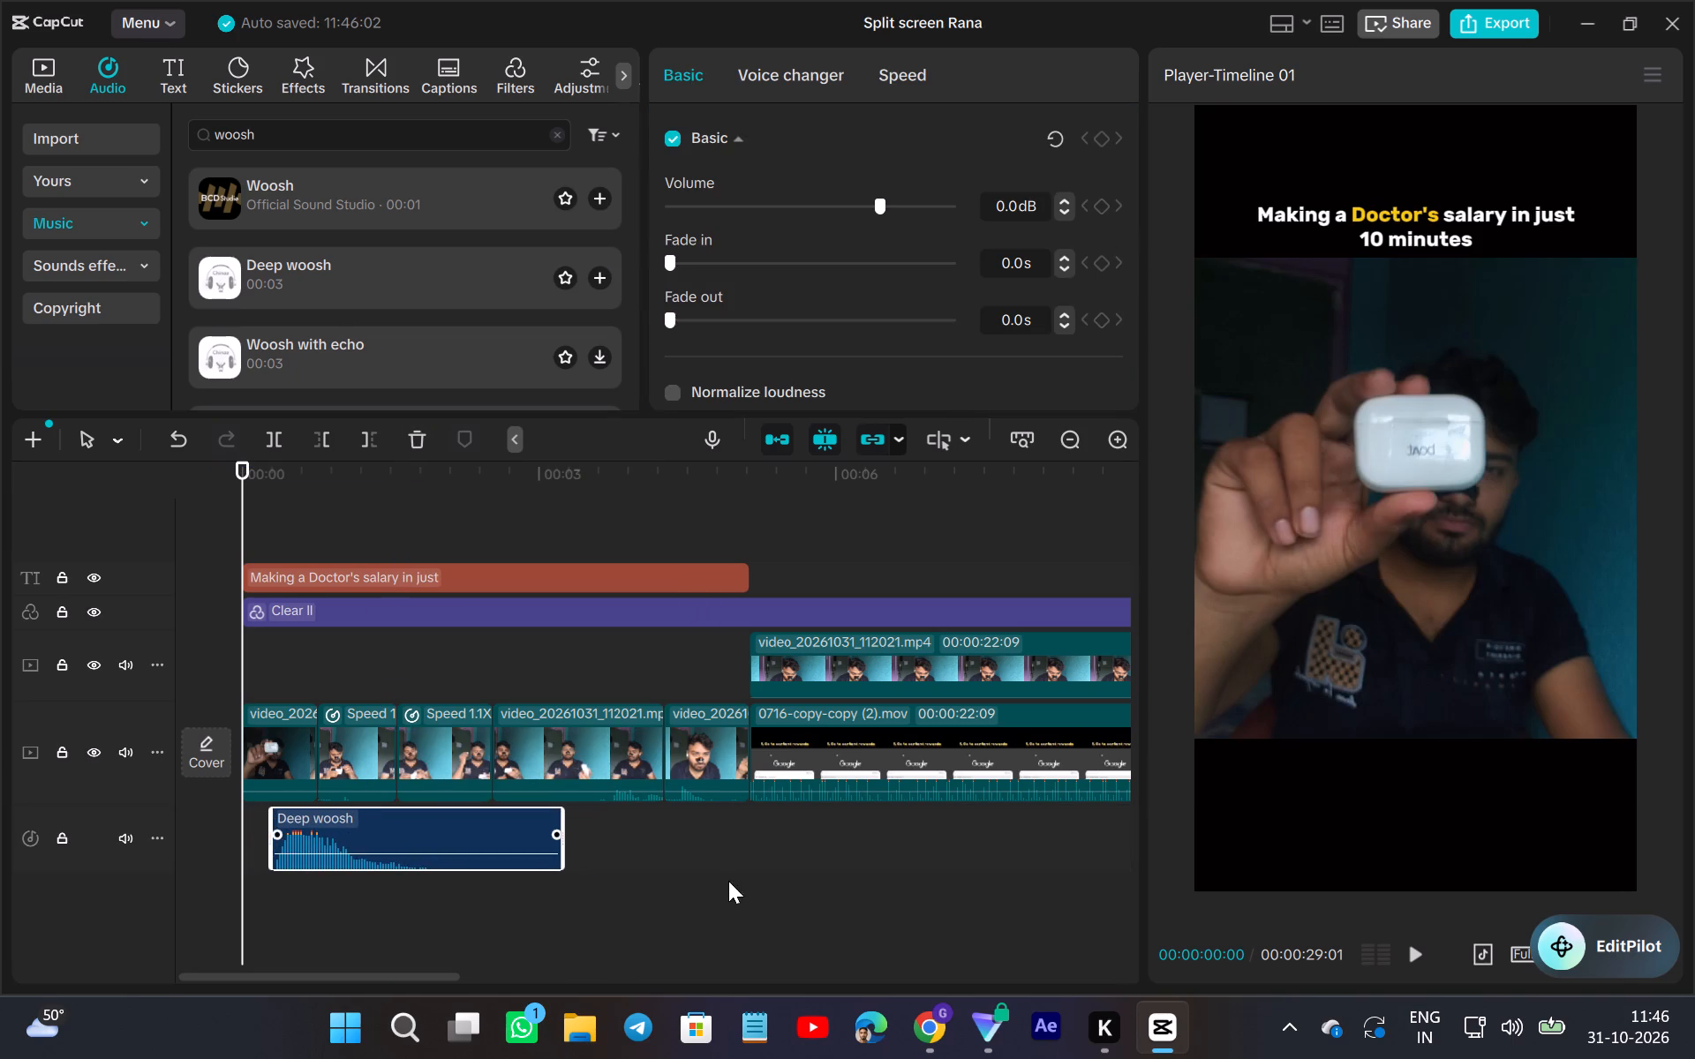
pyautogui.moveTo(566, 825); pyautogui.dragTo(365, 891)
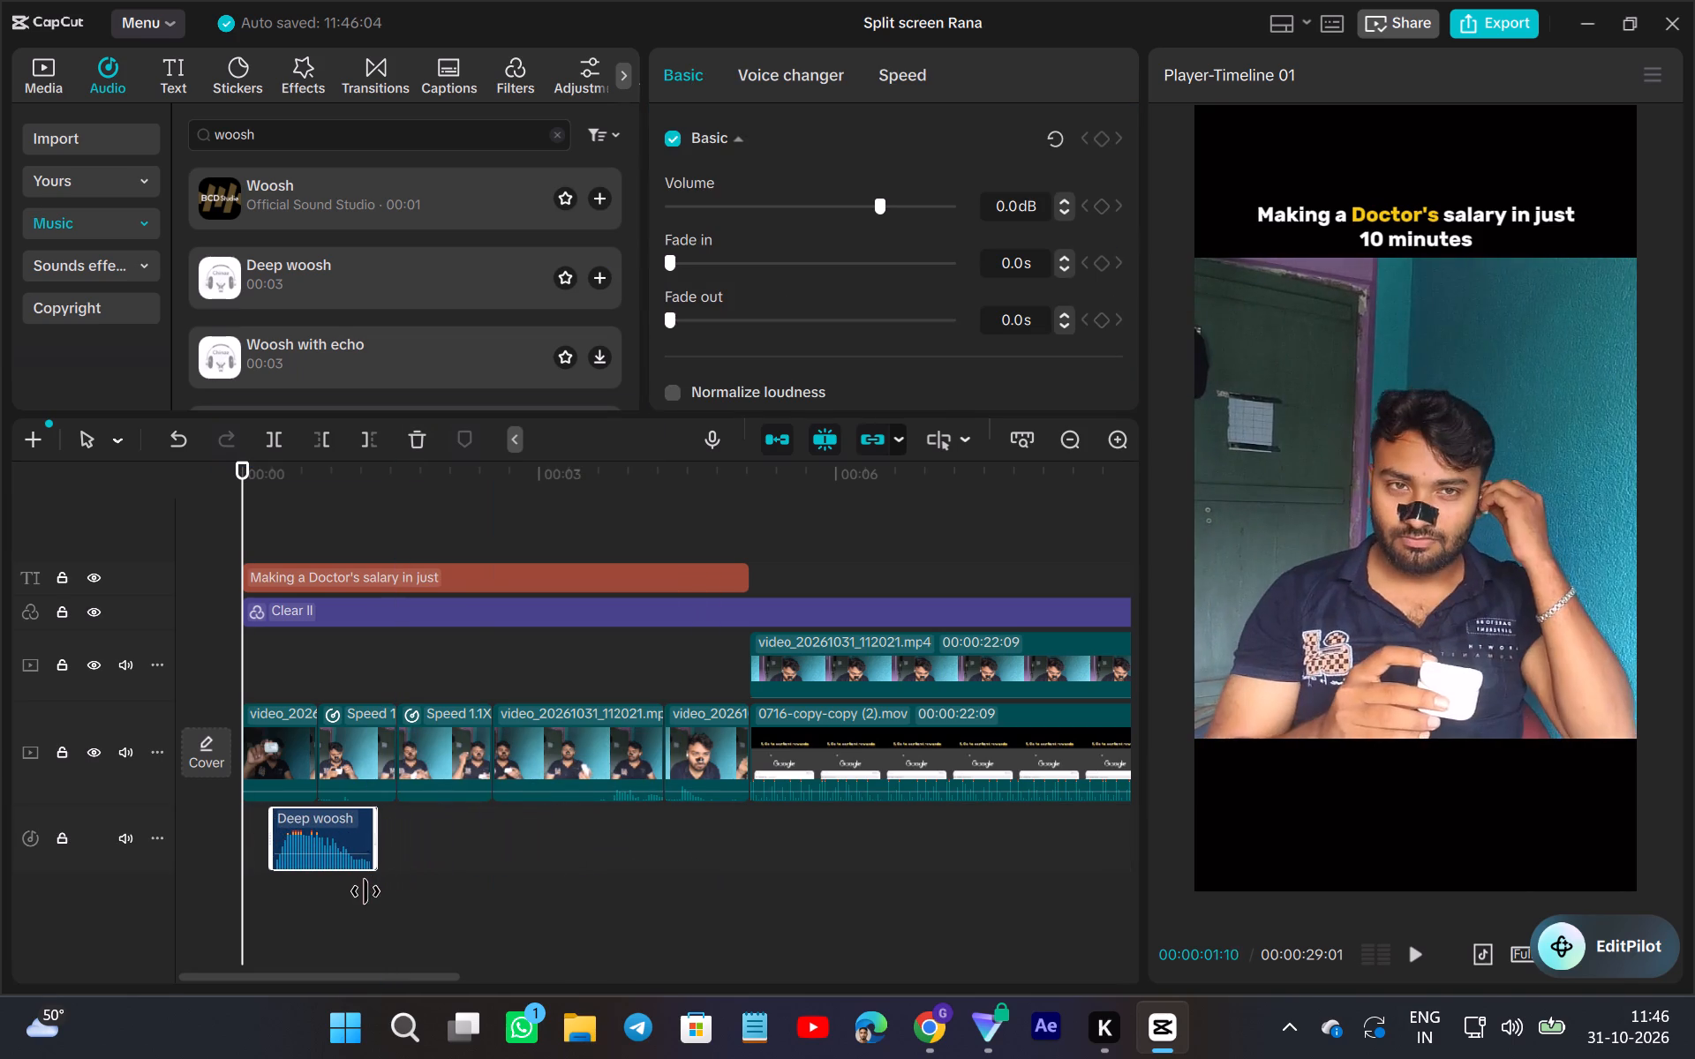
pyautogui.moveTo(365, 891); pyautogui.dragTo(360, 893)
pyautogui.moveTo(338, 822); pyautogui.dragTo(270, 830)
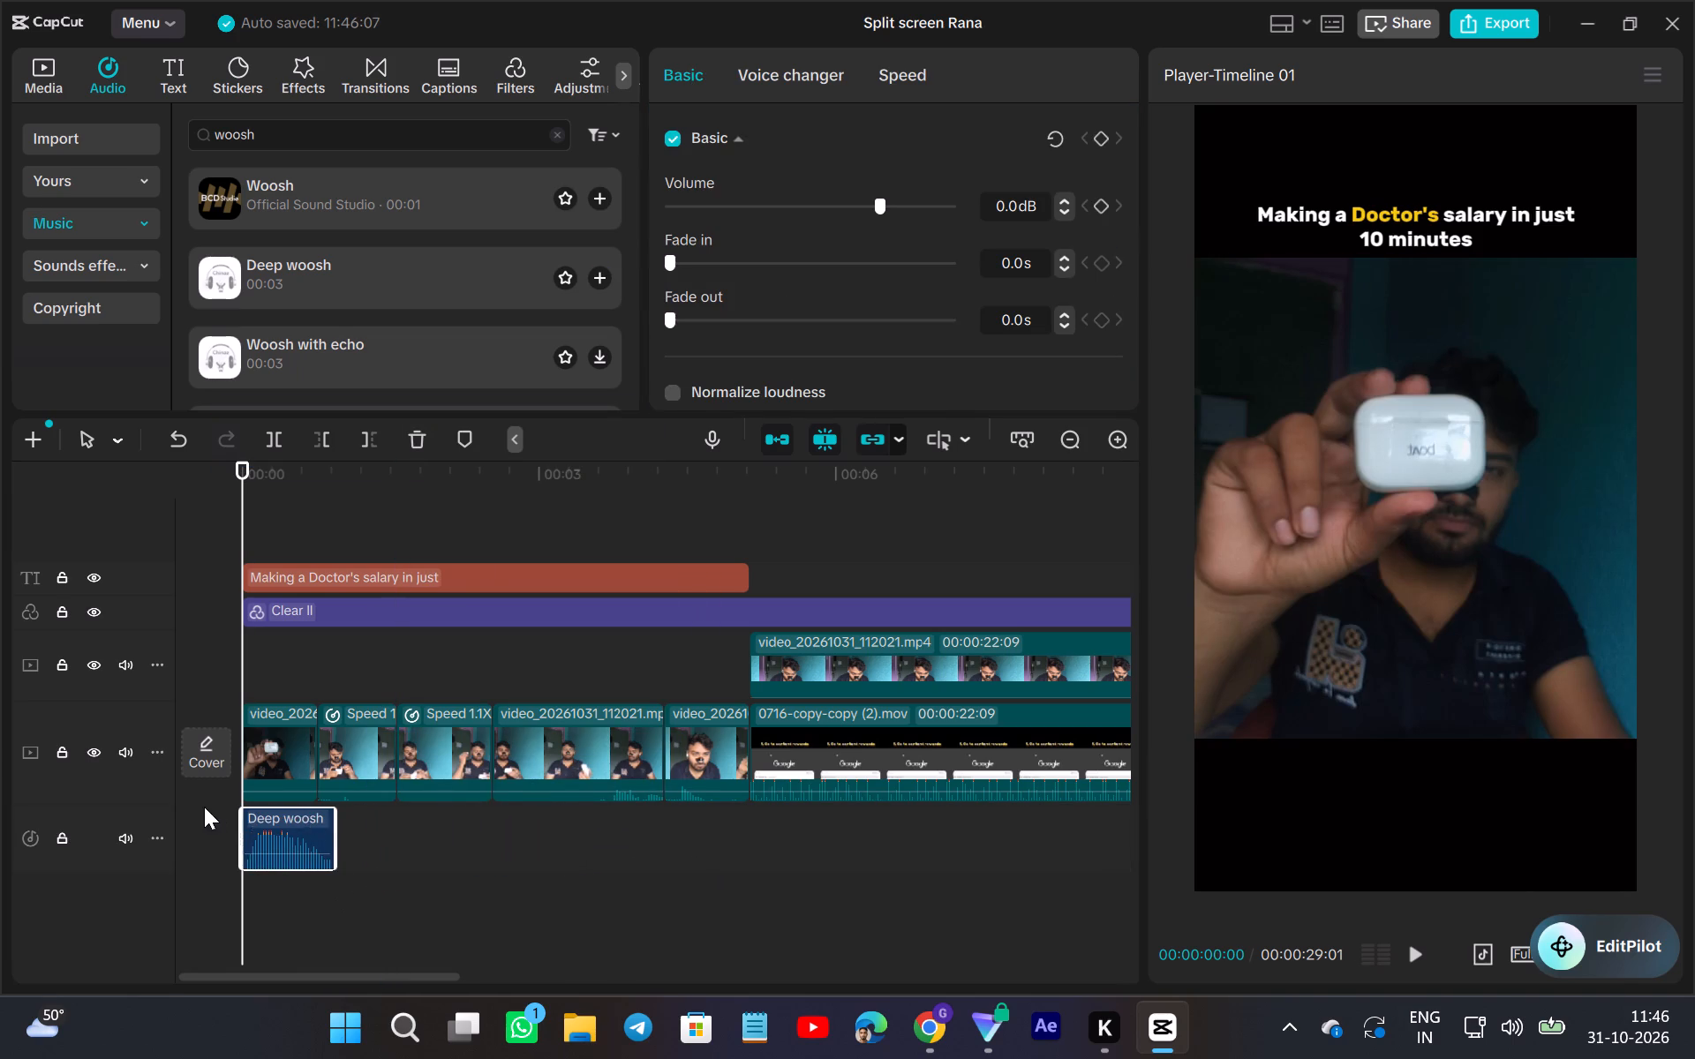
pyautogui.click(204, 807)
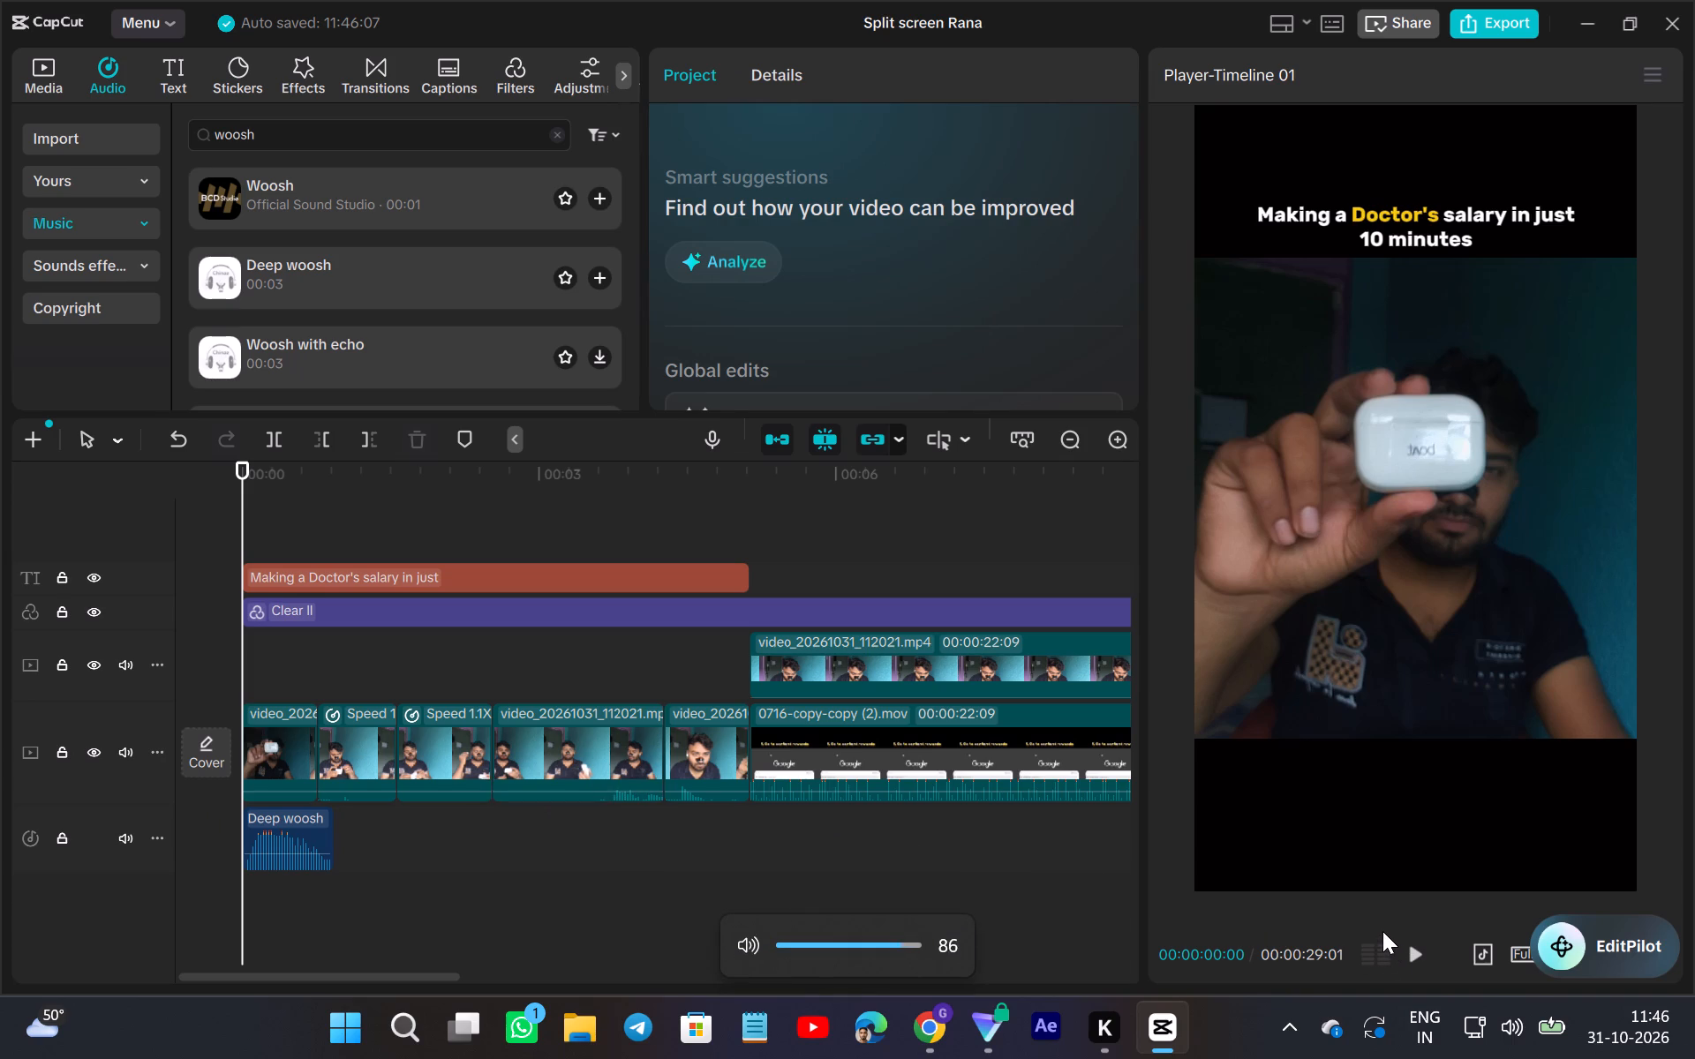
pyautogui.click(1412, 943)
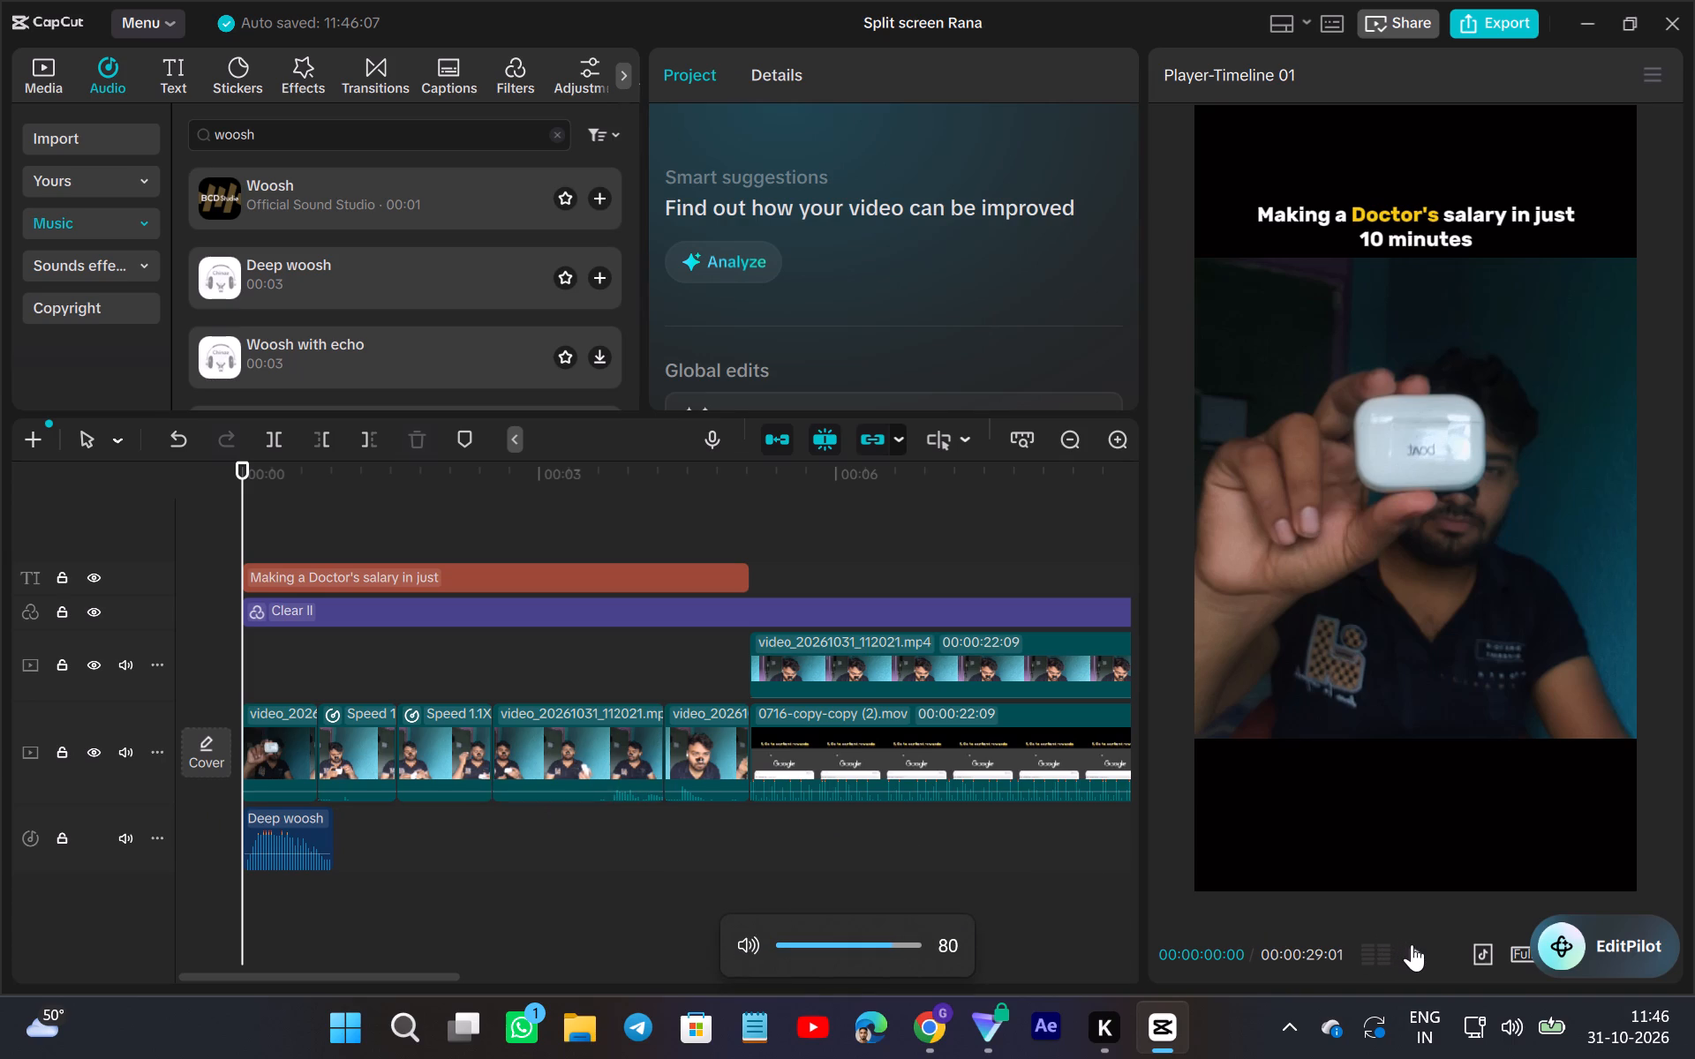
pyautogui.click(1412, 944)
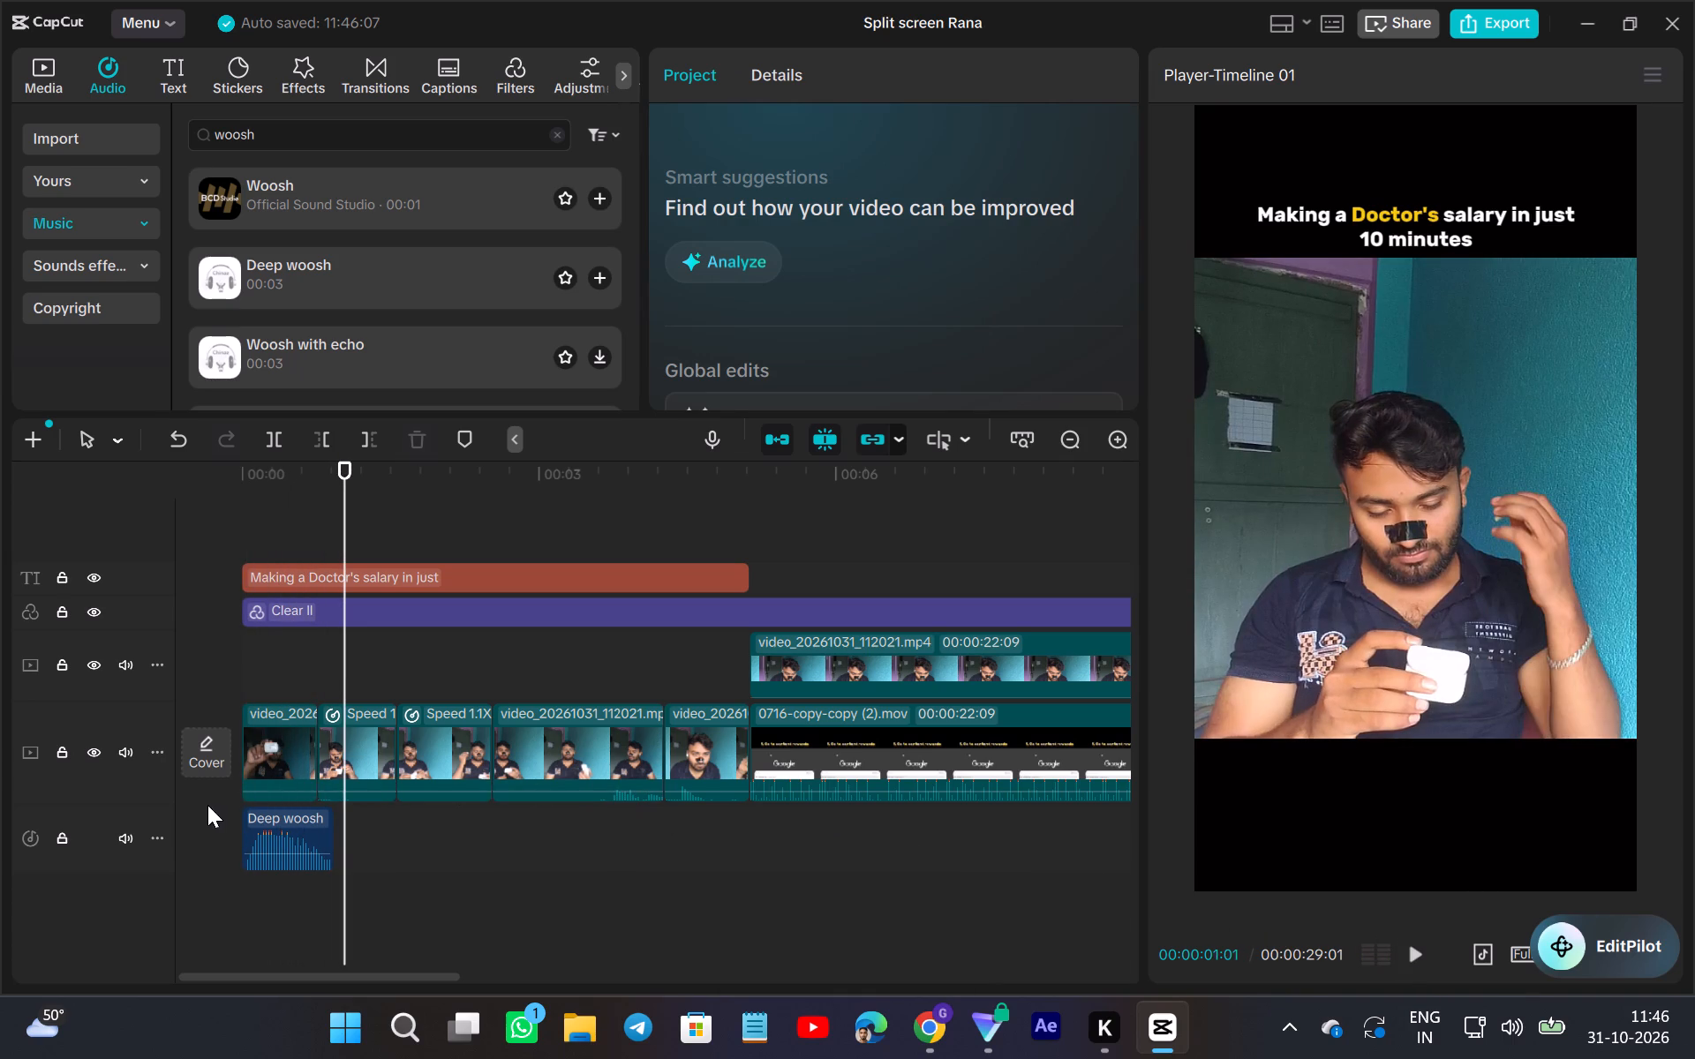
pyautogui.click(207, 805)
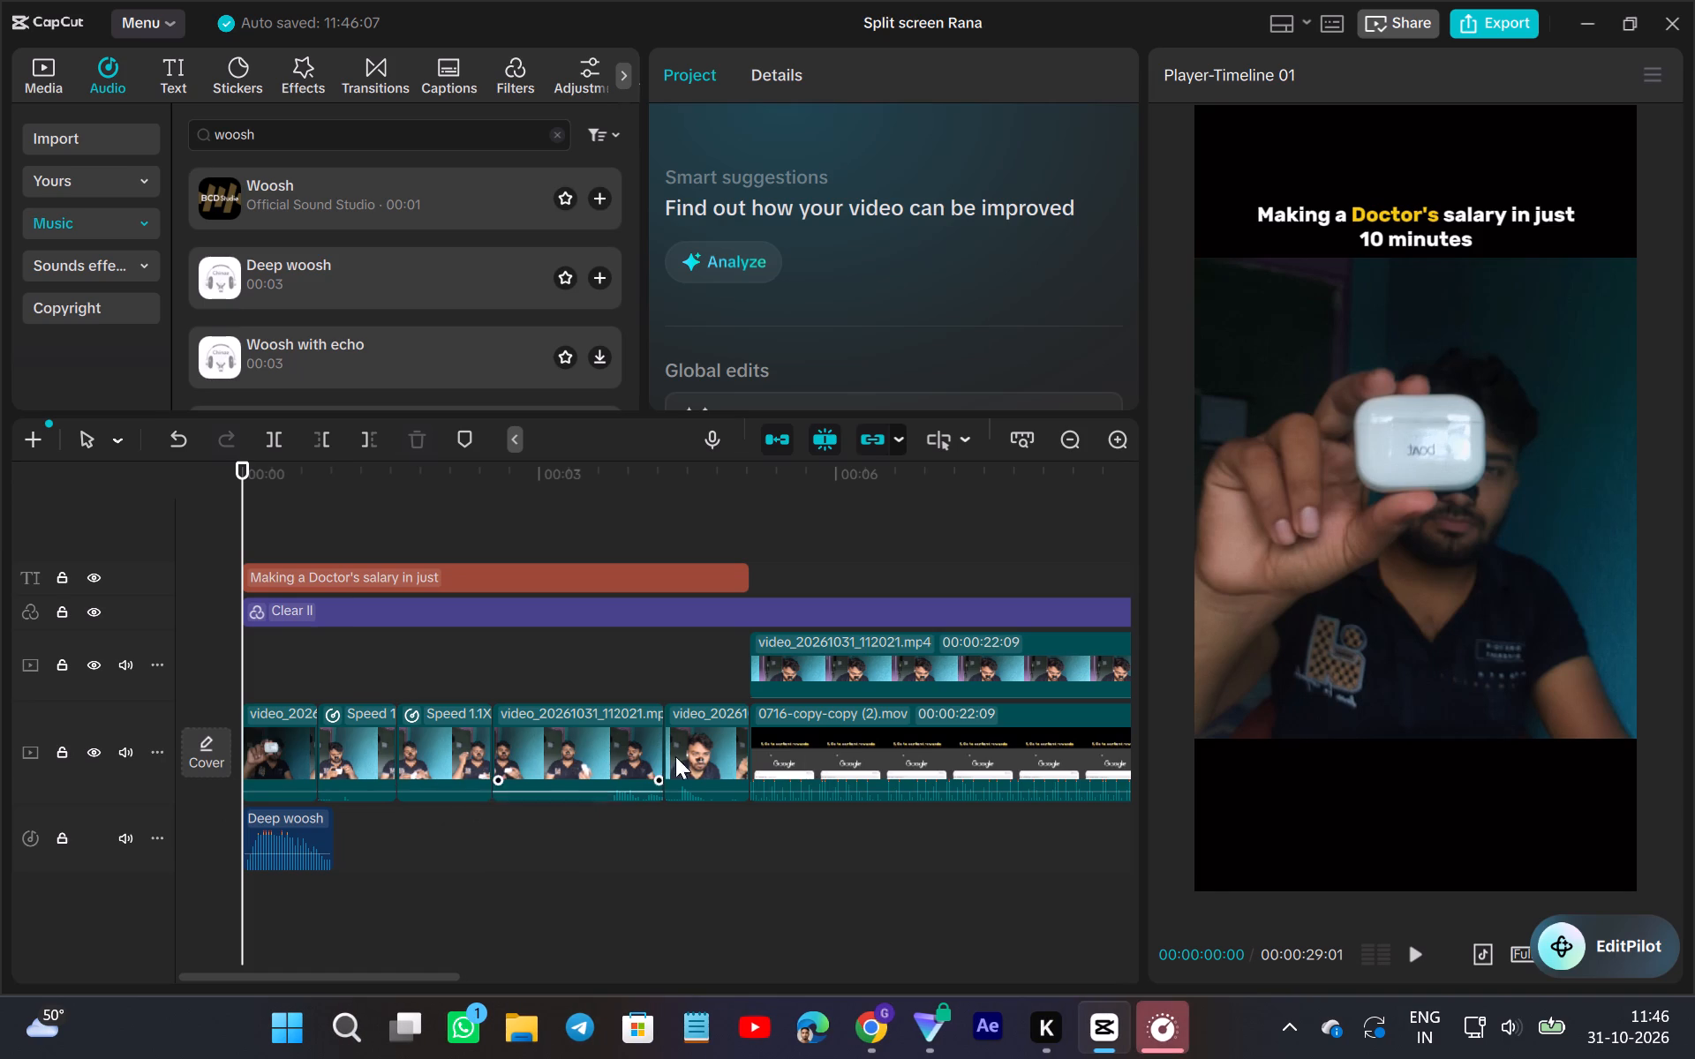
pyautogui.click(1413, 957)
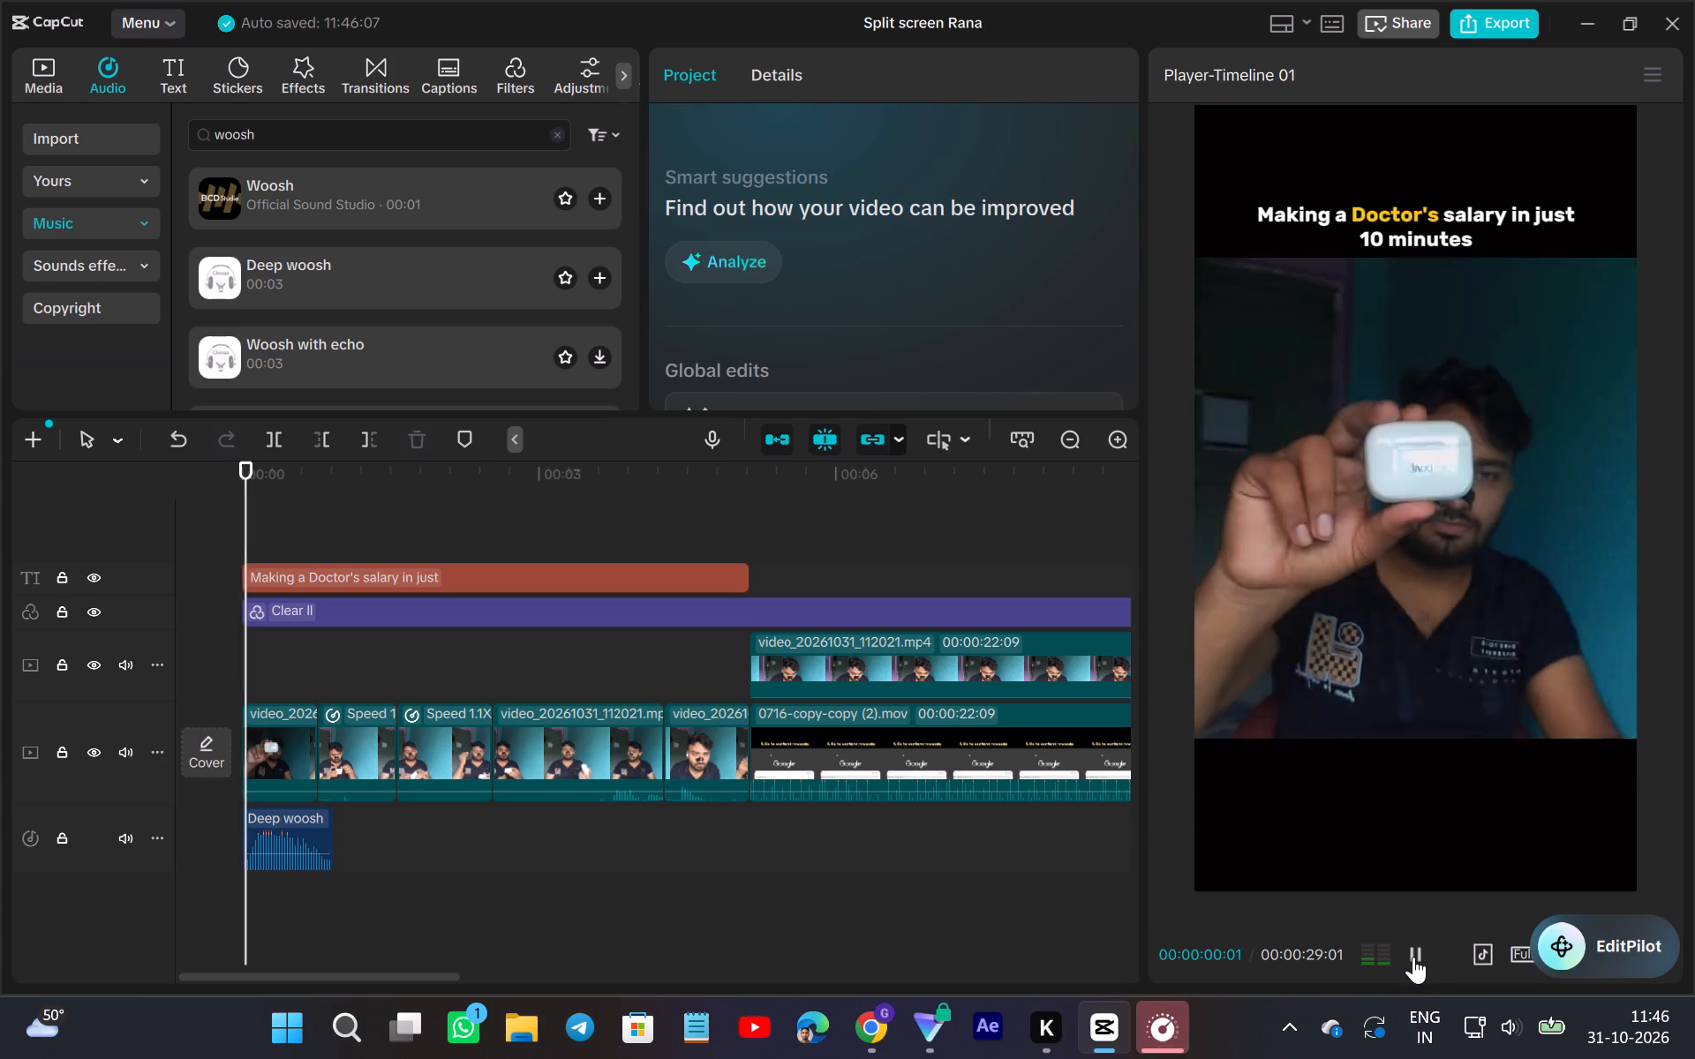
pyautogui.click(1413, 957)
# Trim Deep woosh further at both ends, keeping it at the timeline start and ending just before the second opening clip.
pyautogui.click(256, 825)
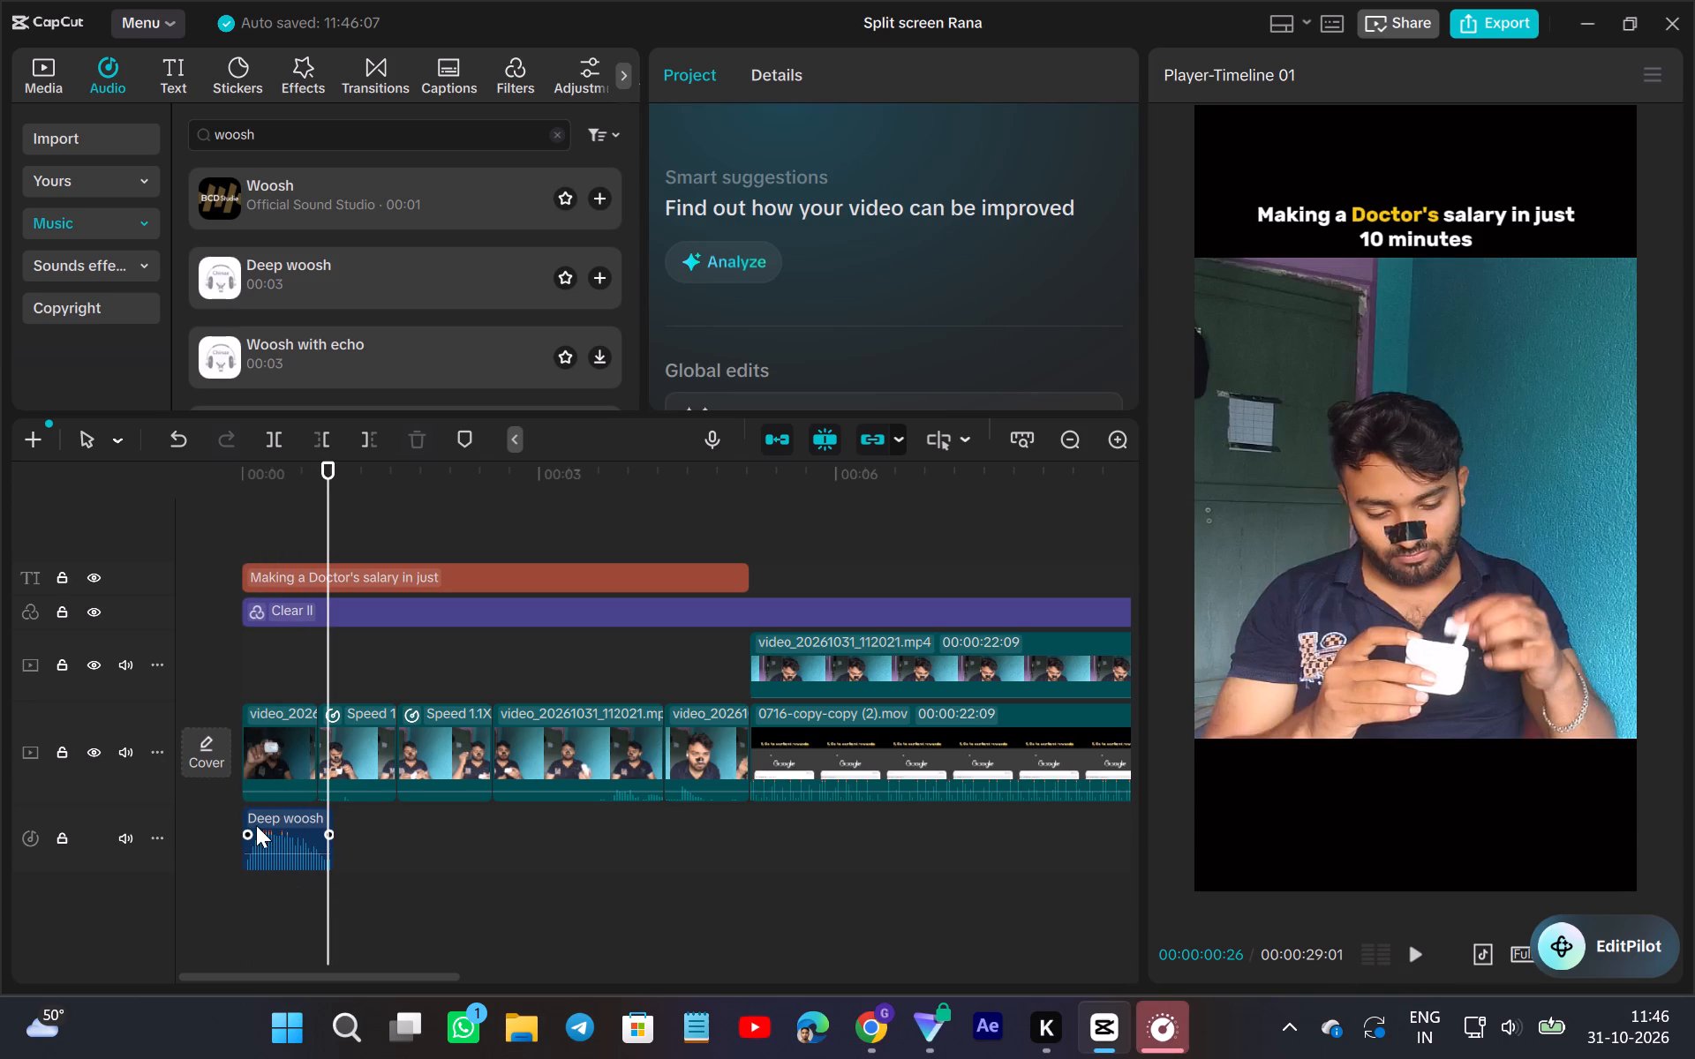
pyautogui.moveTo(246, 811); pyautogui.dragTo(257, 818)
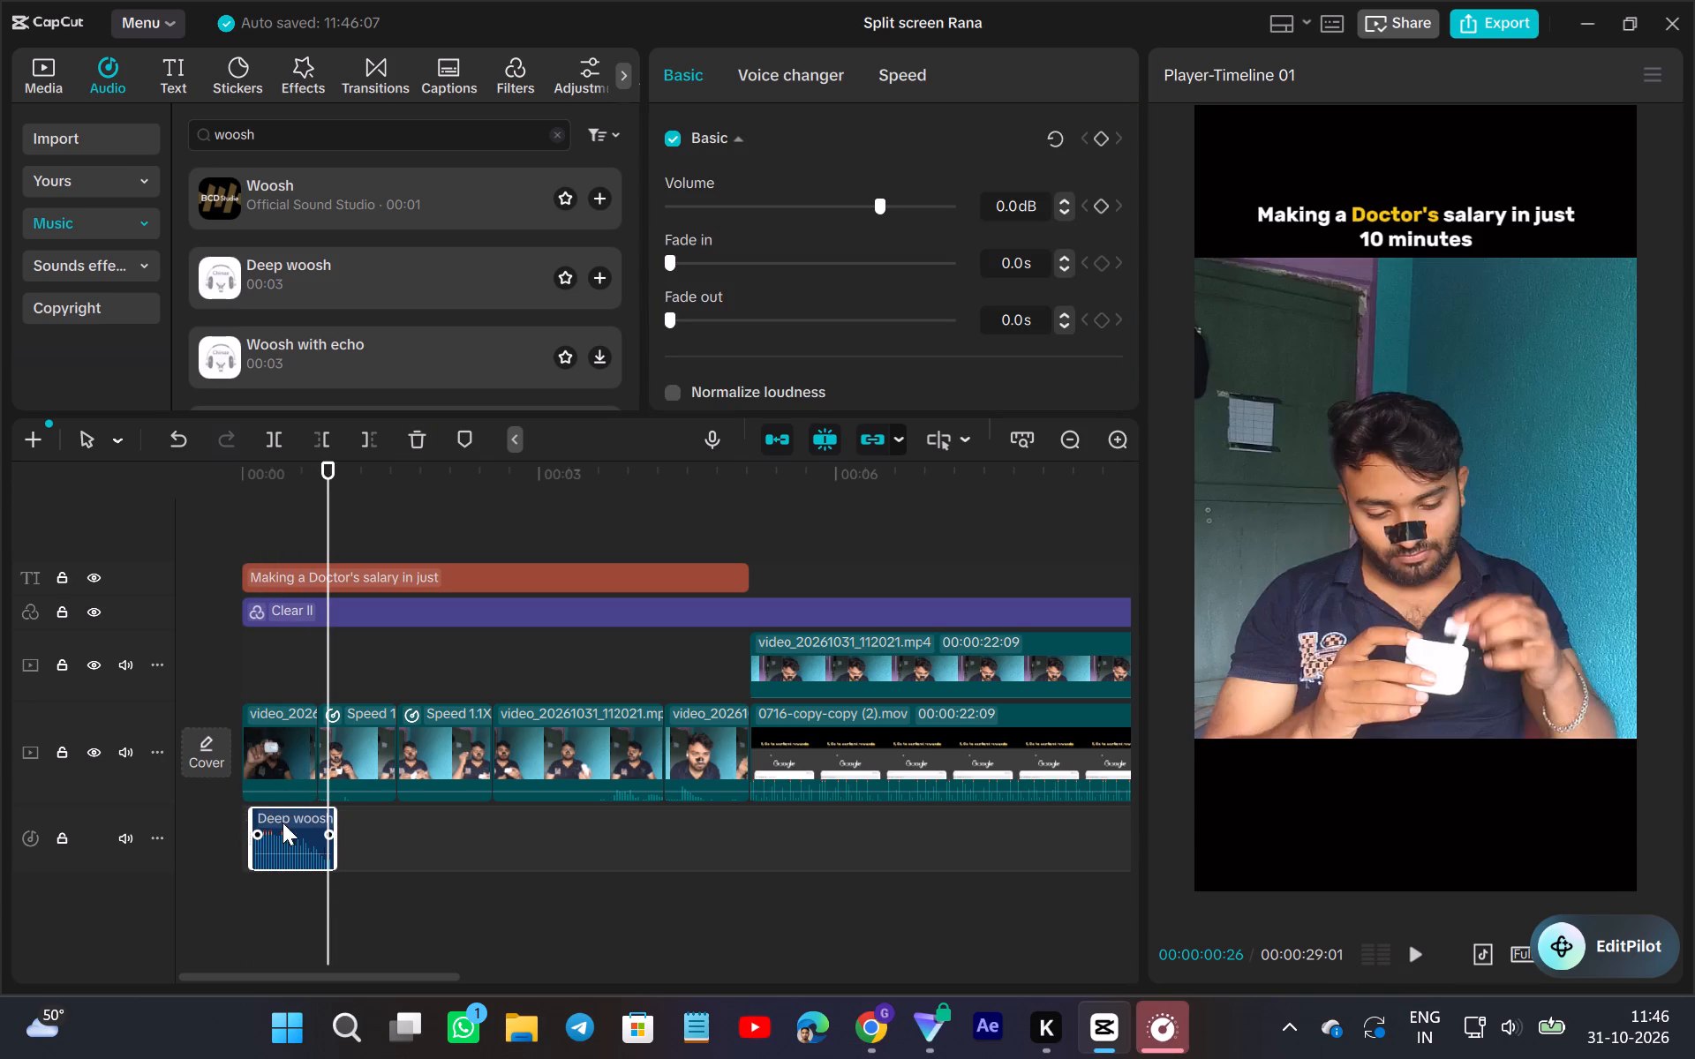
pyautogui.moveTo(325, 833); pyautogui.dragTo(283, 835)
pyautogui.click(217, 830)
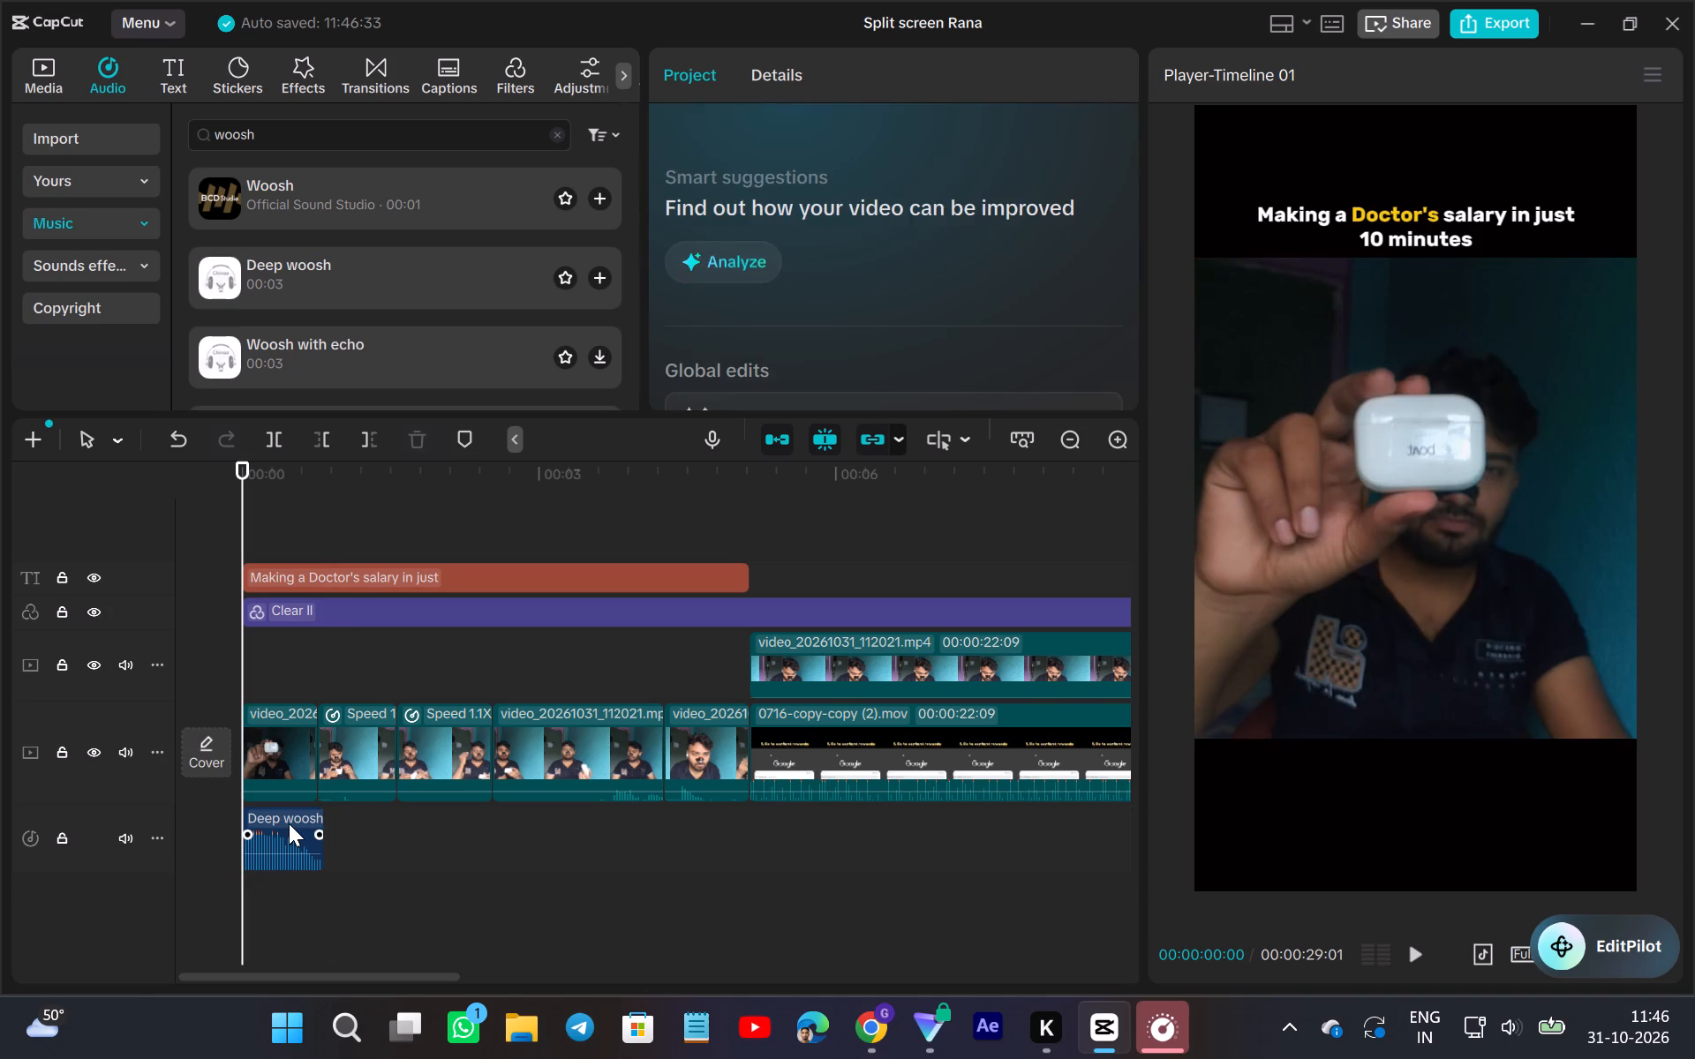
pyautogui.click(289, 823)
pyautogui.moveTo(320, 815); pyautogui.dragTo(304, 832)
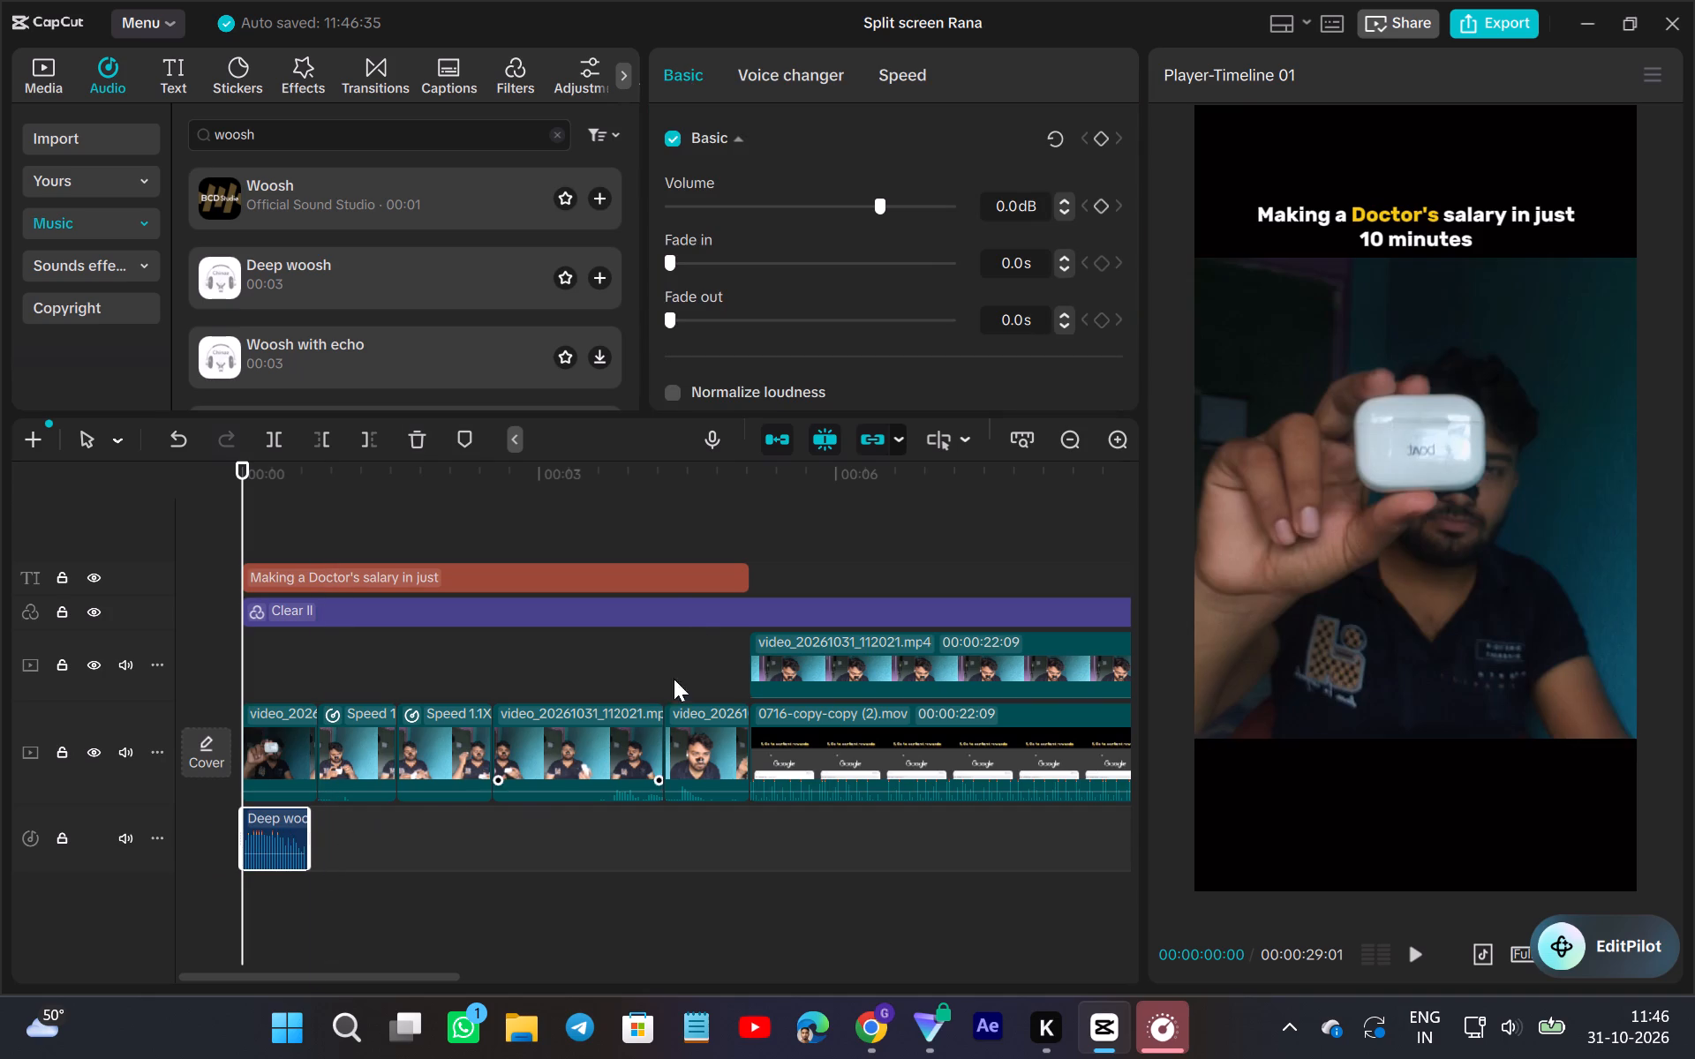
# Set the Deep woosh sound's fade out to 0.2 s.
pyautogui.moveTo(672, 322); pyautogui.dragTo(686, 331)
pyautogui.moveTo(686, 331); pyautogui.dragTo(731, 347)
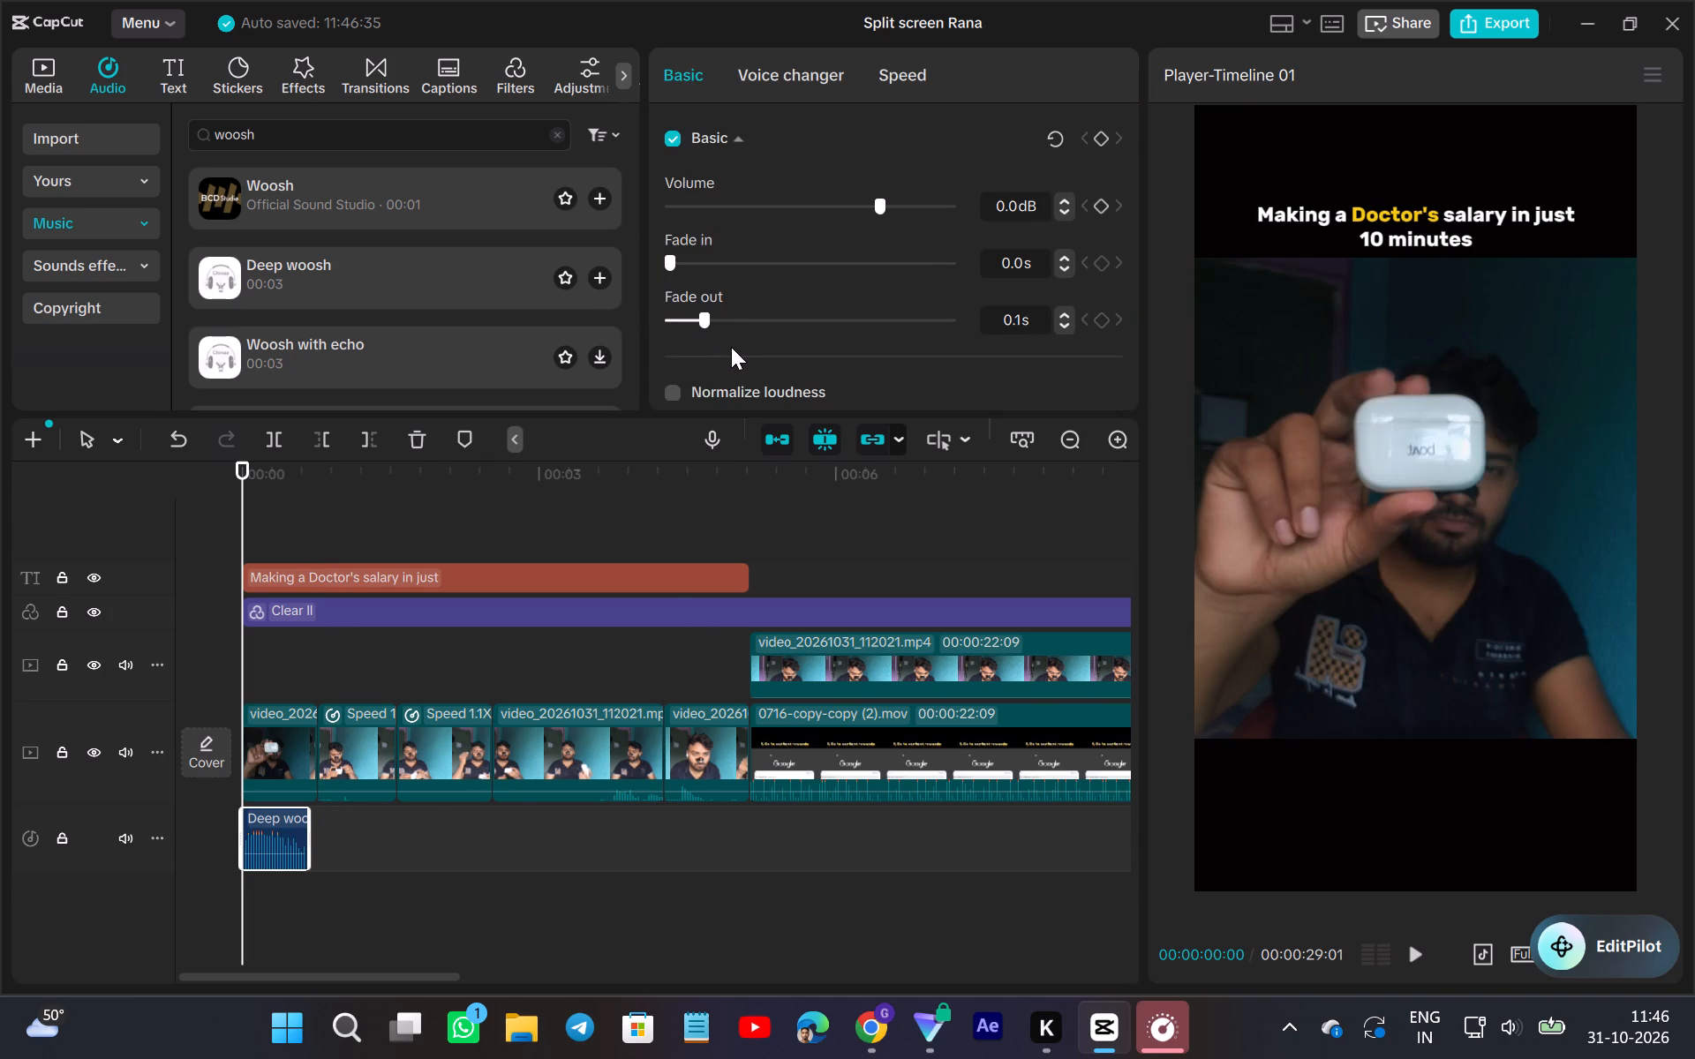
pyautogui.moveTo(731, 347); pyautogui.dragTo(740, 349)
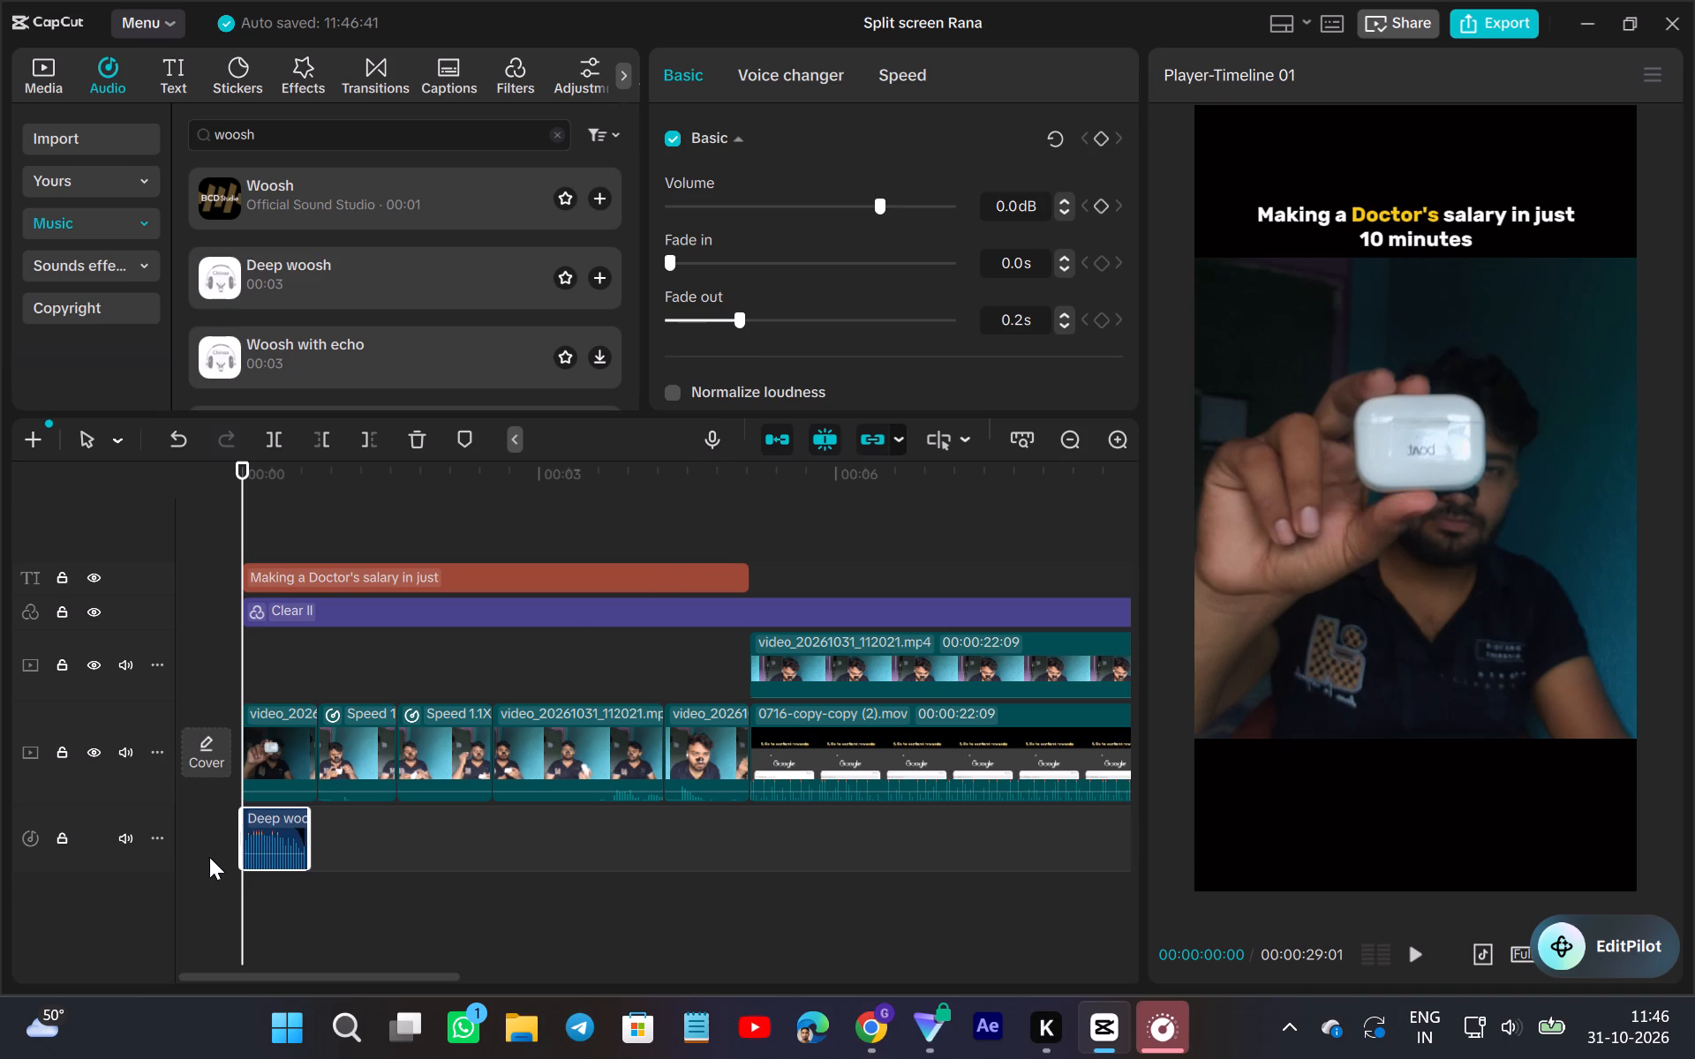
# Play the opening from the start several times to check the faded Deep woosh sound against the first cut.
pyautogui.click(207, 856)
pyautogui.click(1415, 956)
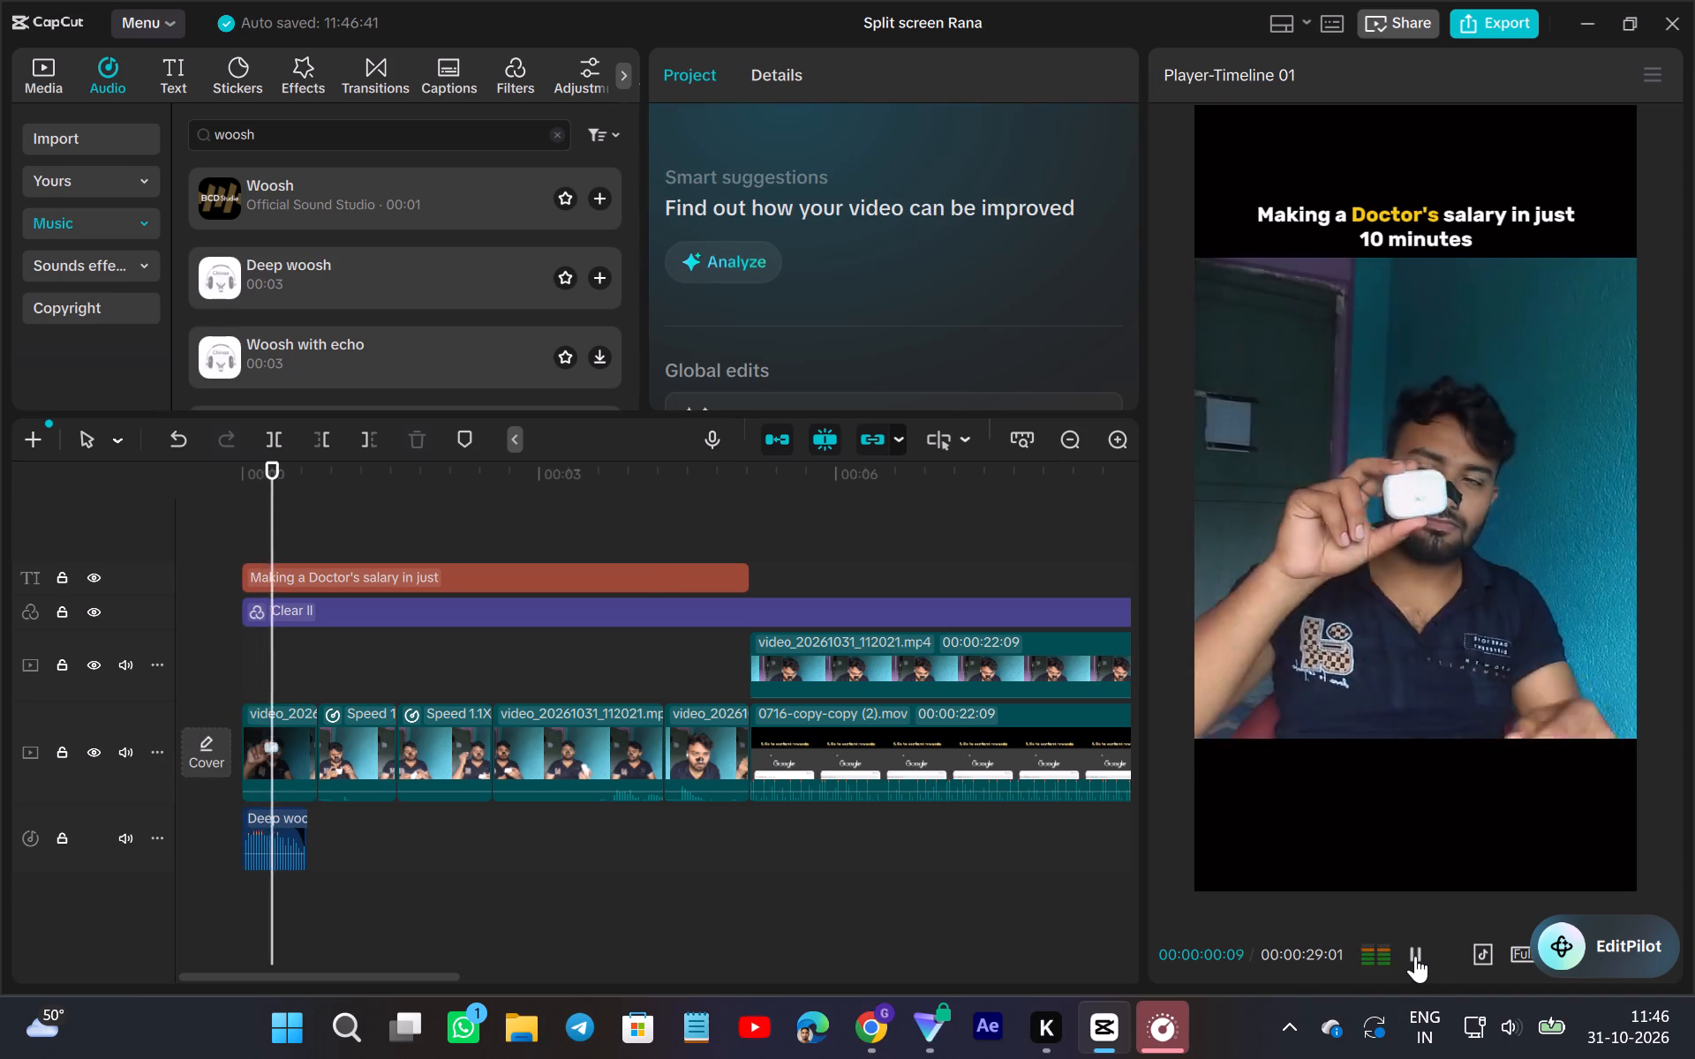
pyautogui.click(191, 840)
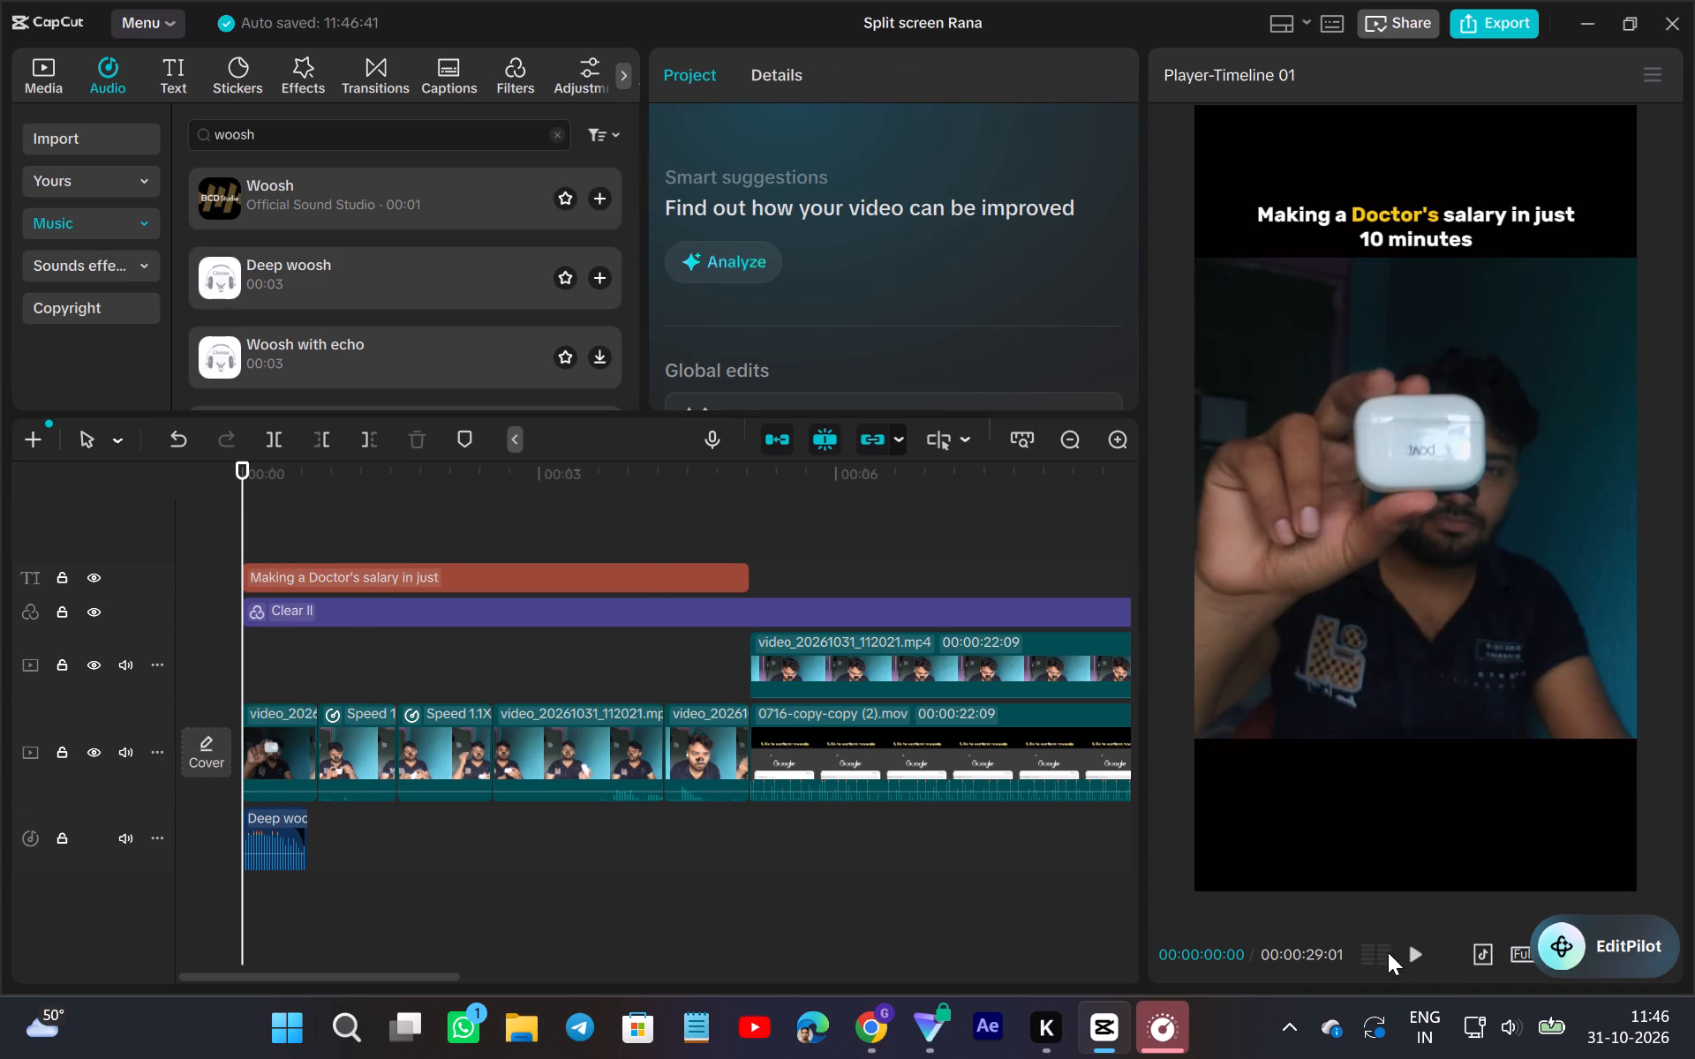
pyautogui.click(1409, 959)
pyautogui.click(197, 830)
pyautogui.click(1410, 958)
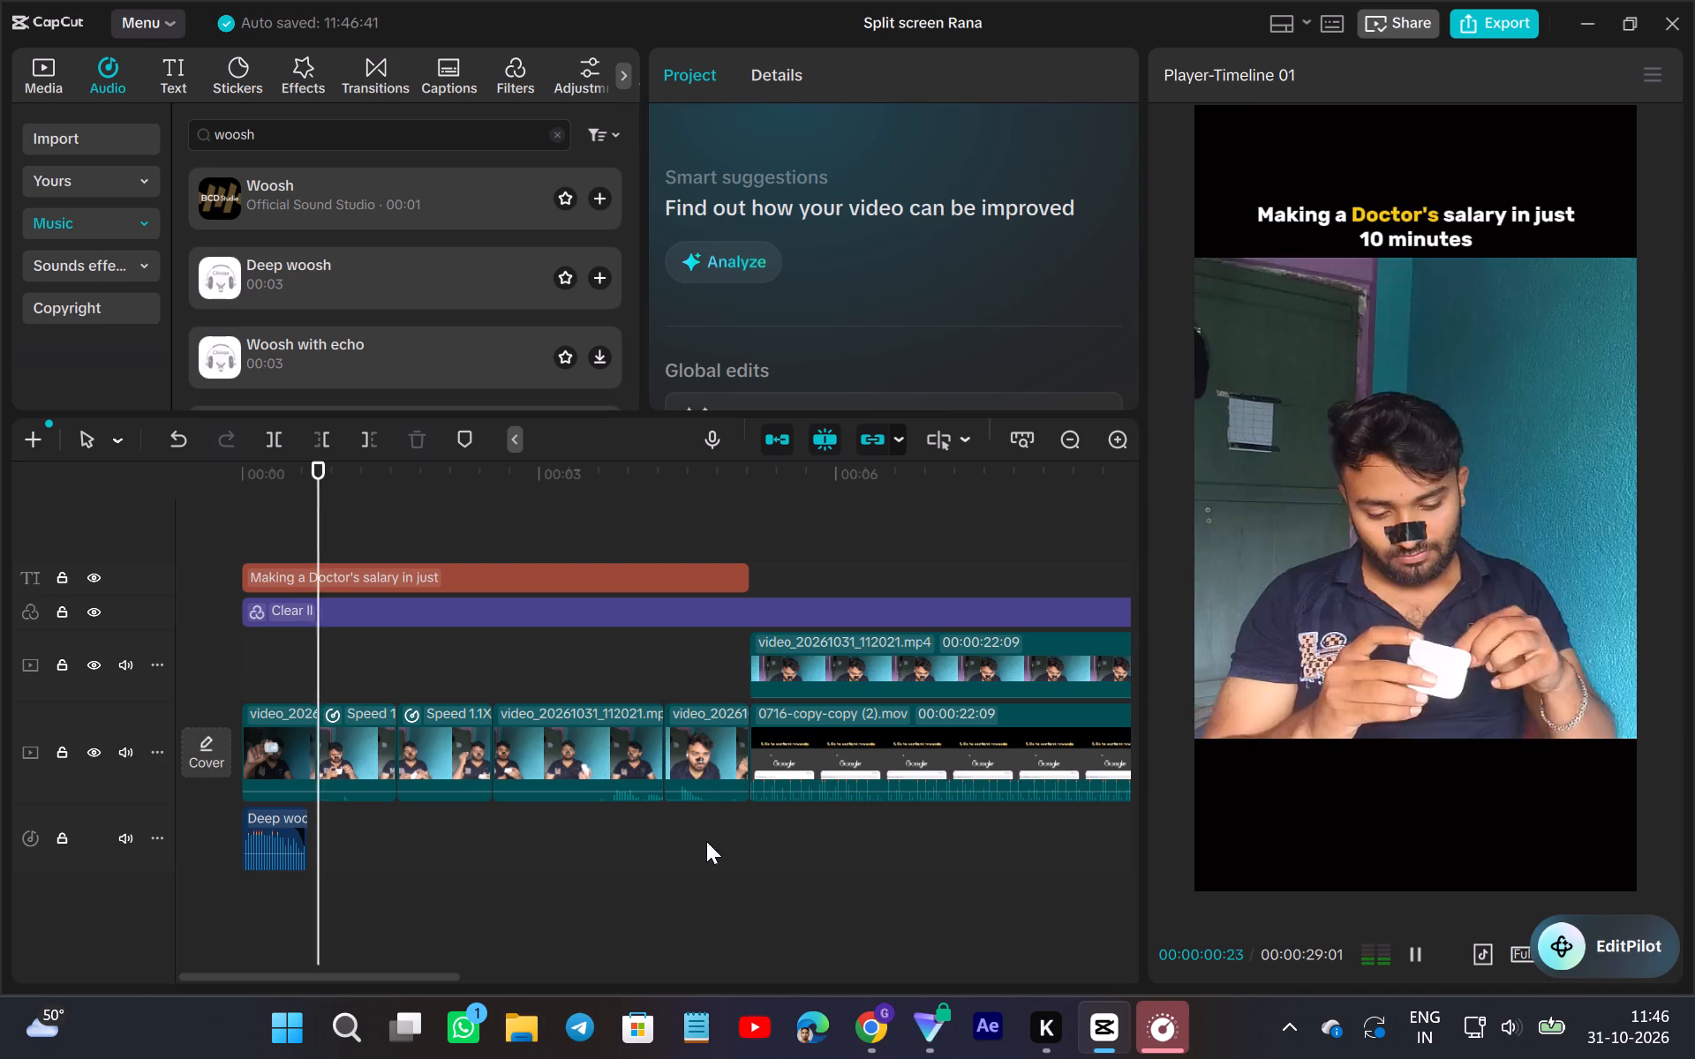
pyautogui.keyDown('ctrl'); pyautogui.scroll(-3, 848, 722); pyautogui.keyUp('ctrl')
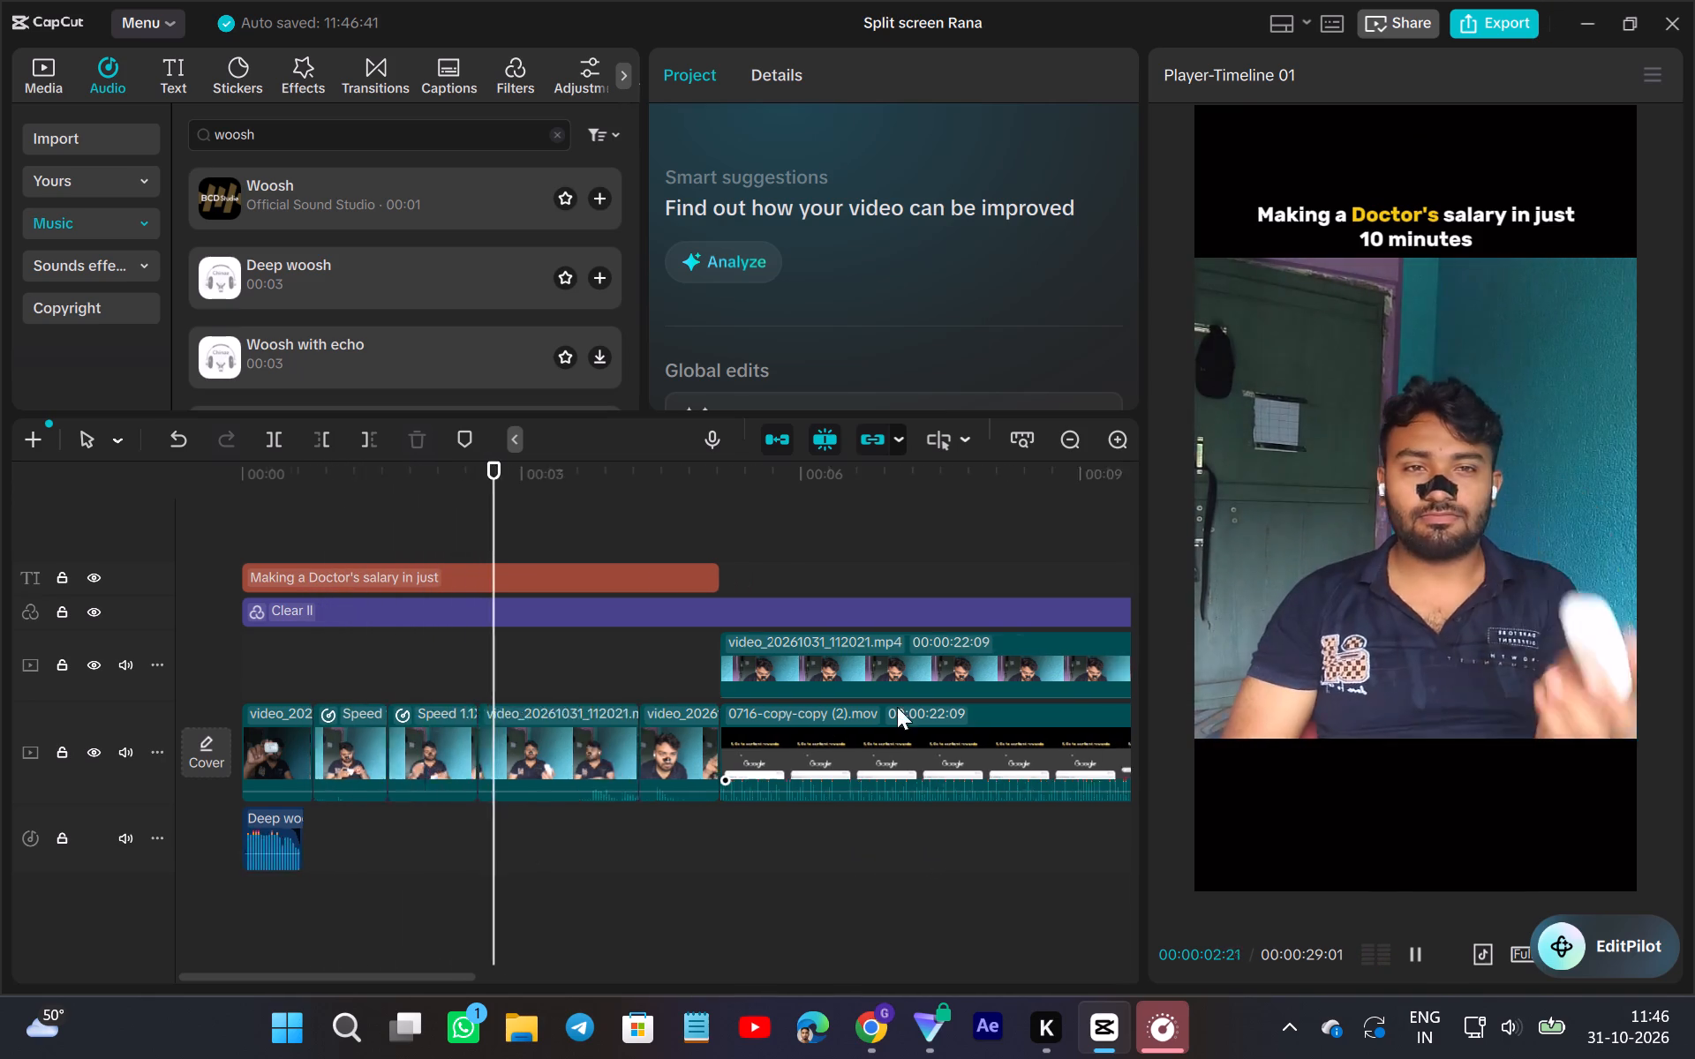
# Stop playback at the end of the timeline and export Split screen Rana as a 1080P, 30fps H.264 mp4.
pyautogui.keyDown('ctrl'); pyautogui.scroll(-3, 765, 790); pyautogui.keyUp('ctrl')
pyautogui.keyDown('ctrl'); pyautogui.scroll(-2, 689, 871); pyautogui.keyUp('ctrl')
pyautogui.keyDown('ctrl'); pyautogui.scroll(-7, 833, 858); pyautogui.keyUp('ctrl')
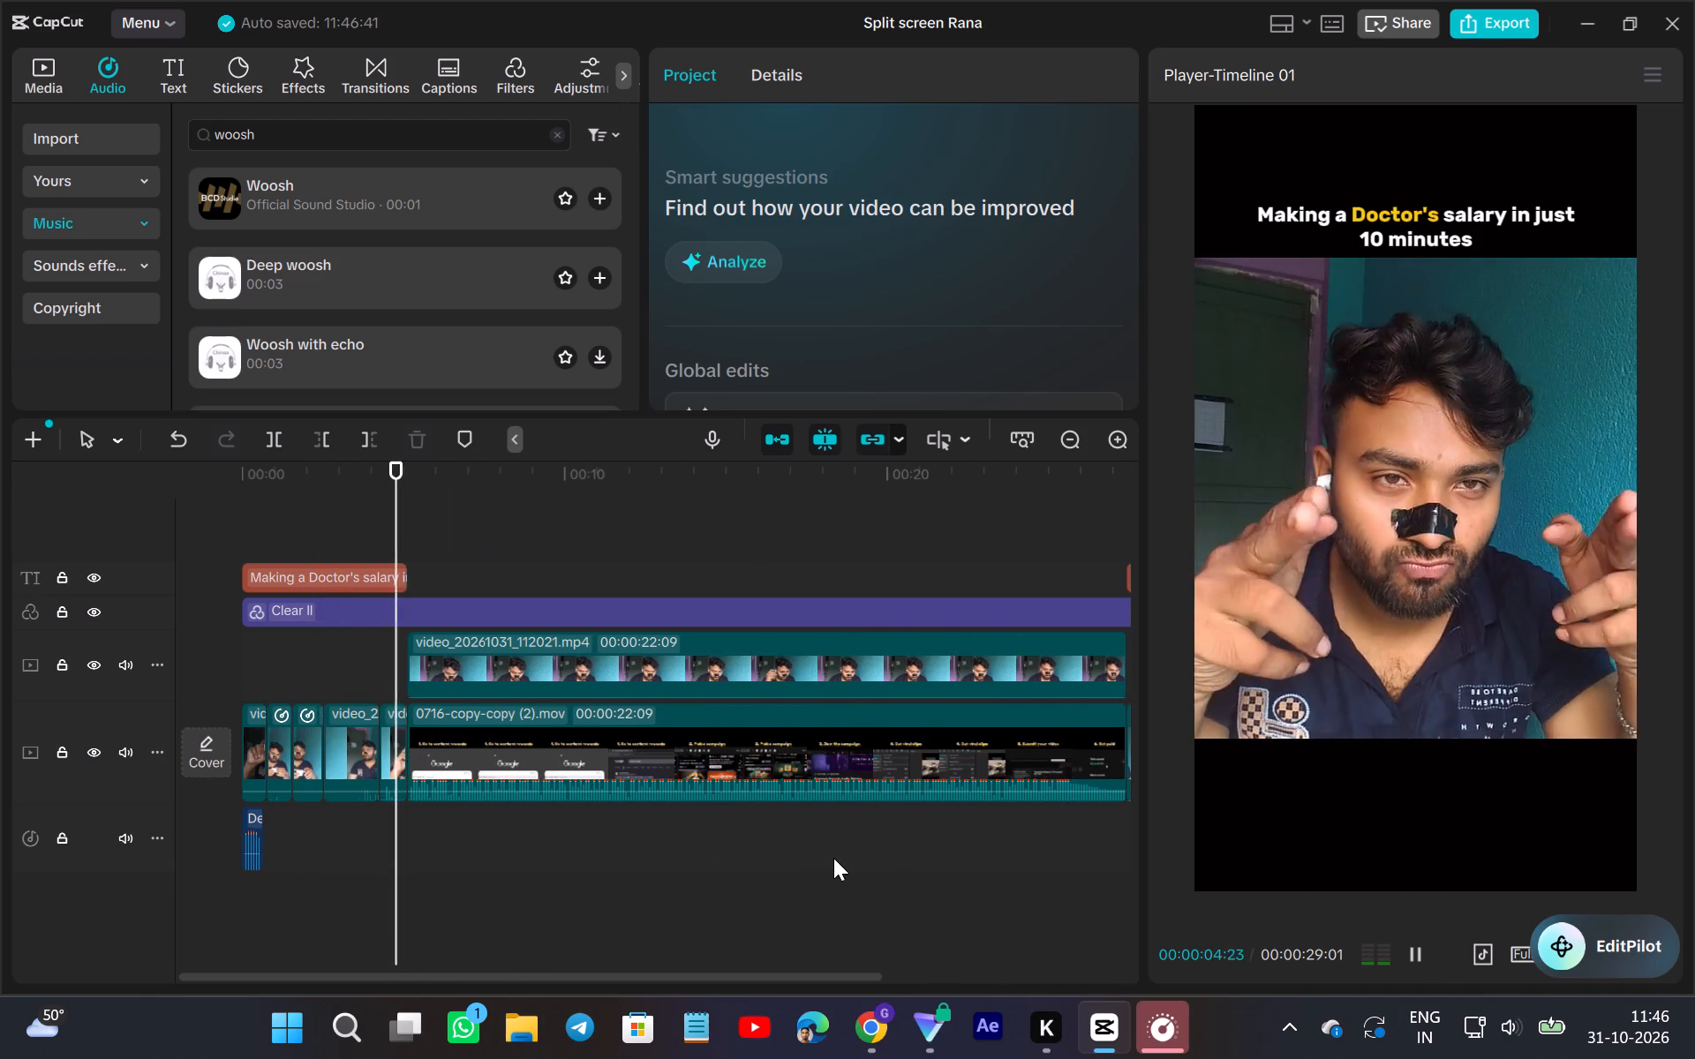
pyautogui.keyDown('ctrl'); pyautogui.scroll(-6, 719, 904); pyautogui.keyUp('ctrl')
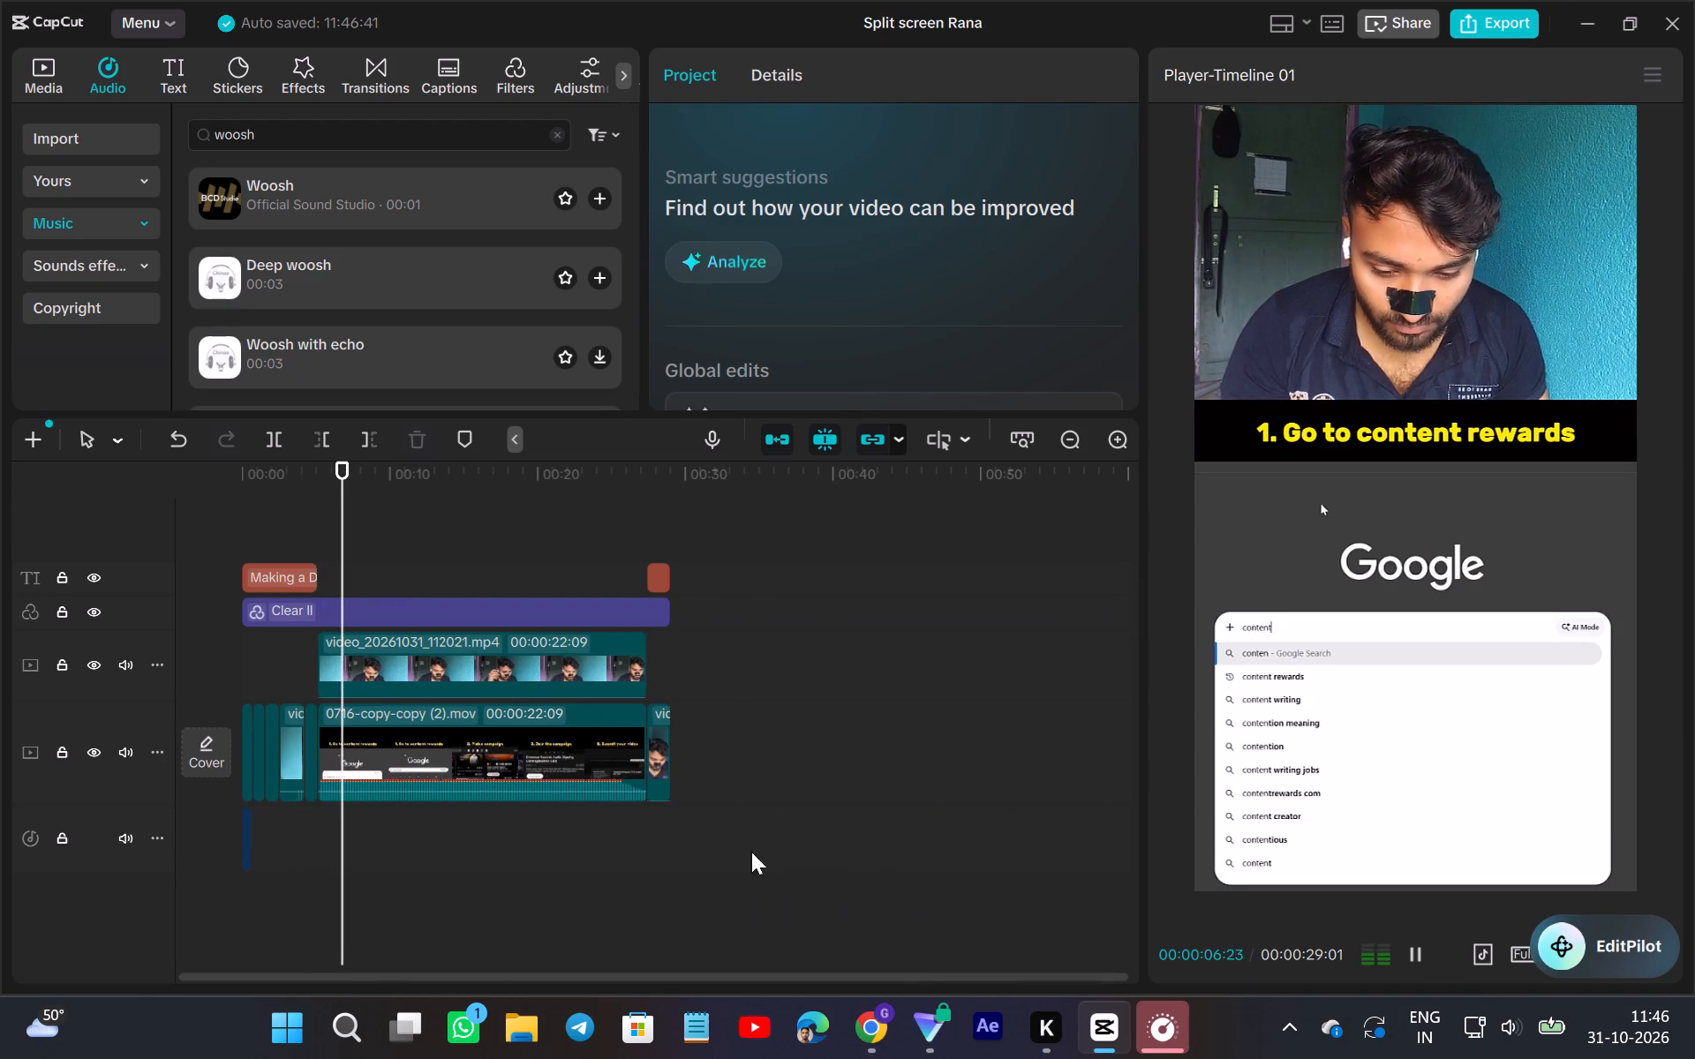
pyautogui.click(691, 616)
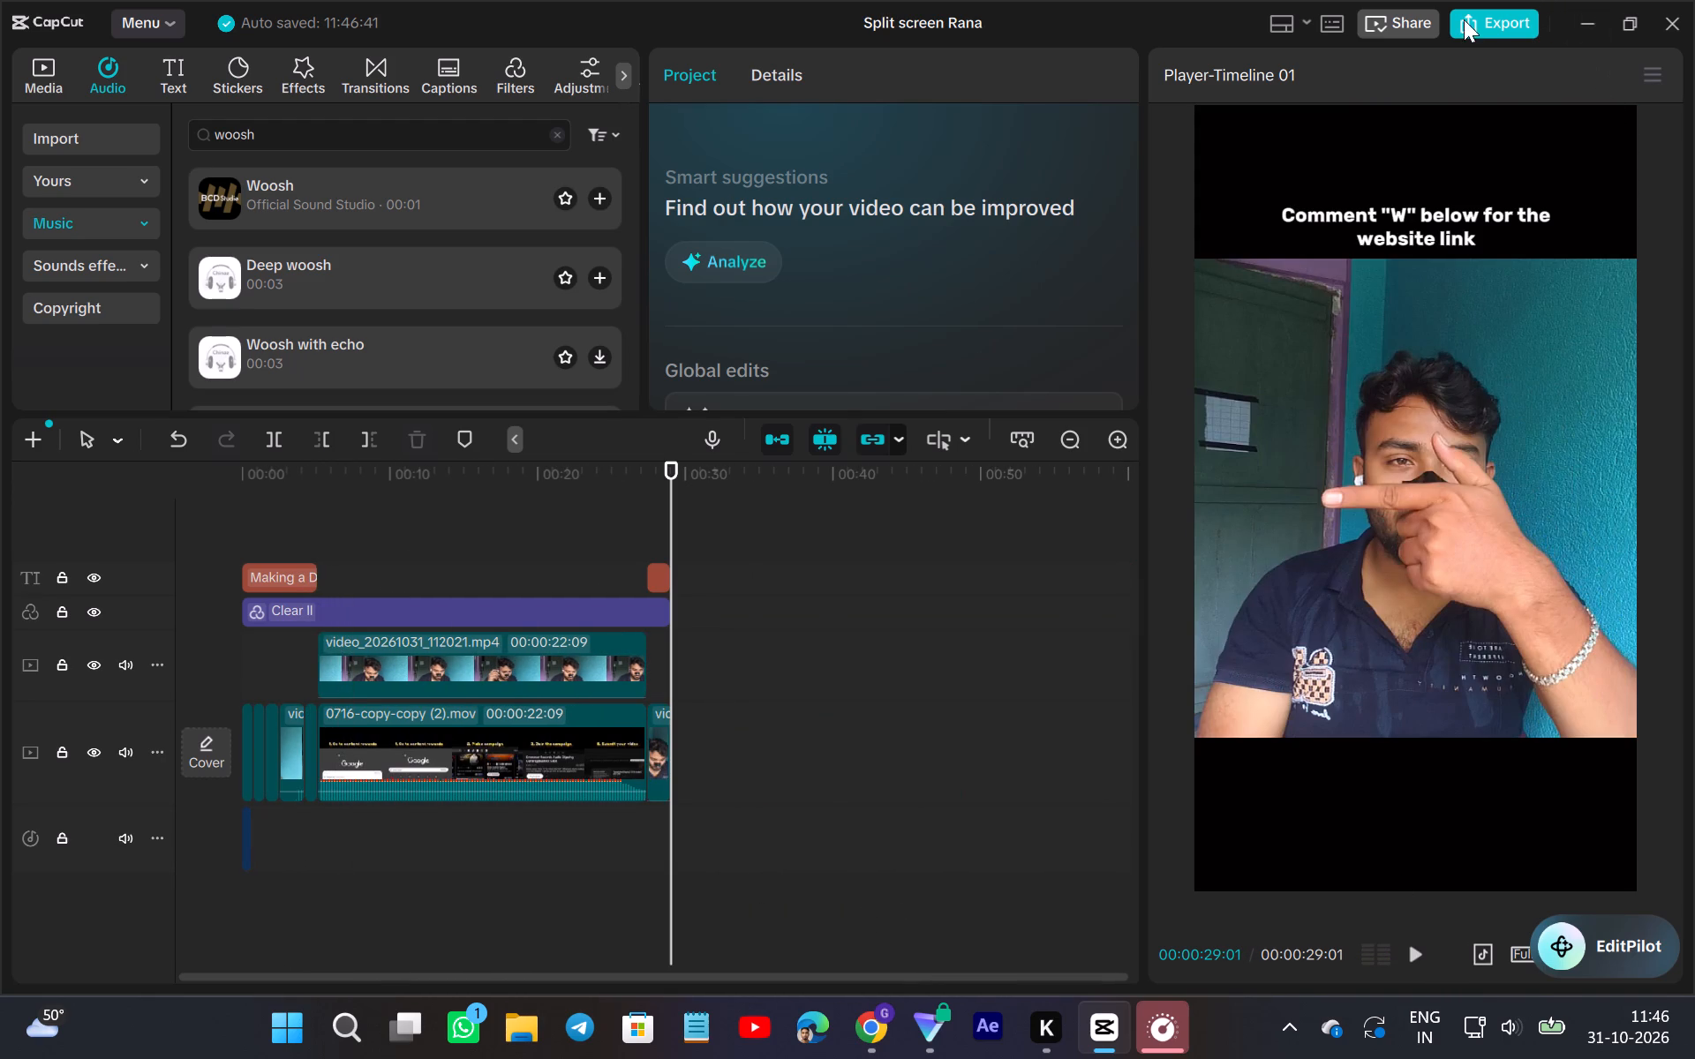
pyautogui.click(1464, 19)
pyautogui.click(1141, 905)
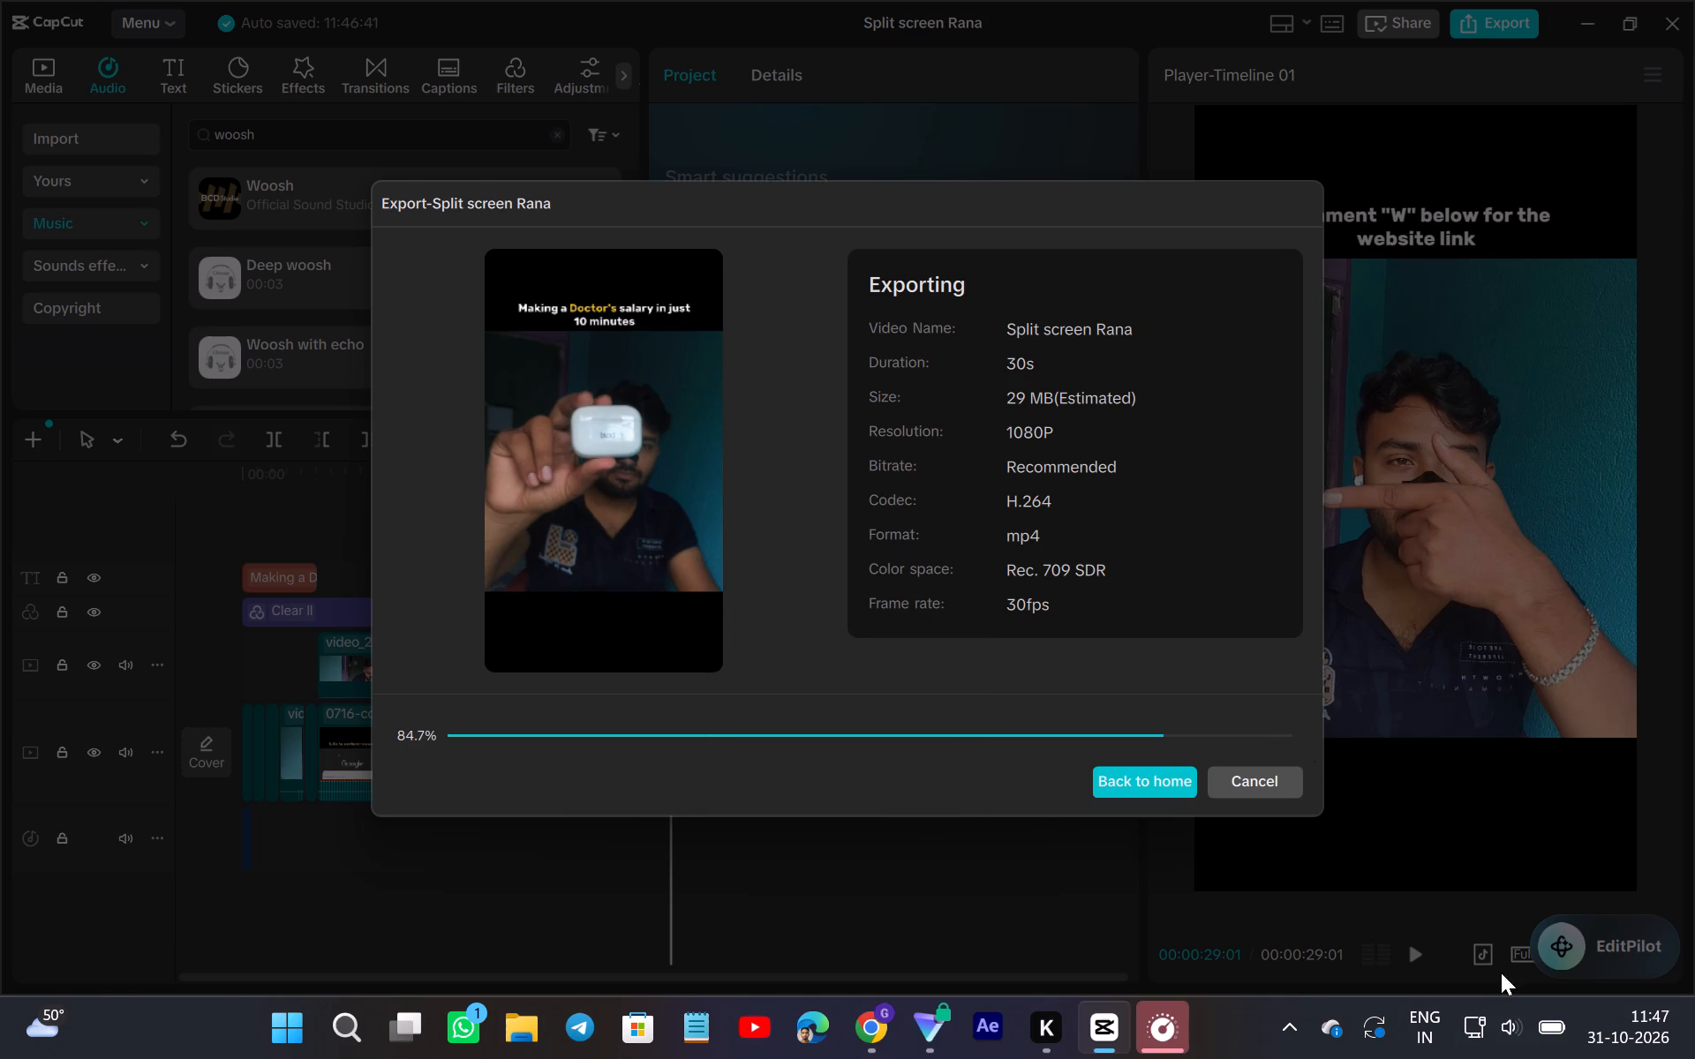
# Raise the display brightness to maximum in the system's quick settings while the export runs.
pyautogui.click(1544, 1046)
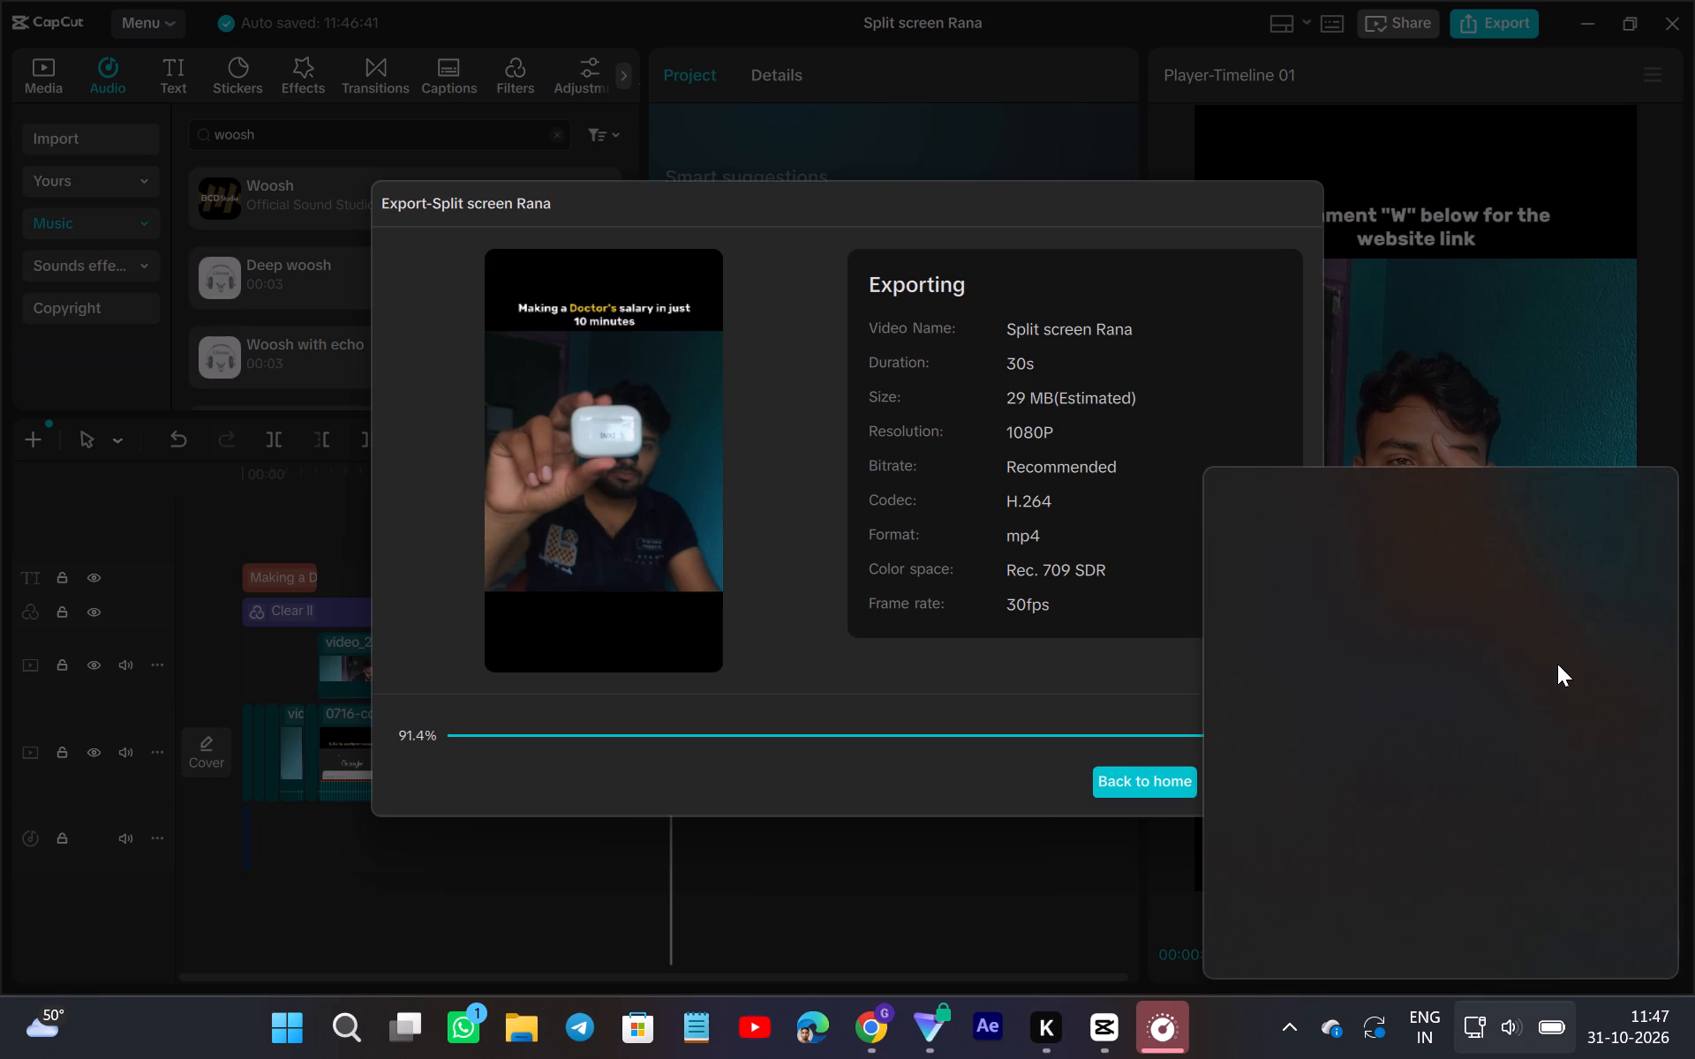
pyautogui.moveTo(1539, 805); pyautogui.dragTo(1671, 810)
pyautogui.click(1498, 1043)
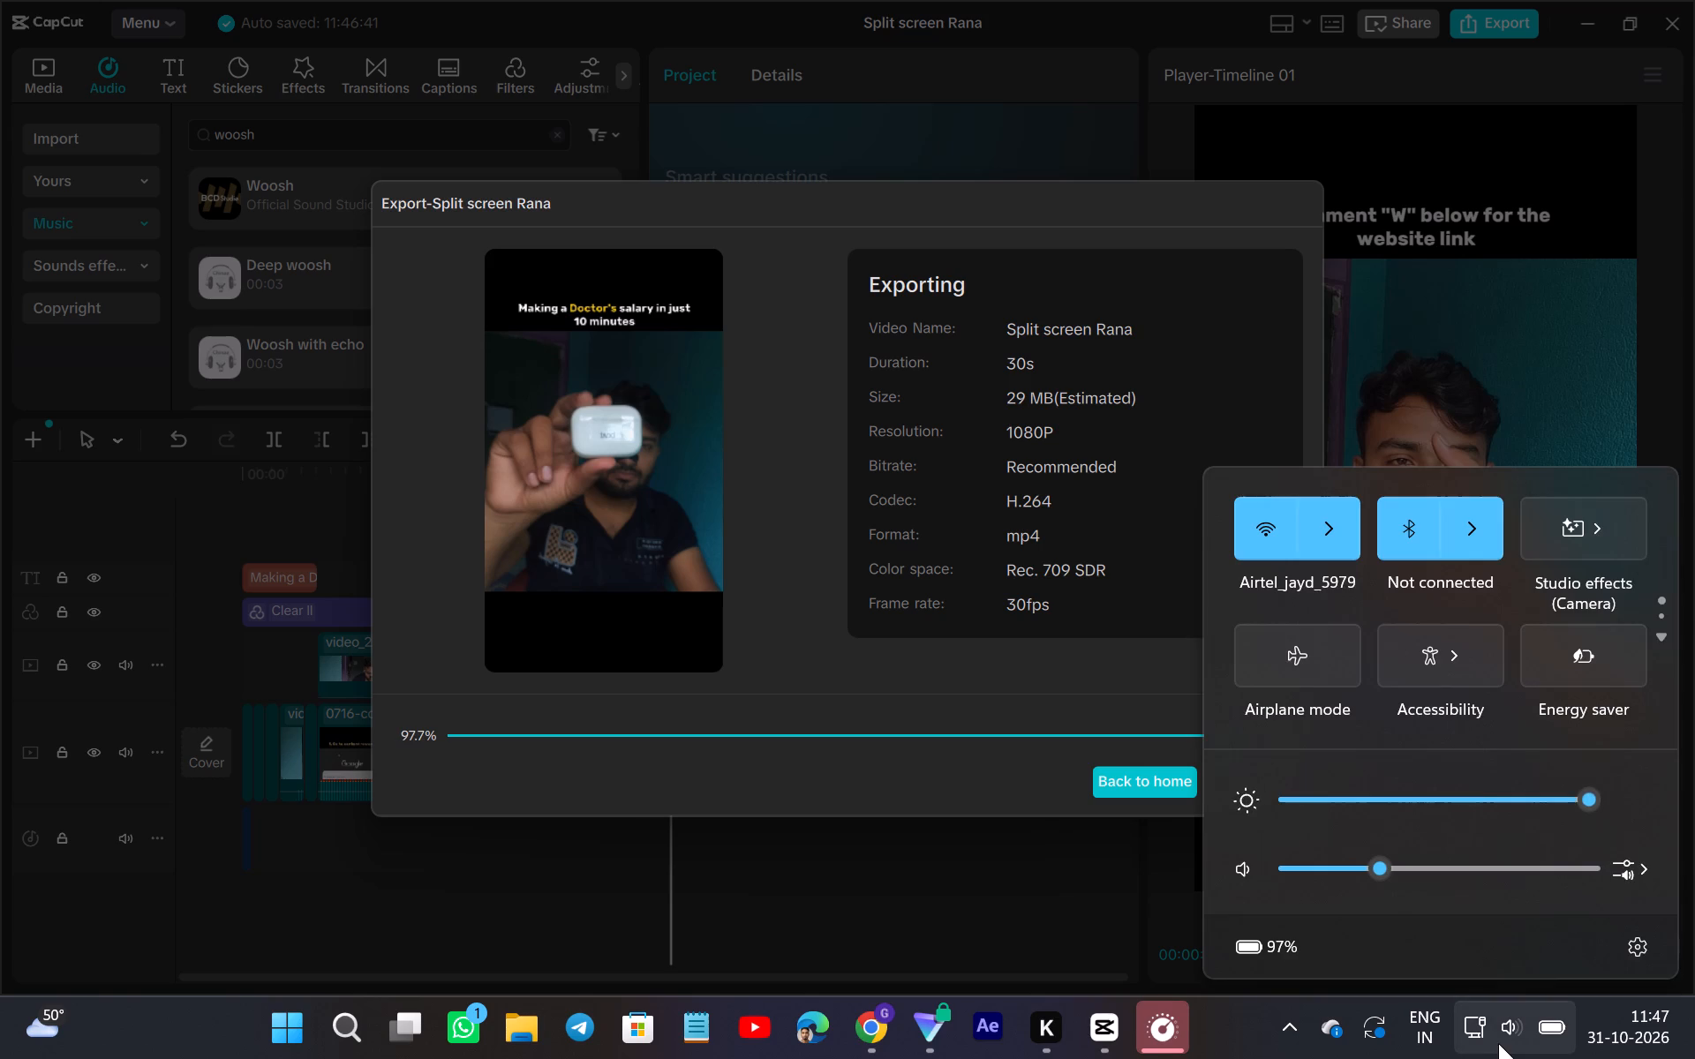
# Dismiss the finished export, close the Split screen Rana project, and exit CapCut.
pyautogui.click(1279, 882)
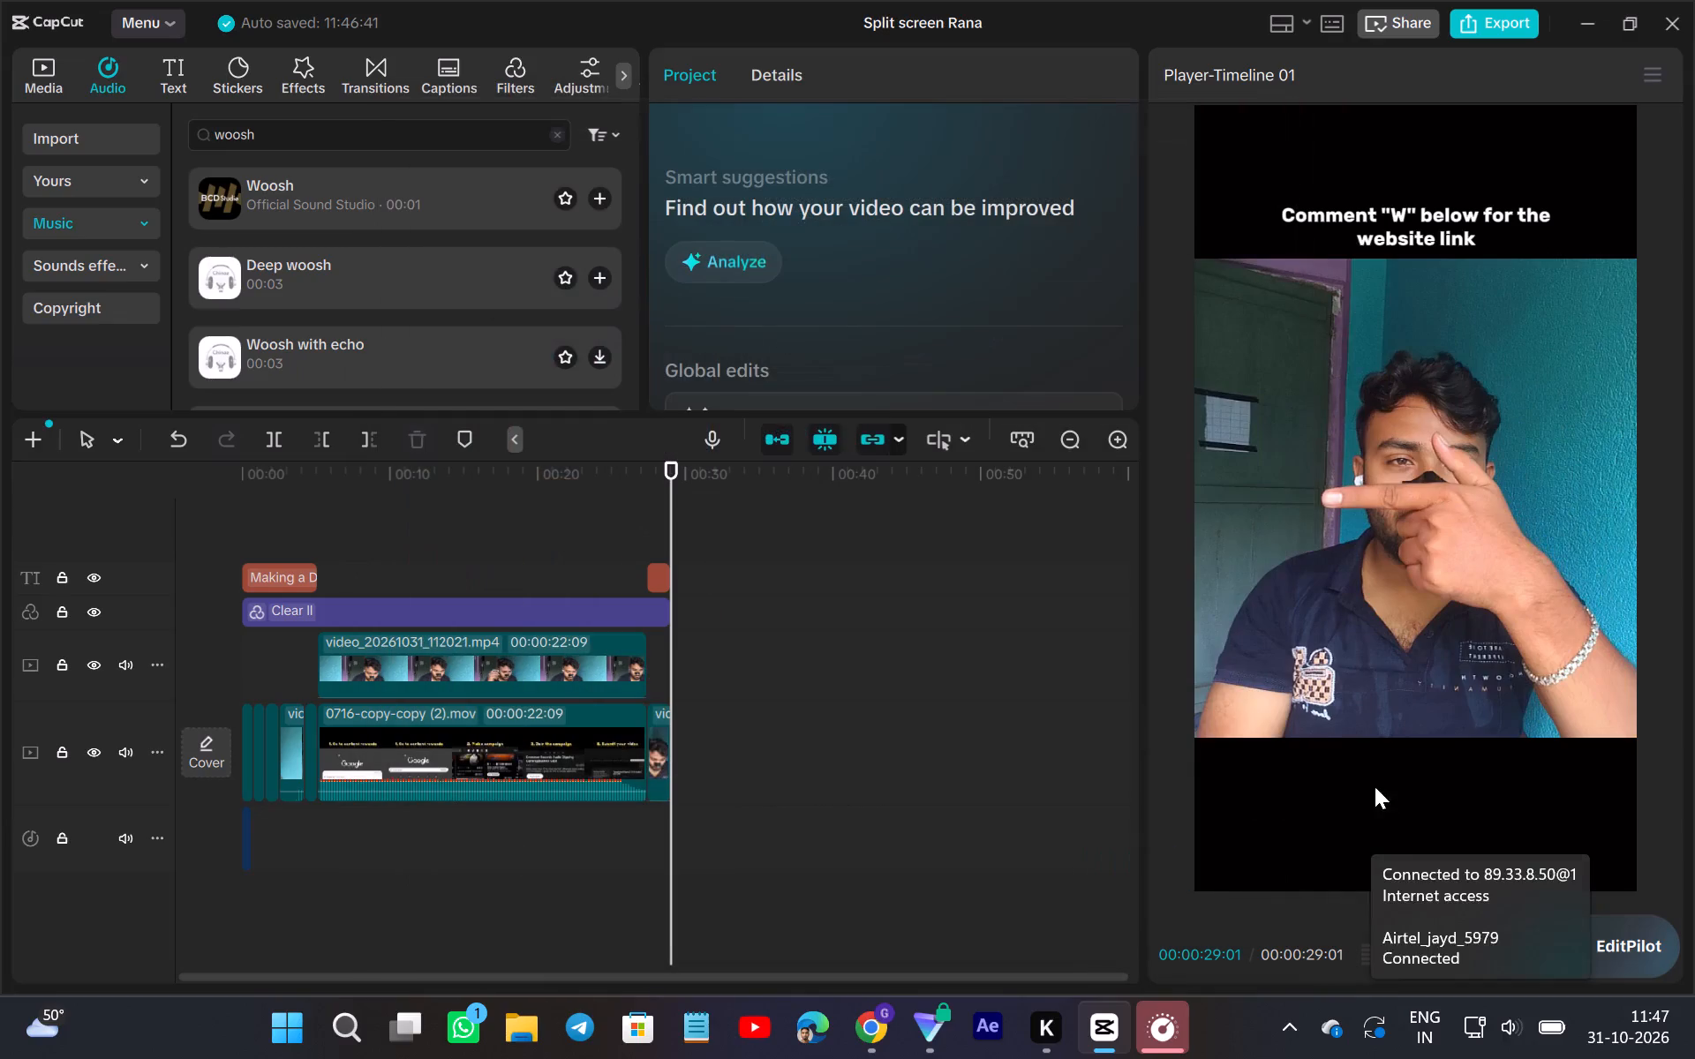
pyautogui.click(1680, 18)
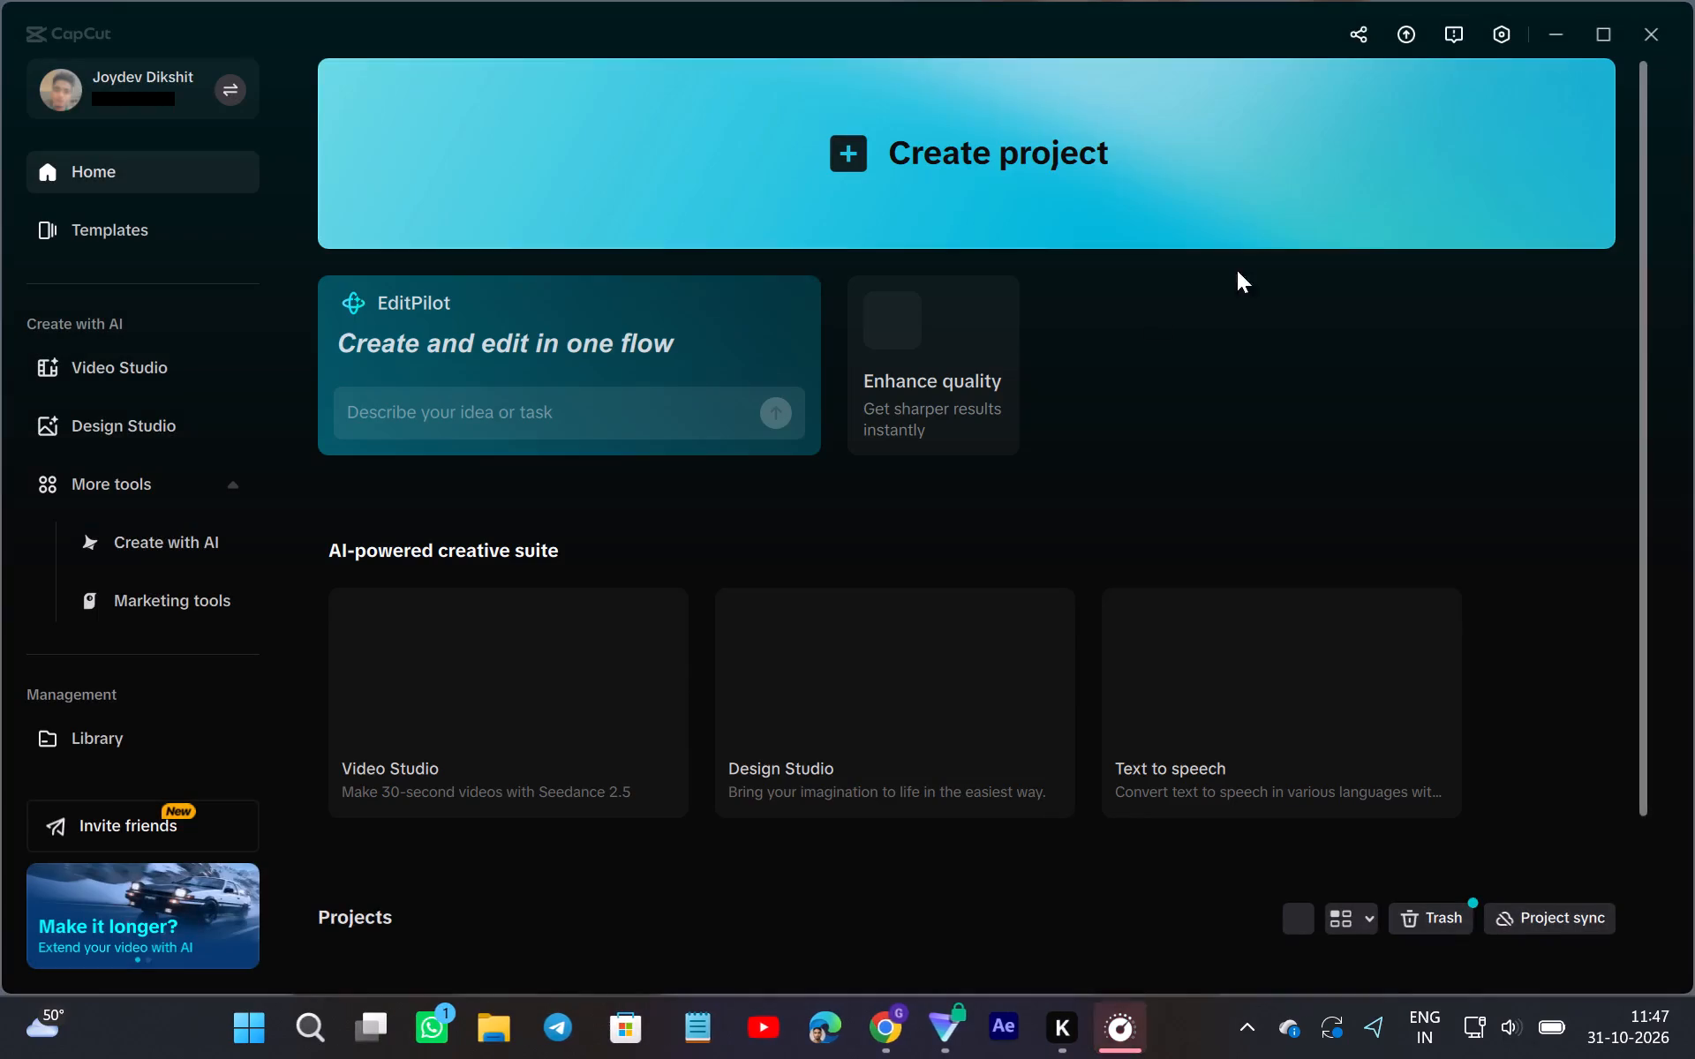
pyautogui.click(1653, 32)
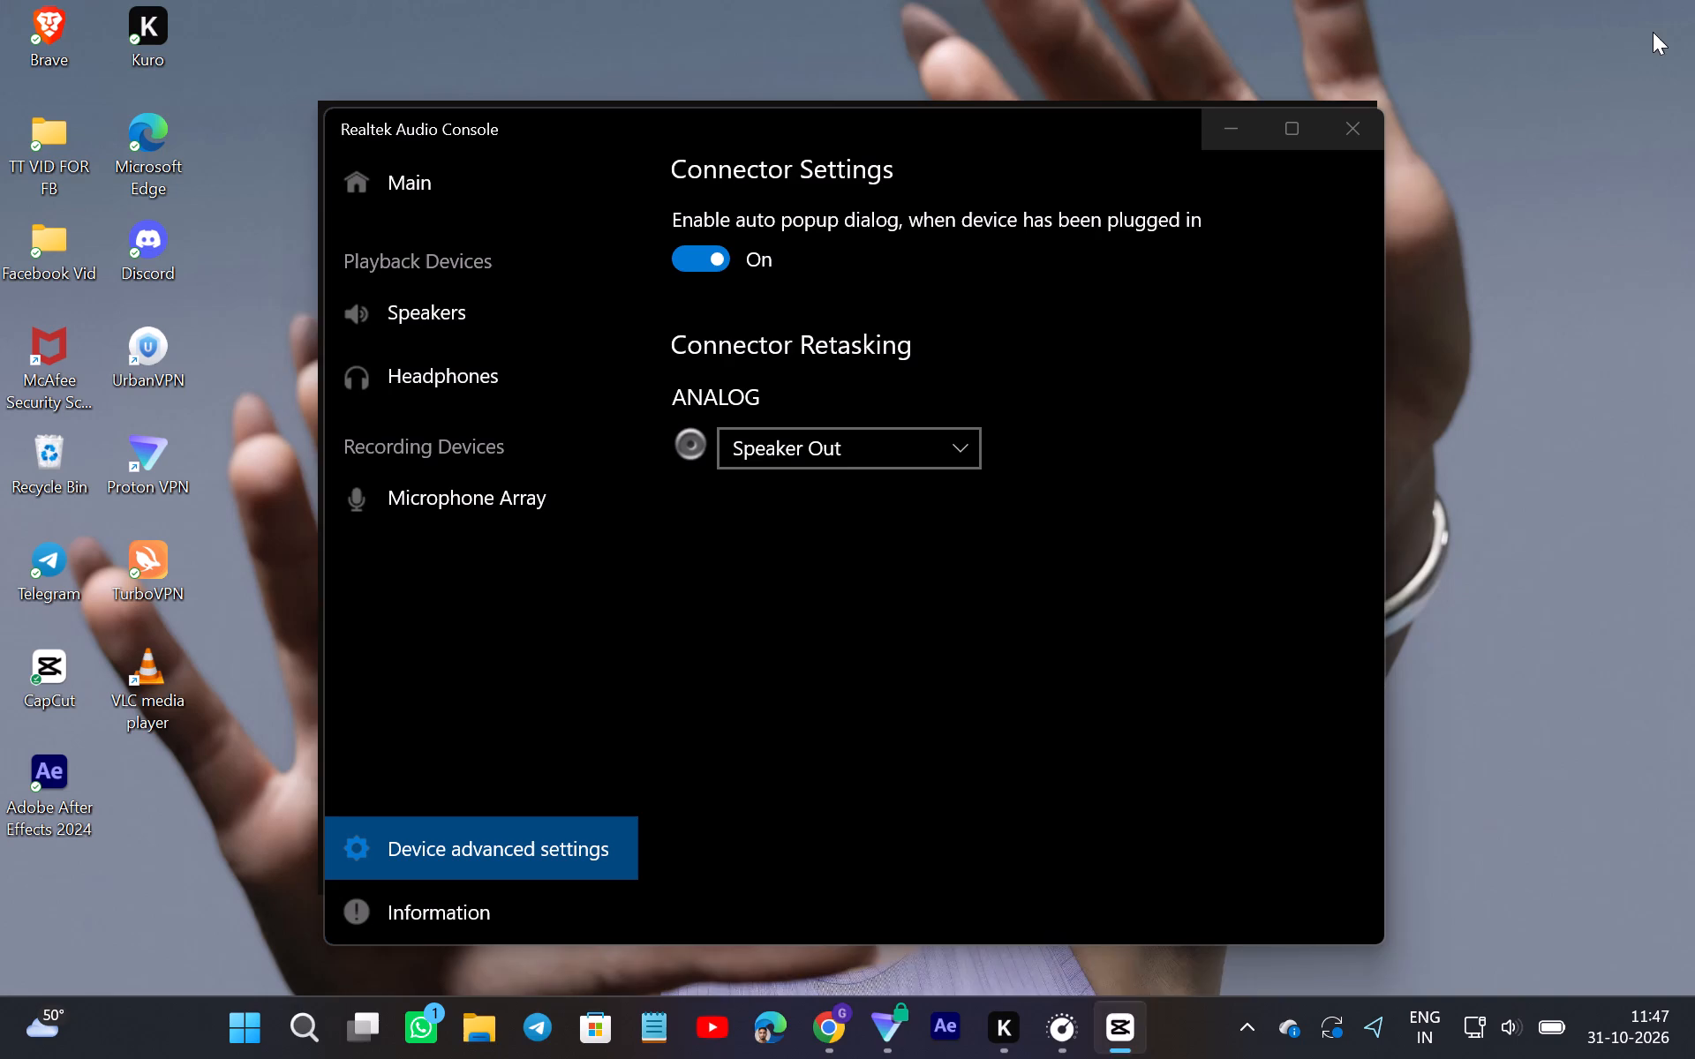